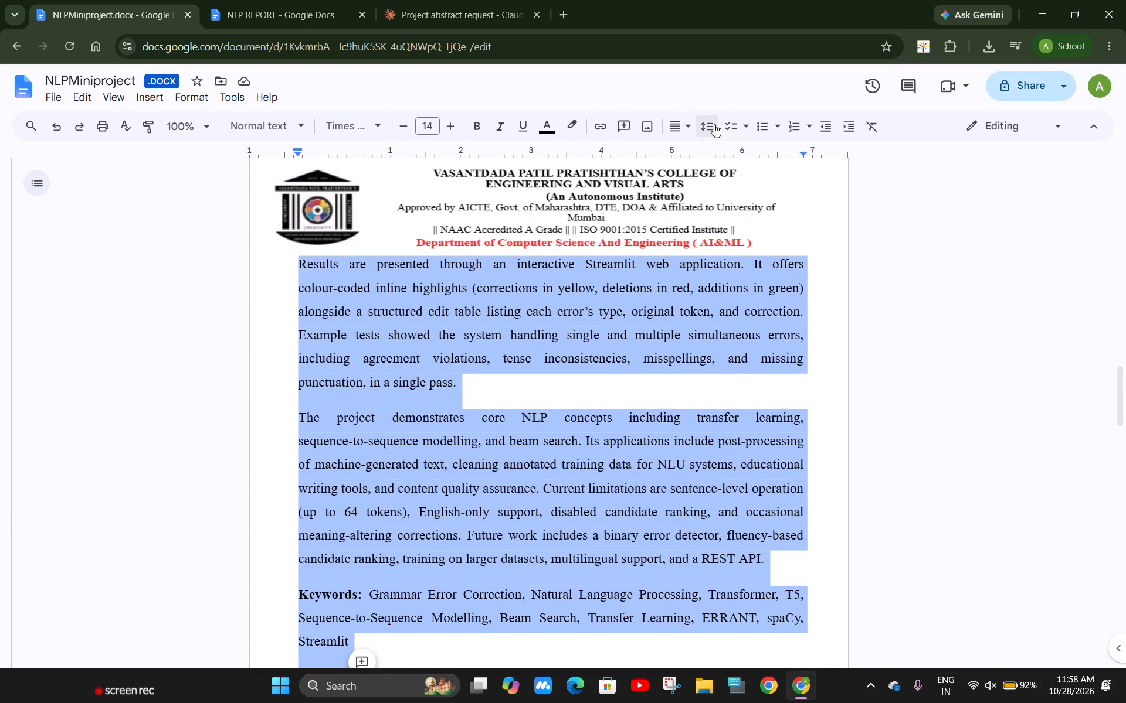
click(714, 124)
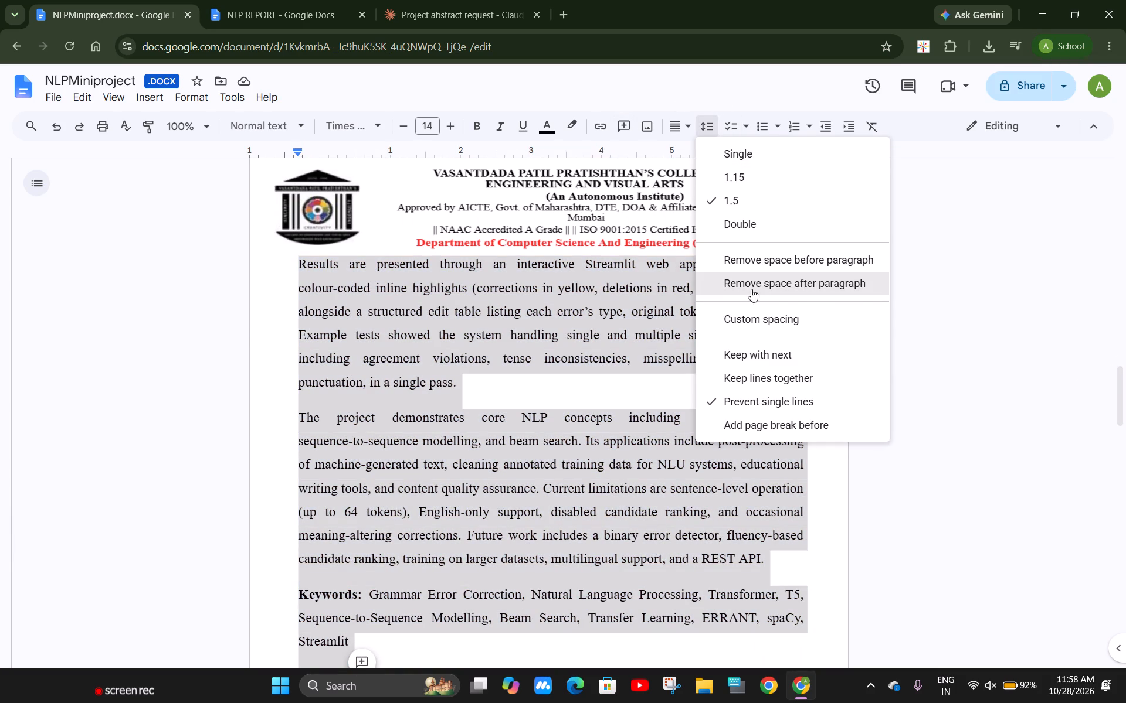
click(772, 268)
click(707, 131)
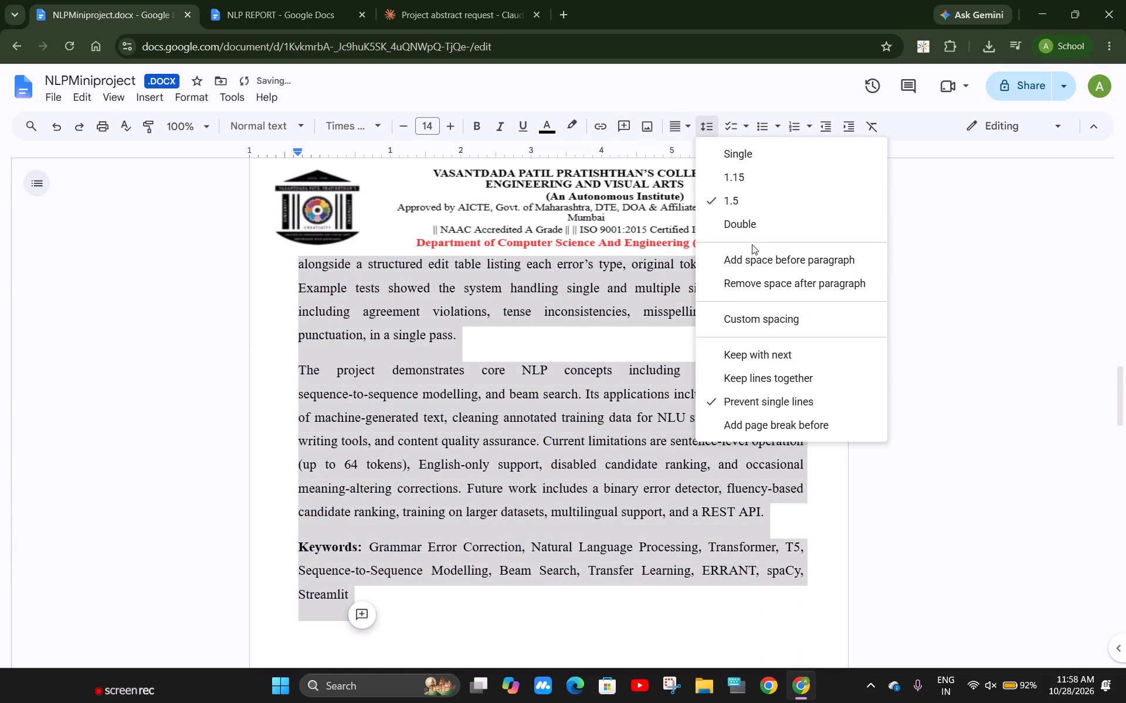
click(757, 282)
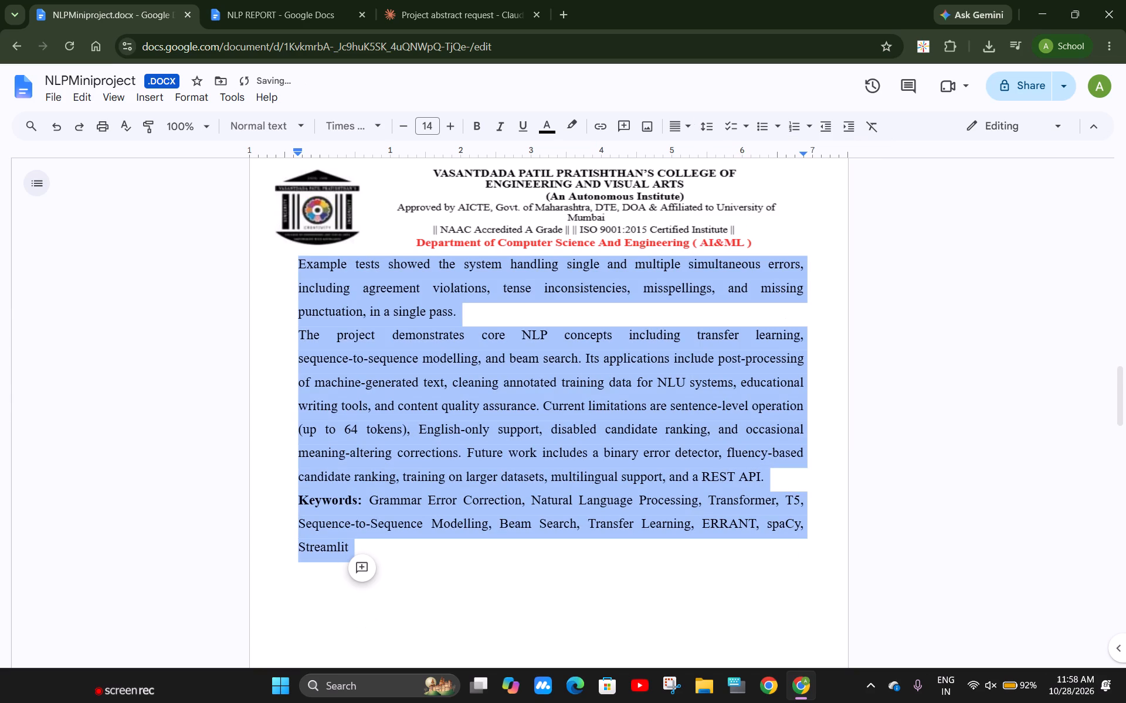
Set the selected abstract text to single line spacing.
click(710, 125)
click(757, 156)
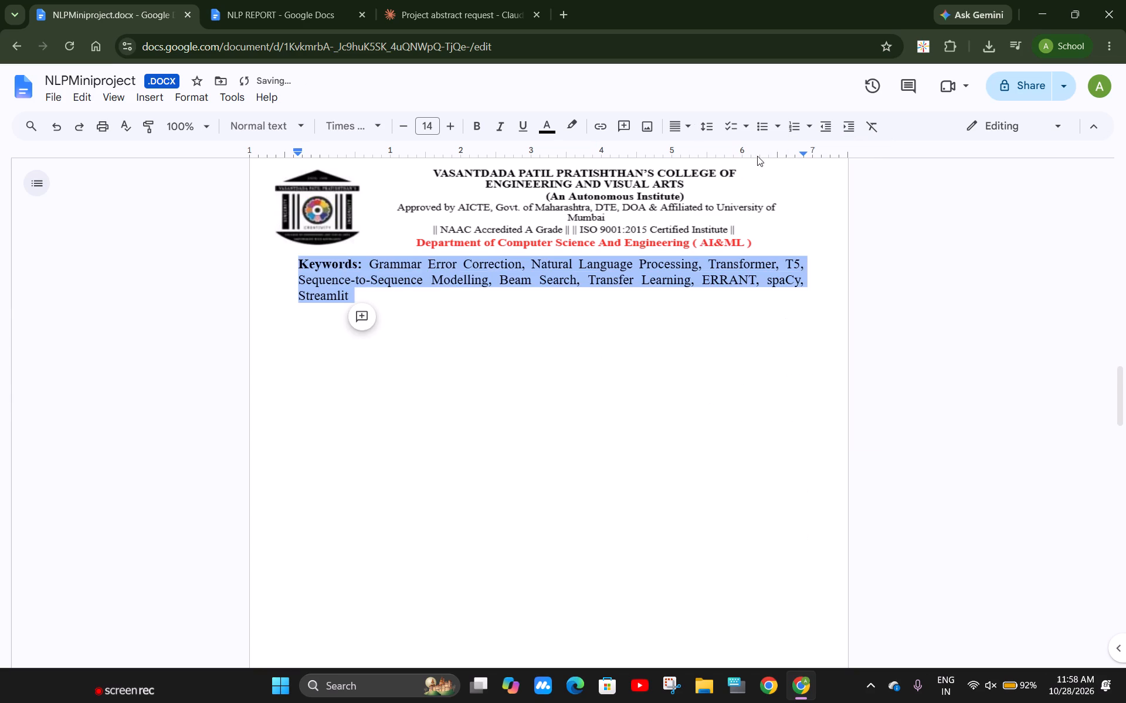
Delete the blank line between the ABSTRACT heading and the Gramformer title.
scroll(554, 333, up, 8)
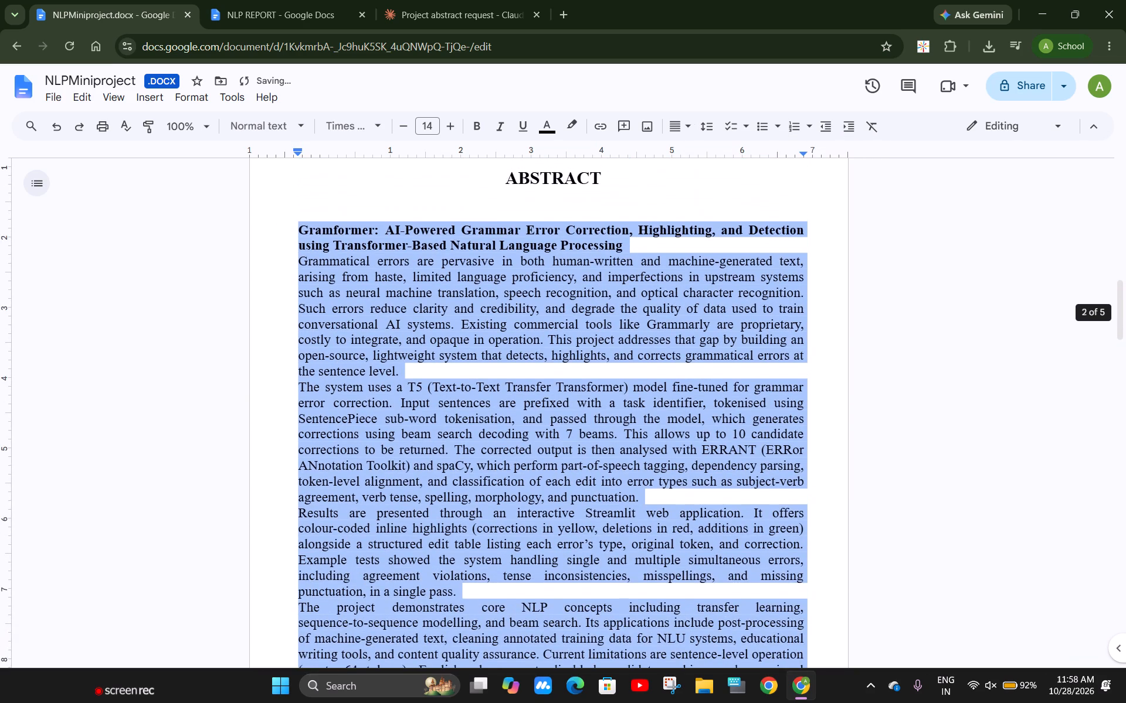
scroll(580, 243, up, 1)
click(625, 283)
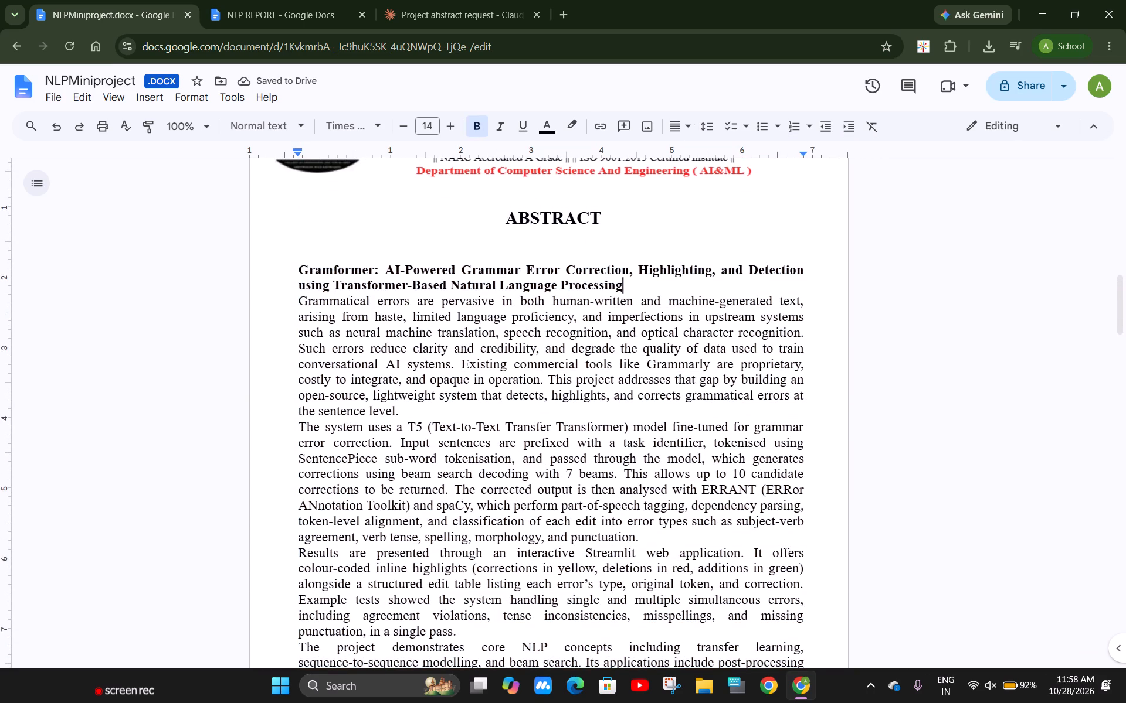
click(568, 248)
key(BackSpace)
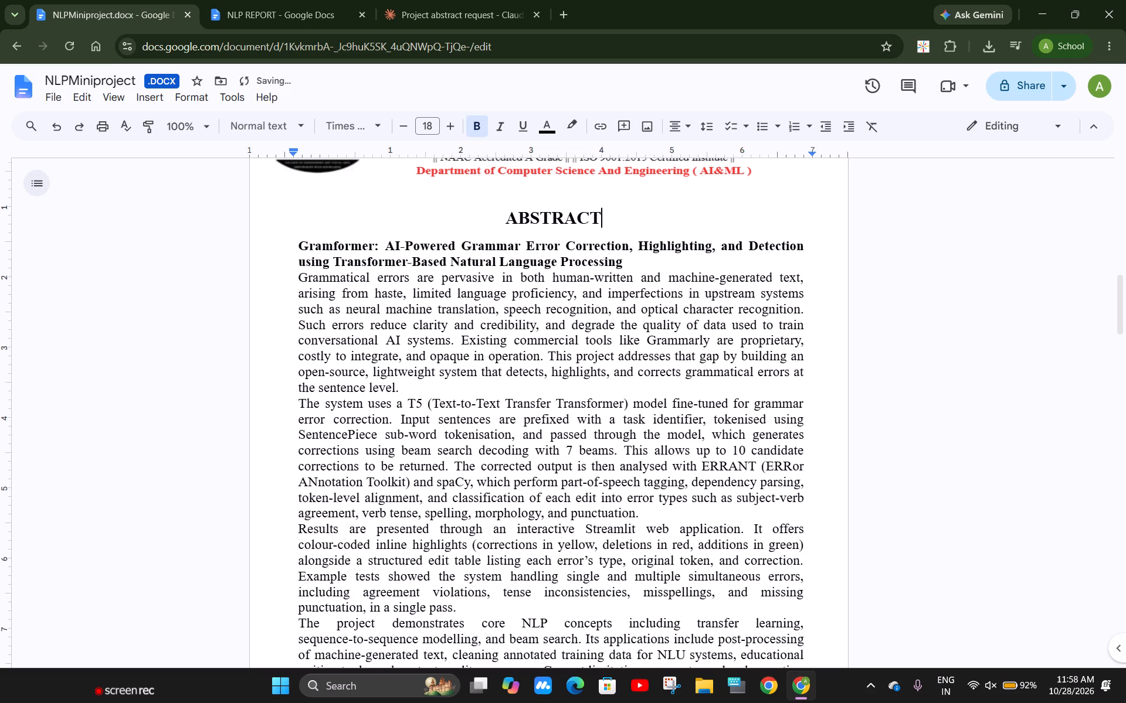
key(Down)
key(Up)
key(Up)
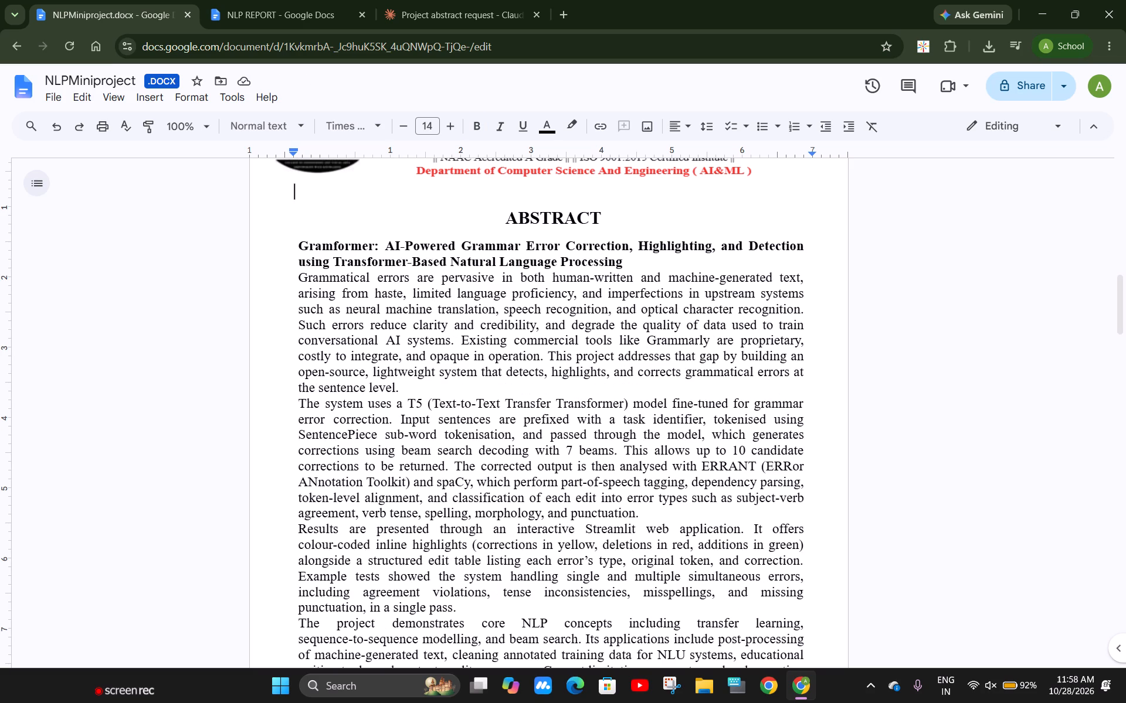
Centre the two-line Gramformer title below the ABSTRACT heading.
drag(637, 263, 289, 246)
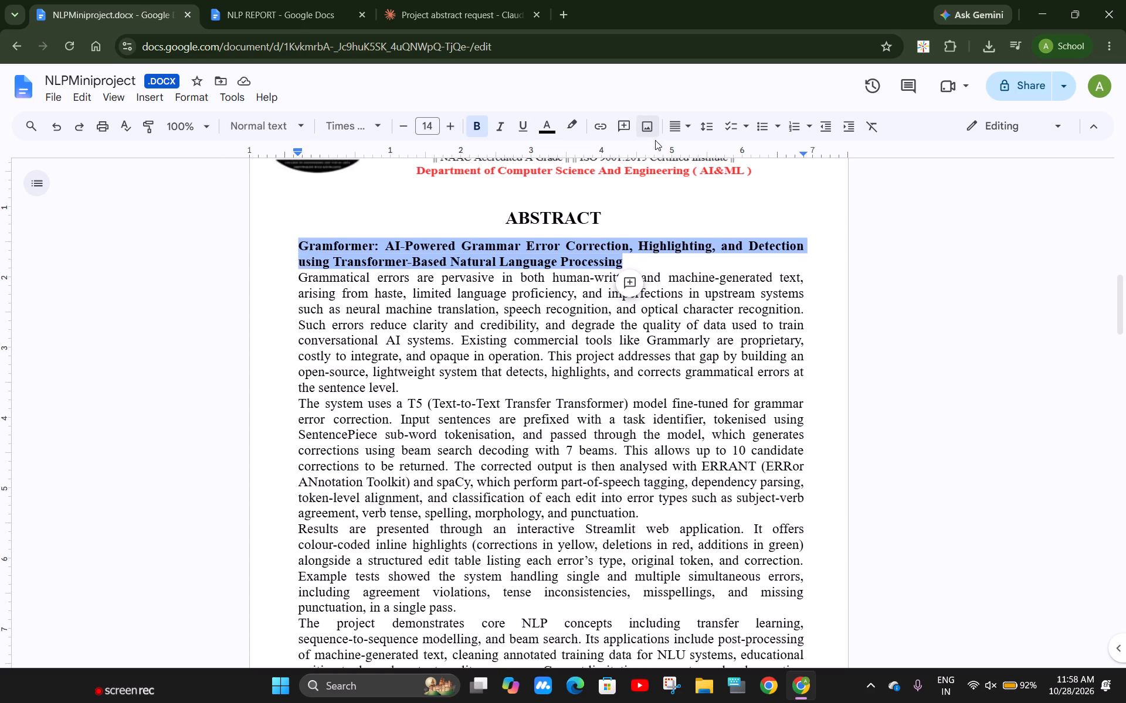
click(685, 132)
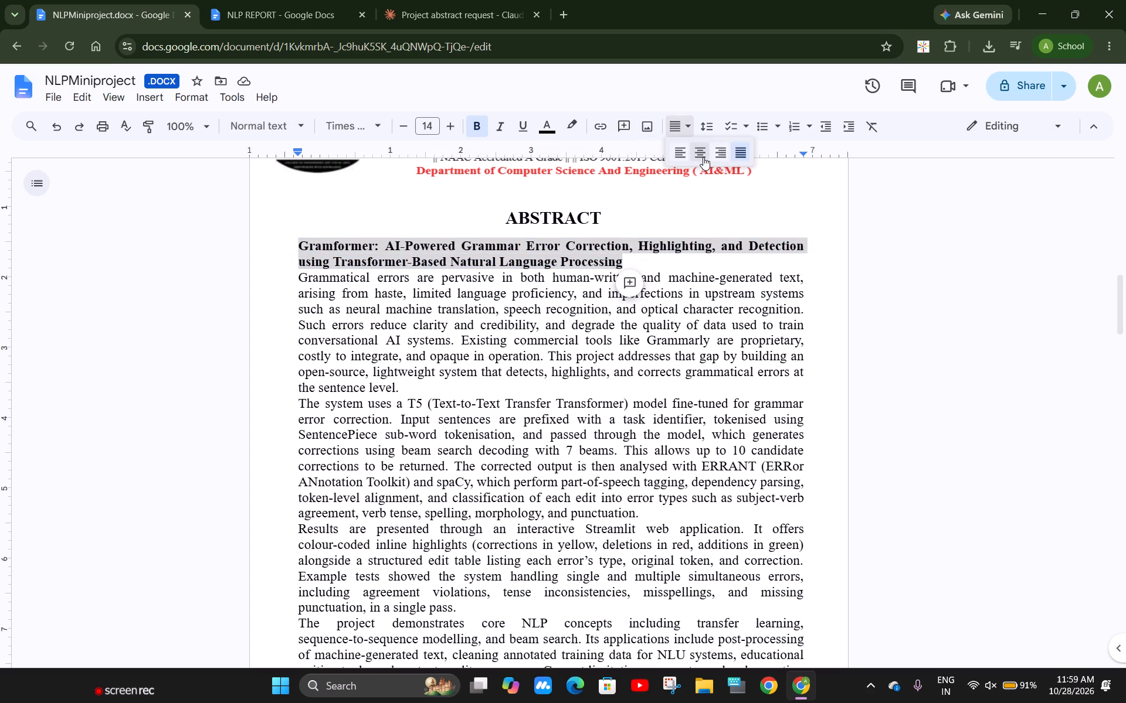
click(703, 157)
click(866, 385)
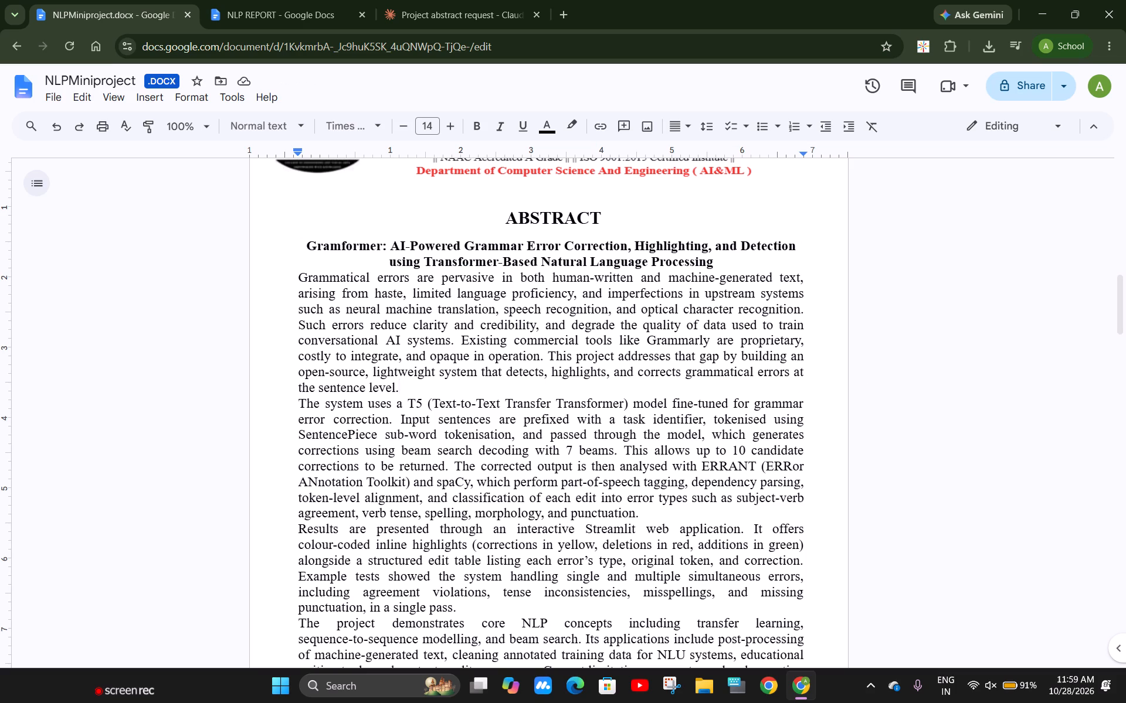
Delete the sentence beginning "Example tests showed the system handling" from the end of the Results paragraph in the abstract.
scroll(501, 524, down, 5)
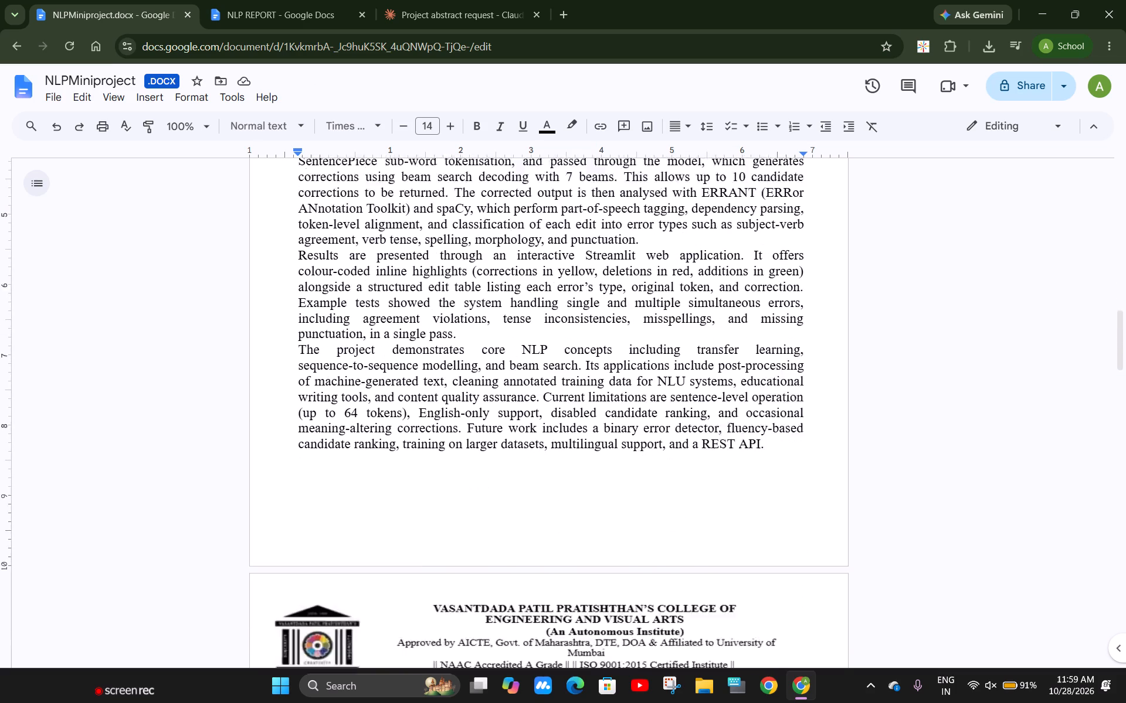
scroll(501, 524, down, 1)
scroll(501, 524, up, 1)
scroll(524, 493, down, 2)
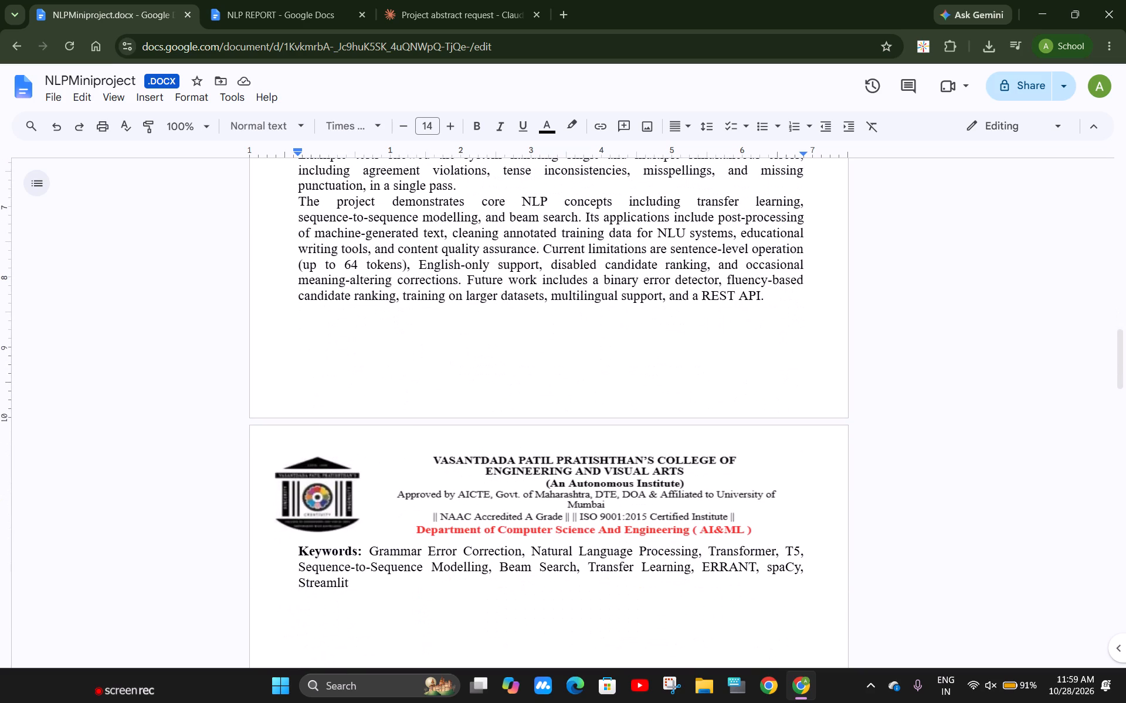
scroll(535, 346, up, 3)
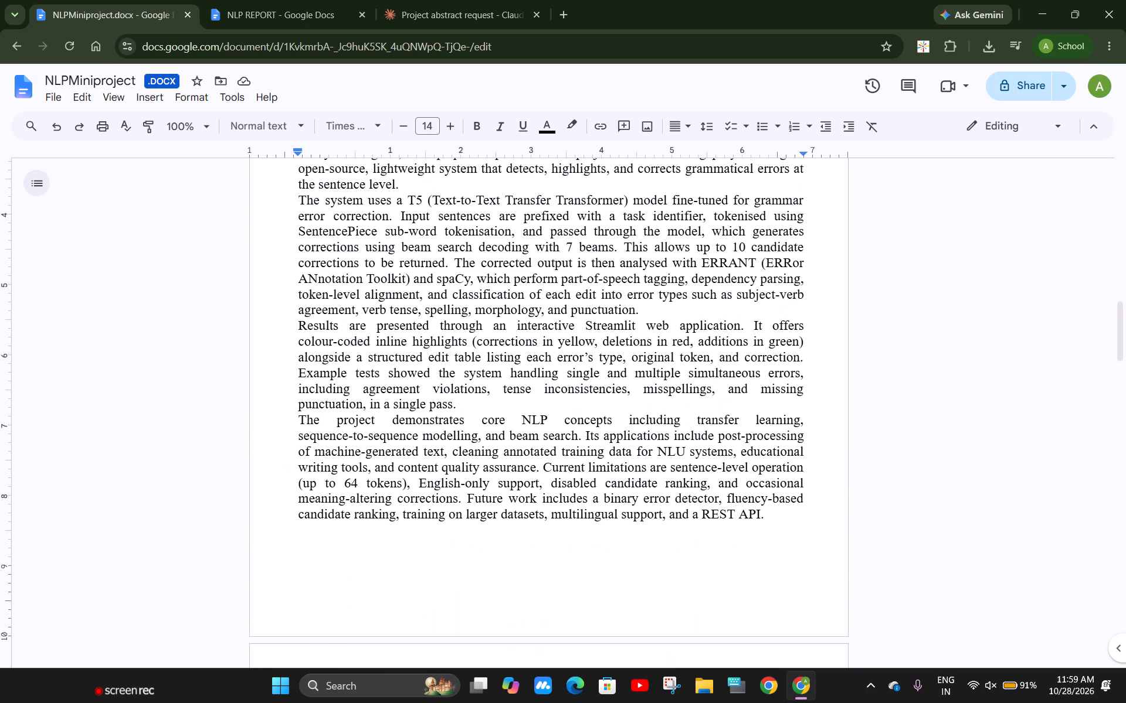
drag(496, 404, 445, 404)
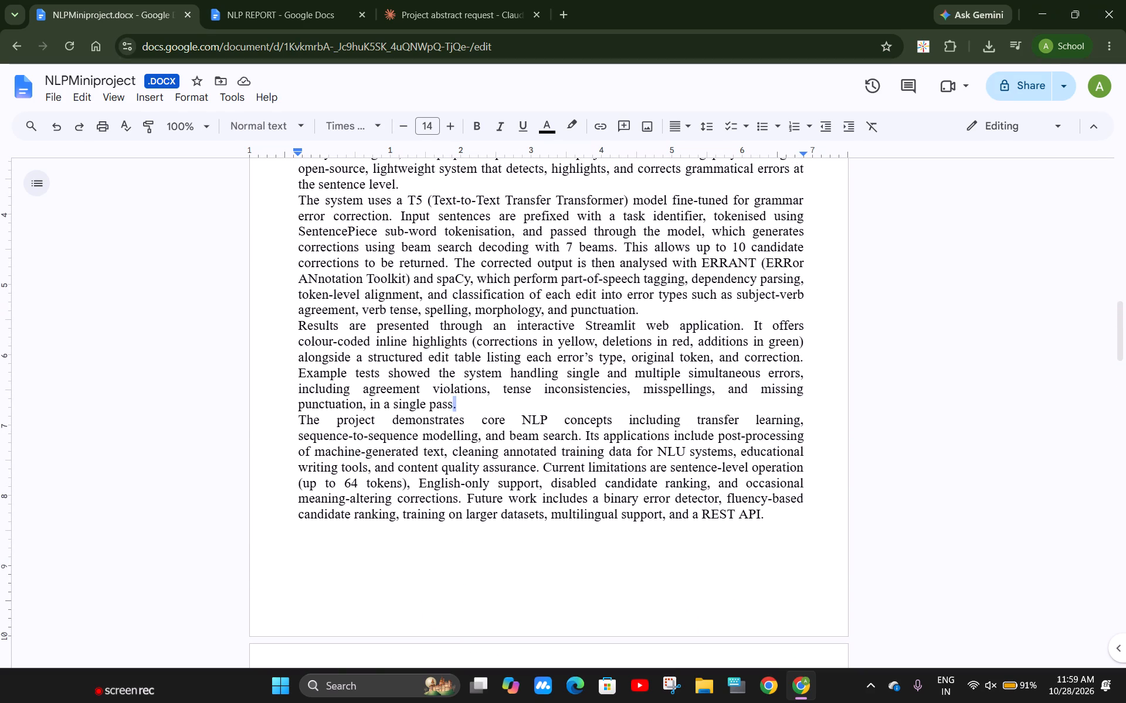
drag(445, 404, 293, 369)
key(BackSpace)
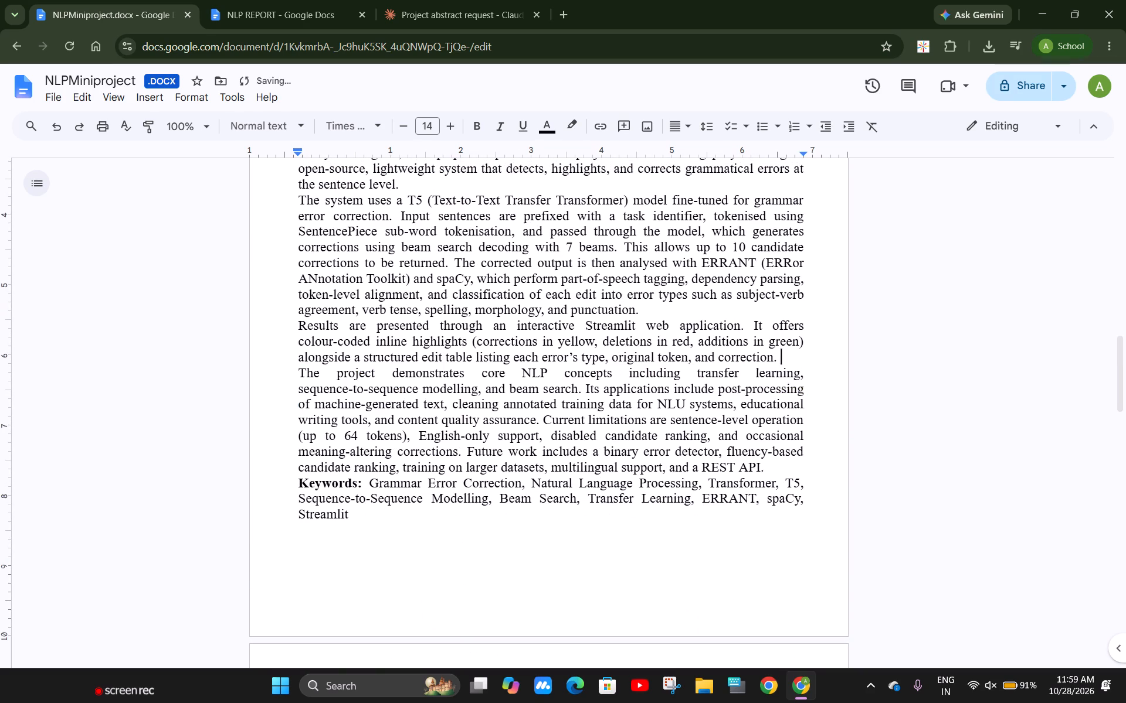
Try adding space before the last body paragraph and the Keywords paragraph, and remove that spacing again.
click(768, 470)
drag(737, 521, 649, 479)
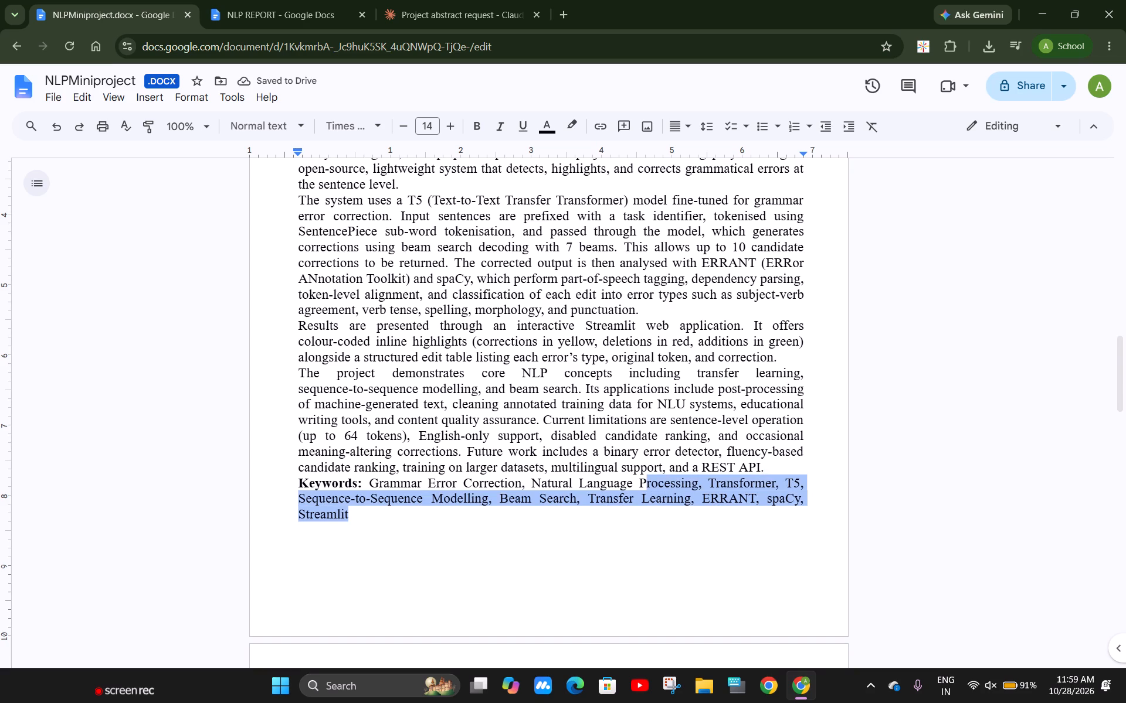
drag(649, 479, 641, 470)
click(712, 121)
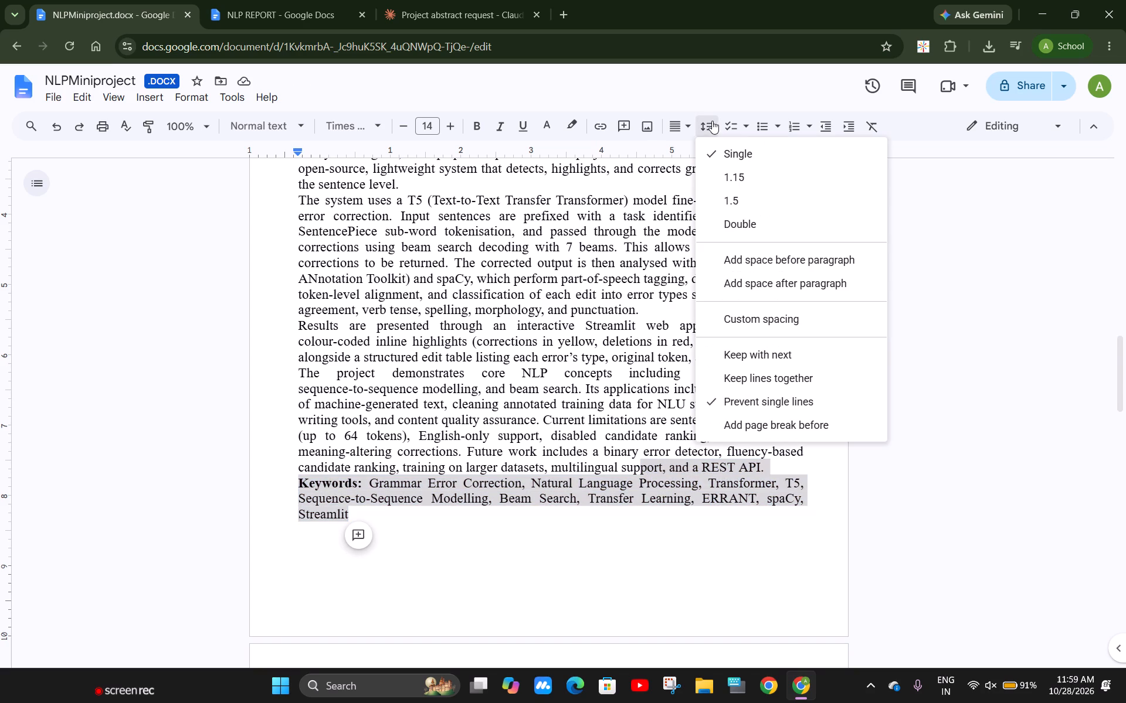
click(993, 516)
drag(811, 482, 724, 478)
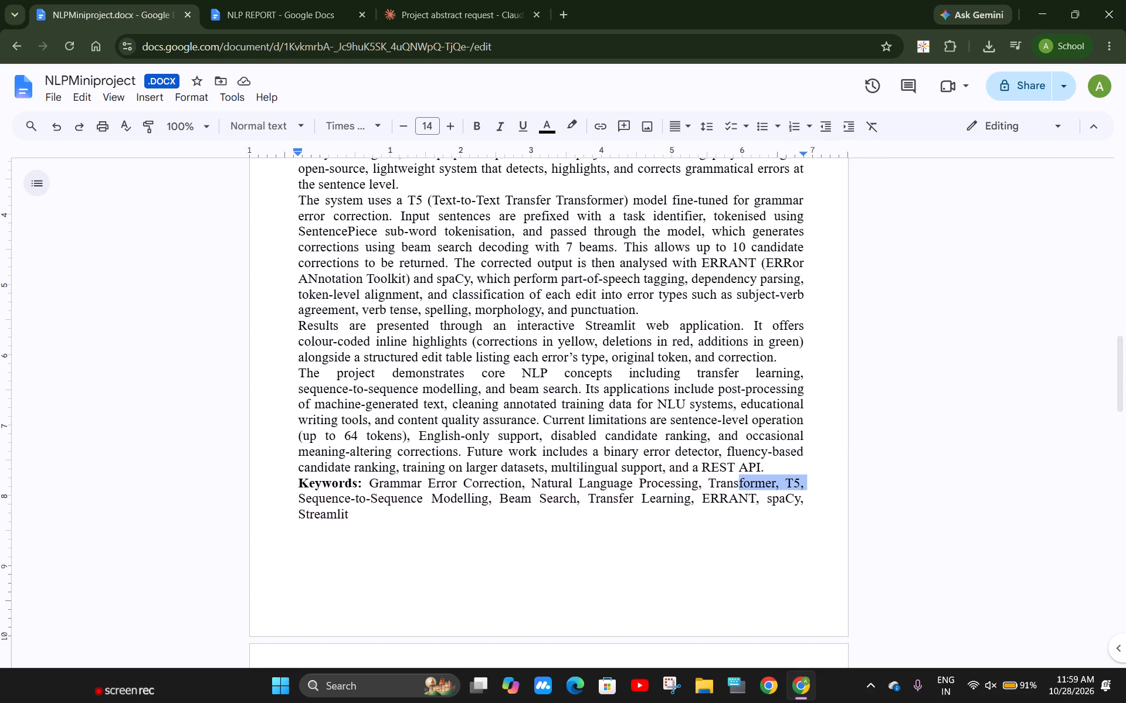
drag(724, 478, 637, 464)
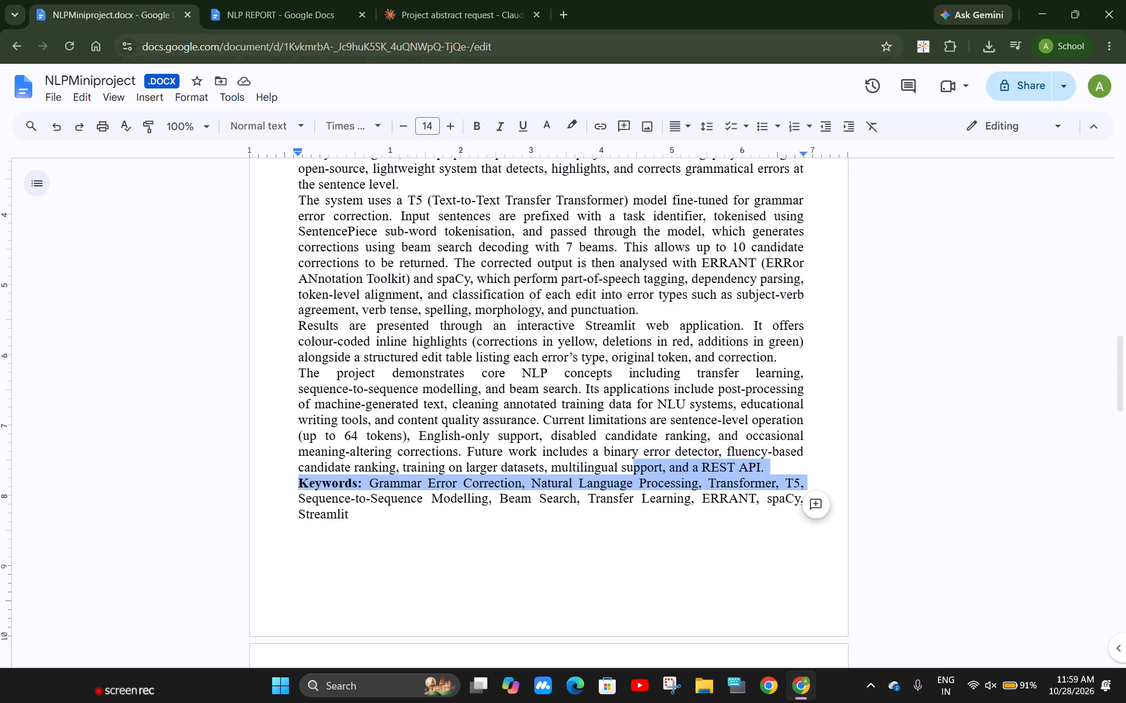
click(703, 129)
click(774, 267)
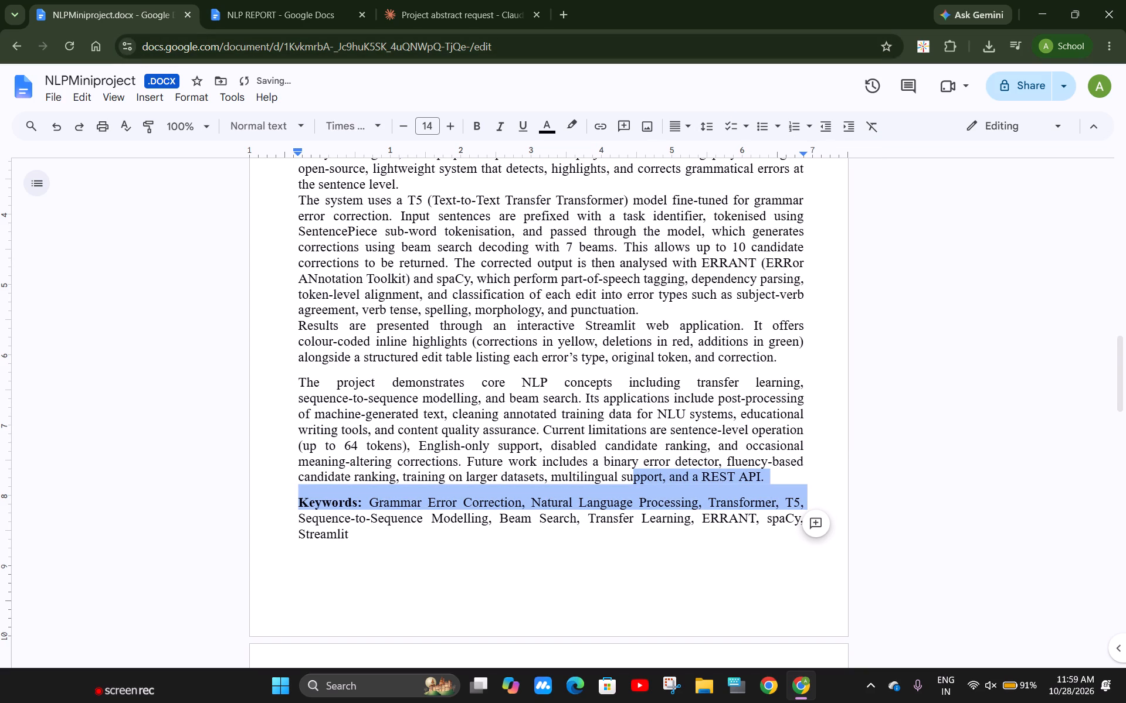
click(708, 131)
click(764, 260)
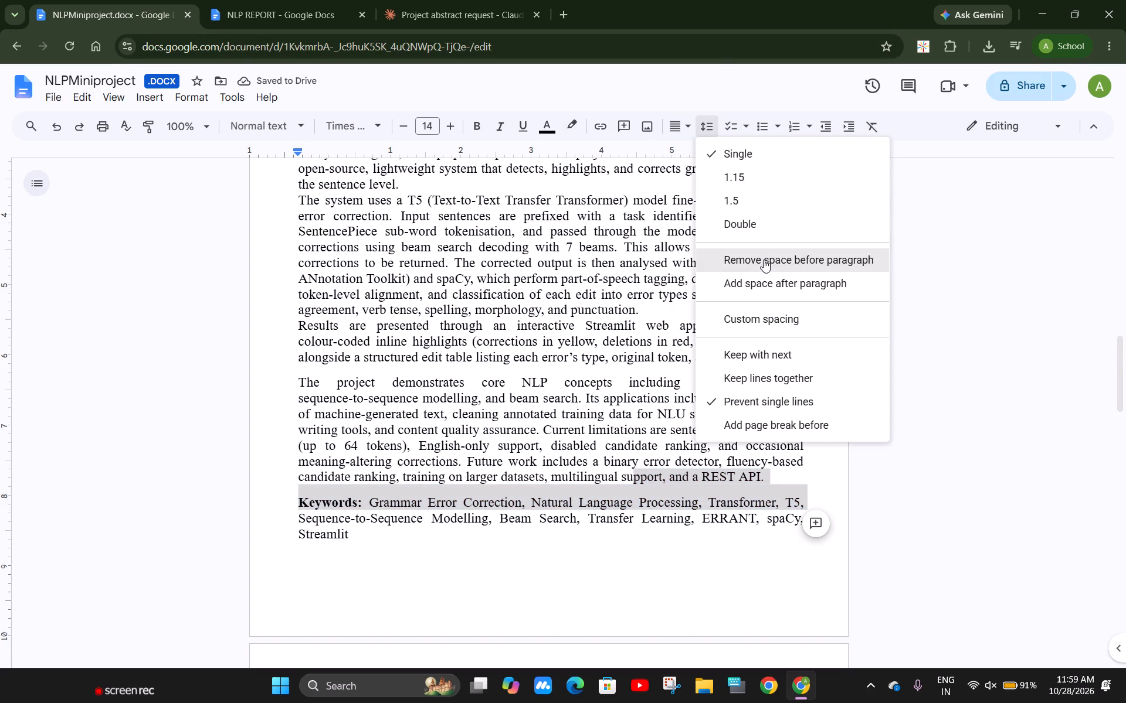
Add space after the abstract's last body paragraph, which ends with "REST API", to set off the Keywords line.
drag(615, 460, 727, 470)
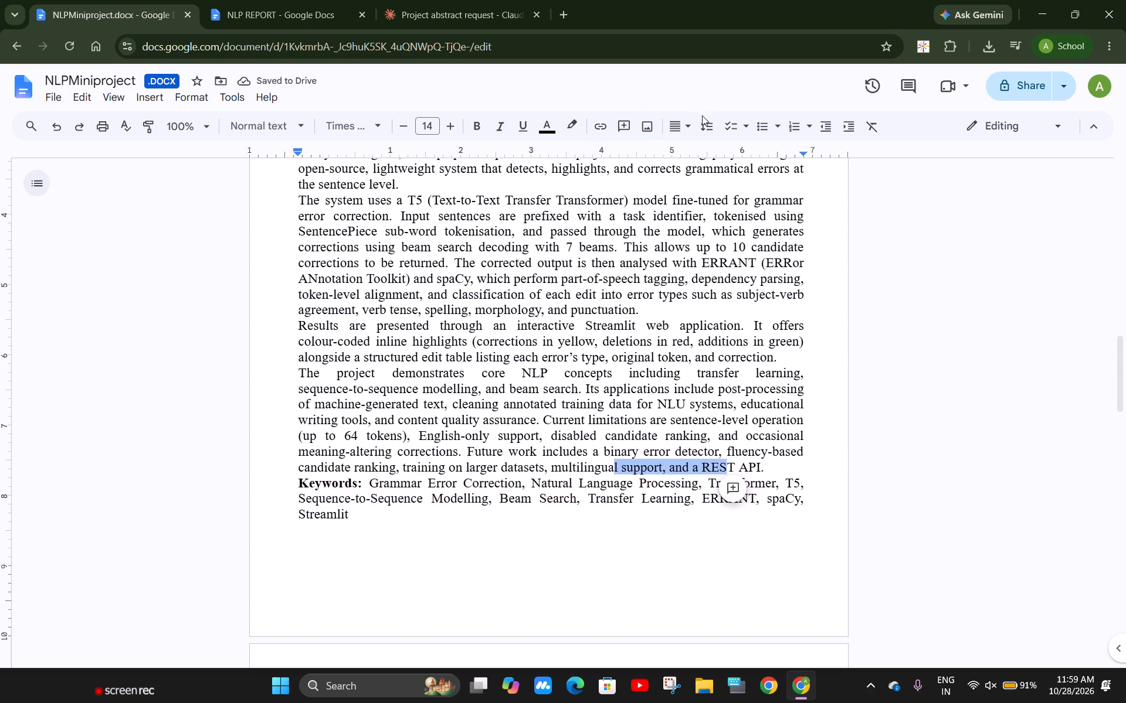
click(706, 124)
click(755, 281)
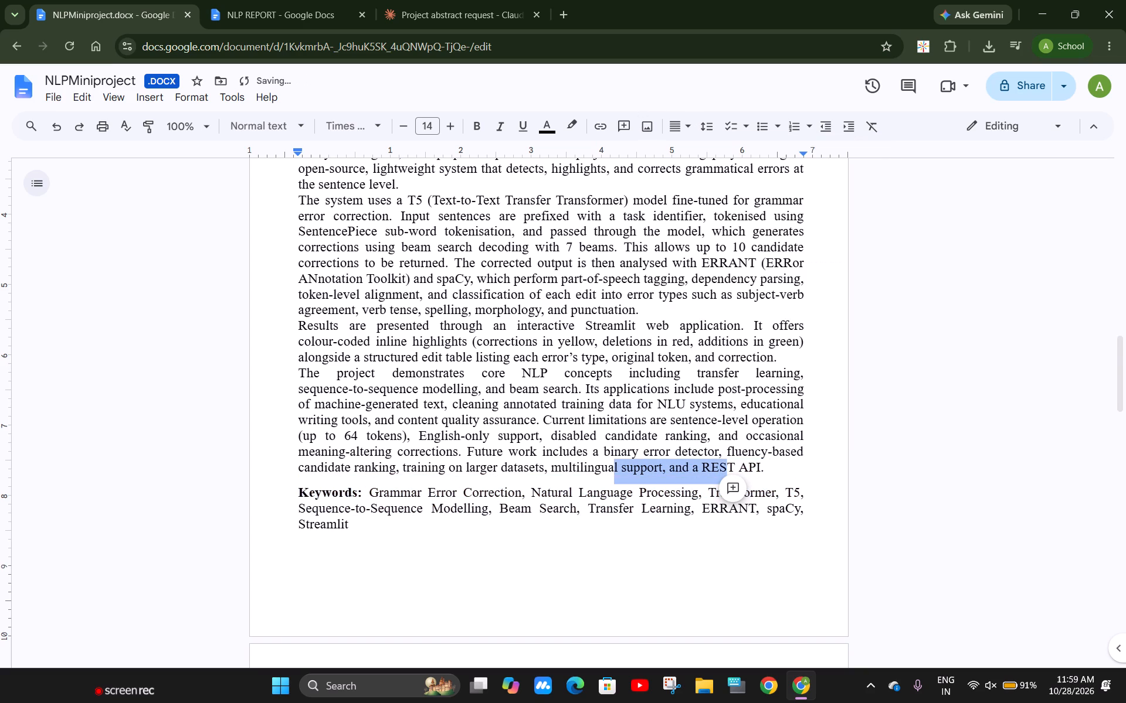
click(932, 506)
Delete the Gramformer title text below the ABSTRACT heading.
scroll(568, 432, up, 3)
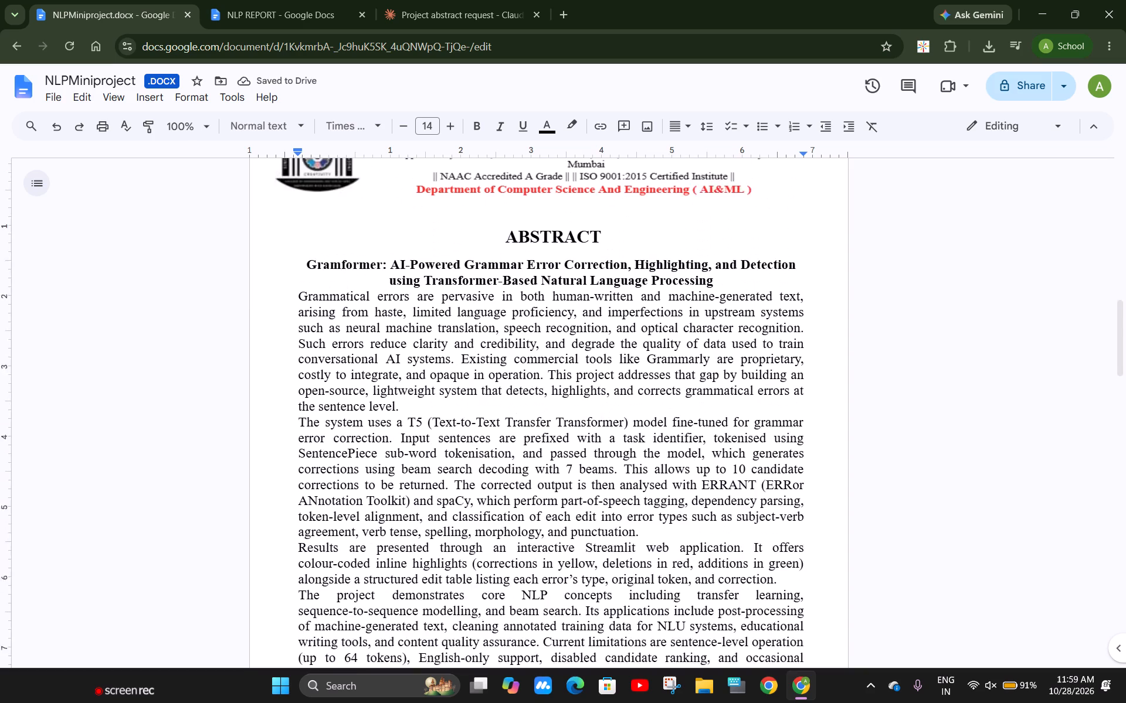
scroll(568, 432, down, 1)
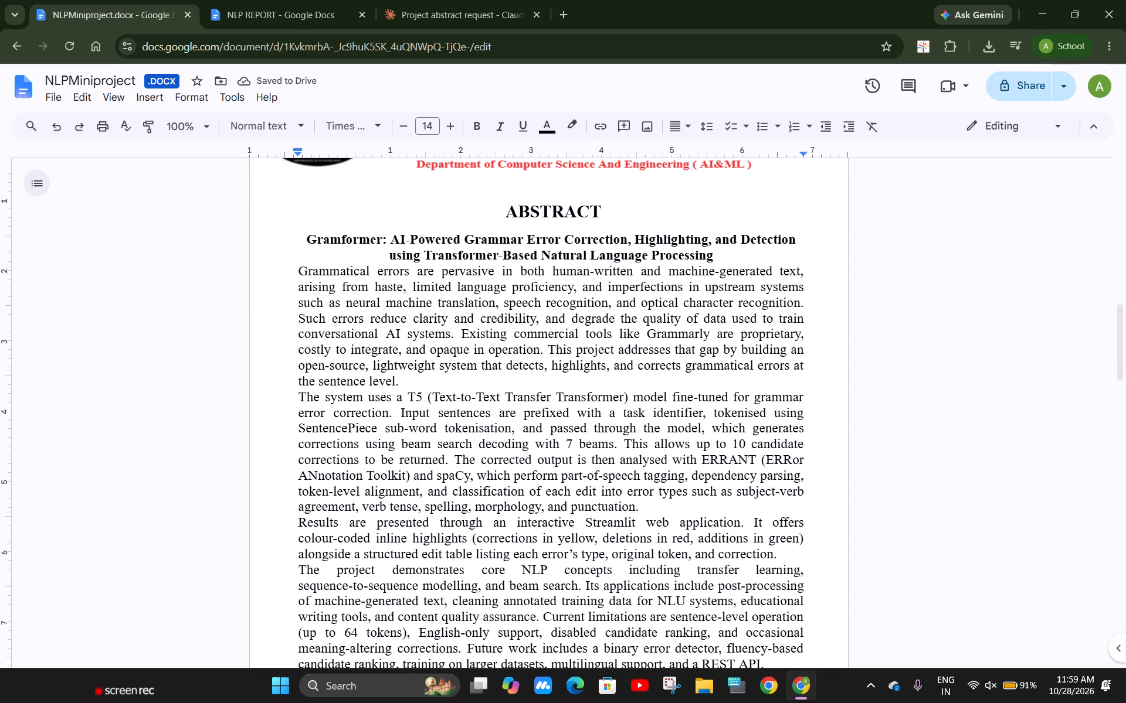
drag(716, 261, 295, 241)
key(BackSpace)
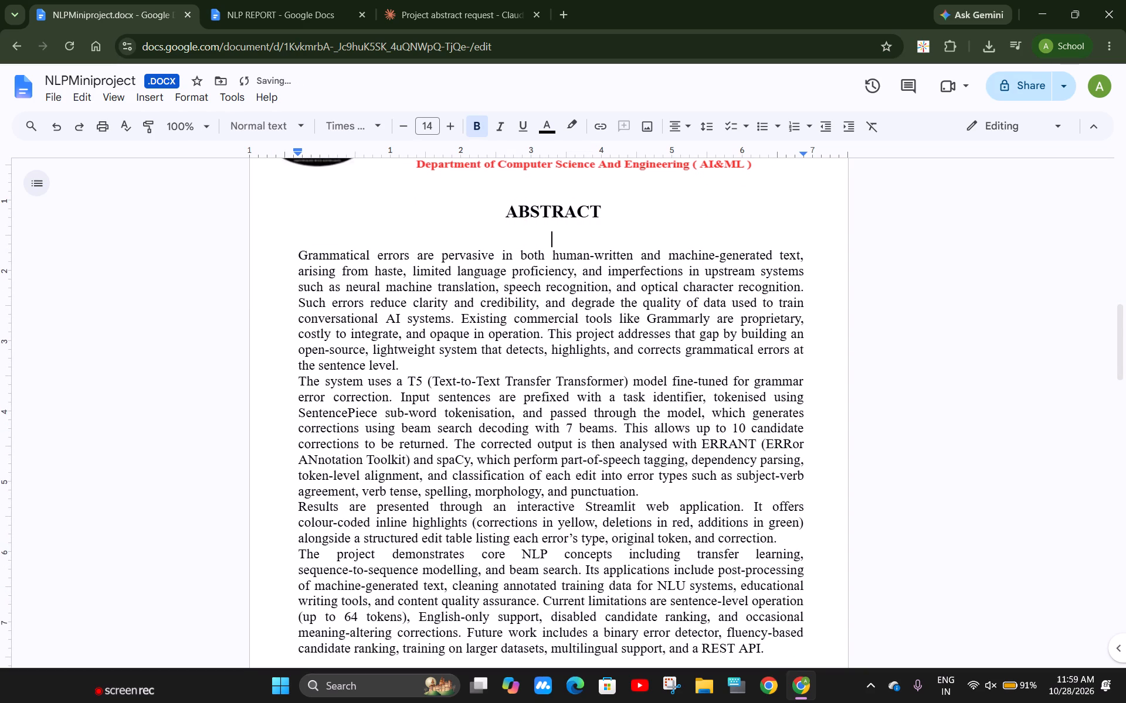
Reduce the font size of the abstract text, from "Grammatical errors" through the Keywords line, to 12.
scroll(295, 241, down, 4)
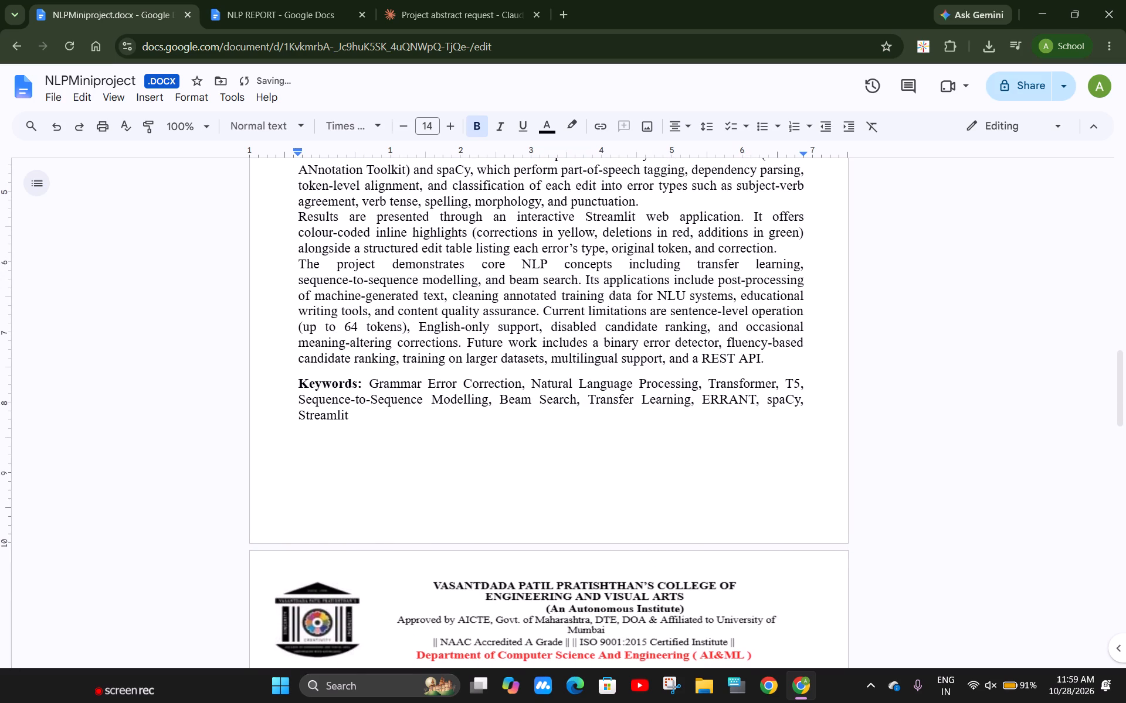
scroll(524, 316, up, 3)
scroll(537, 357, down, 2)
click(486, 348)
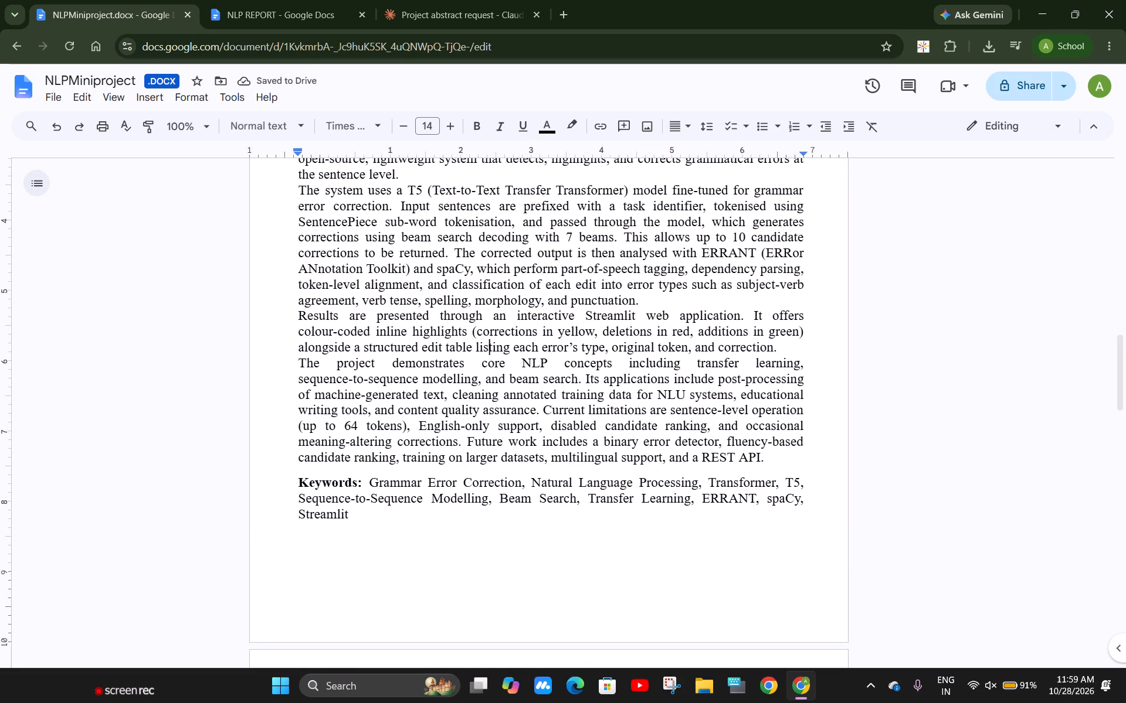
drag(364, 525, 323, 176)
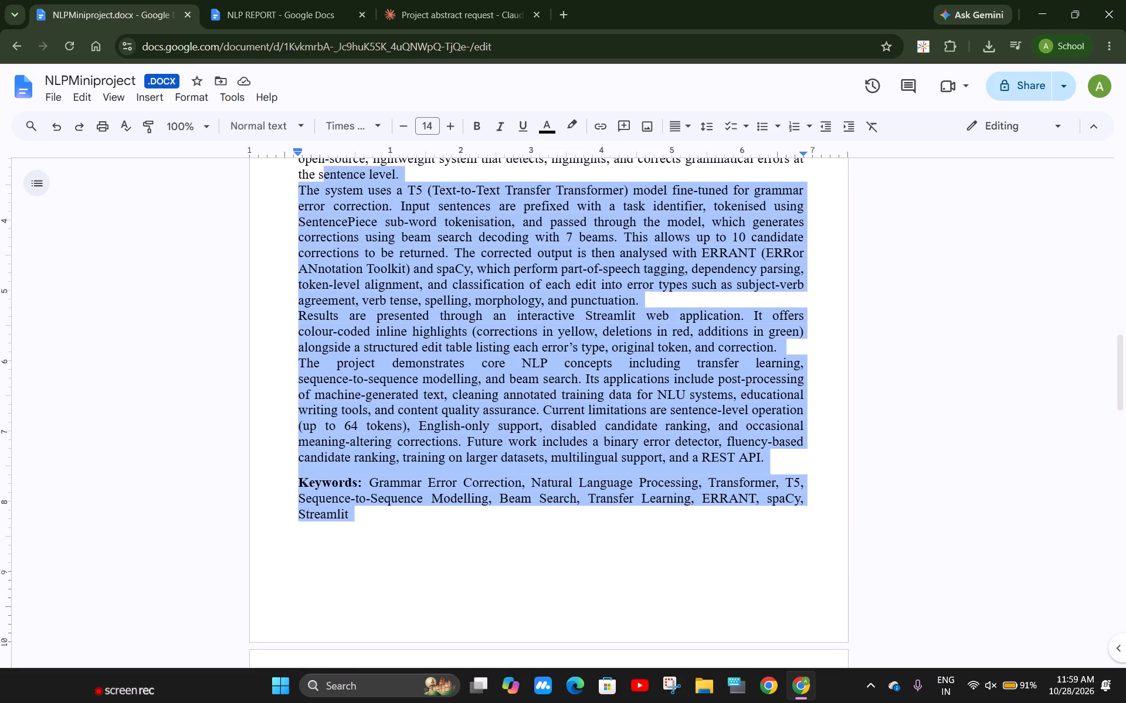
drag(323, 176, 288, 499)
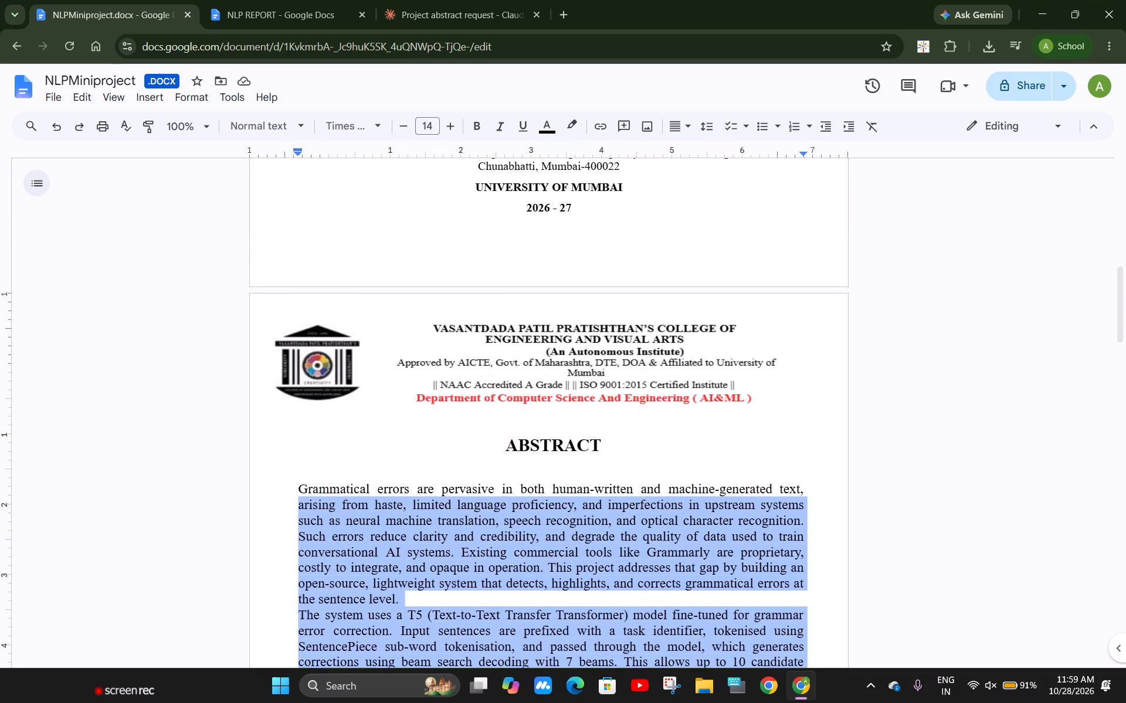
drag(288, 499, 294, 493)
double_click(409, 131)
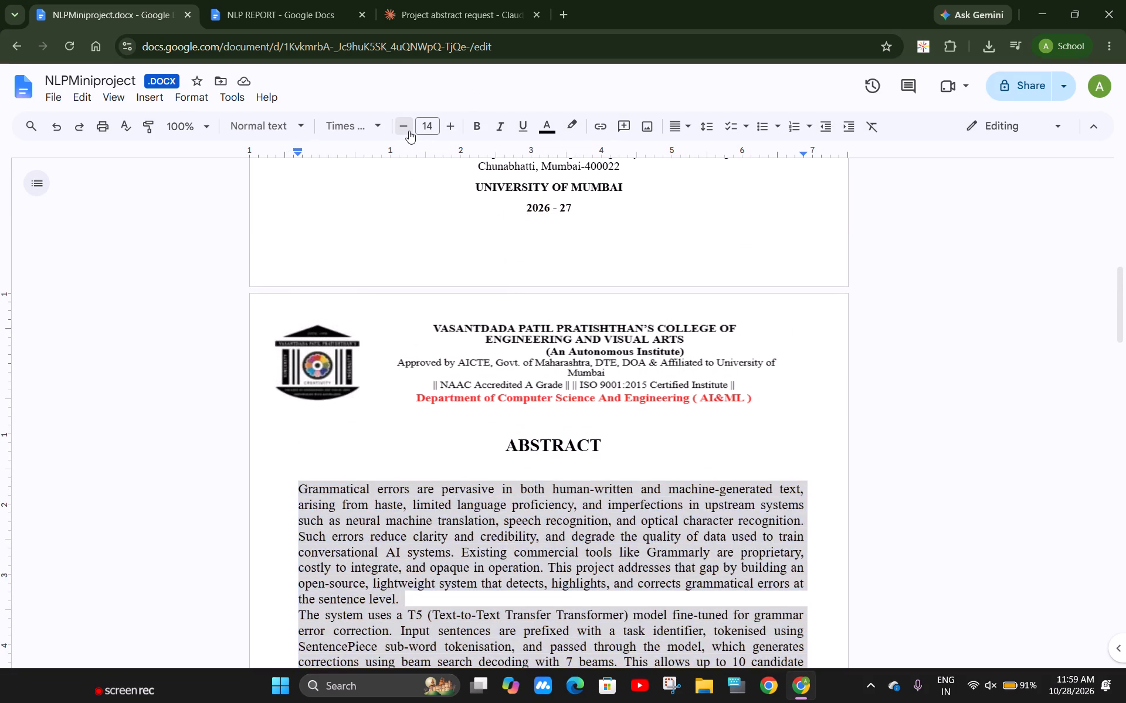
scroll(644, 411, down, 3)
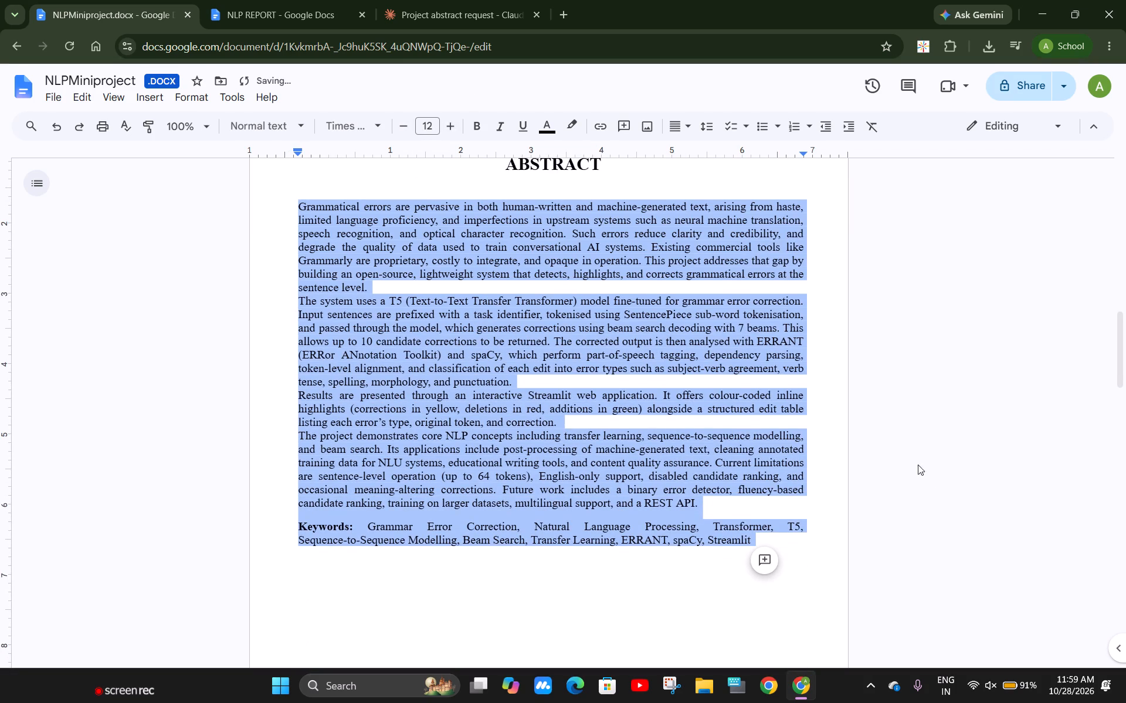
click(586, 395)
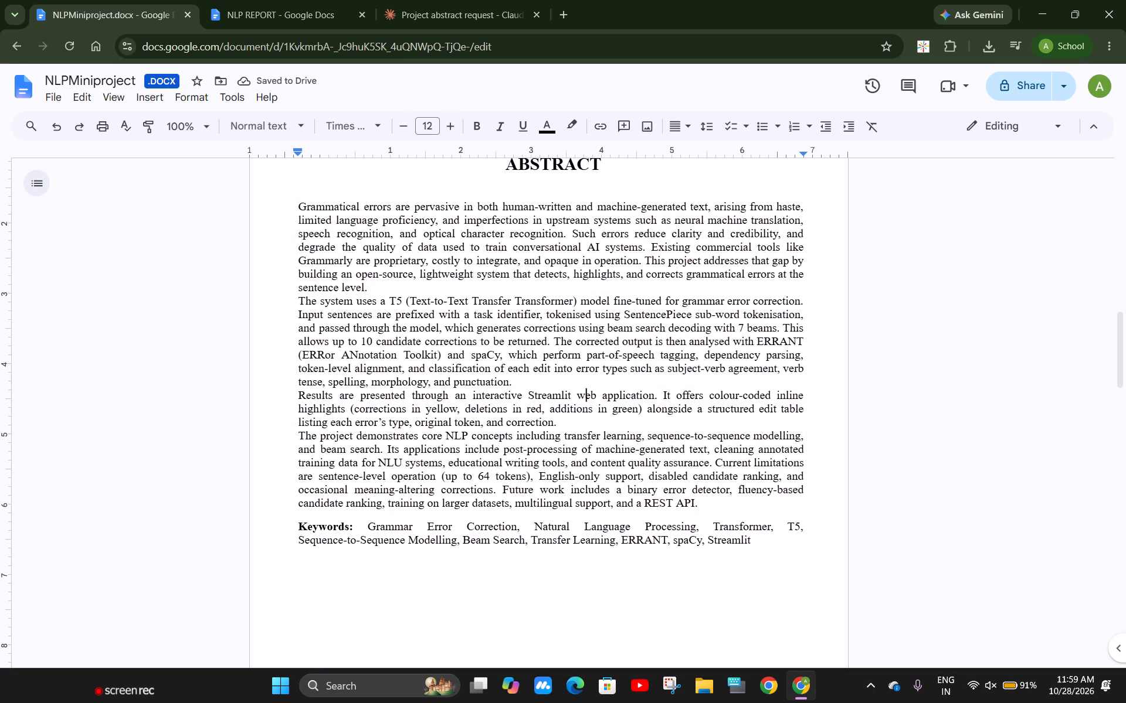
drag(757, 545, 301, 213)
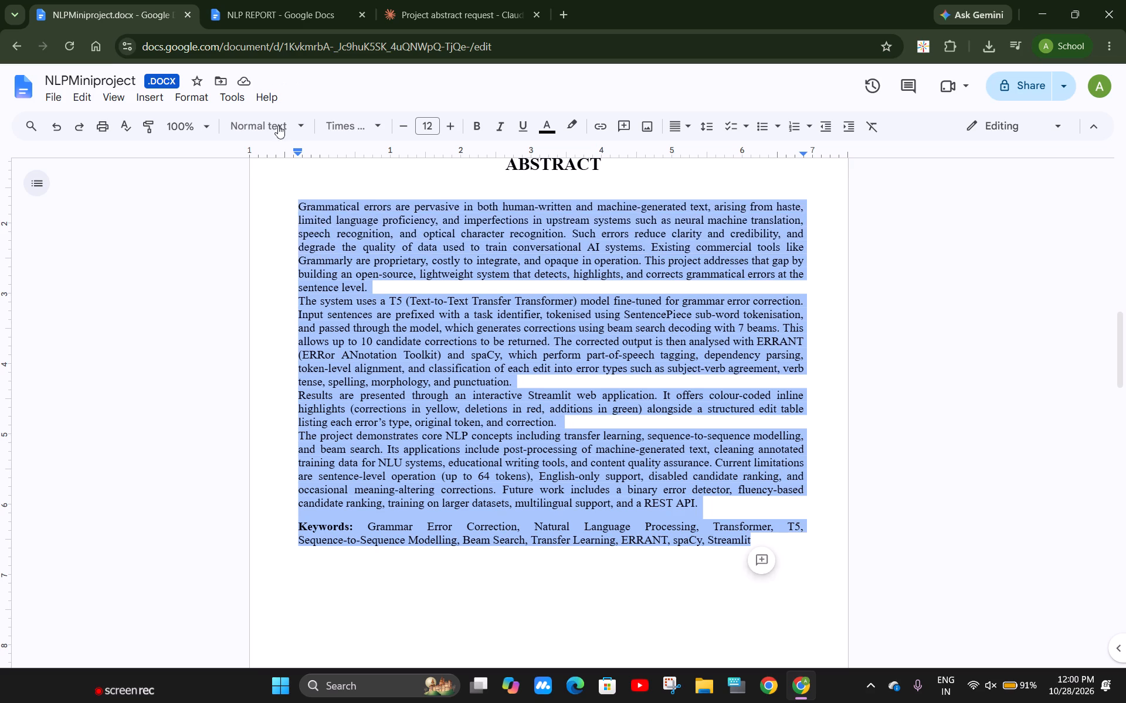
Open the BLE document from the recent Google Docs files as a formatting reference.
click(253, 0)
scroll(581, 393, down, 1)
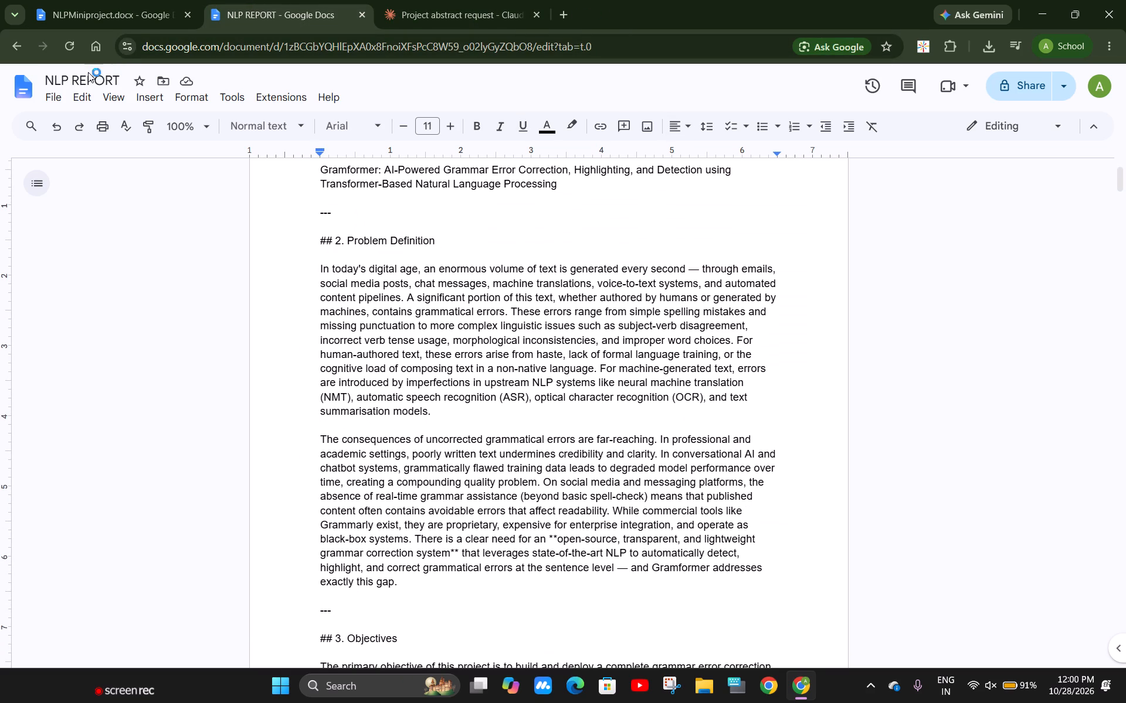
drag(28, 98, 629, 0)
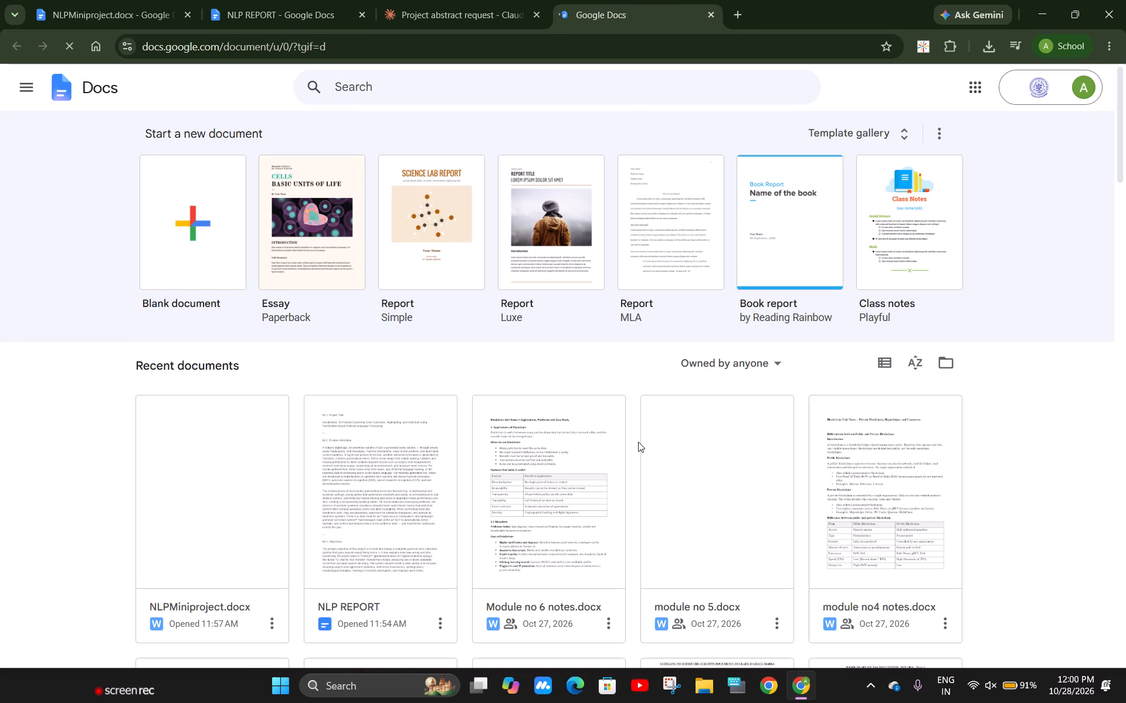
scroll(612, 498, down, 1)
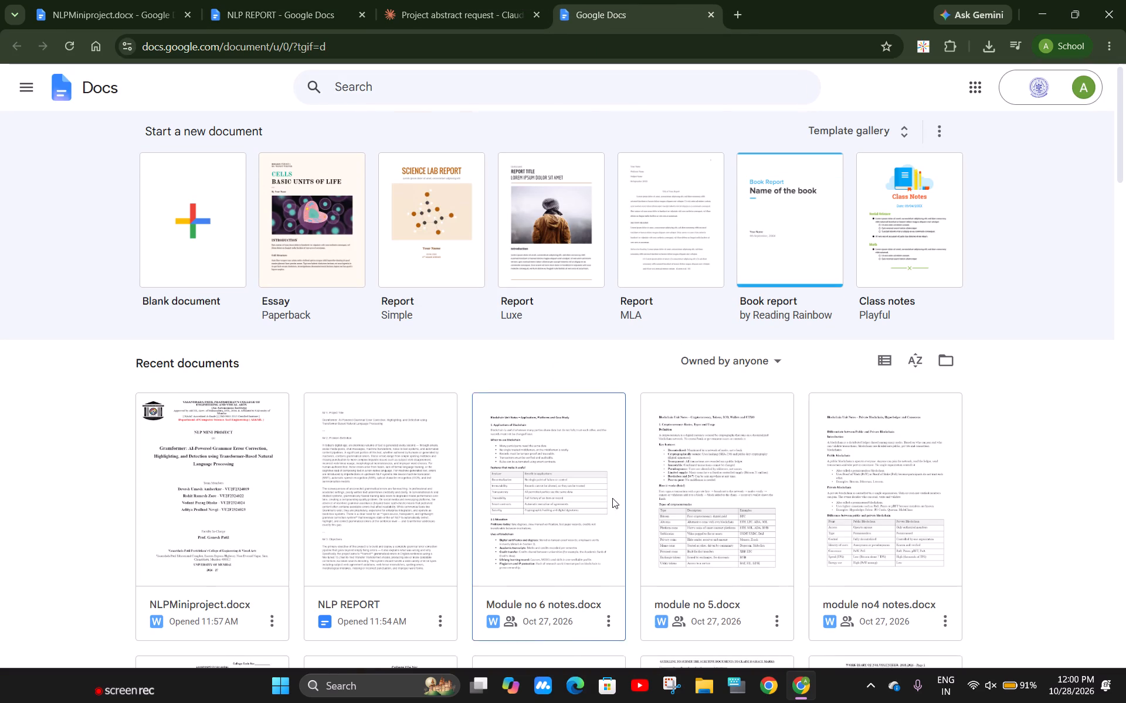
scroll(612, 498, down, 5)
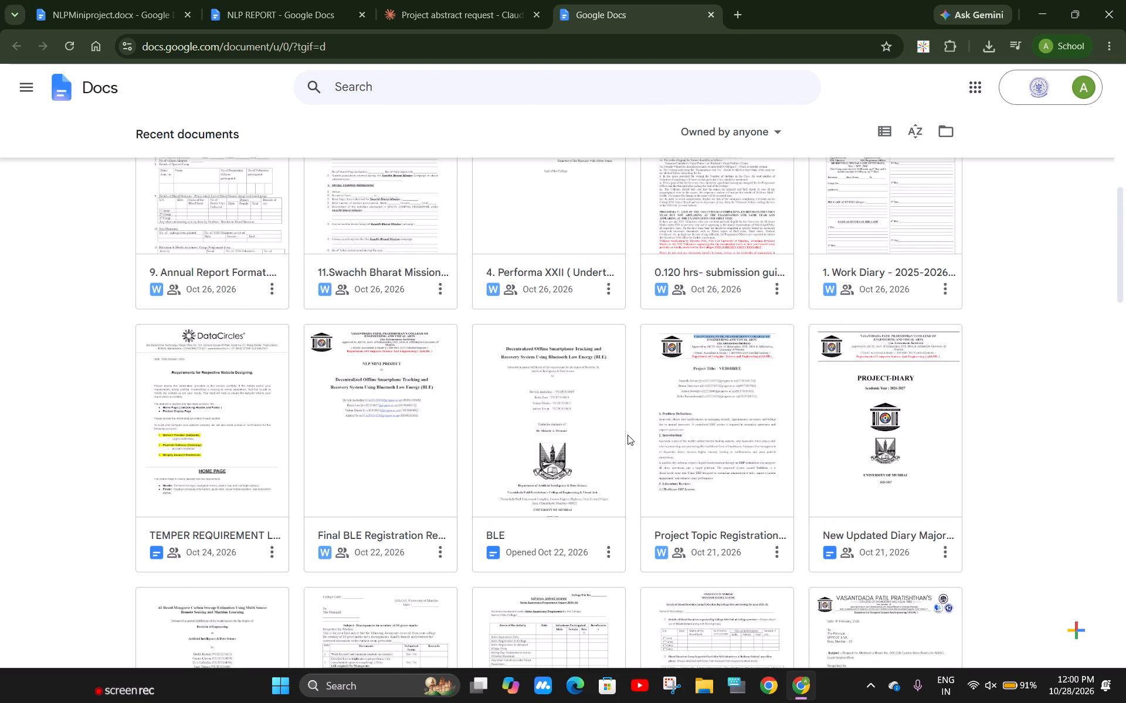
click(545, 443)
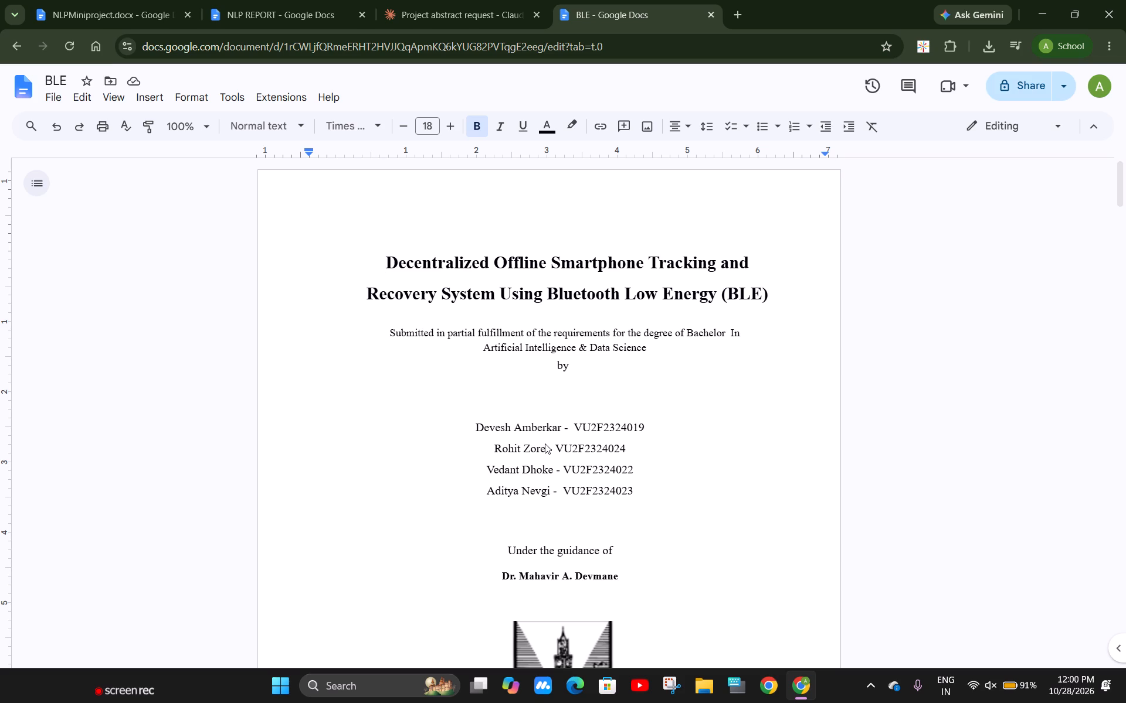
Examine the BLE document's front matter, from the title page through the certificate, report approval and declaration to the acknowledgement.
scroll(494, 569, down, 5)
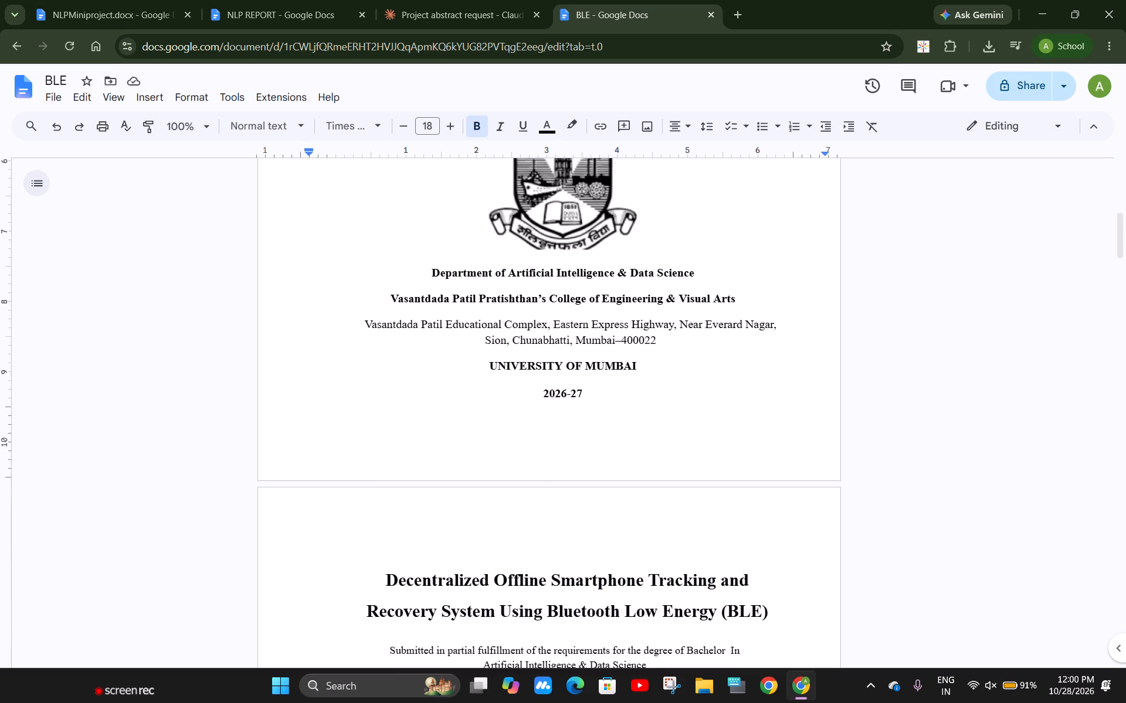
scroll(494, 569, down, 2)
scroll(494, 514, down, 9)
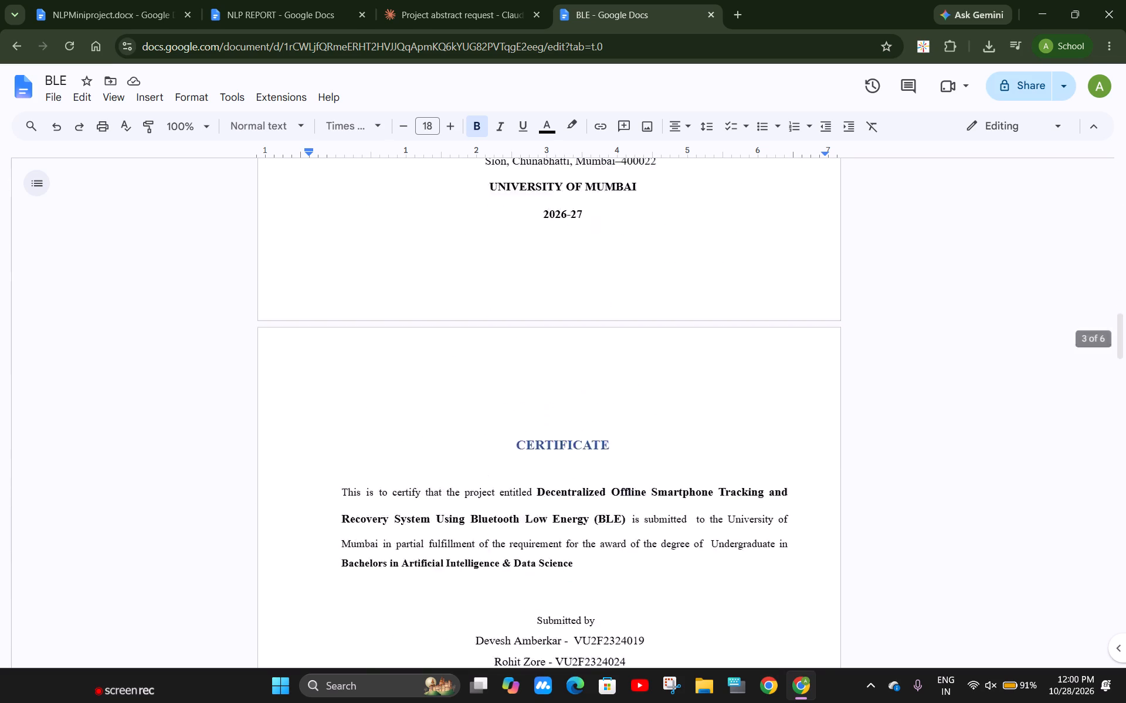
scroll(494, 514, down, 4)
click(533, 351)
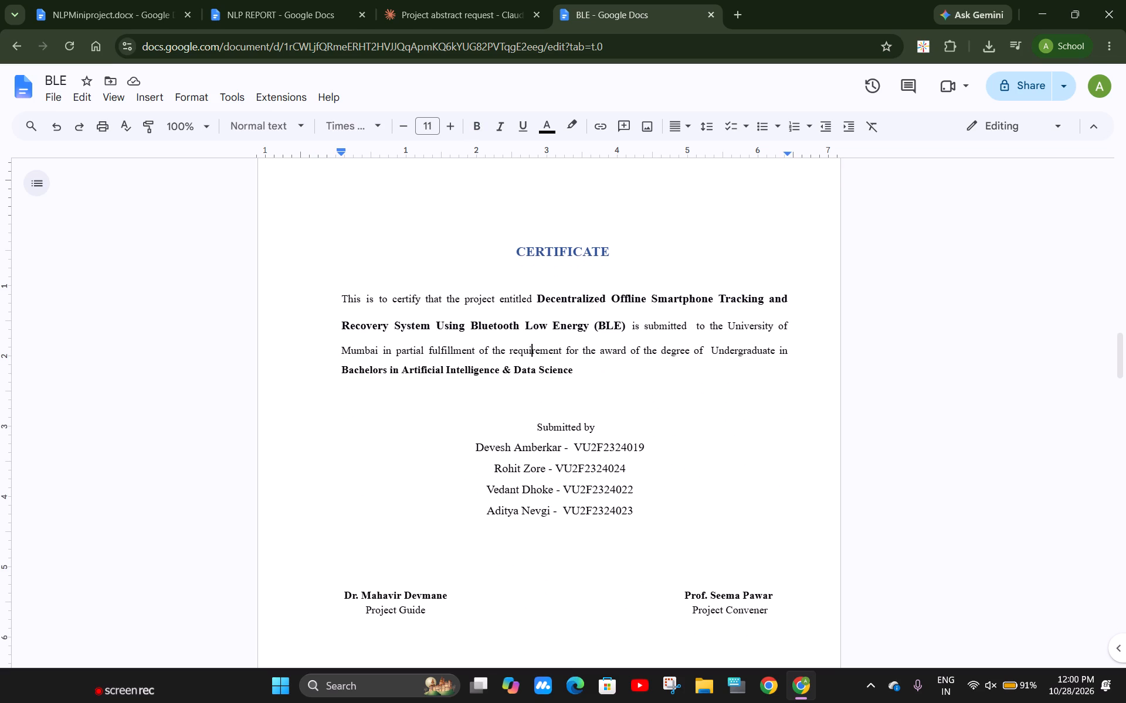
scroll(527, 452, down, 11)
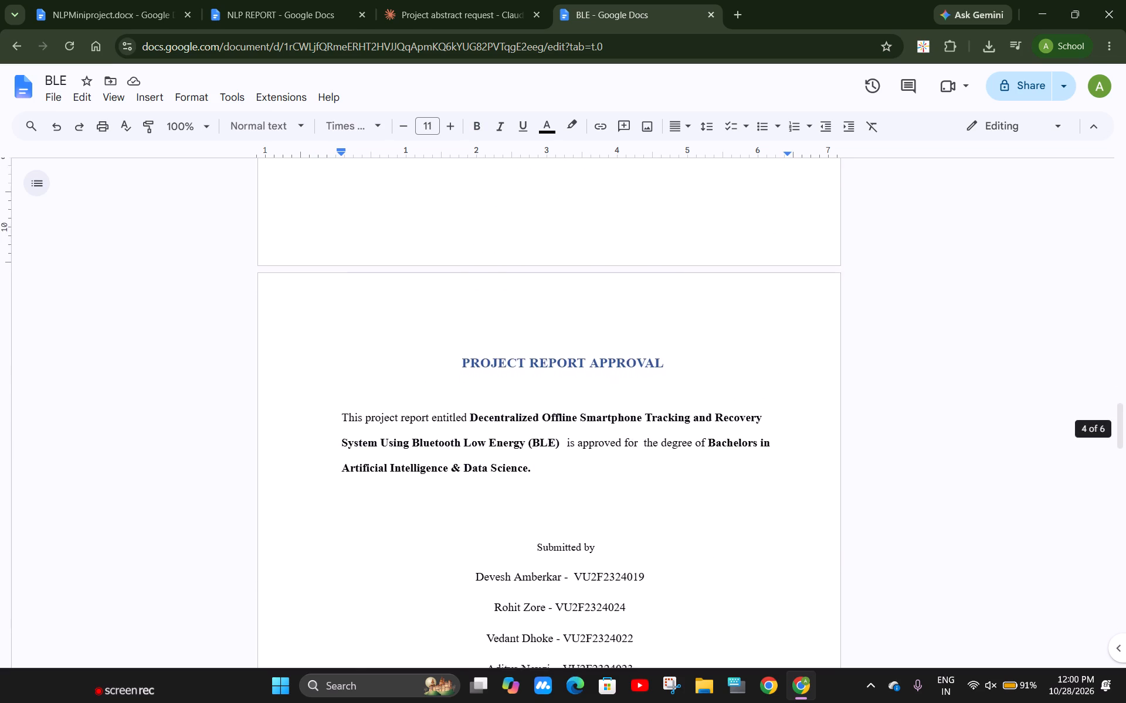
scroll(527, 452, down, 11)
scroll(527, 452, up, 5)
scroll(527, 452, down, 2)
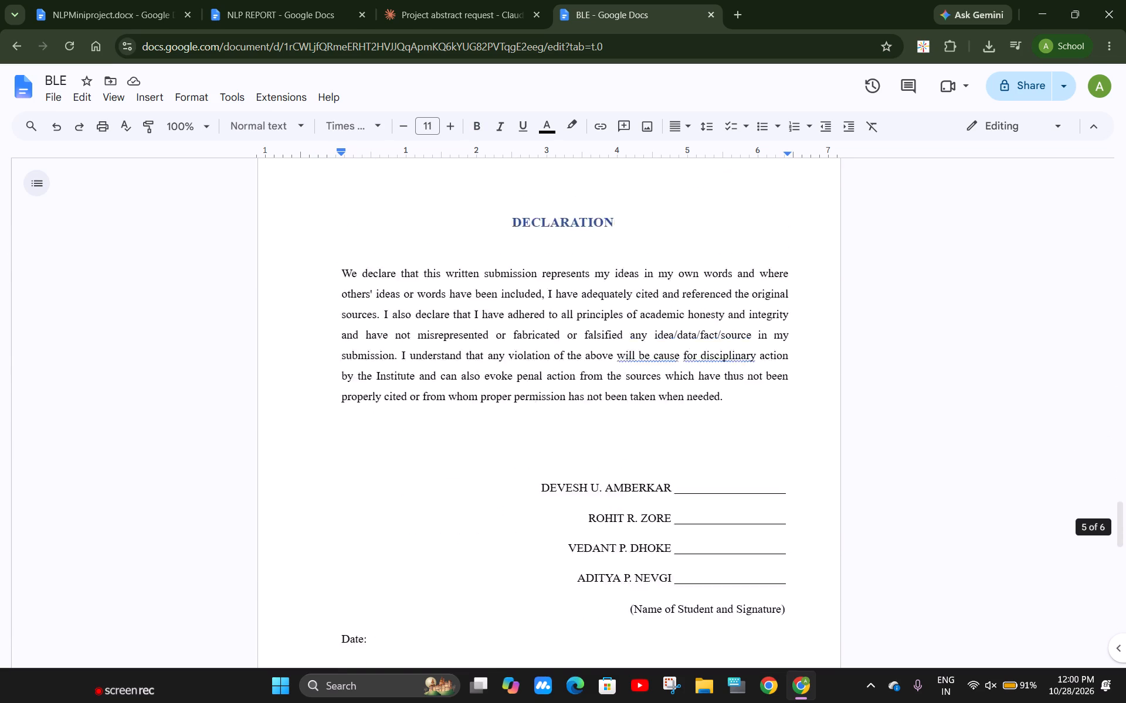
scroll(527, 452, down, 5)
click(517, 385)
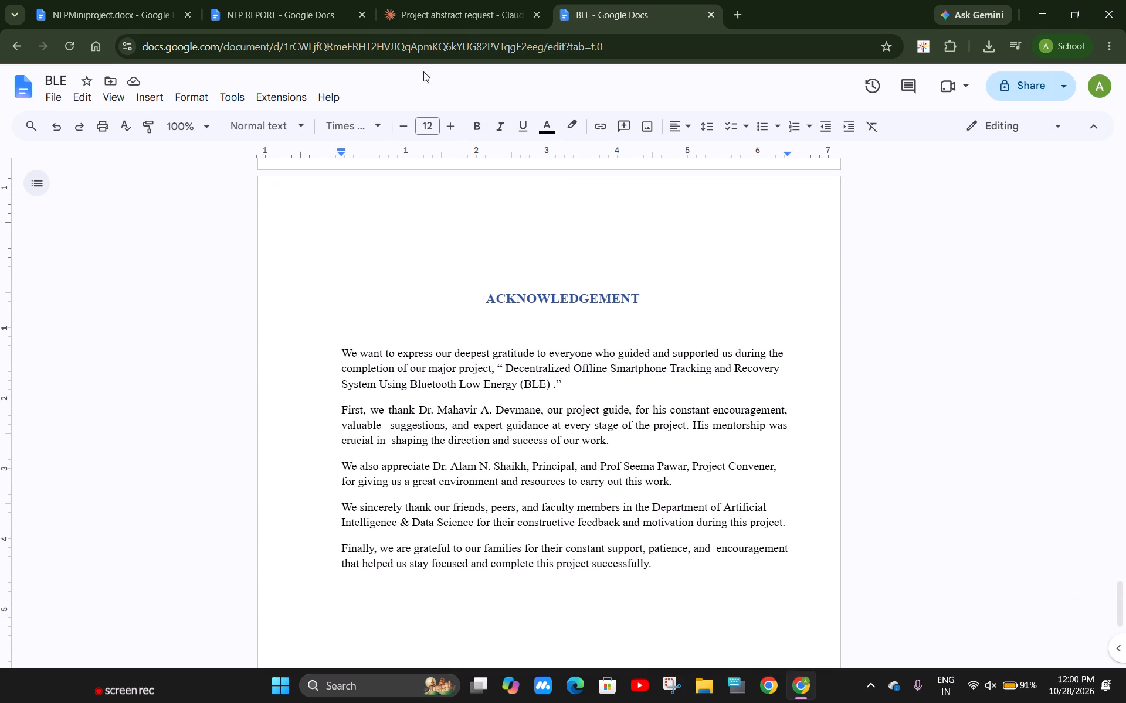
In NLPMiniproject, indent the four abstract body paragraphs above Keywords to the ruler's 0 mark on the left and about 6.5 on the right.
click(272, 0)
click(121, 0)
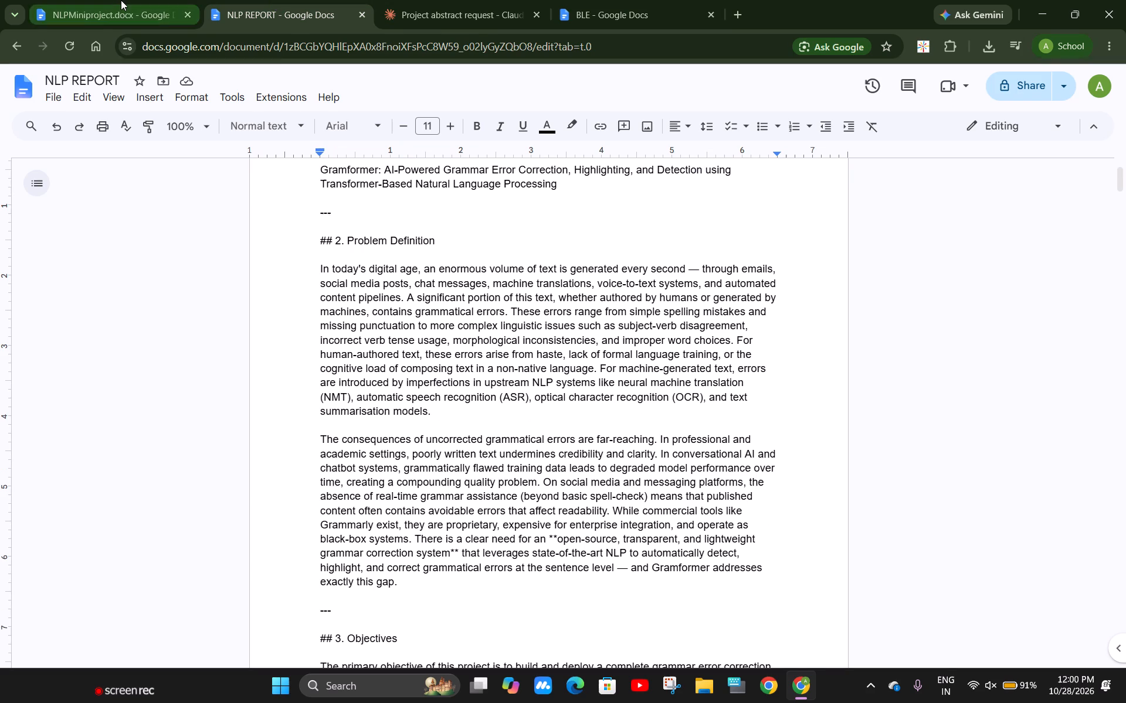
click(484, 252)
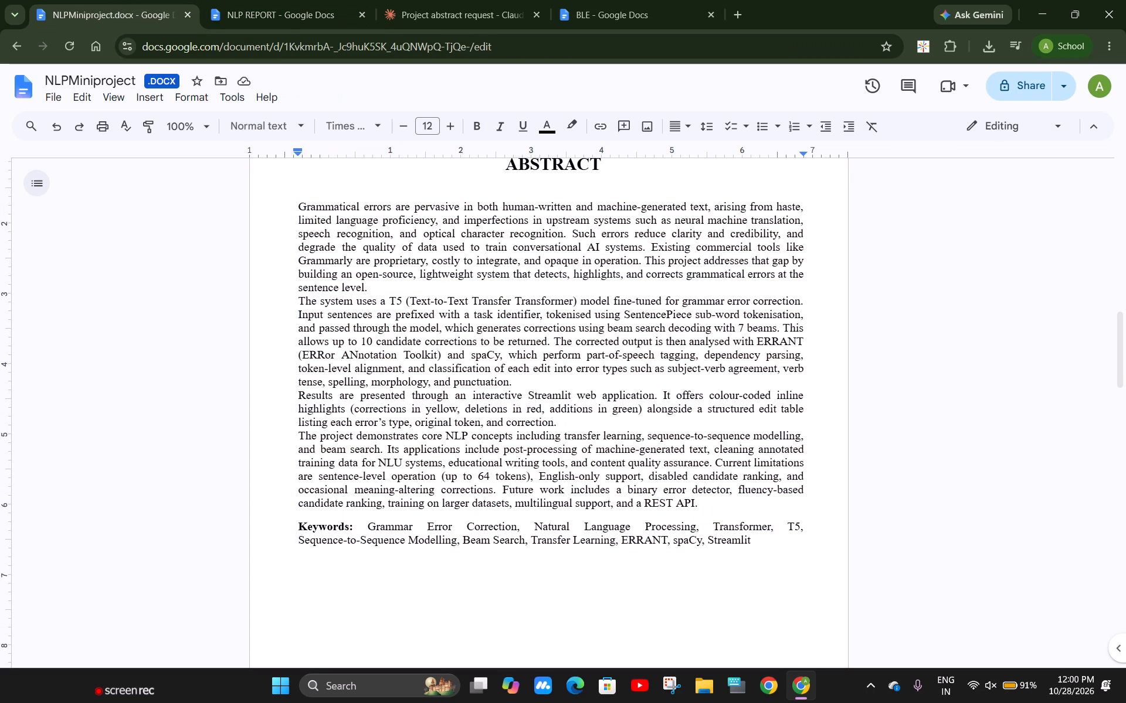
click(404, 285)
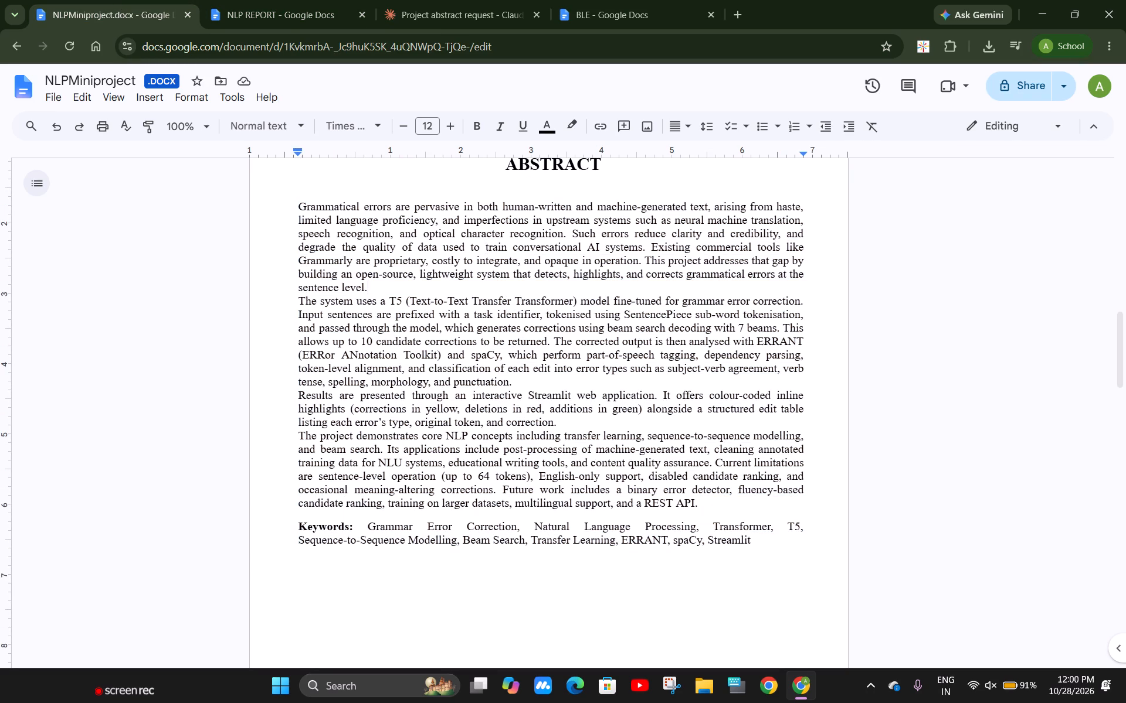
drag(715, 503, 286, 213)
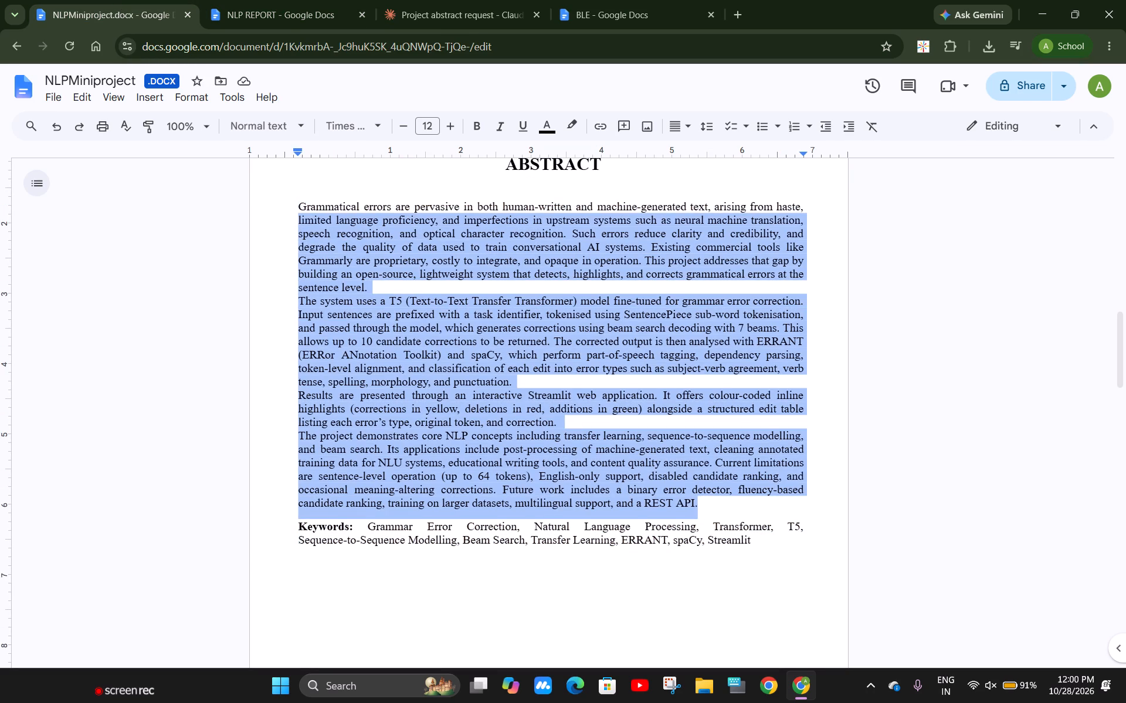
drag(286, 213, 287, 210)
scroll(377, 239, up, 2)
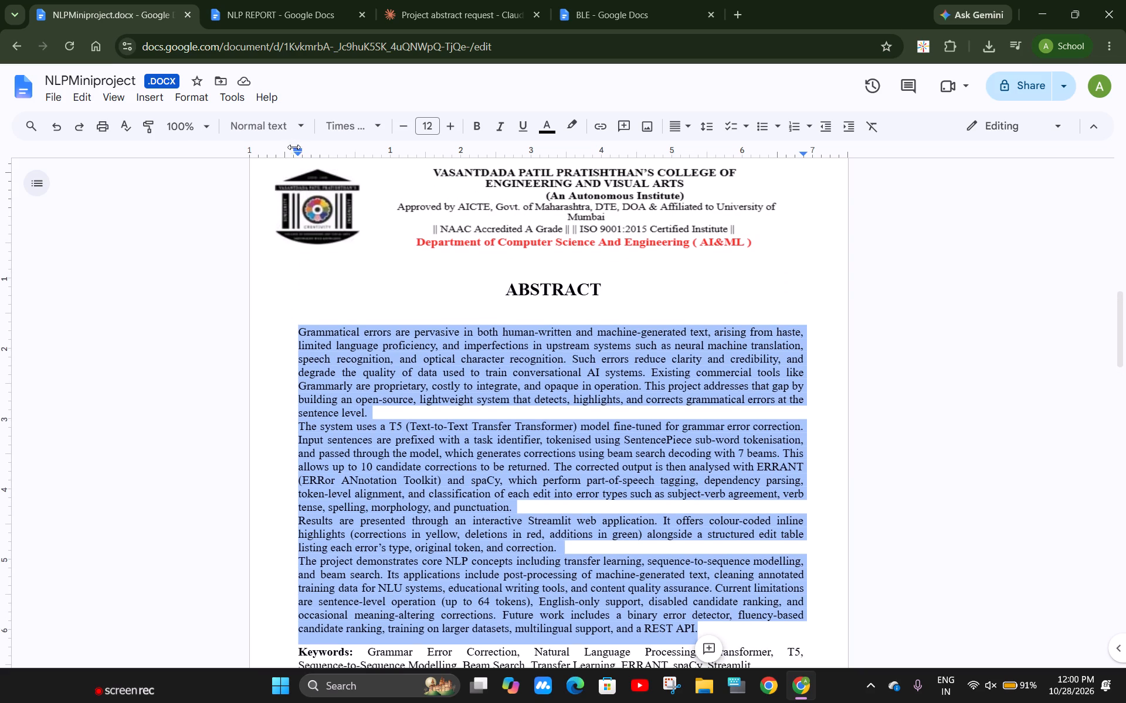
drag(296, 151, 318, 158)
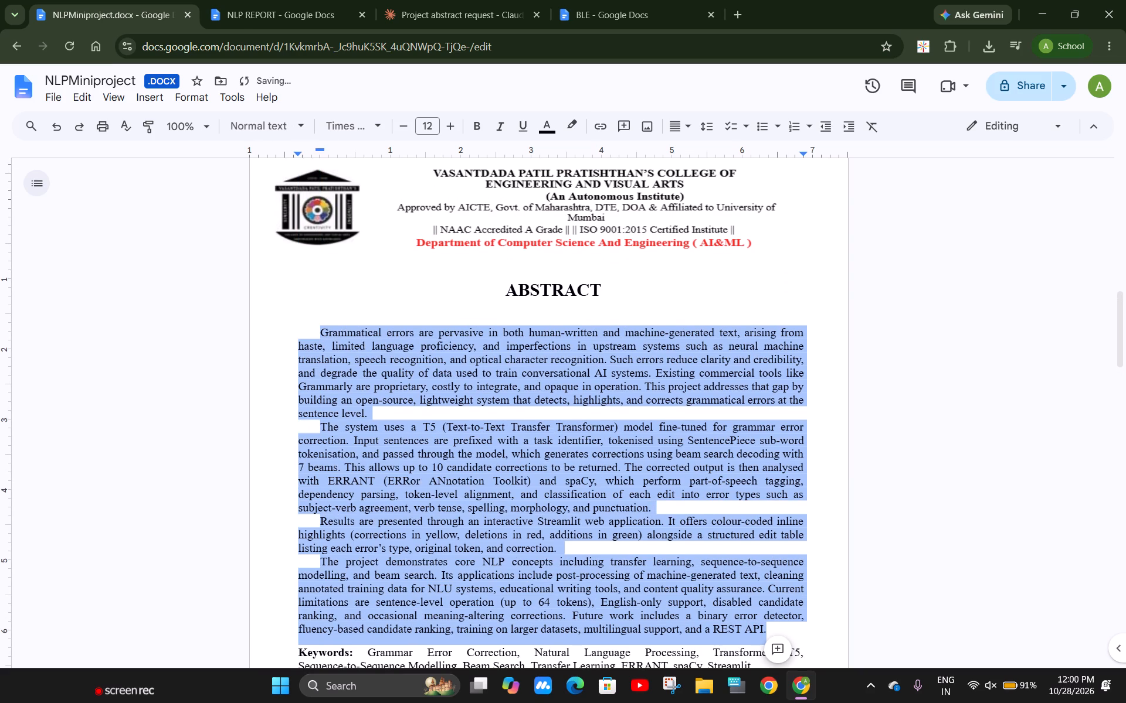
drag(299, 152, 317, 153)
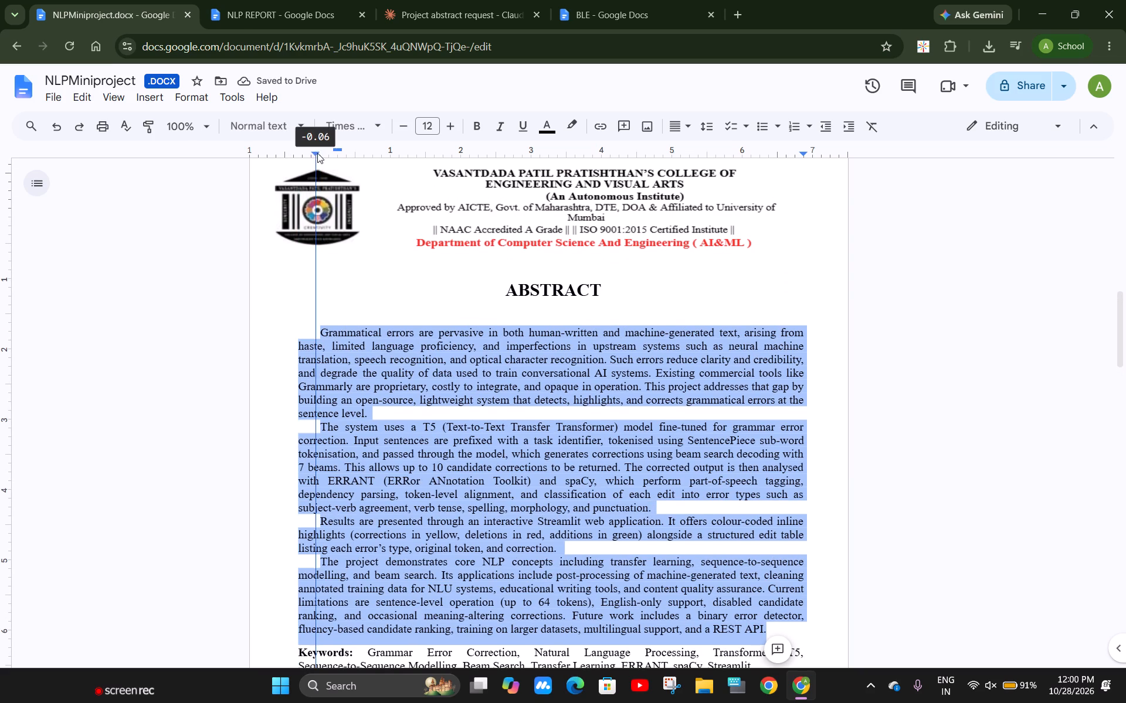
drag(317, 153, 322, 153)
click(344, 147)
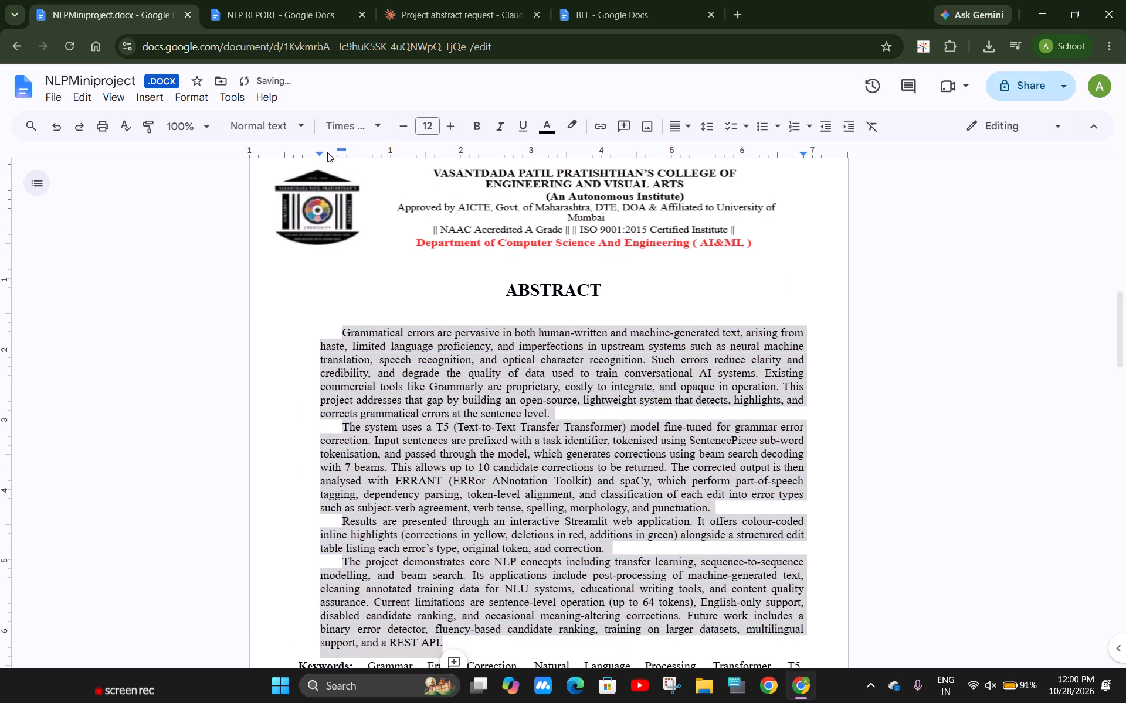
drag(340, 149, 318, 150)
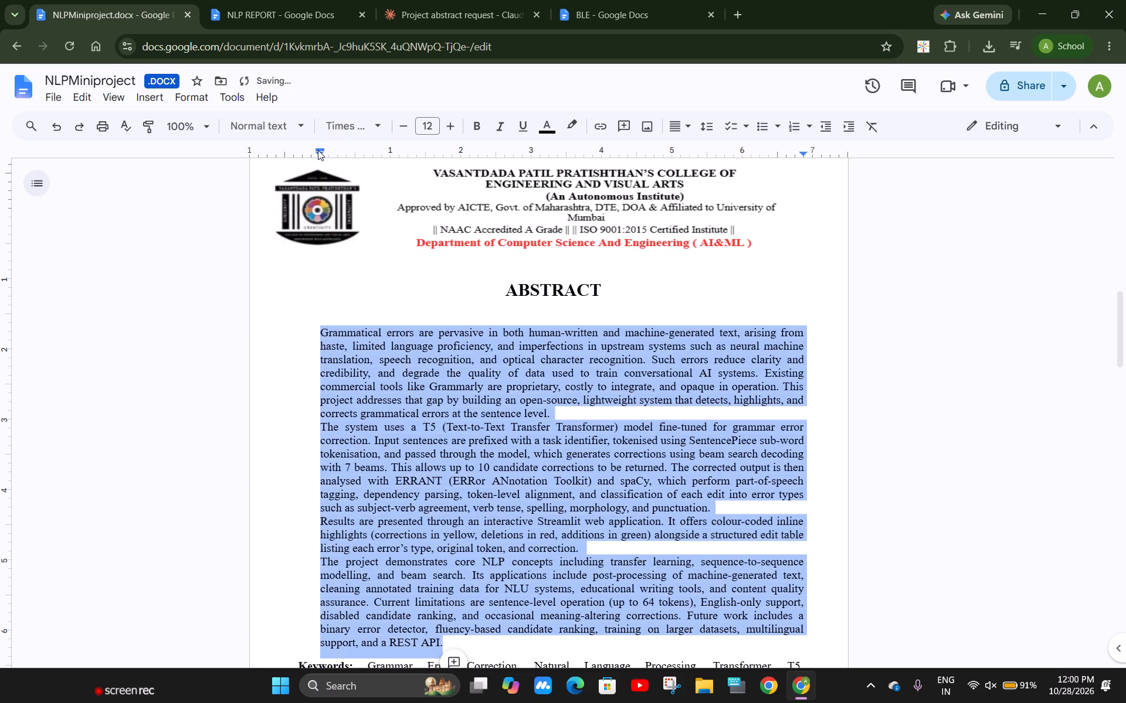
drag(804, 152, 767, 162)
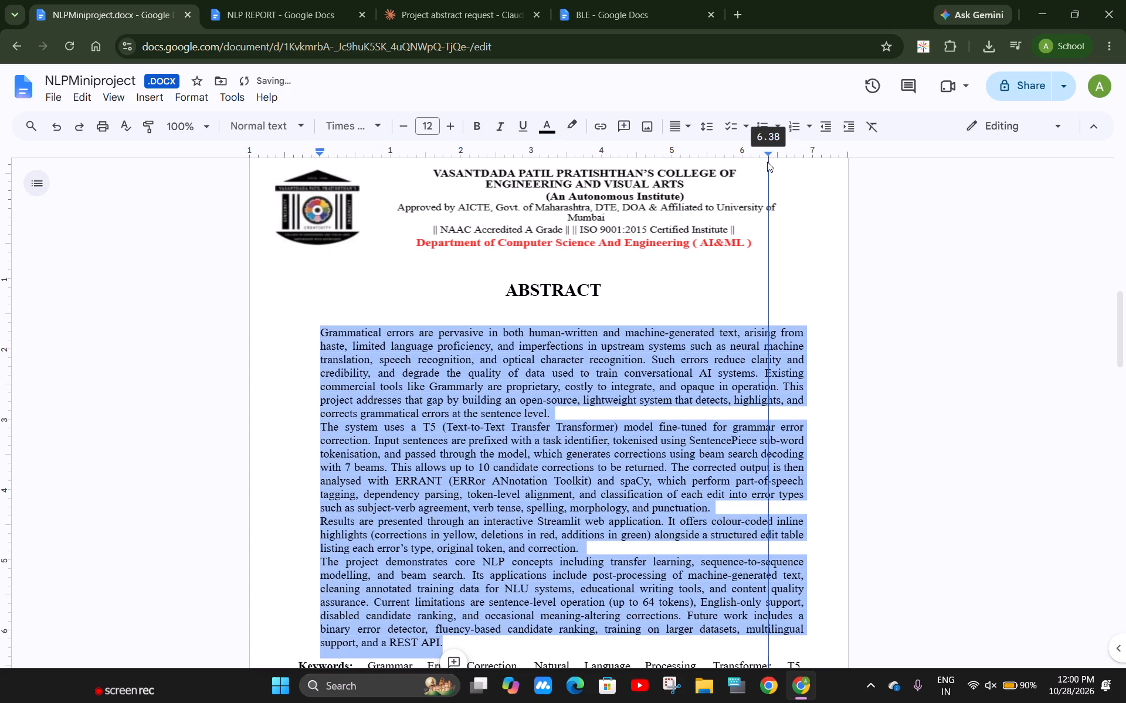
drag(767, 162, 775, 165)
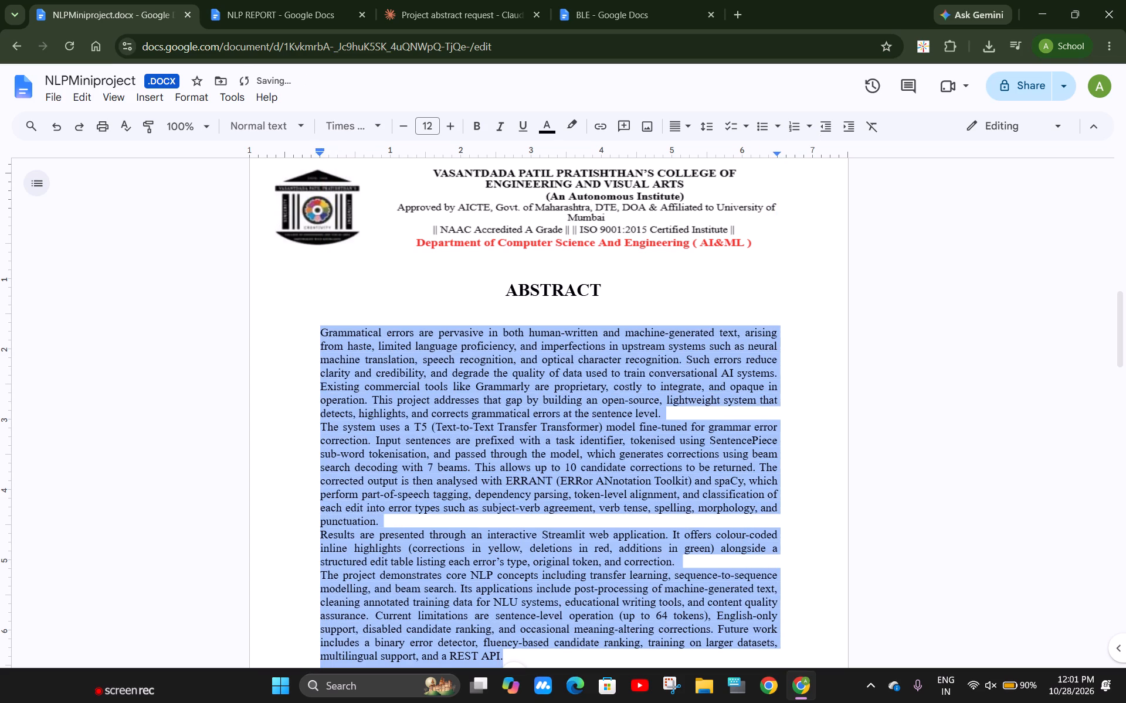
click(908, 419)
Insert a blank line after the first abstract paragraph and another after the second, which ends with "punctuation".
scroll(643, 465, down, 1)
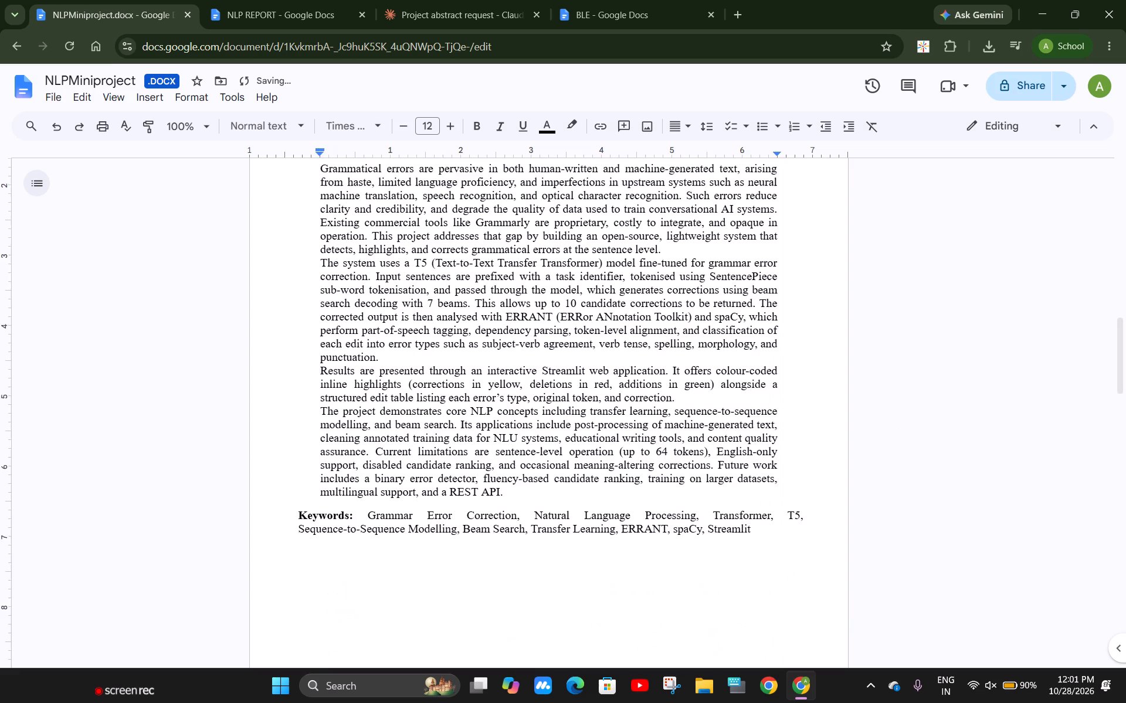
scroll(643, 465, down, 1)
scroll(643, 465, up, 2)
scroll(643, 465, down, 2)
scroll(592, 551, up, 2)
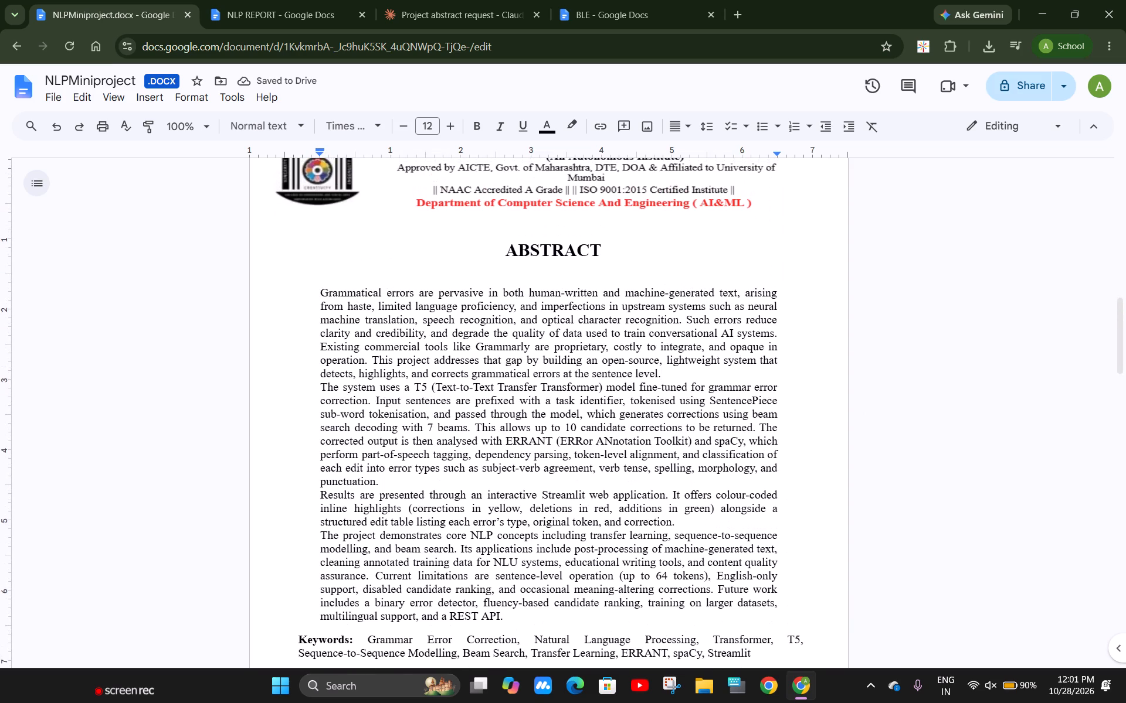
key(Return)
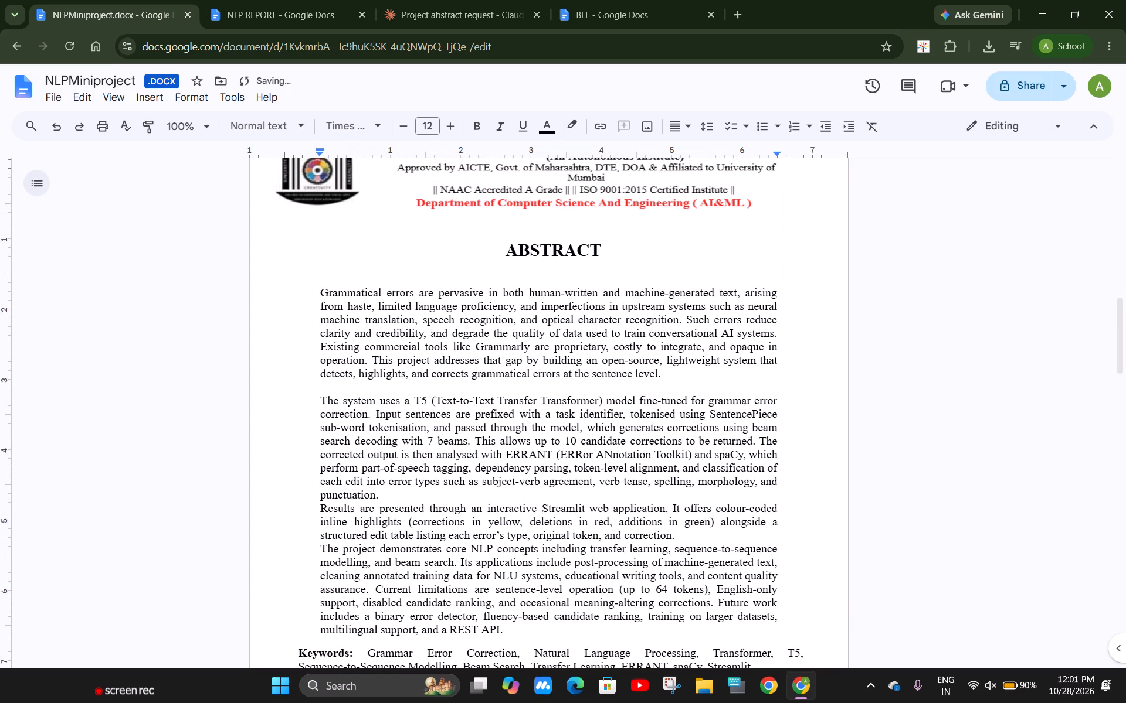
click(626, 498)
key(Return)
Check the empty page after the abstract, and review the BLE document from its declaration to its last page for a section to follow.
scroll(626, 498, down, 2)
scroll(724, 477, down, 4)
scroll(678, 387, down, 3)
click(552, 413)
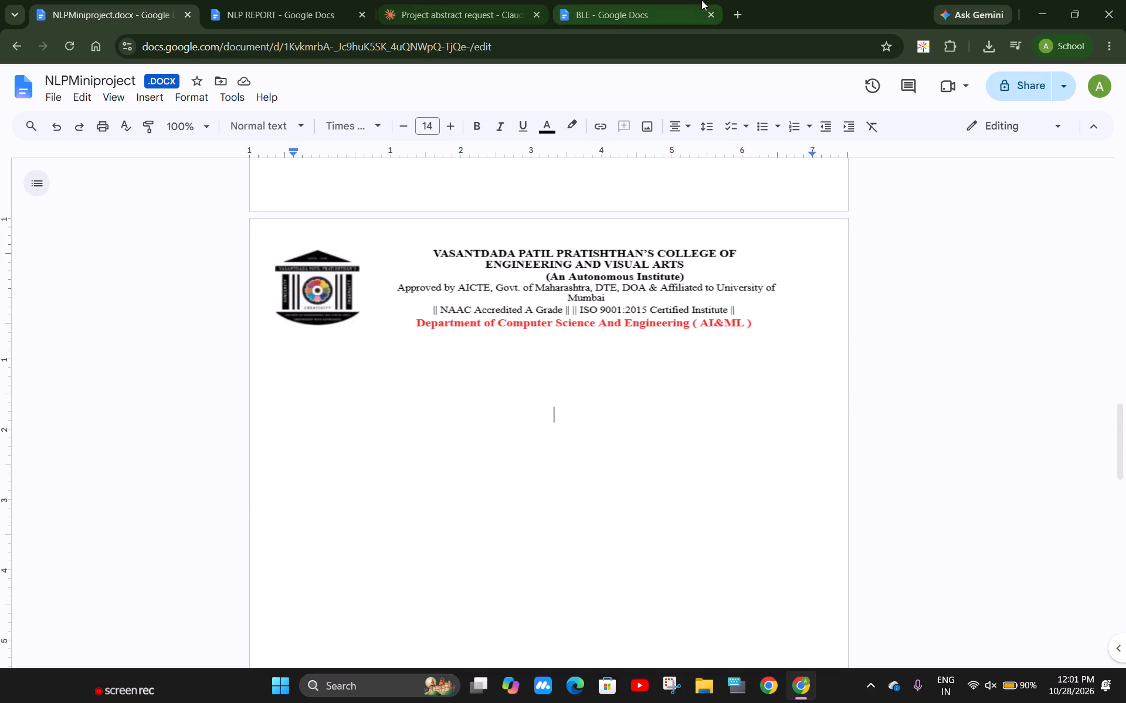
click(635, 1)
scroll(664, 327, down, 10)
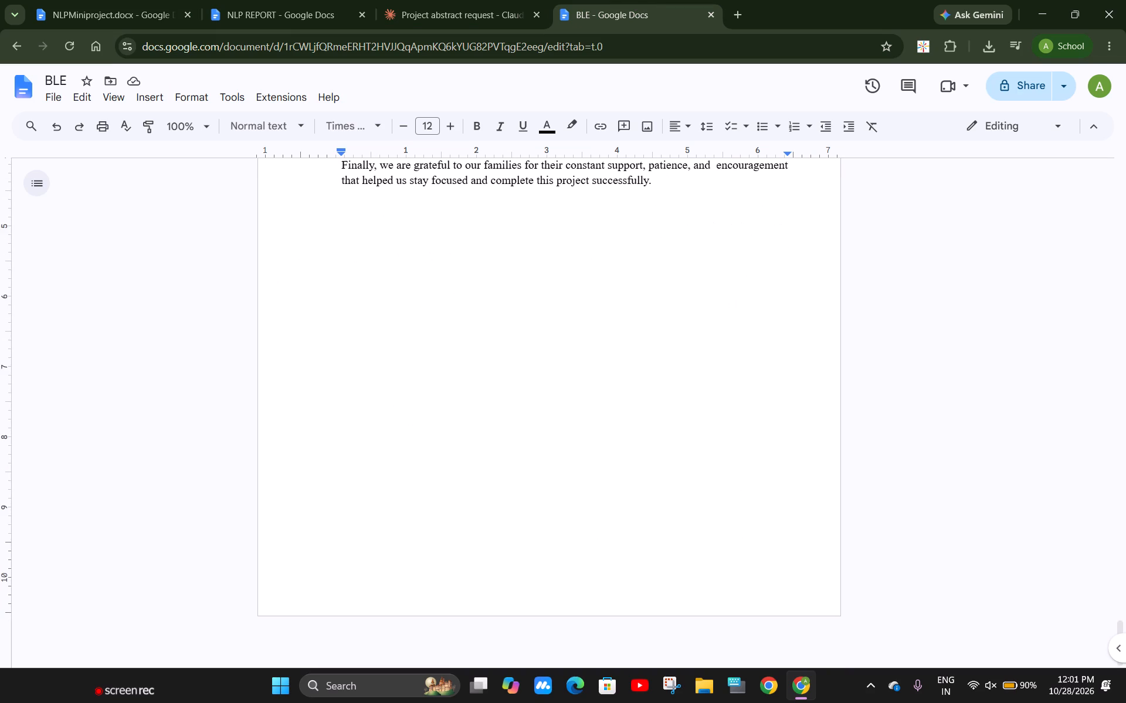
scroll(664, 327, down, 1)
scroll(664, 327, up, 10)
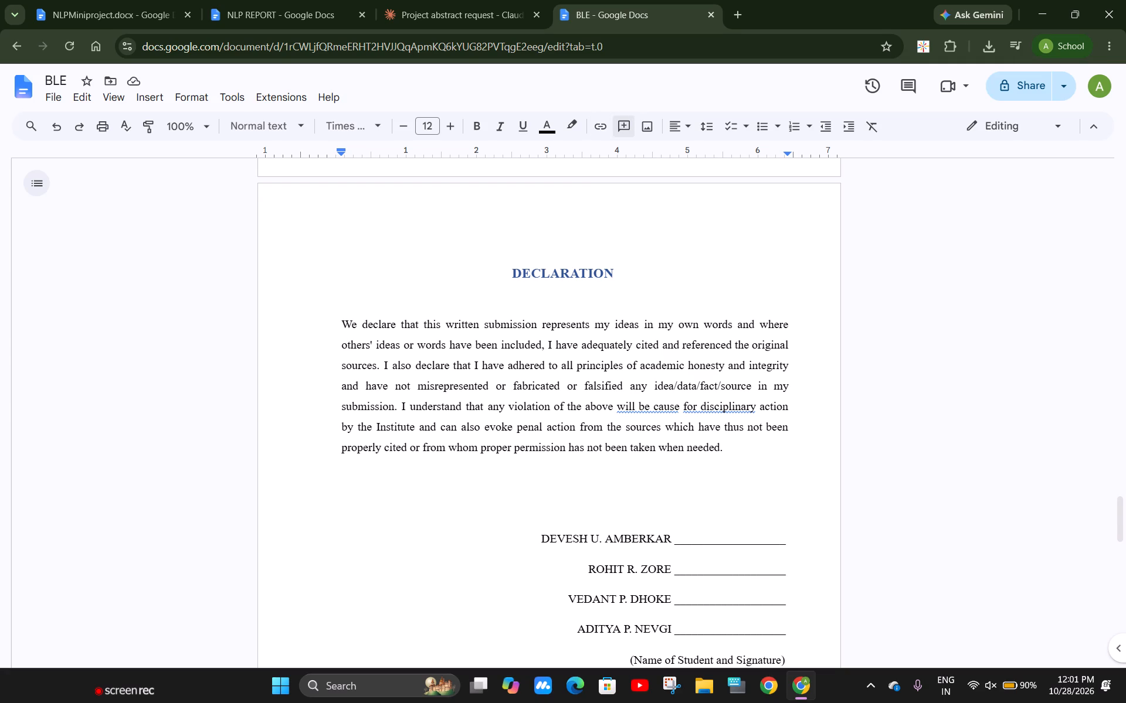
scroll(520, 281, down, 13)
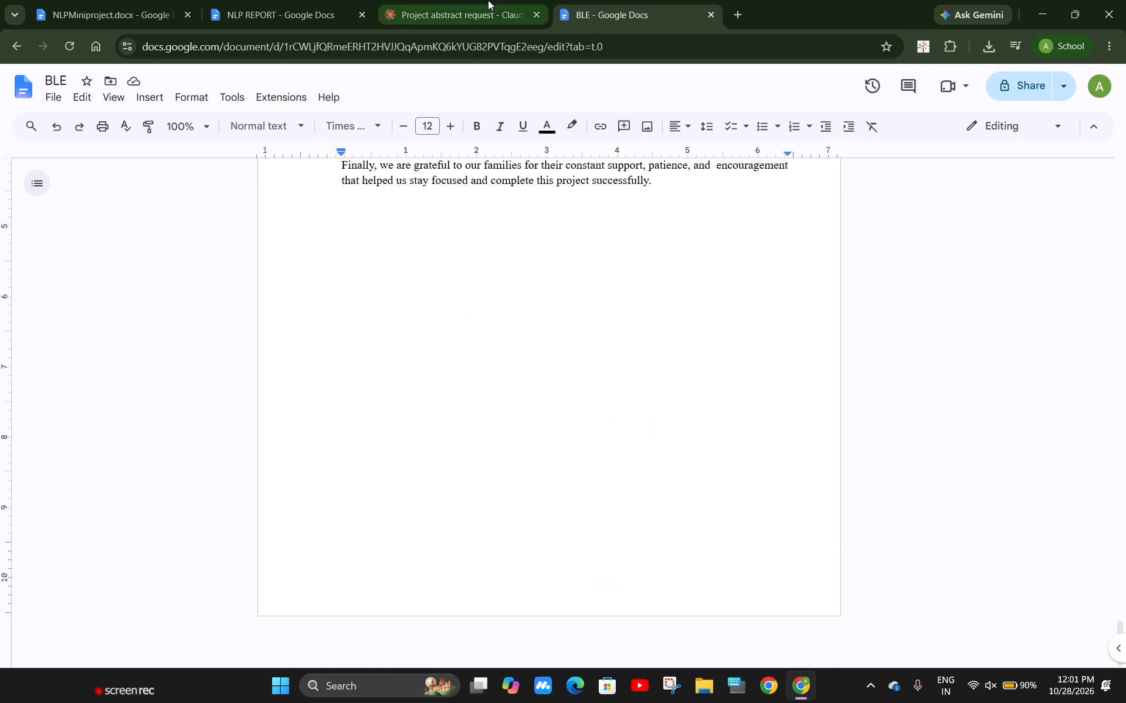
Leave the BLE document and open BIOMAS_Synopsisfinal from the recent Google Docs documents.
click(25, 97)
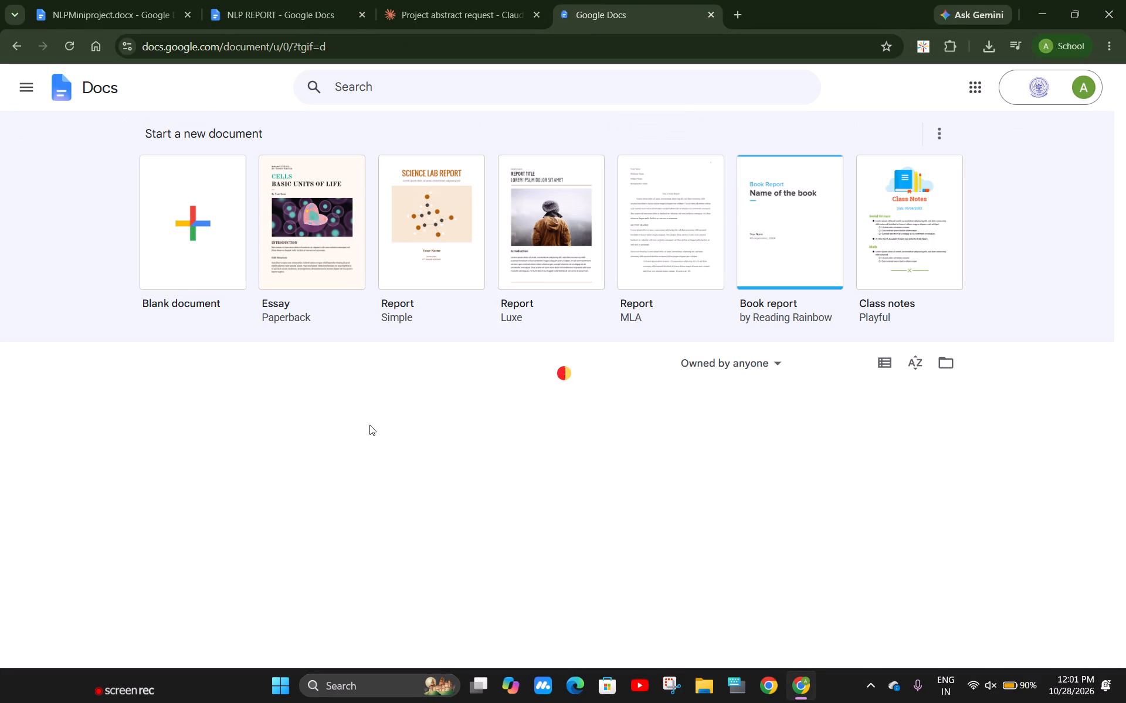
scroll(369, 425, down, 8)
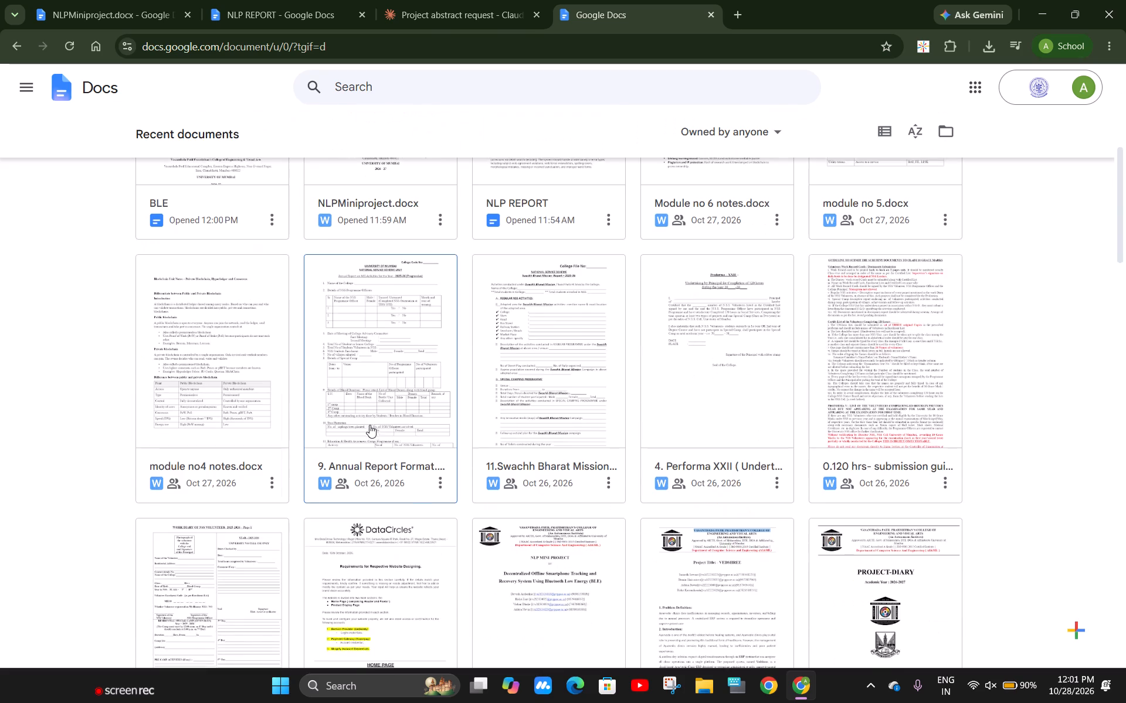
scroll(369, 425, down, 2)
scroll(490, 504, down, 3)
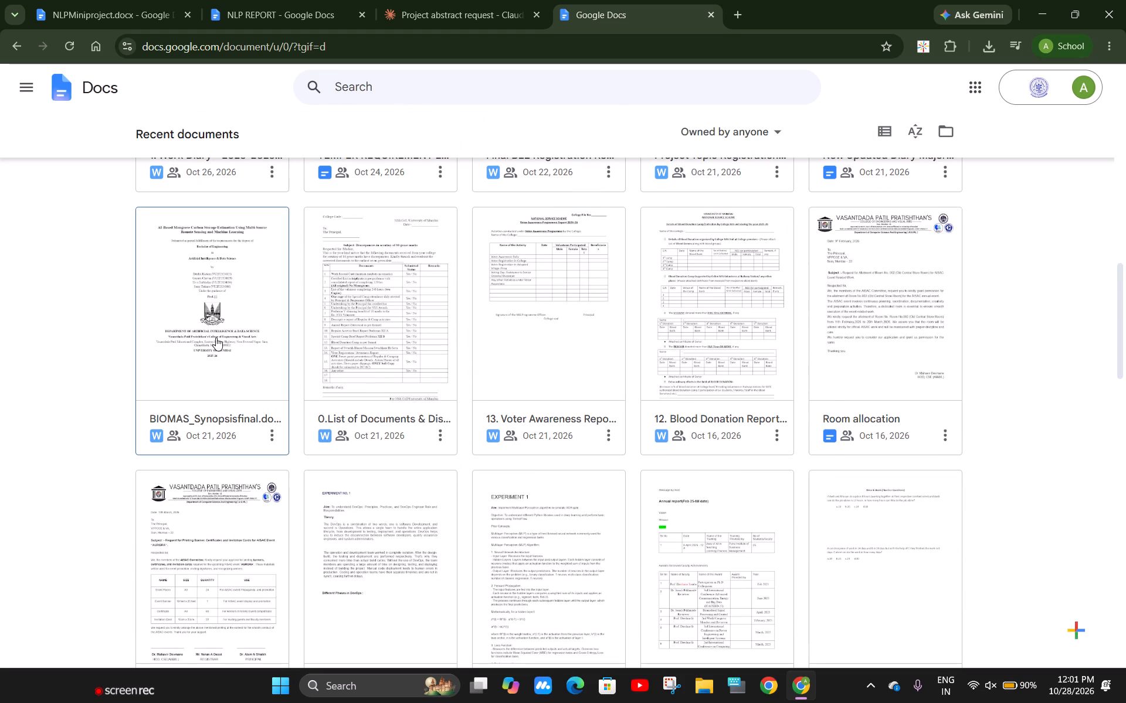
click(216, 337)
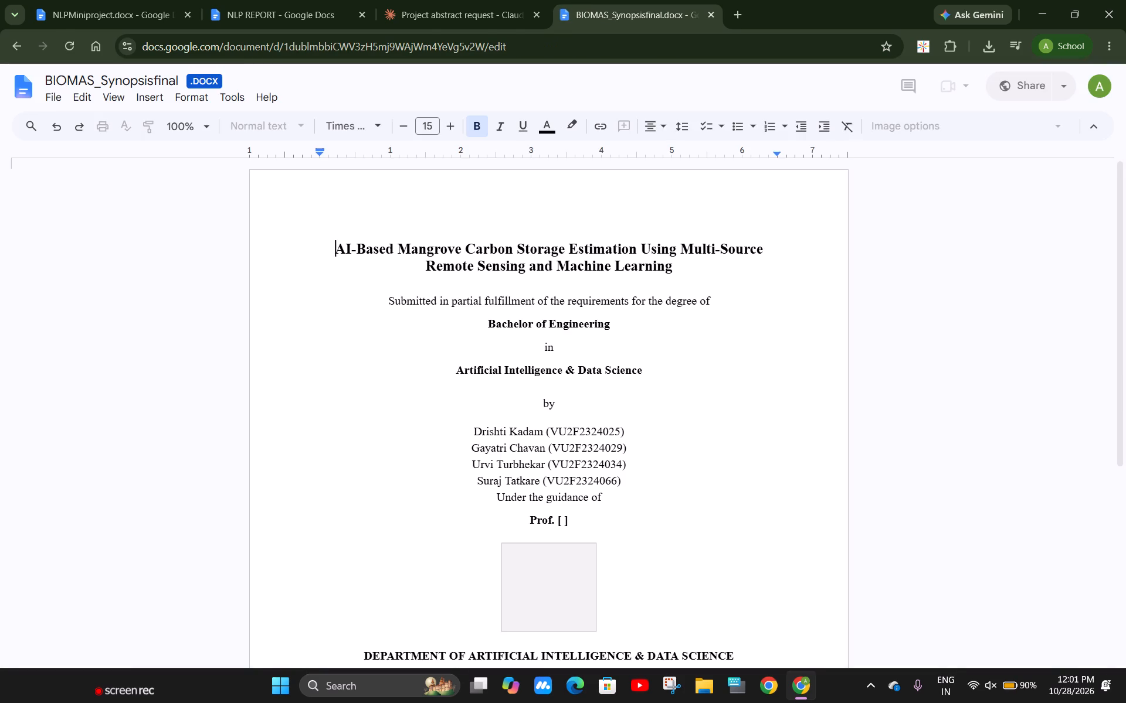
Find the abbreviations page in BIOMAS_Synopsisfinal and copy its "LIST OF ABBREVIATIONS" heading.
scroll(686, 332, down, 12)
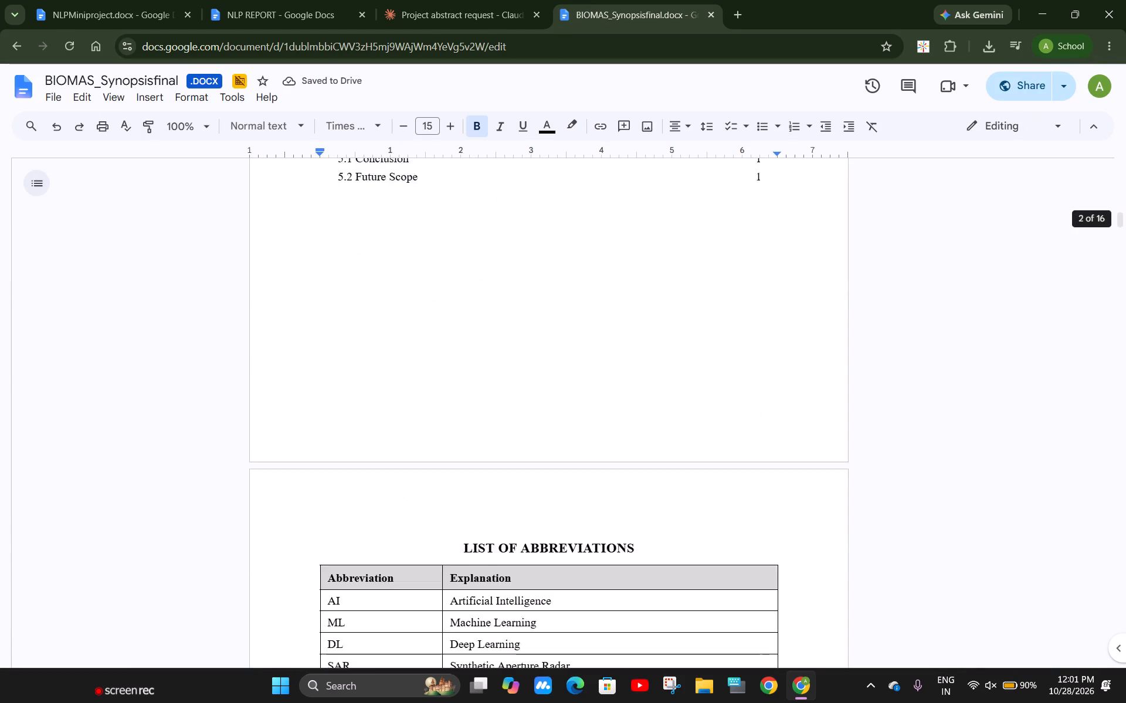
scroll(686, 332, down, 4)
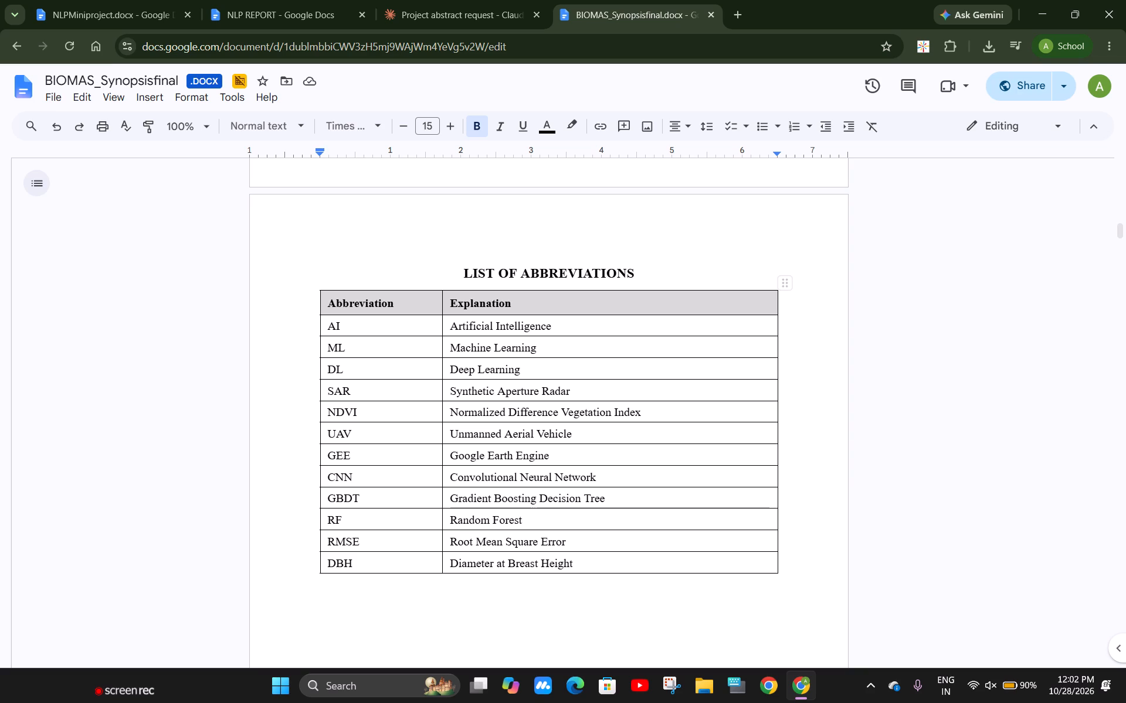
drag(449, 264, 598, 271)
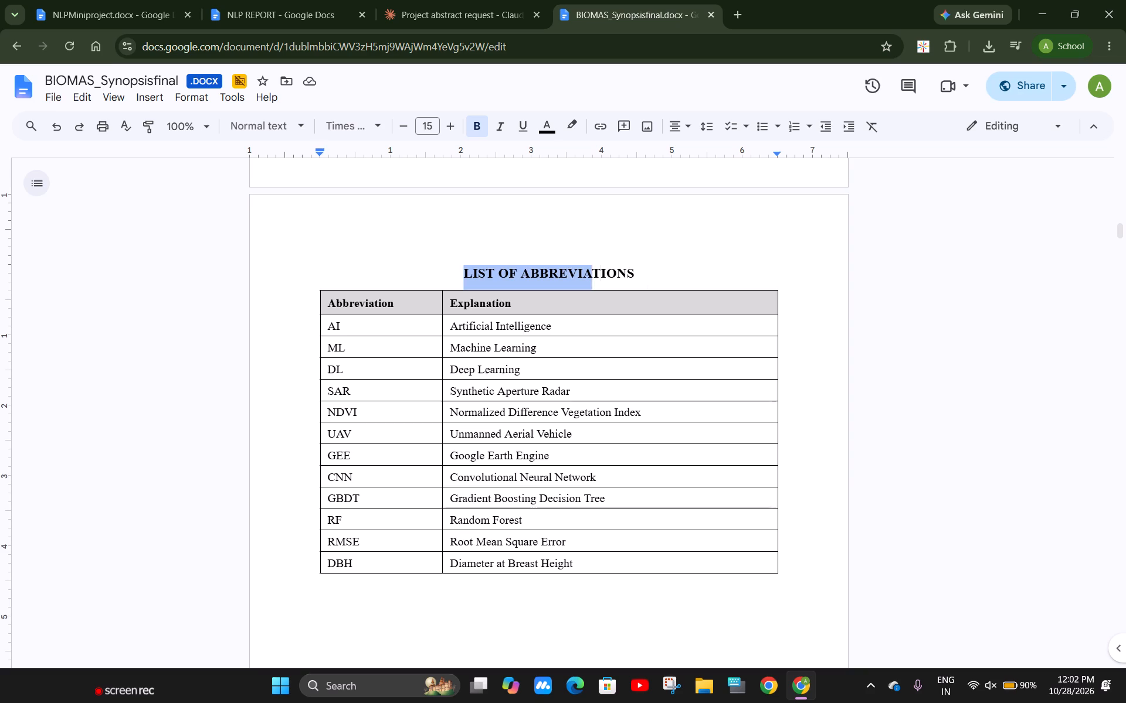
drag(598, 271, 636, 272)
key(ctrl+c)
scroll(602, 432, down, 5)
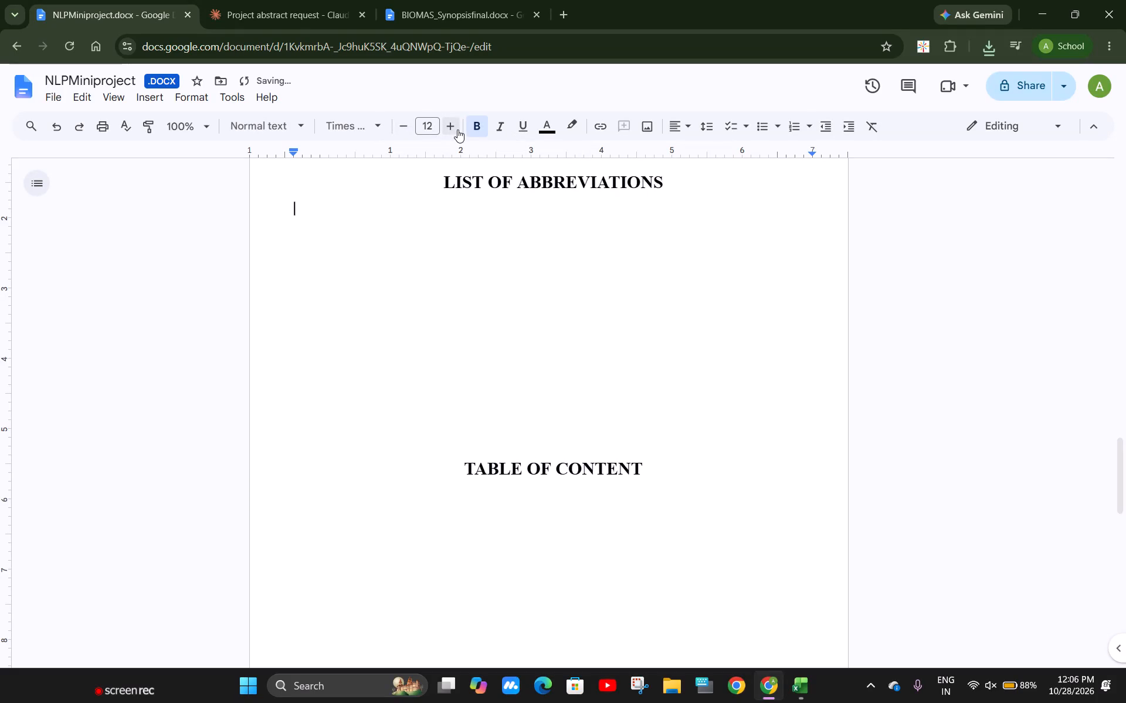
key(ctrl+b)
key(ctrl+v)
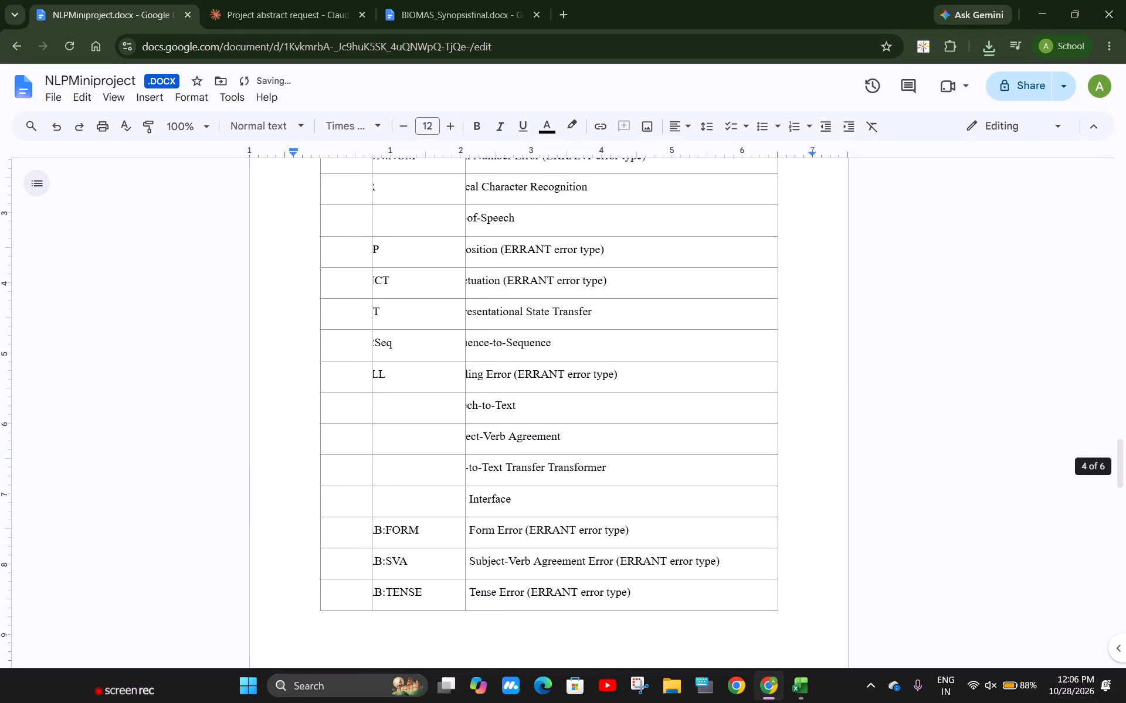
Adjust the S.No. header cell's first-line, left and right indents to match the cell's edges.
scroll(600, 343, up, 12)
scroll(600, 343, down, 1)
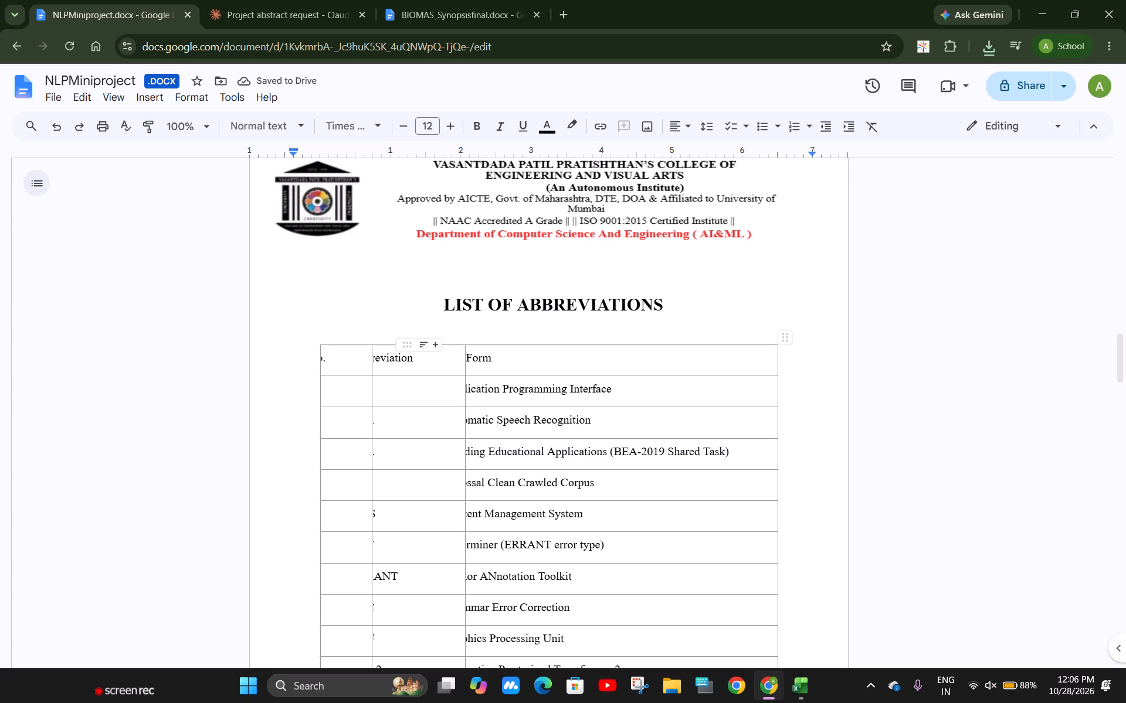
click(368, 351)
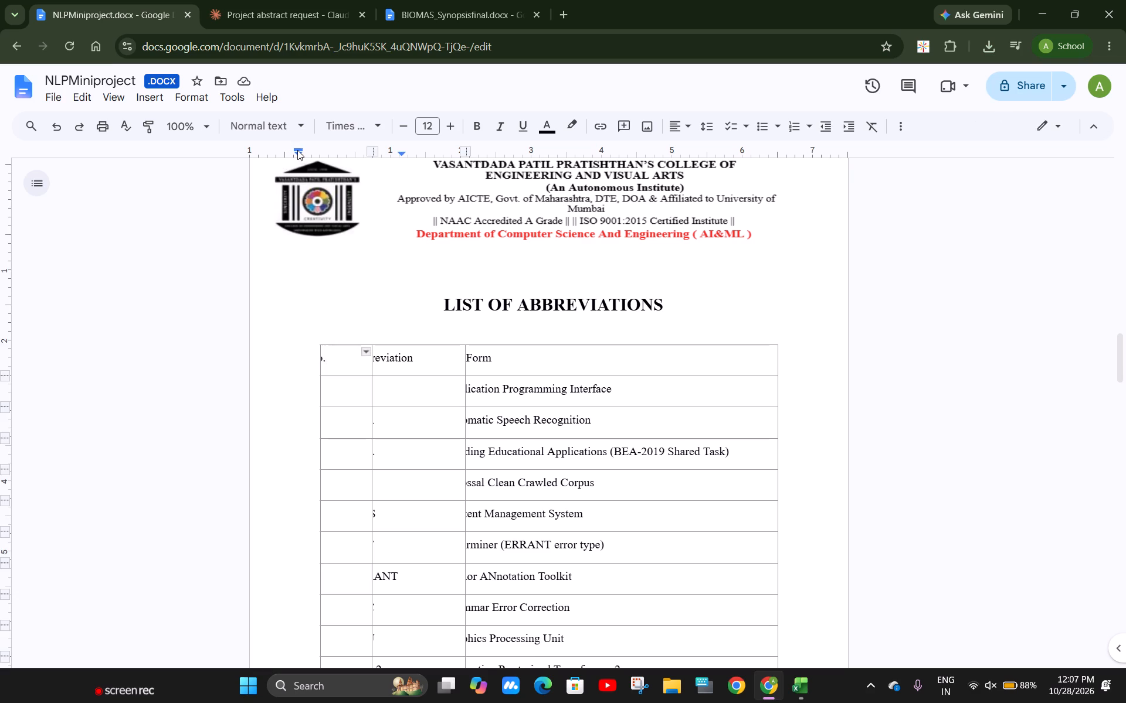
drag(297, 150, 318, 155)
drag(298, 154, 313, 158)
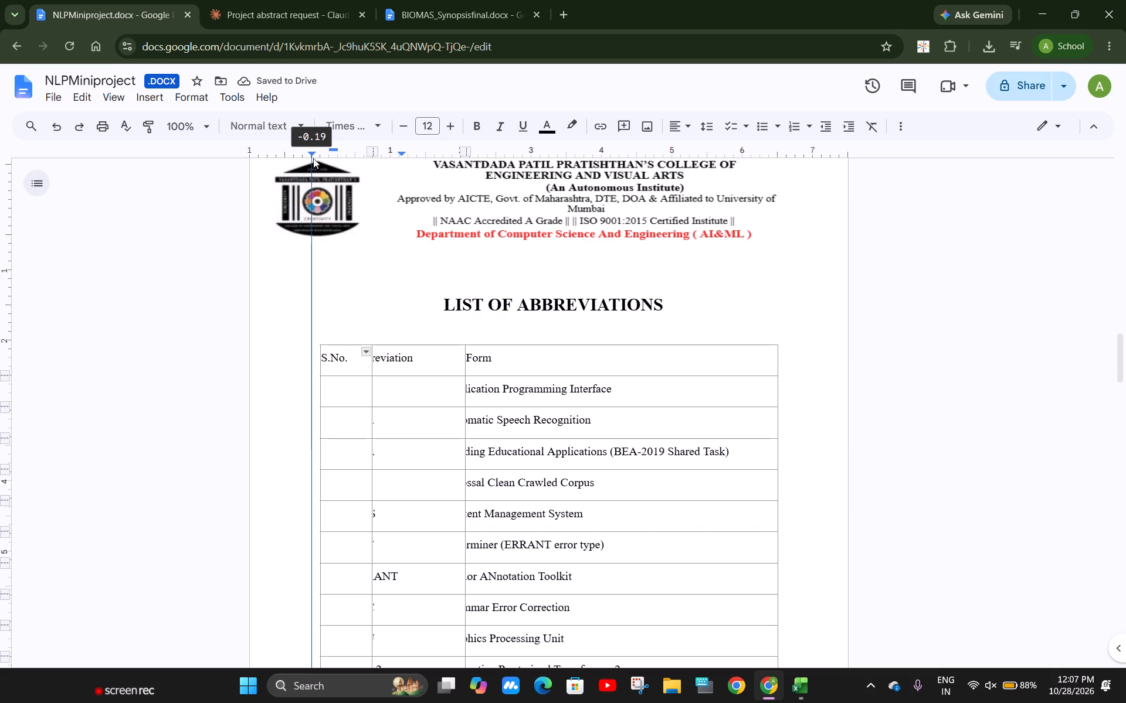
drag(313, 158, 321, 159)
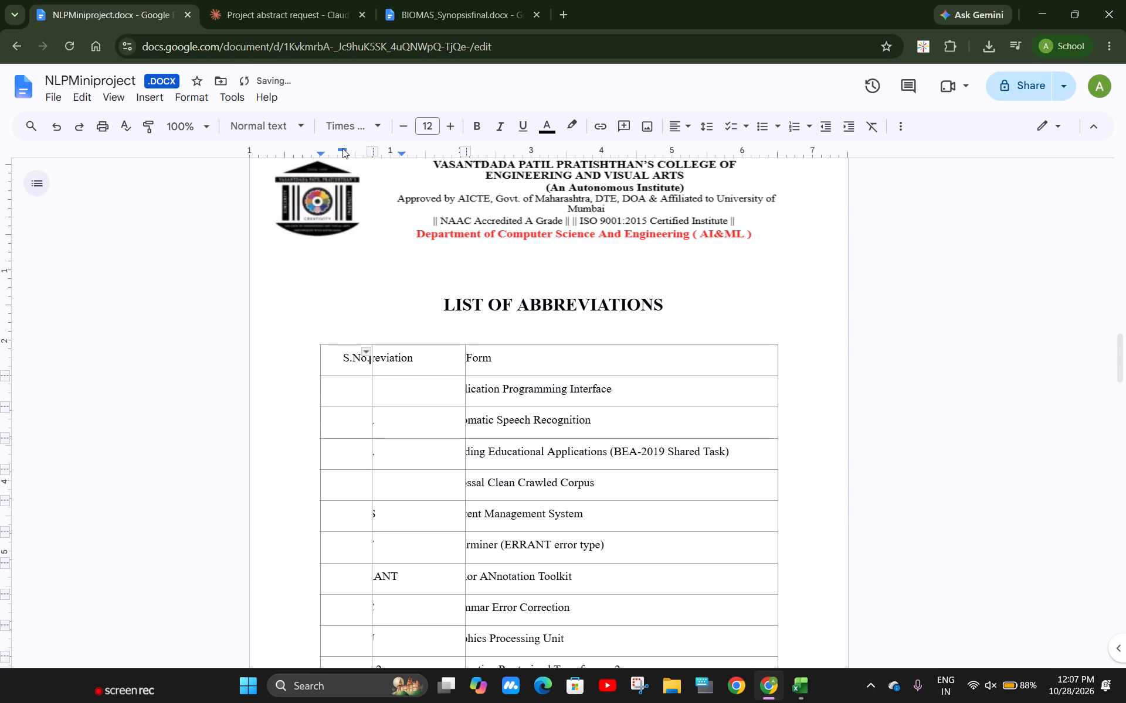
drag(342, 148, 319, 149)
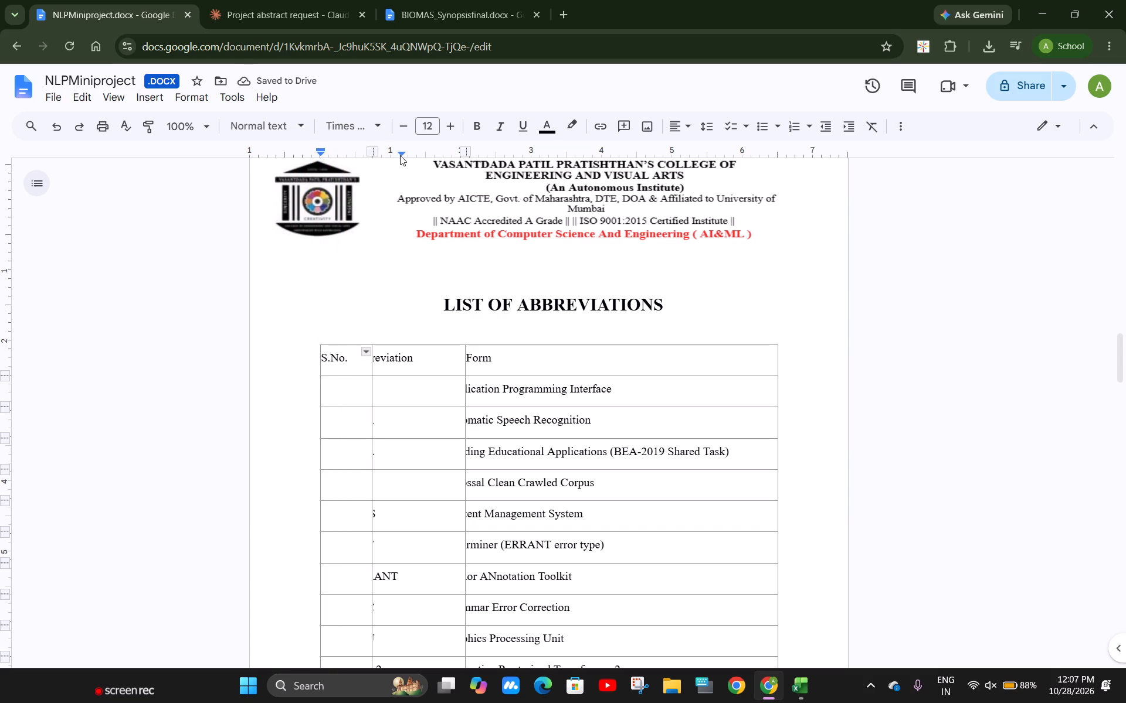
drag(401, 153, 413, 155)
drag(413, 155, 448, 165)
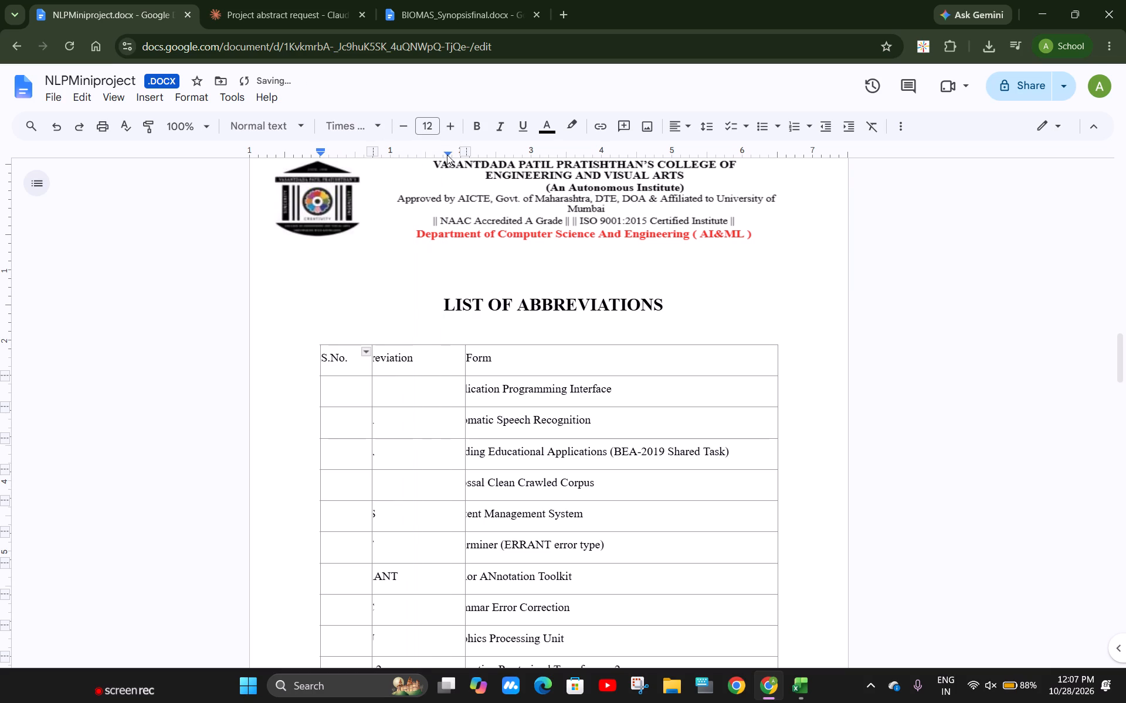
drag(446, 155, 369, 154)
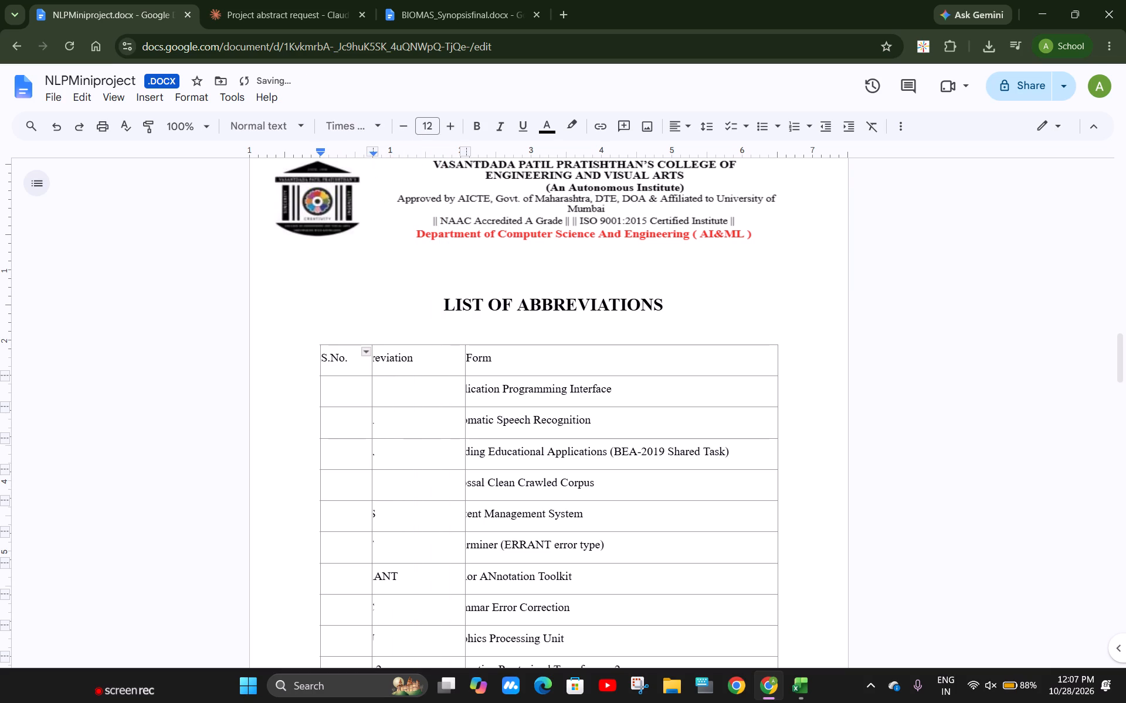
Move the Abbreviation header cell's left indent to the cell's left edge.
click(422, 369)
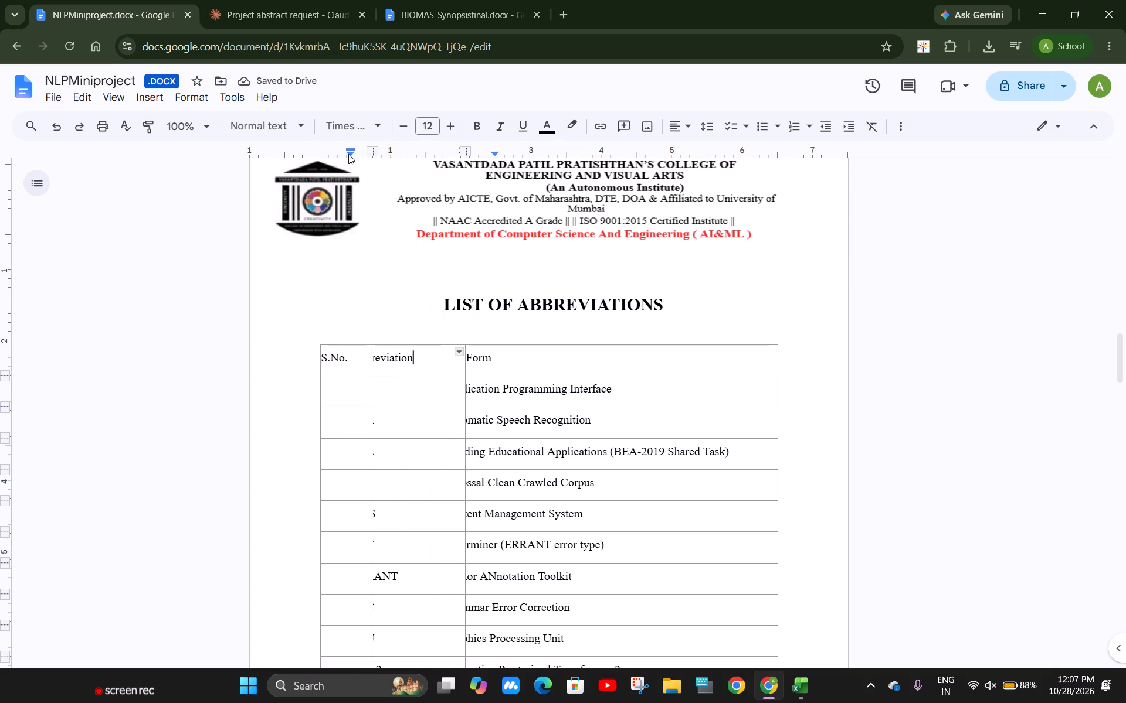
drag(348, 154, 371, 160)
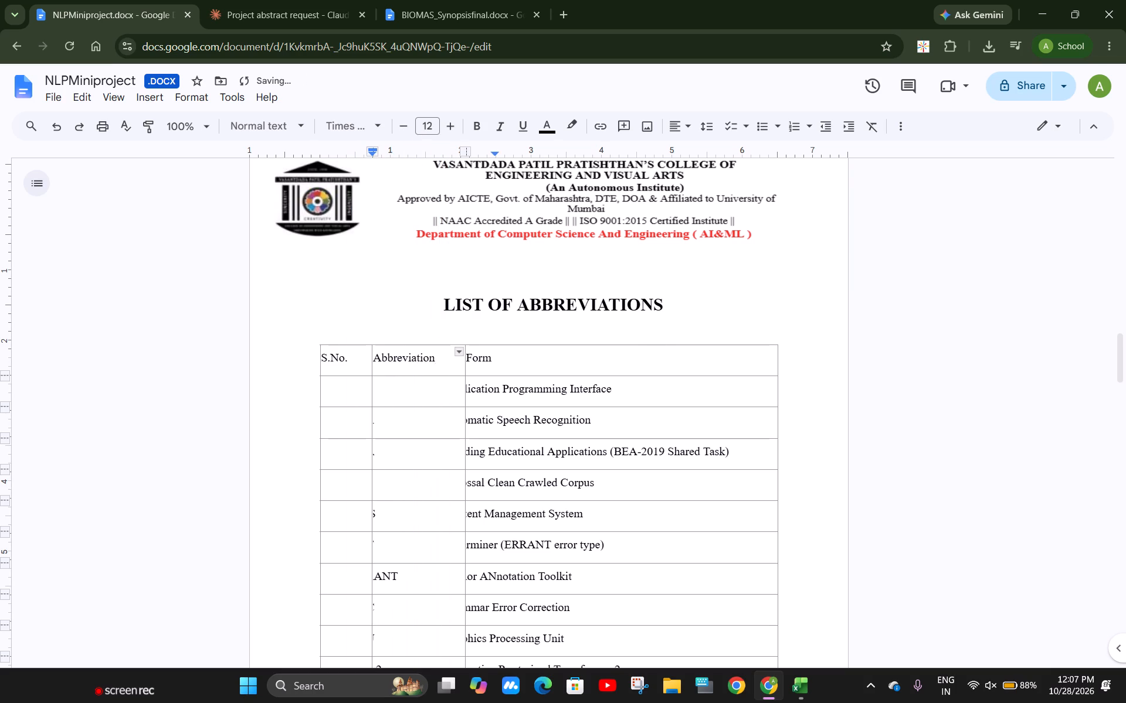
Increase the height of the abbreviations table's header row.
drag(517, 345, 525, 325)
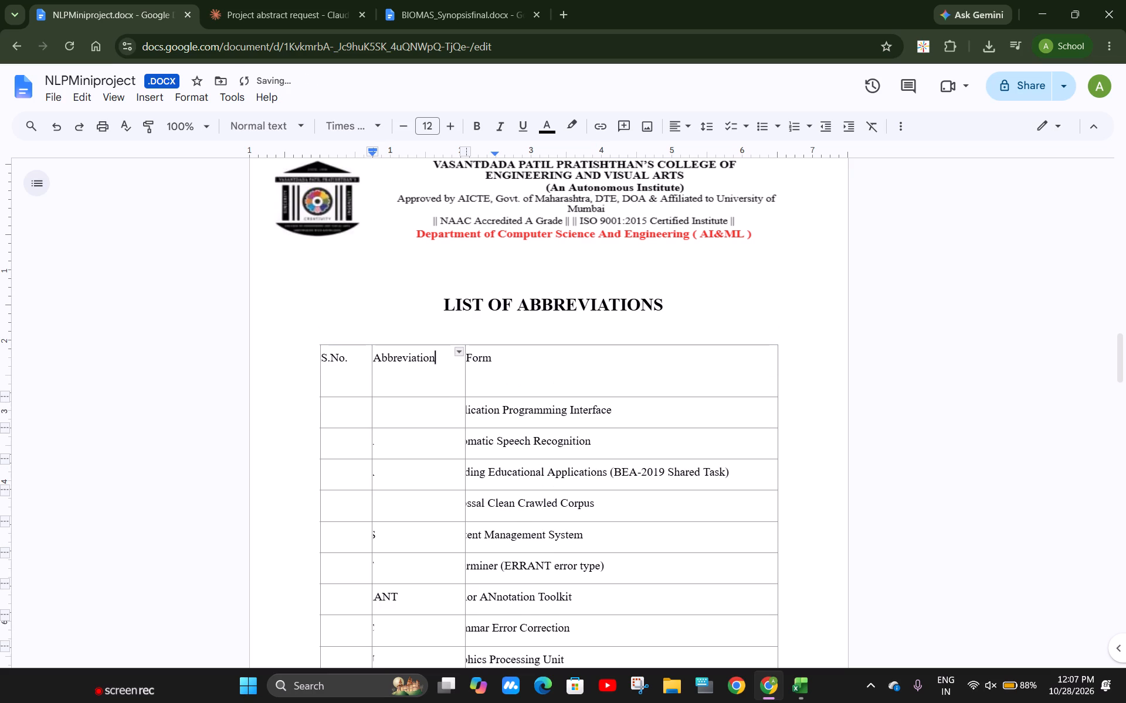
Select the abbreviations table from the S.No. header through its last row and set its line spacing to Single.
click(348, 366)
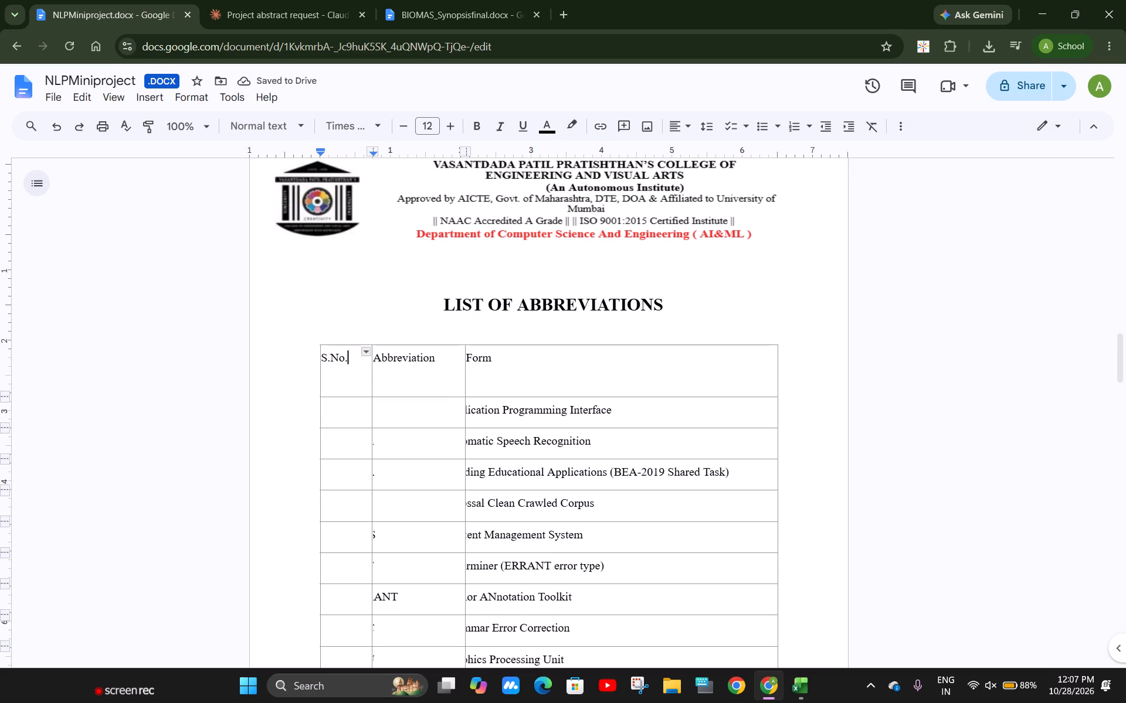
key(ctrl+shift+Down)
key(ctrl+shift+Down)
key(ctrl+shift+Down)
key(ctrl+shift+Right)
key(ctrl+shift+Down)
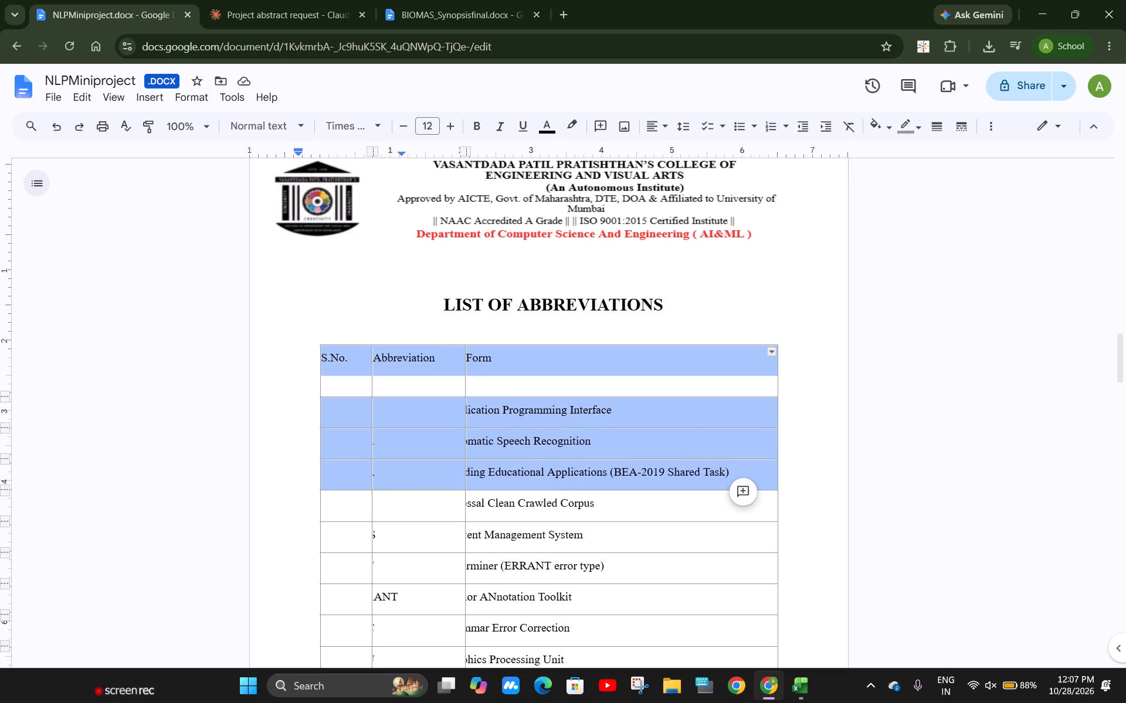
key(ctrl+shift+Down)
key(ctrl+shift+Down)
key(ctrl+shift+Down)
key(ctrl+shift+Down)
key(ctrl+shift+Down)
key(ctrl+shift+Down)
key(ctrl+shift+Down)
key(ctrl+shift+Down)
key(ctrl+shift+Down)
key(ctrl+shift+Down)
key(ctrl+shift+Down)
key(ctrl+shift+Down)
key(ctrl+shift+Down)
key(ctrl+shift+Down)
key(ctrl+shift+Down)
key(ctrl+shift+Down)
key(ctrl+shift+Down)
key(ctrl+shift+Down)
key(ctrl+shift+Down)
key(ctrl+shift+Down)
key(ctrl+shift+Down)
key(ctrl+shift+Down)
key(ctrl+shift+Down)
key(ctrl+shift+Down)
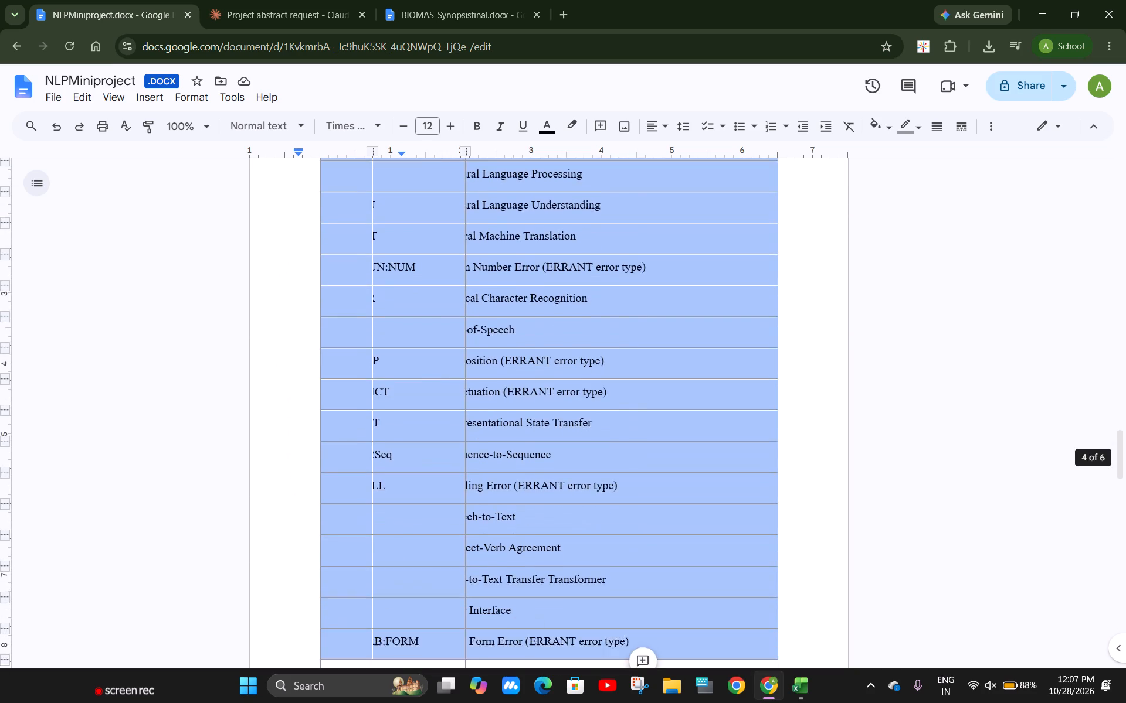
key(ctrl+shift+Down)
key(ctrl+shift+Down)
key(ctrl+shift+Down)
key(ctrl+shift+Down)
key(ctrl+shift+Down)
key(ctrl+shift+Down)
key(ctrl+shift+Down)
key(ctrl+shift+Down)
key(ctrl+shift+Down)
key(ctrl+shift+Down)
key(ctrl+shift+Down)
key(ctrl+shift+Down)
key(ctrl+shift+Down)
key(ctrl+shift+Down)
key(ctrl+shift+Down)
key(ctrl+shift+Down)
key(ctrl+shift+Down)
key(ctrl+shift+Up)
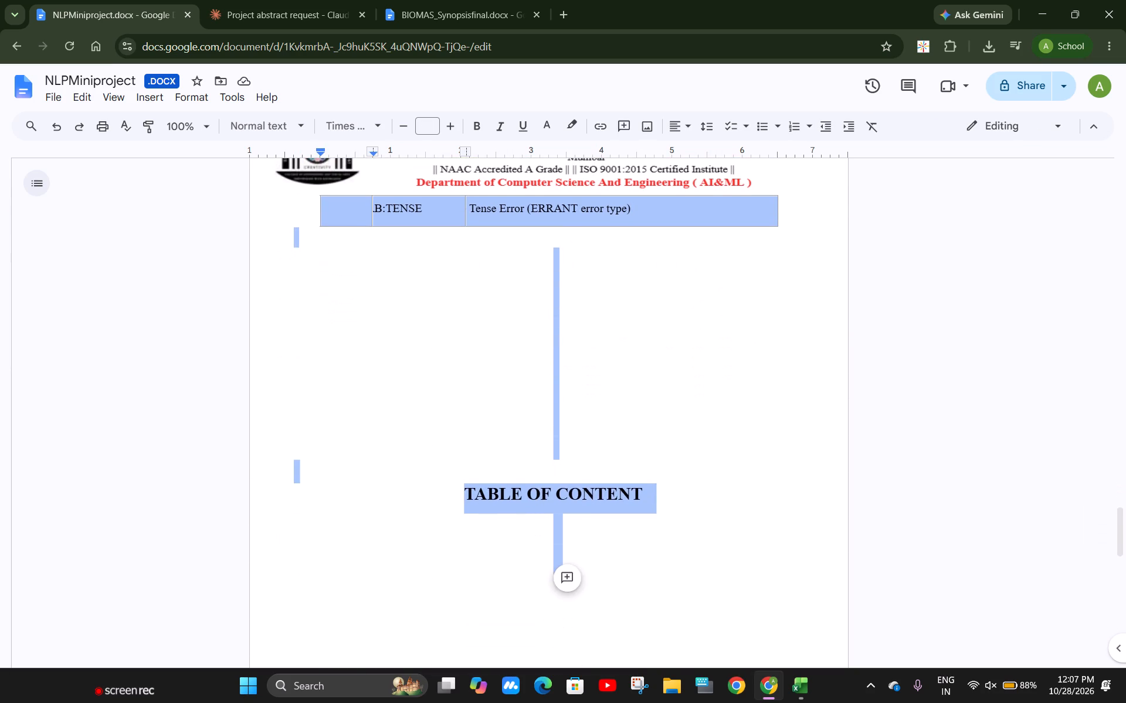
key(ctrl+shift+Up)
key(ctrl+shift+Up)
key(ctrl+shift+Up)
key(ctrl+shift+Up)
key(ctrl+shift+Up)
key(ctrl+shift+Up)
key(ctrl+shift+Up)
key(ctrl+shift+Up)
key(ctrl+shift+Up)
key(ctrl+shift+Up)
key(ctrl+shift+Up)
key(ctrl+shift+Up)
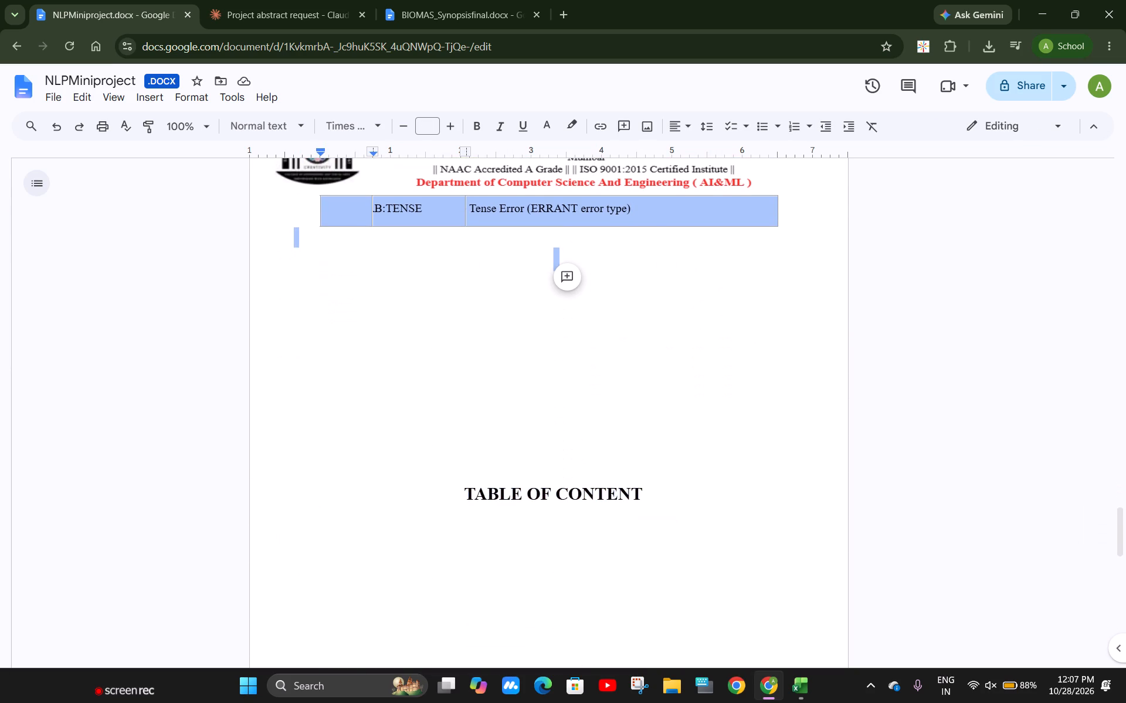
key(ctrl+shift+Up)
key(ctrl+shift+Up)
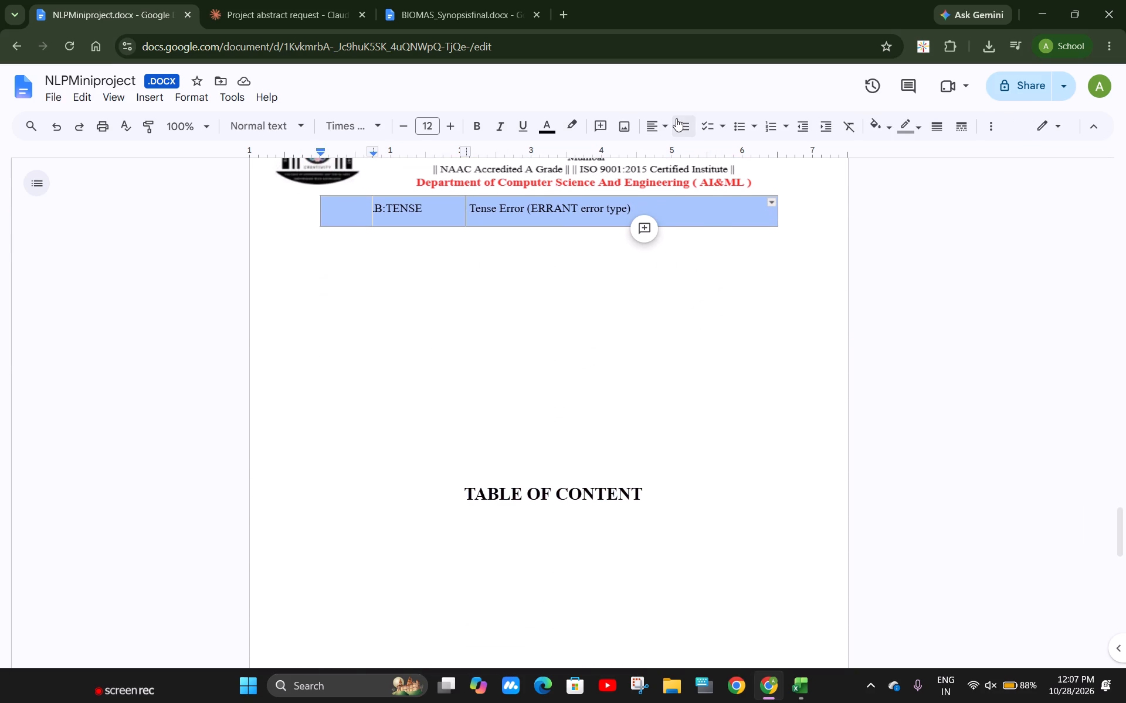
click(675, 117)
click(764, 161)
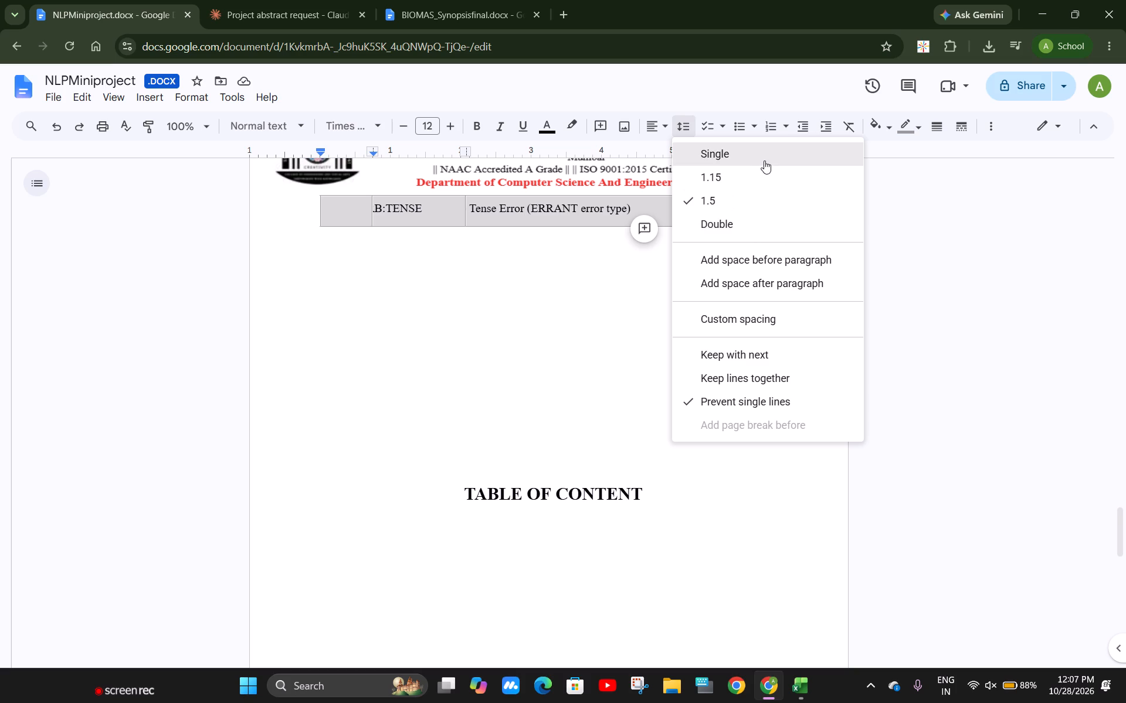
Move the Full Form header cell's left indent to the cell's left edge.
scroll(685, 340, up, 9)
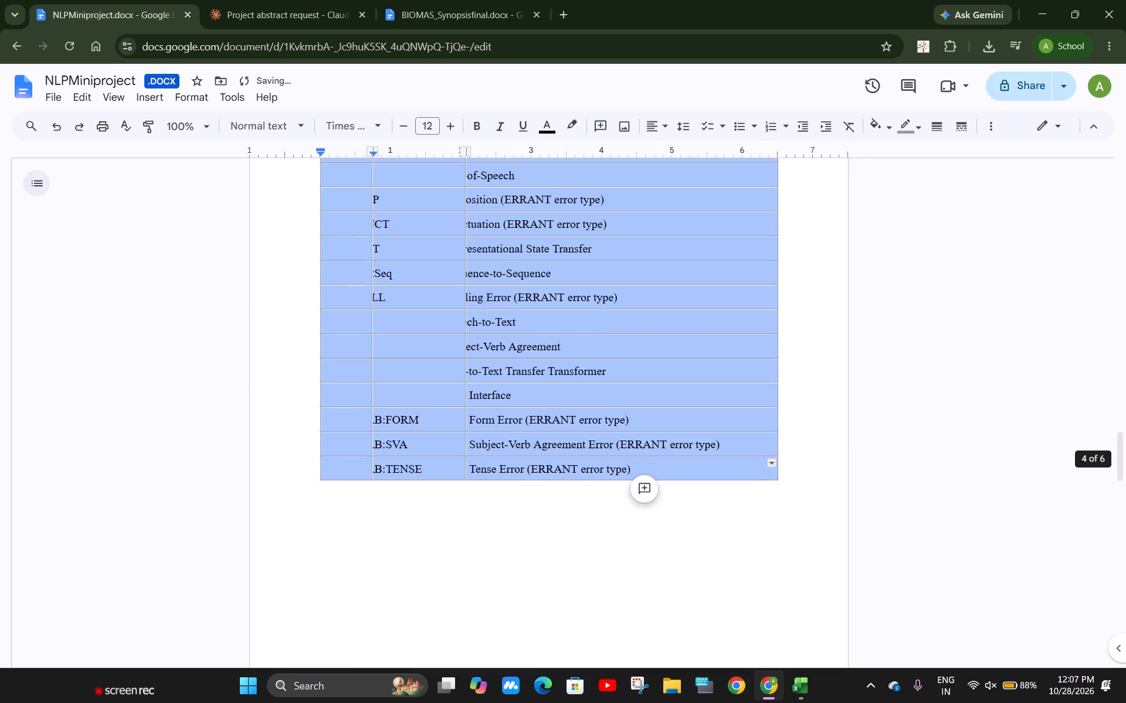
scroll(685, 340, up, 2)
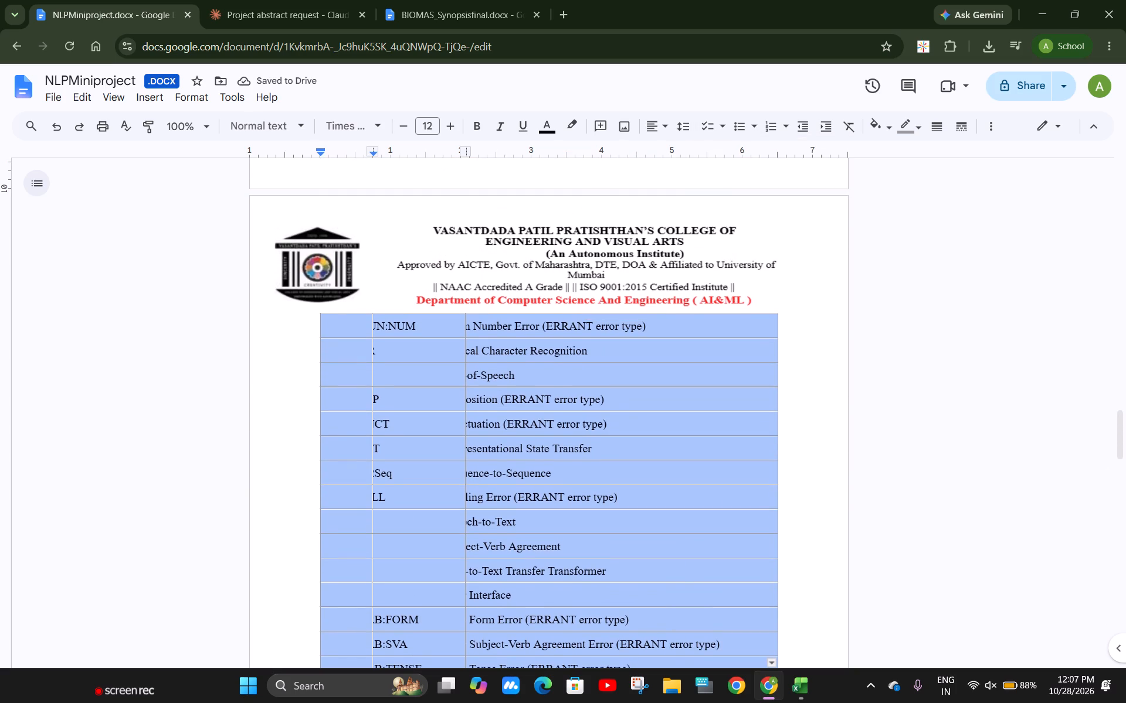
scroll(676, 166, up, 3)
scroll(565, 325, up, 6)
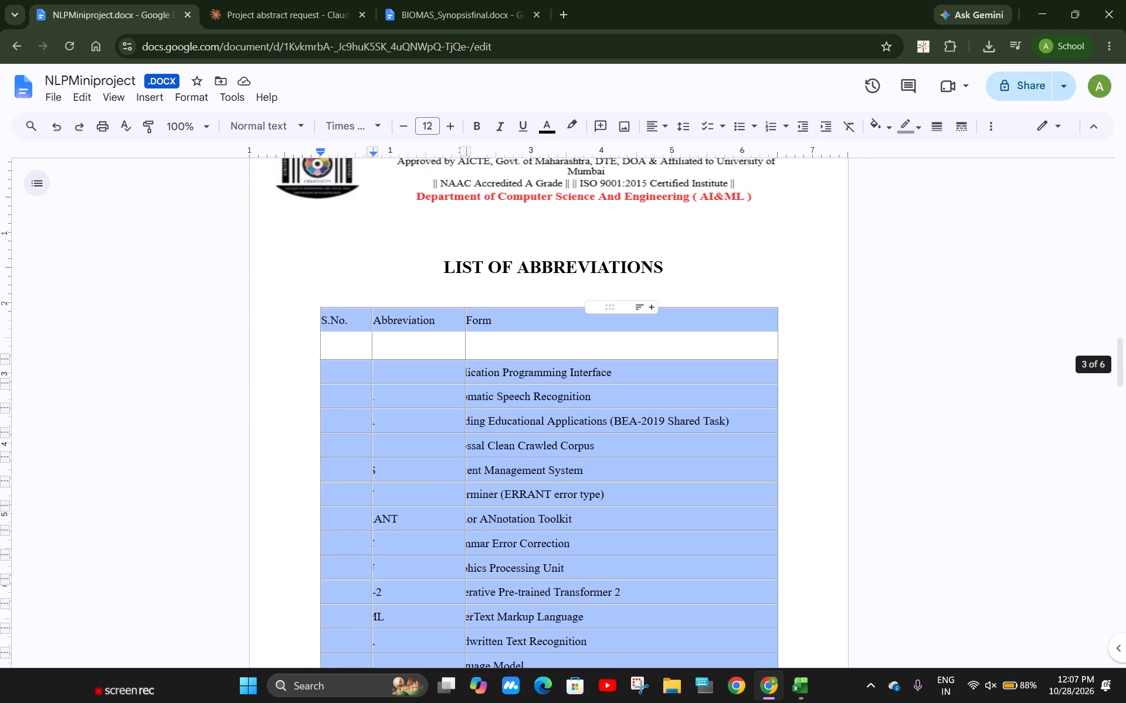
click(439, 357)
click(562, 338)
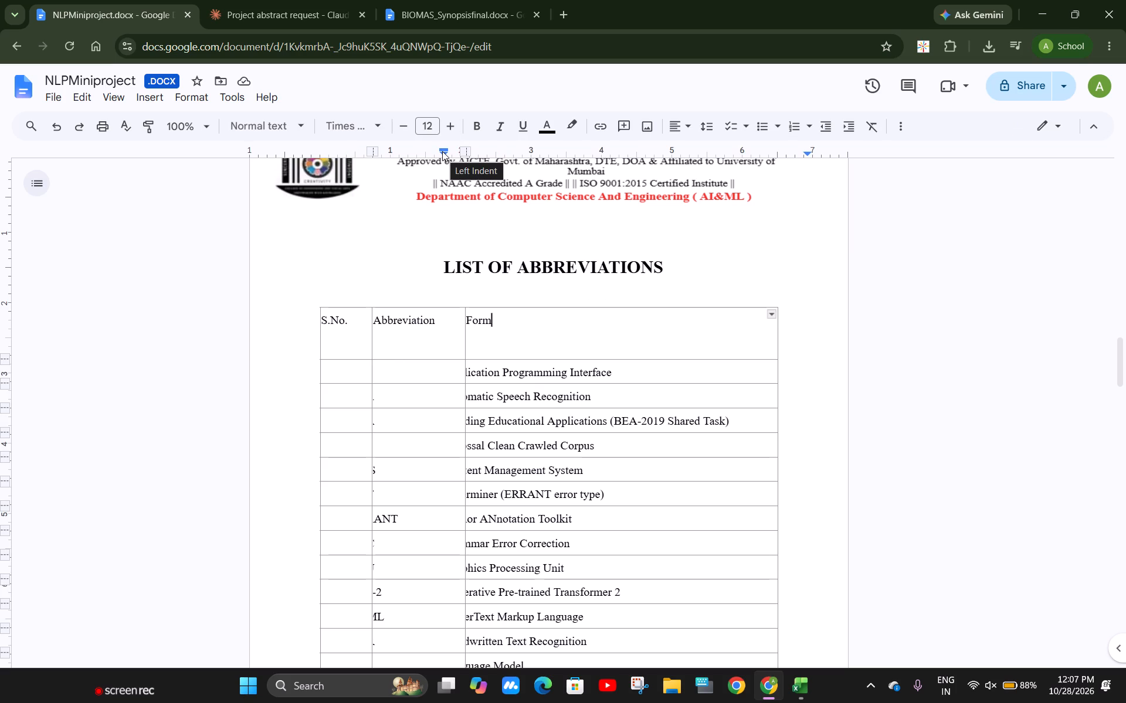
drag(444, 154, 463, 158)
Select the Full Form column from its header through the VERB:TENSE row and align its left indent with the column's left edge.
click(474, 327)
key(ctrl+shift+Down)
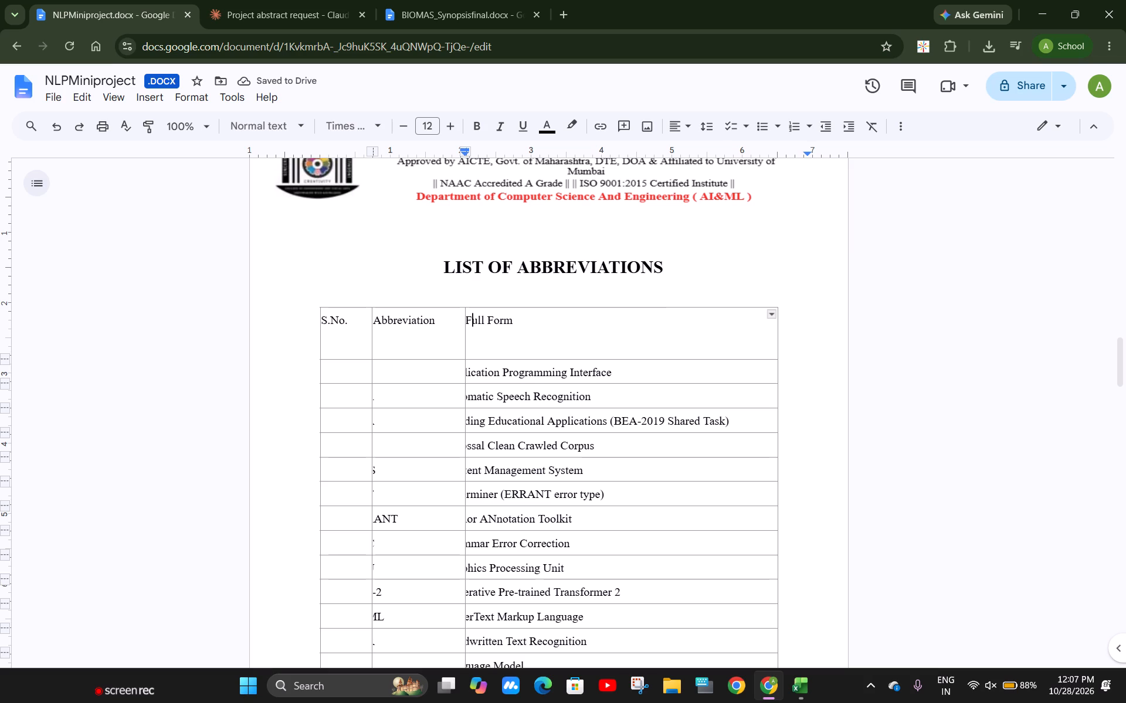
key(ctrl+shift+Down)
key(ctrl+shift+Down)
click(474, 327)
key(ctrl+Down)
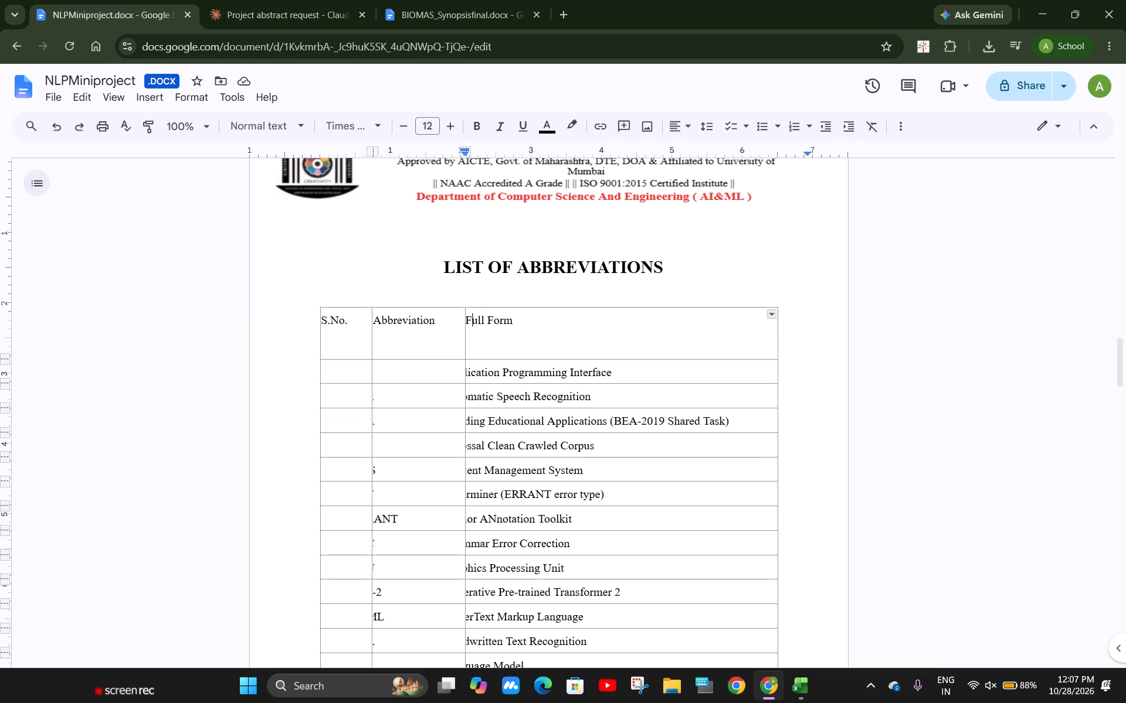
click(474, 327)
drag(474, 327, 515, 417)
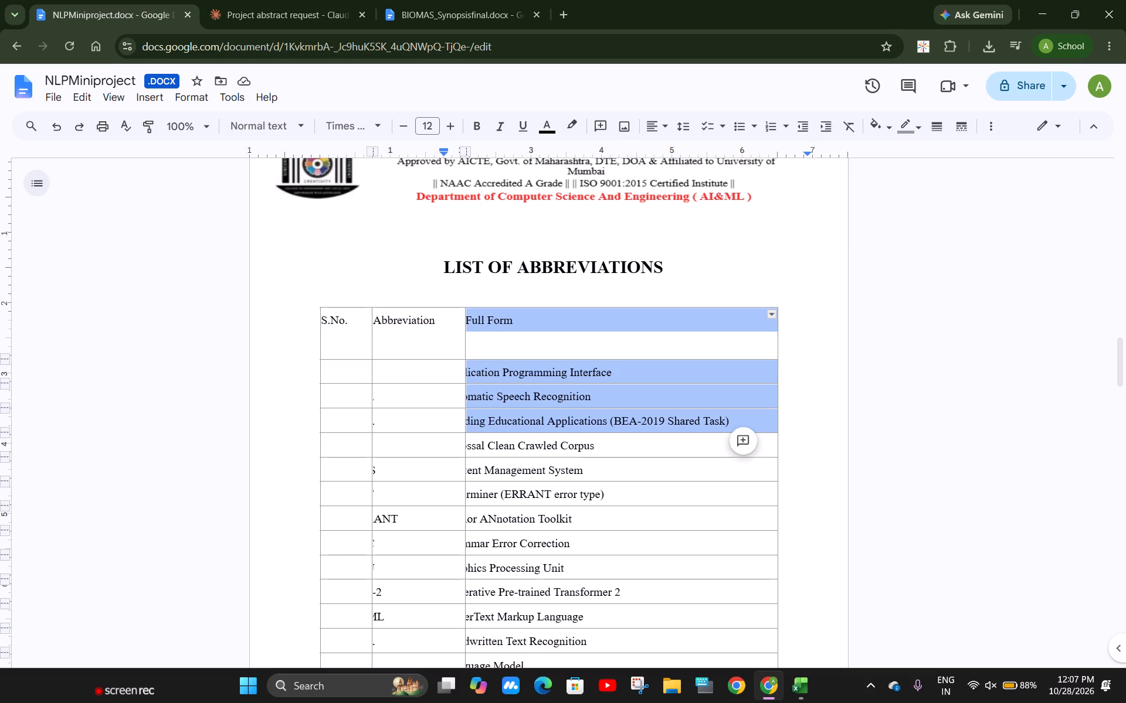
drag(515, 417, 521, 660)
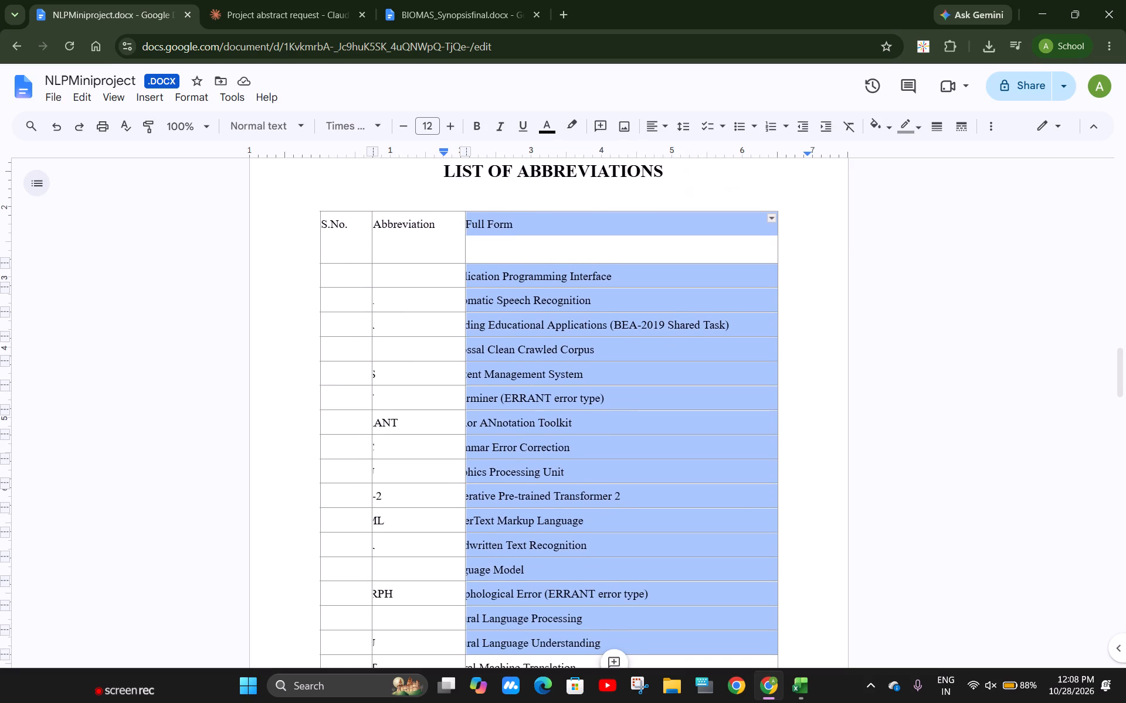
drag(521, 660, 524, 682)
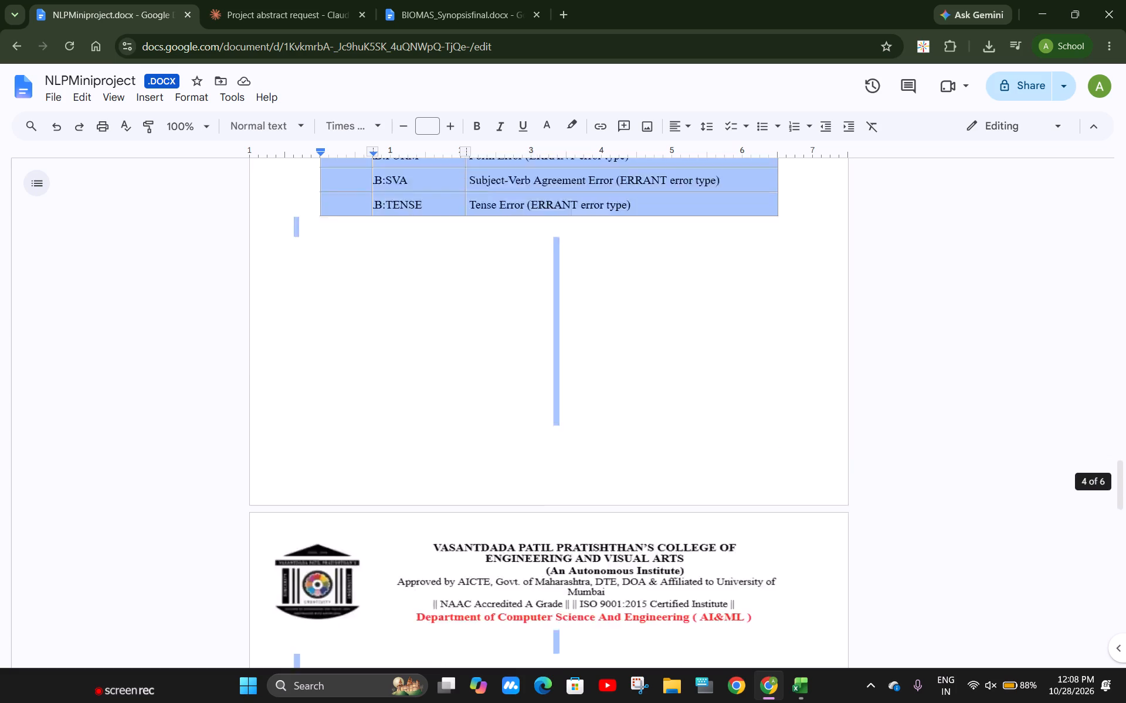
drag(524, 682, 673, 217)
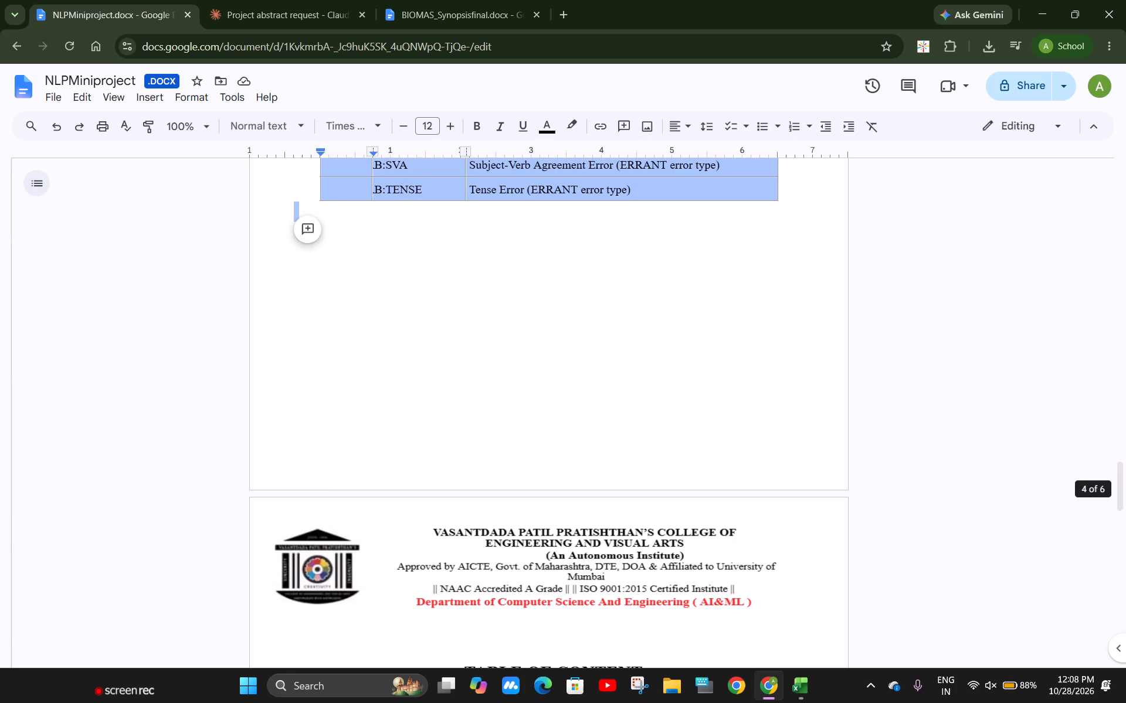
drag(673, 217, 682, 193)
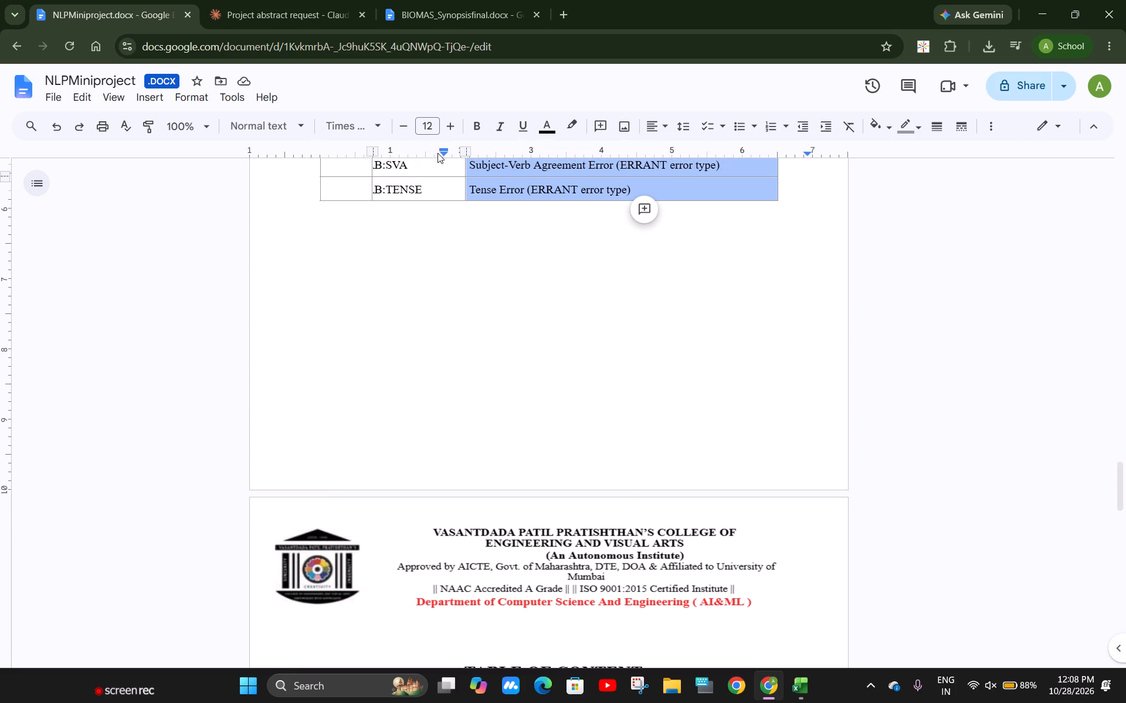
drag(442, 152, 464, 153)
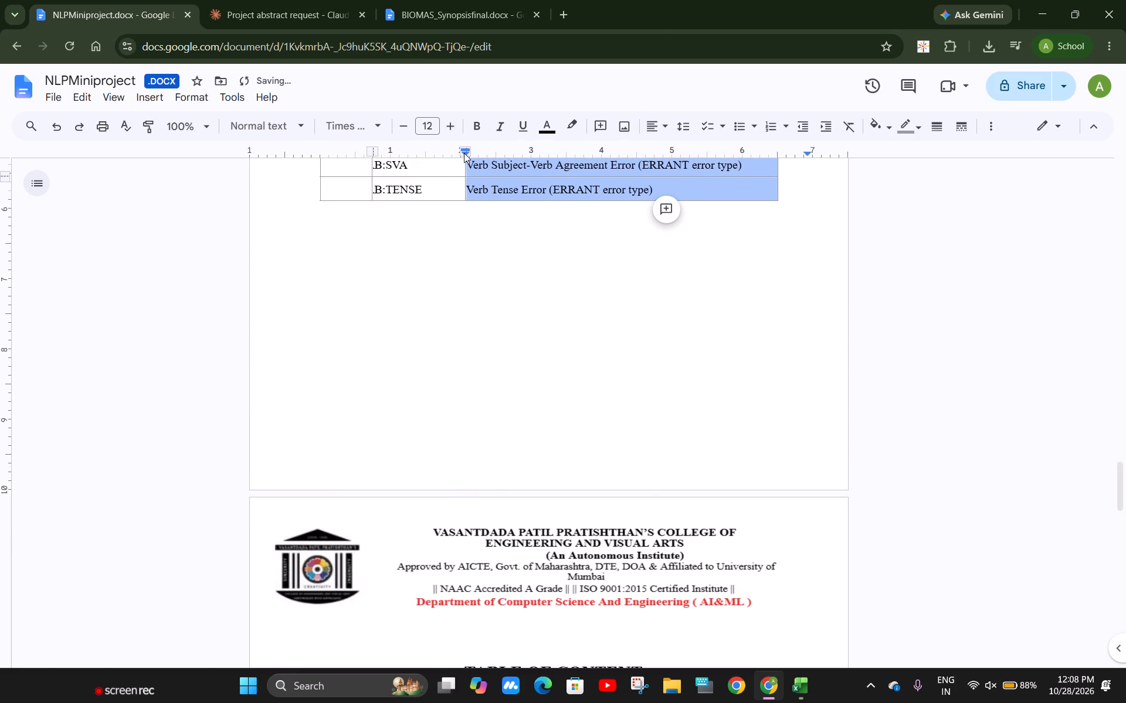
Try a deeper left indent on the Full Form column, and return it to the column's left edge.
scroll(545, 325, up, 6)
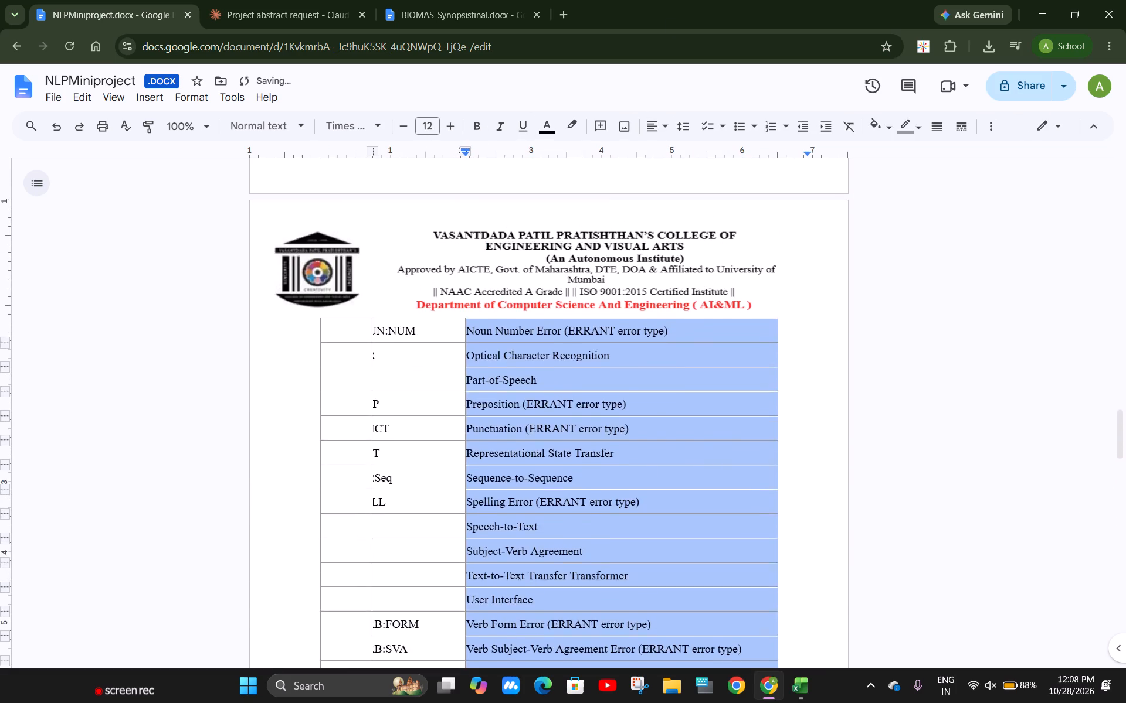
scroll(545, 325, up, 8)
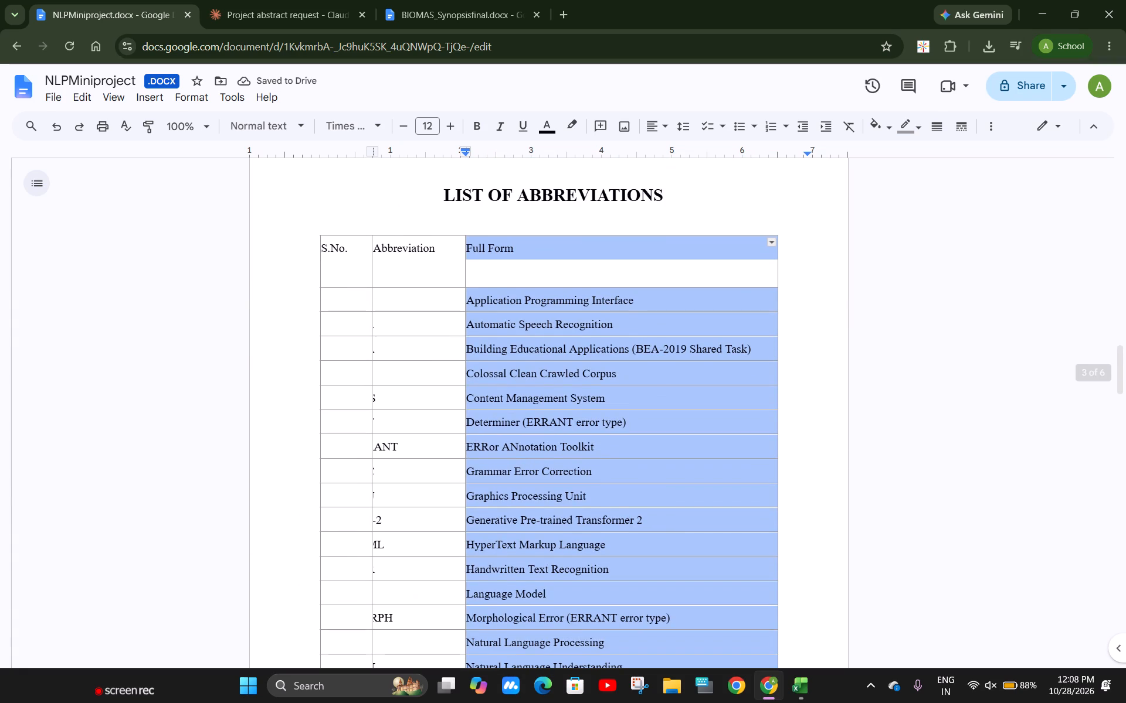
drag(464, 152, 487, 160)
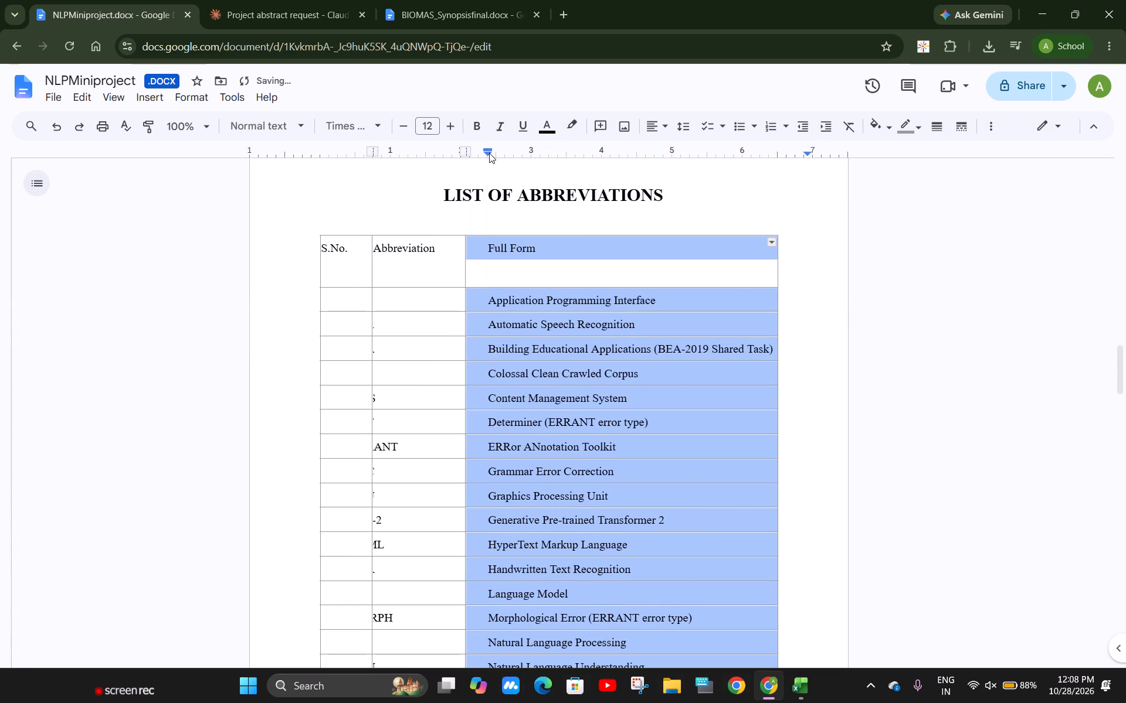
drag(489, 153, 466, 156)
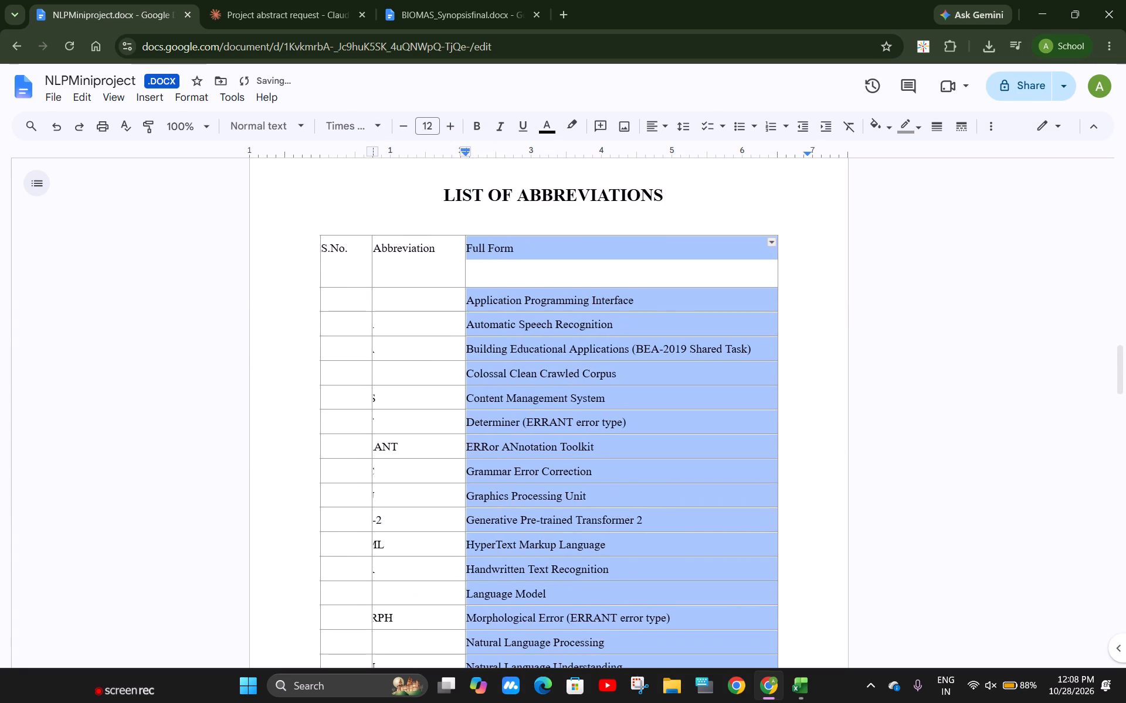
Select the Abbreviation column from its header through the last row and align its left indent with the column's left edge.
click(391, 264)
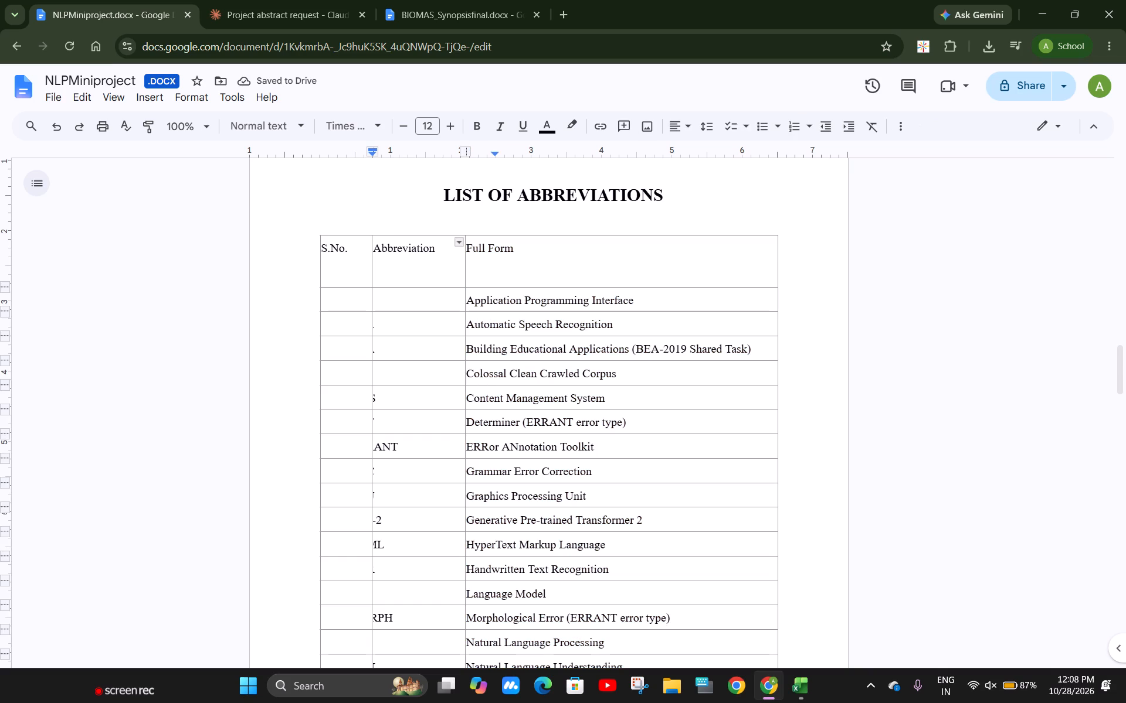
key(ctrl+shift+Down)
key(ctrl+shift+Left)
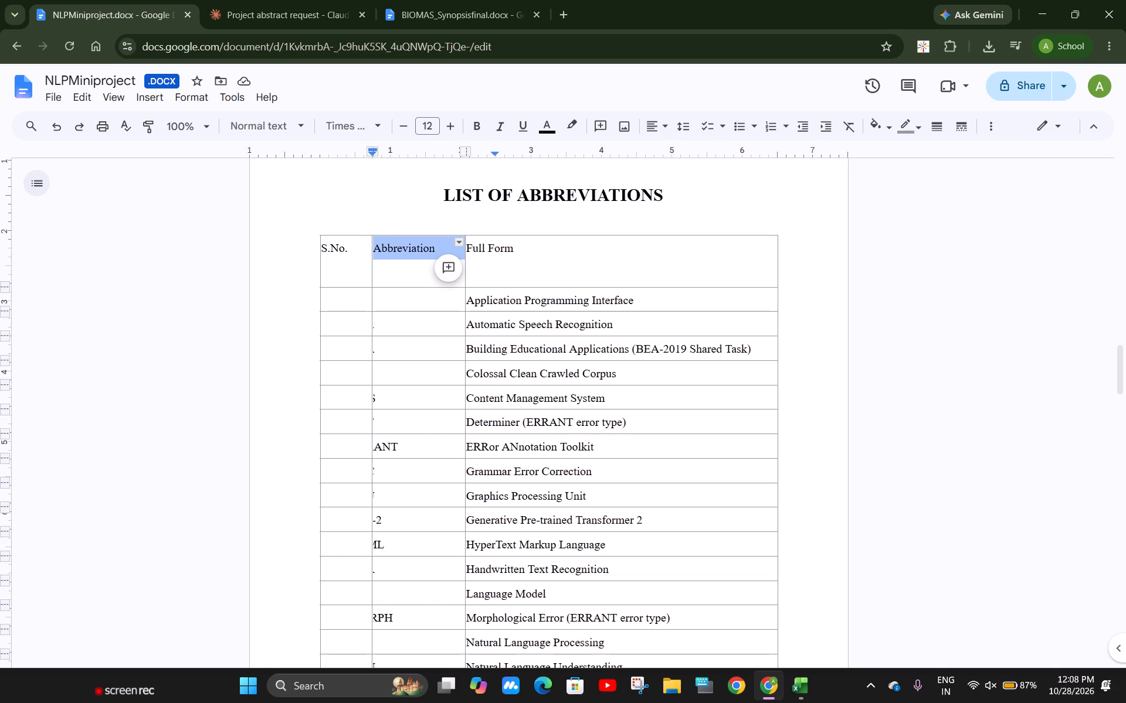
key(ctrl+shift+Down)
key(ctrl+shift+Down)
key(ctrl+shift+Down)
key(ctrl+shift+Down)
key(ctrl+shift+Down)
key(ctrl+shift+Down)
key(ctrl+shift+Down)
key(ctrl+shift+Down)
key(ctrl+shift+Down)
key(ctrl+shift+Down)
key(ctrl+shift+Down)
key(ctrl+shift+Down)
key(ctrl+shift+Down)
key(ctrl+shift+Down)
key(ctrl+shift+Down)
key(ctrl+shift+Down)
key(ctrl+shift+Down)
key(ctrl+shift+Down)
key(ctrl+shift+Down)
key(ctrl+shift+Down)
key(ctrl+shift+Down)
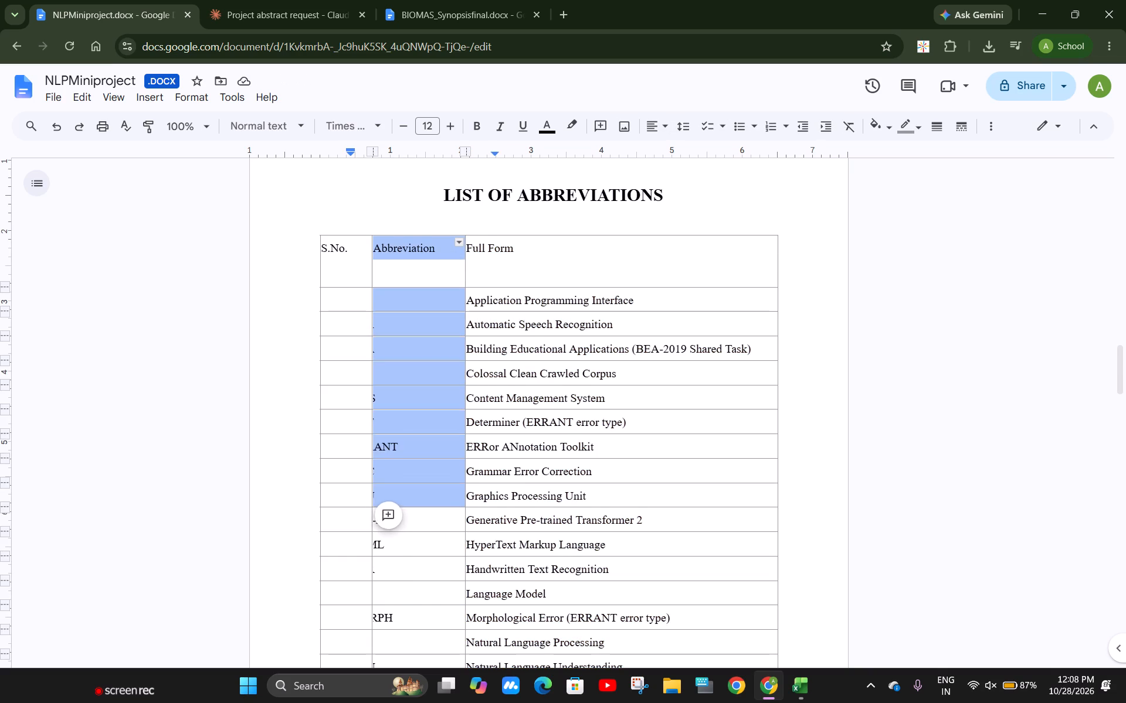
key(ctrl+shift+Down)
key(ctrl+shift+Down)
key(ctrl+shift+Down)
key(ctrl+shift+Down)
key(ctrl+shift+Down)
key(ctrl+shift+Down)
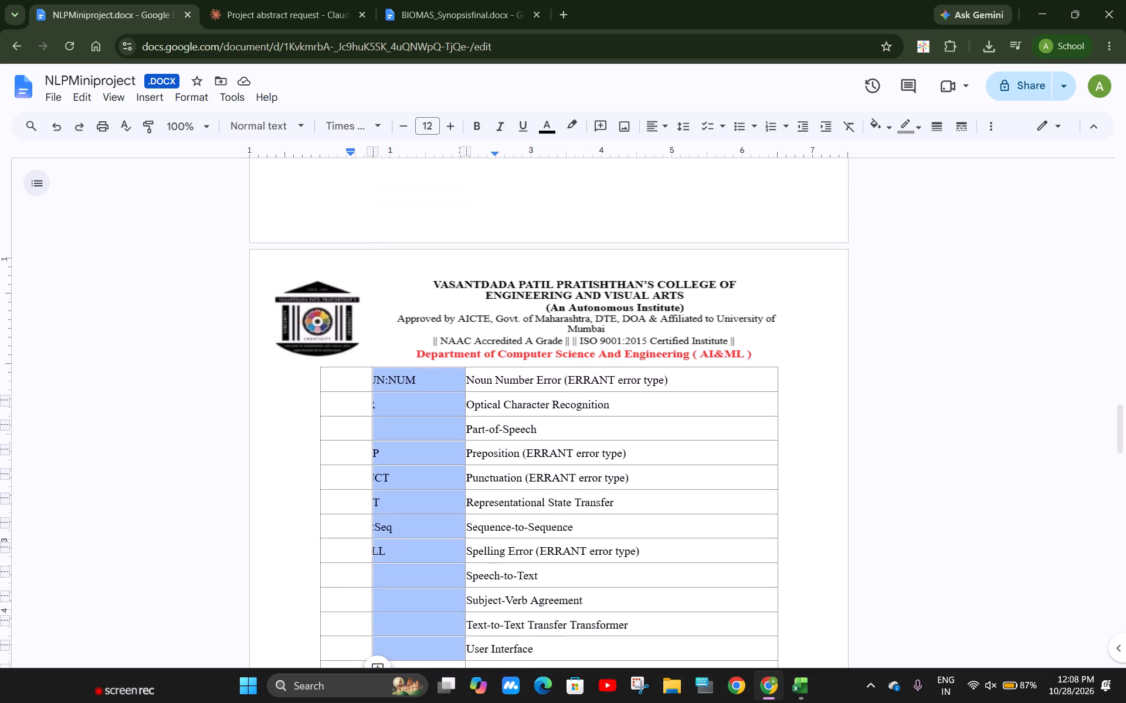
key(ctrl+shift+Down)
key(ctrl+shift+Down)
key(ctrl+shift+Down)
key(ctrl+shift+Down)
key(ctrl+shift+Up)
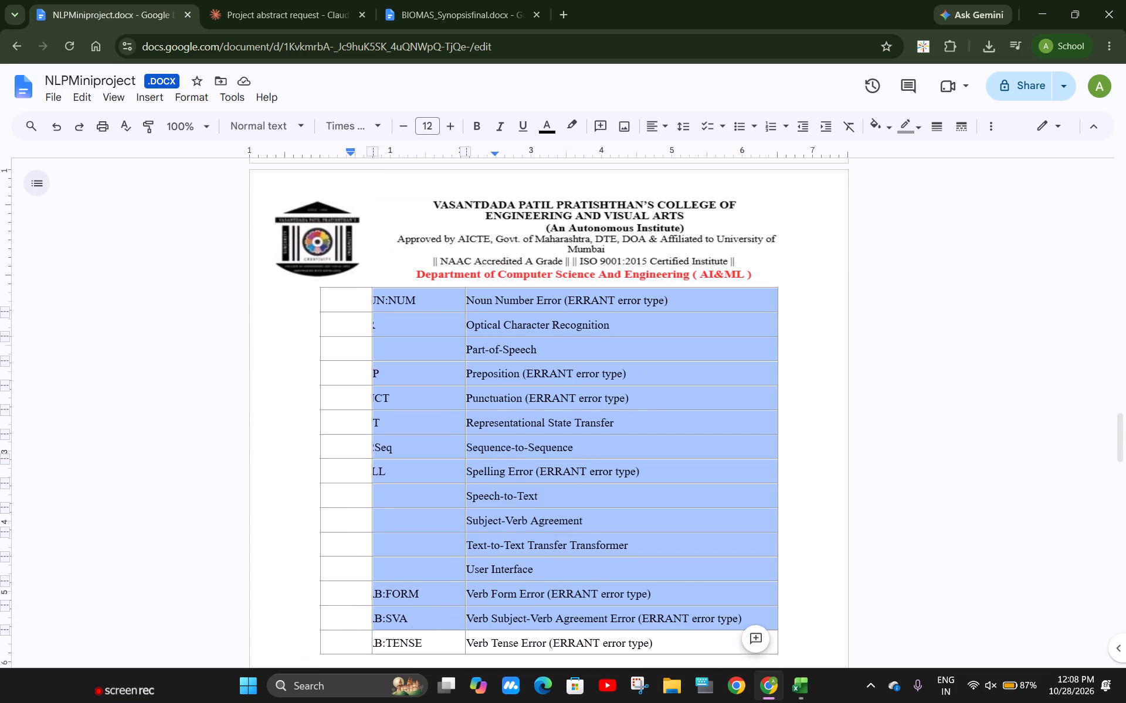
key(ctrl+shift+Left)
key(ctrl+shift+Down)
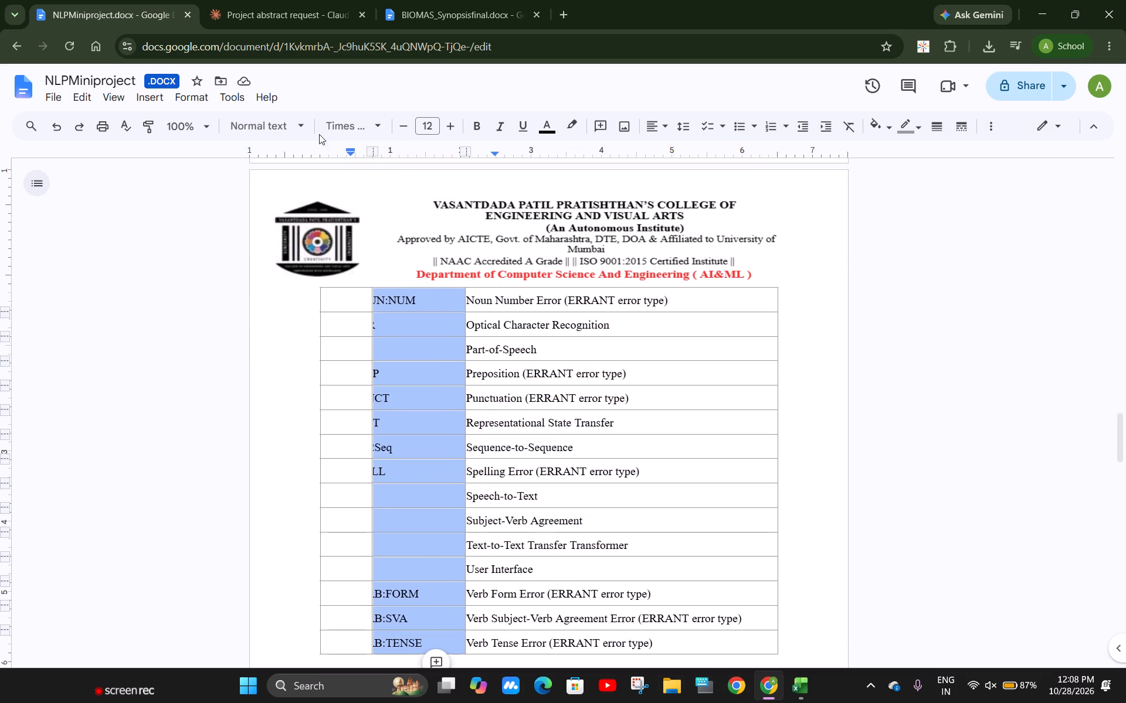
drag(350, 153, 371, 166)
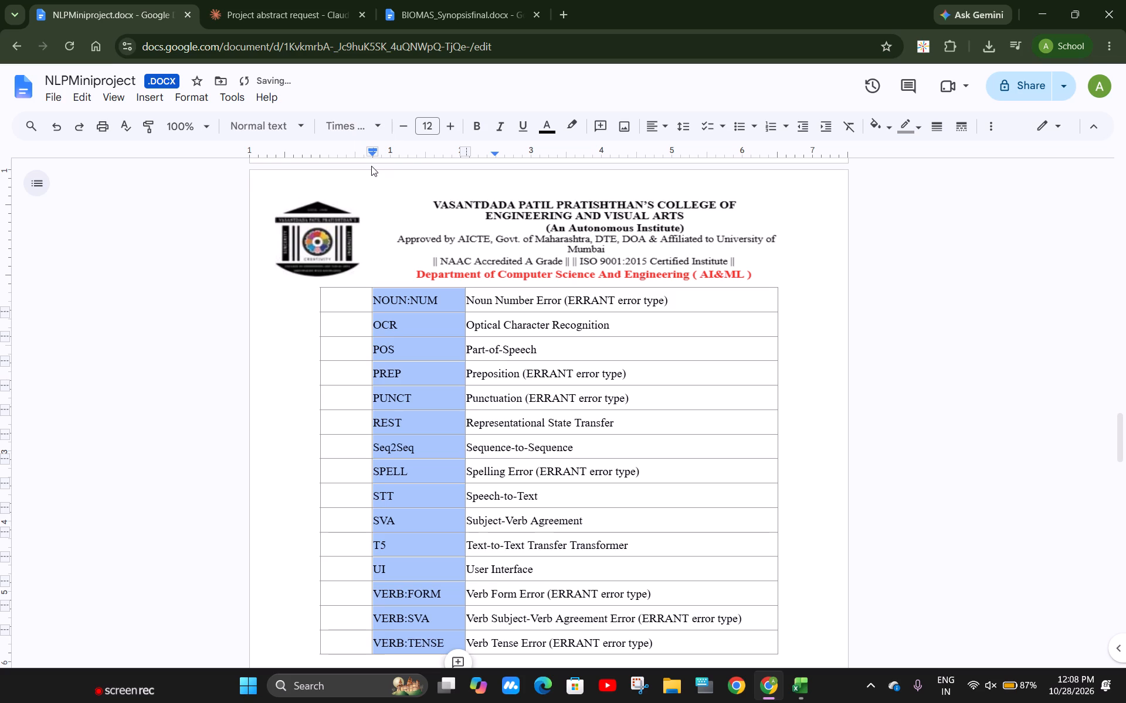
Widen the abbreviations table by extending the Full Form column's outer edge to about the 7-inch ruler mark.
scroll(416, 417, up, 3)
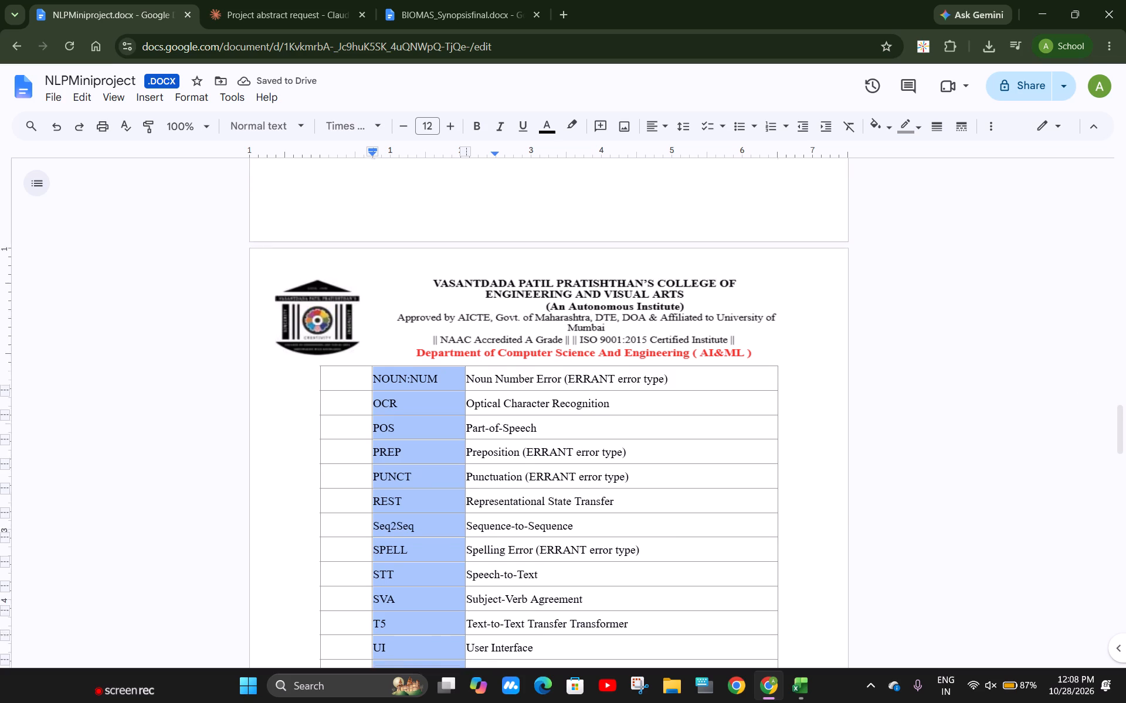
scroll(416, 417, up, 3)
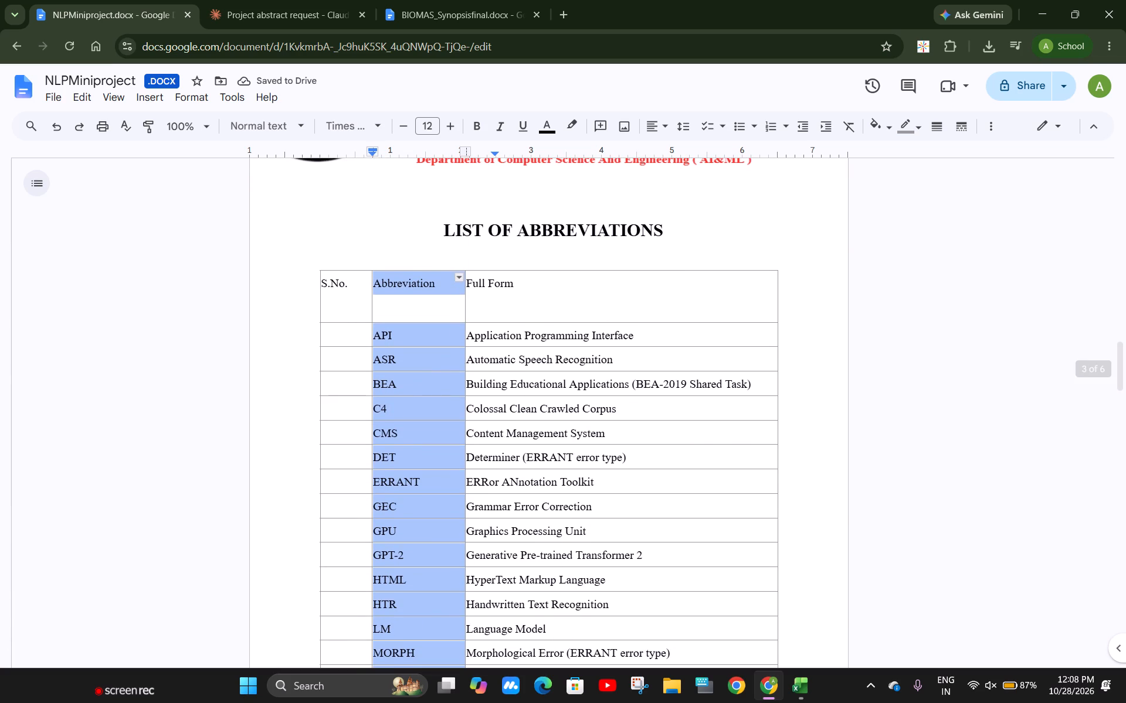
drag(437, 324, 451, 303)
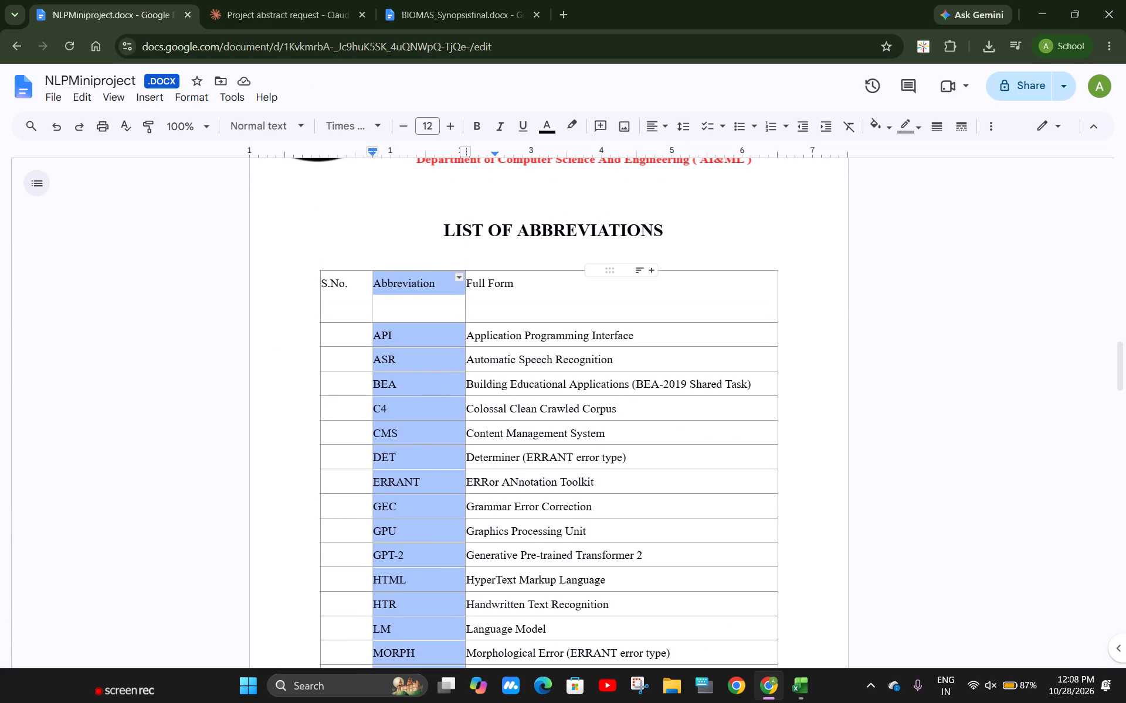
click(849, 299)
click(754, 302)
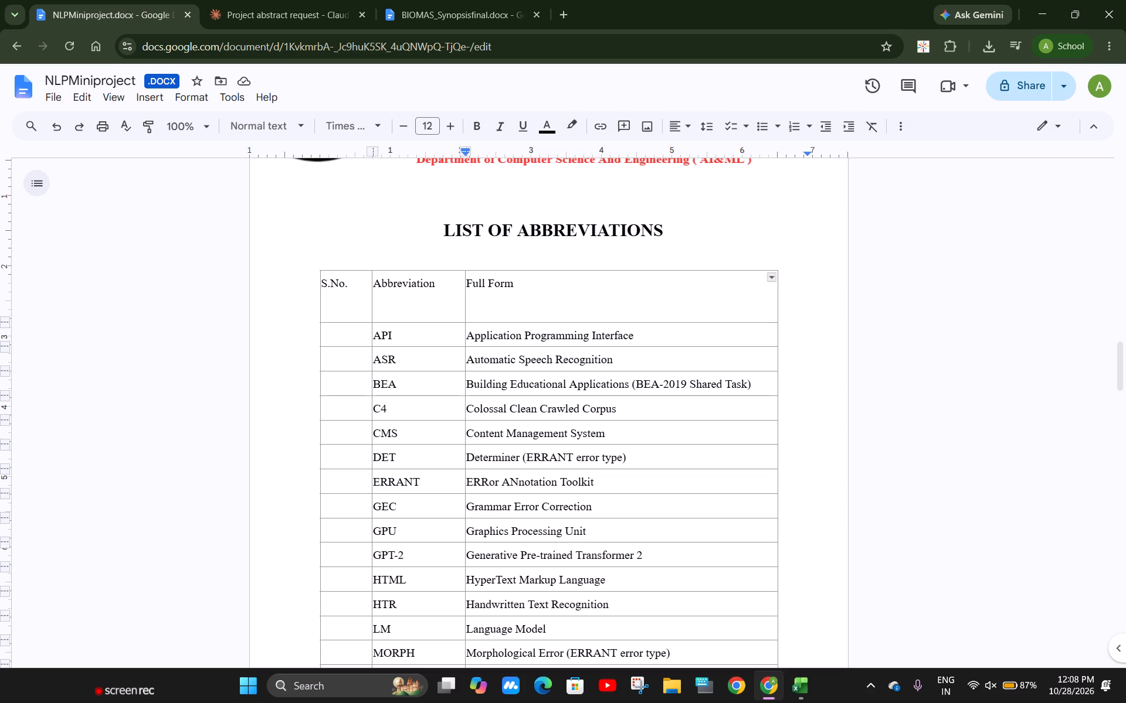
drag(780, 306, 812, 306)
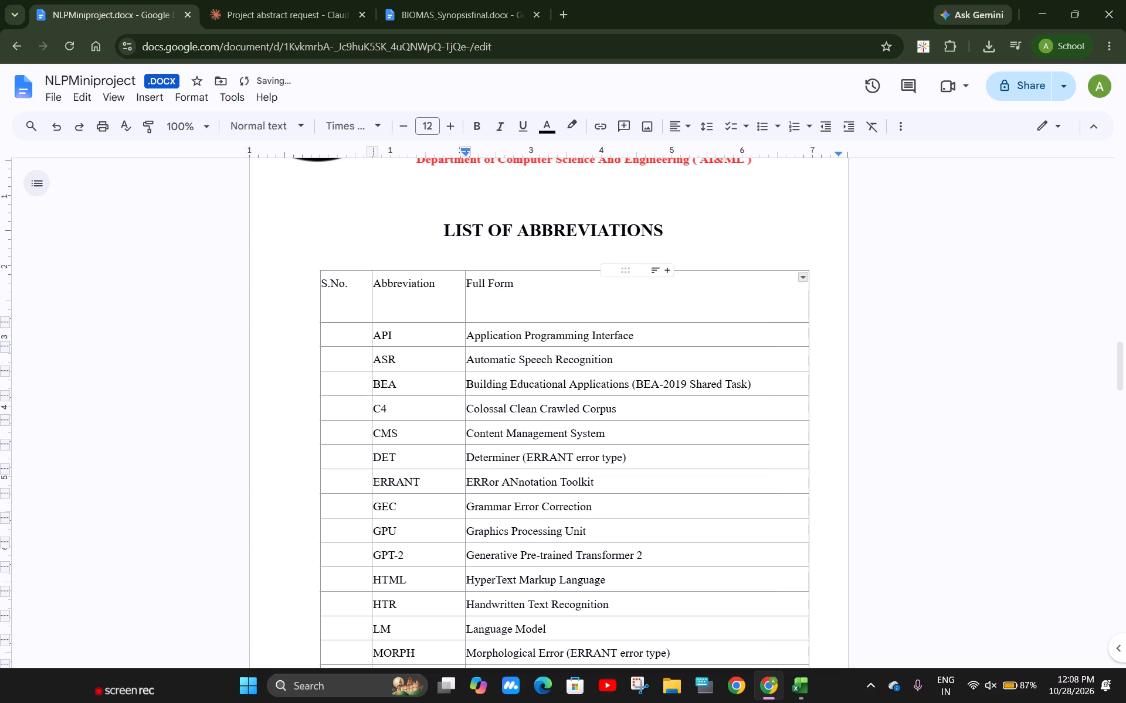
Widen the Abbreviation column by moving its border with Full Form to about the 2.4-inch ruler mark.
click(465, 309)
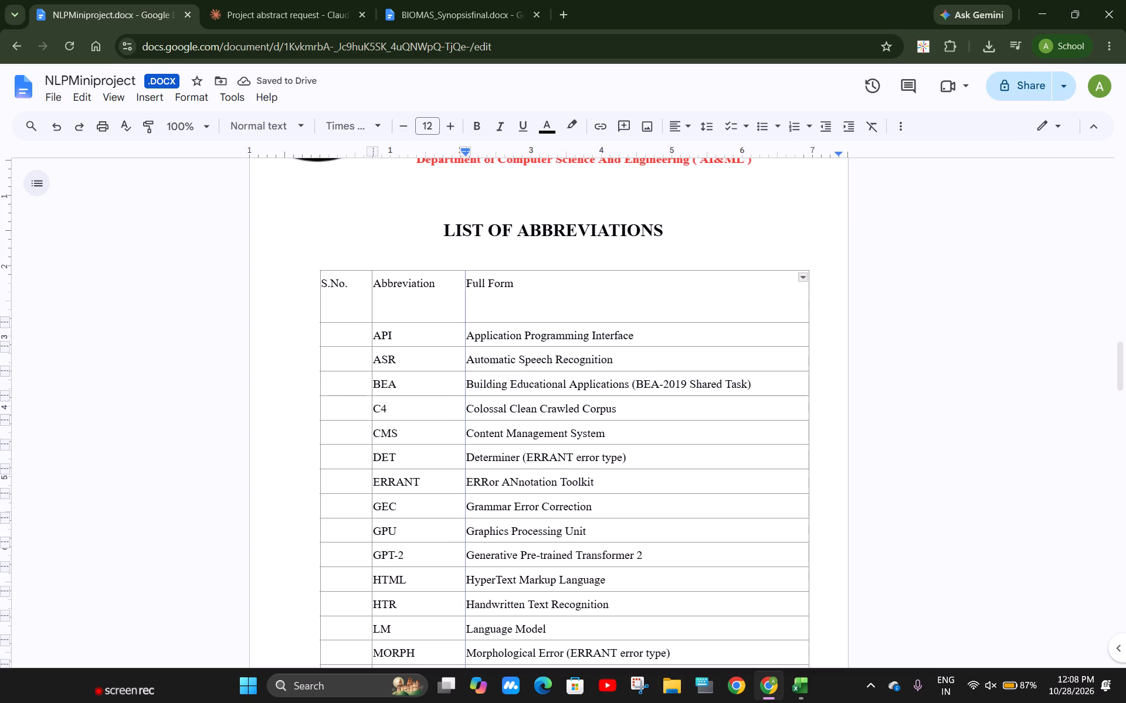
double_click(465, 310)
drag(465, 310, 489, 311)
click(489, 311)
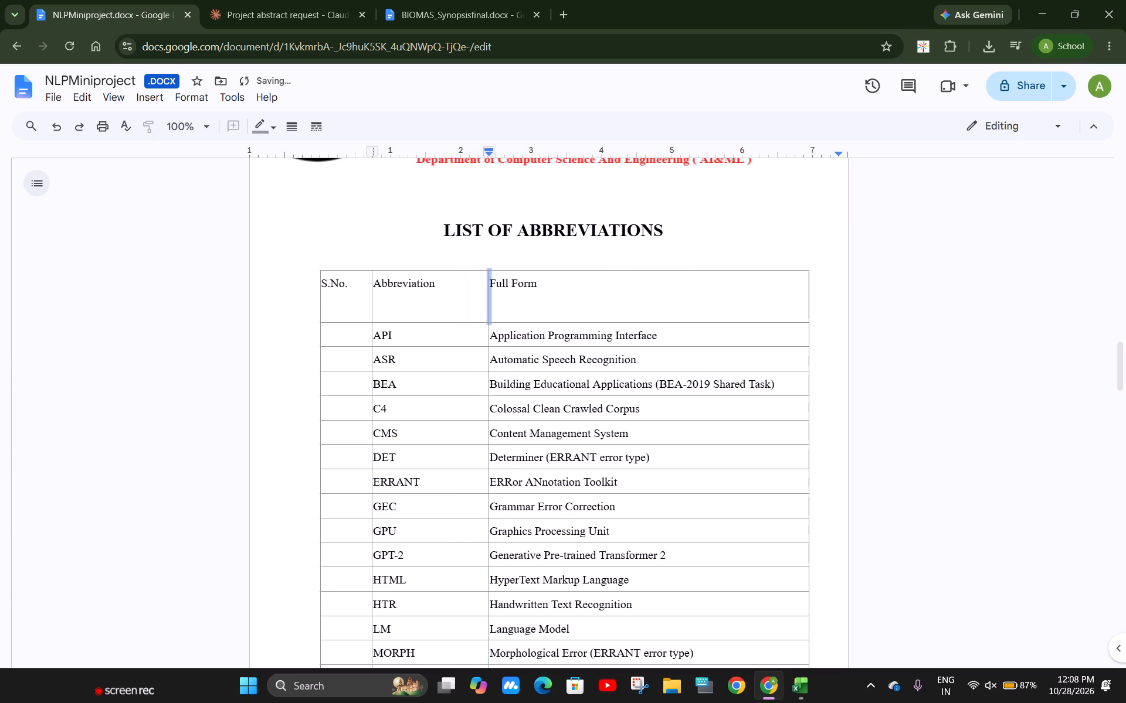
Reduce the height of the abbreviations table's header row.
drag(354, 323, 364, 302)
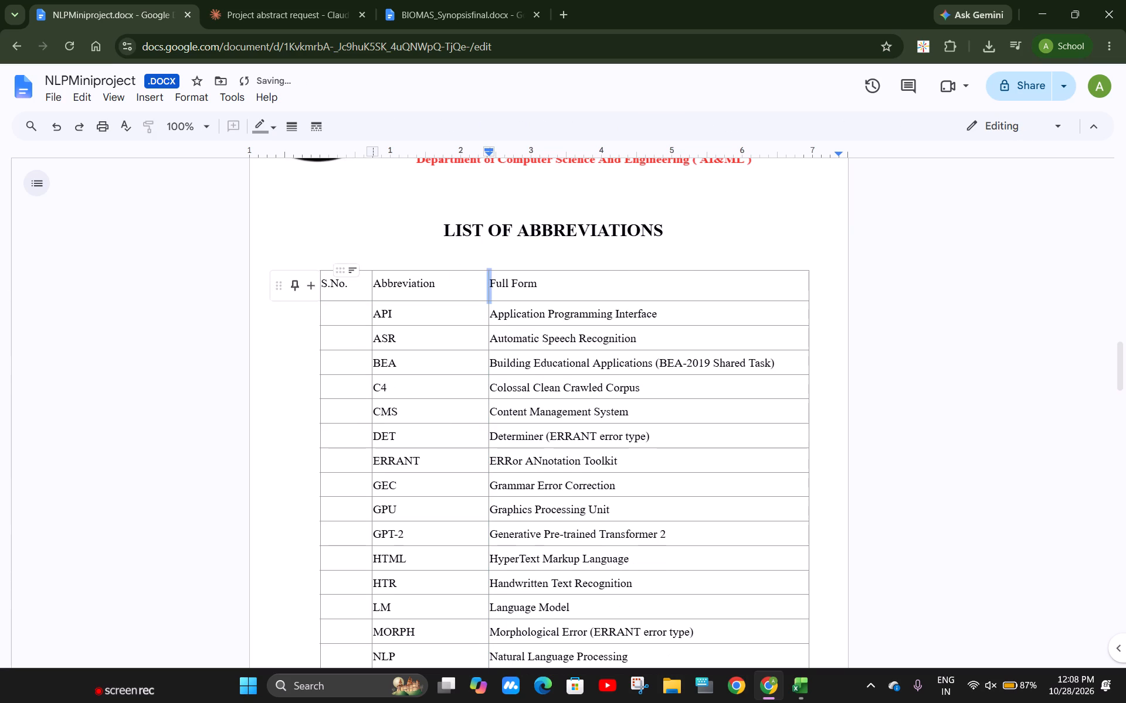
Select the S.No. cells from row 1 through the last row and align their left indent with the column's left edge.
click(358, 305)
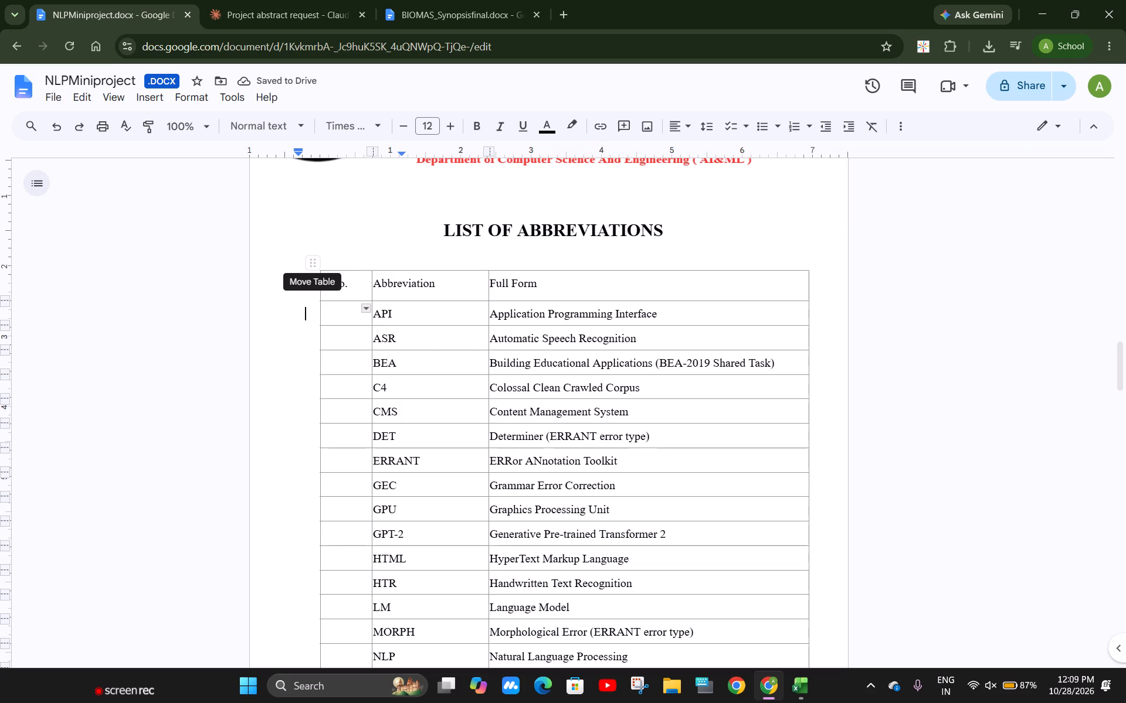
key(ctrl+shift+Down)
key(ctrl+shift+Left)
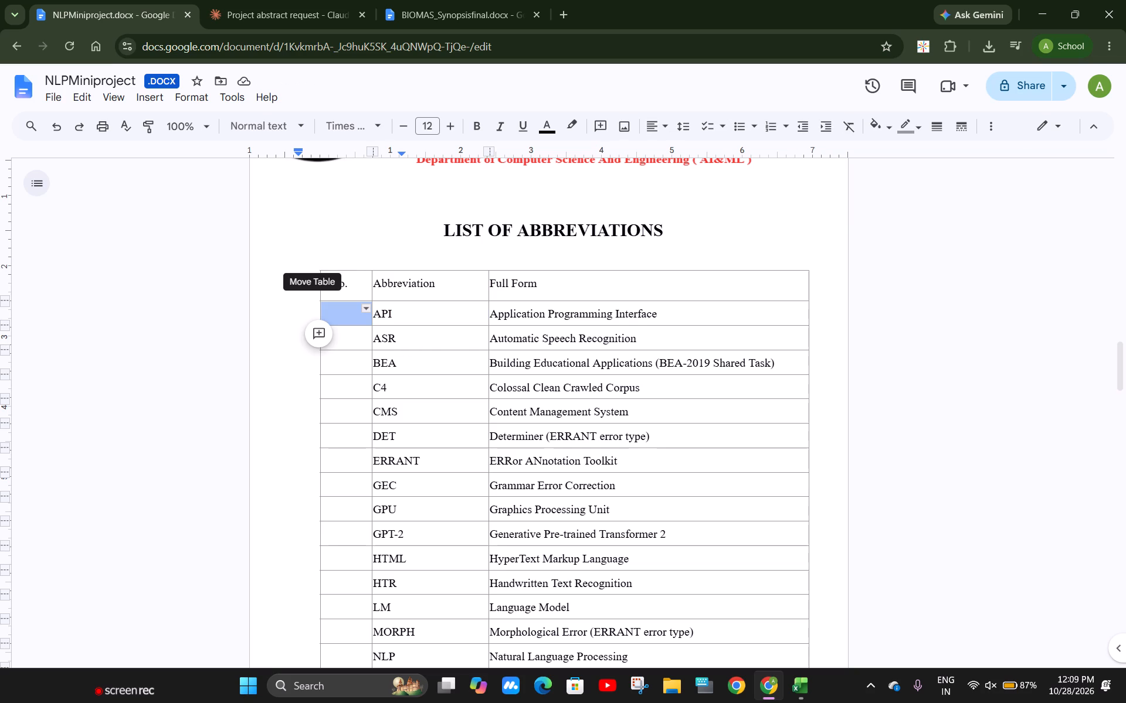
key(ctrl+shift+Down)
key(ctrl+shift+Down)
key(ctrl+shift+Down)
key(ctrl+shift+Down)
key(ctrl+shift+Down)
key(ctrl+shift+Down)
key(ctrl+shift+Down)
key(ctrl+shift+Down)
key(ctrl+shift+Down)
key(ctrl+shift+Down)
key(ctrl+shift+Down)
key(ctrl+shift+Down)
key(ctrl+shift+Down)
key(ctrl+shift+Down)
key(ctrl+shift+Down)
key(ctrl+shift+Down)
key(ctrl+shift+Down)
key(ctrl+shift+Down)
key(ctrl+shift+Down)
key(ctrl+shift+Down)
key(ctrl+shift+Down)
key(ctrl+shift+Up)
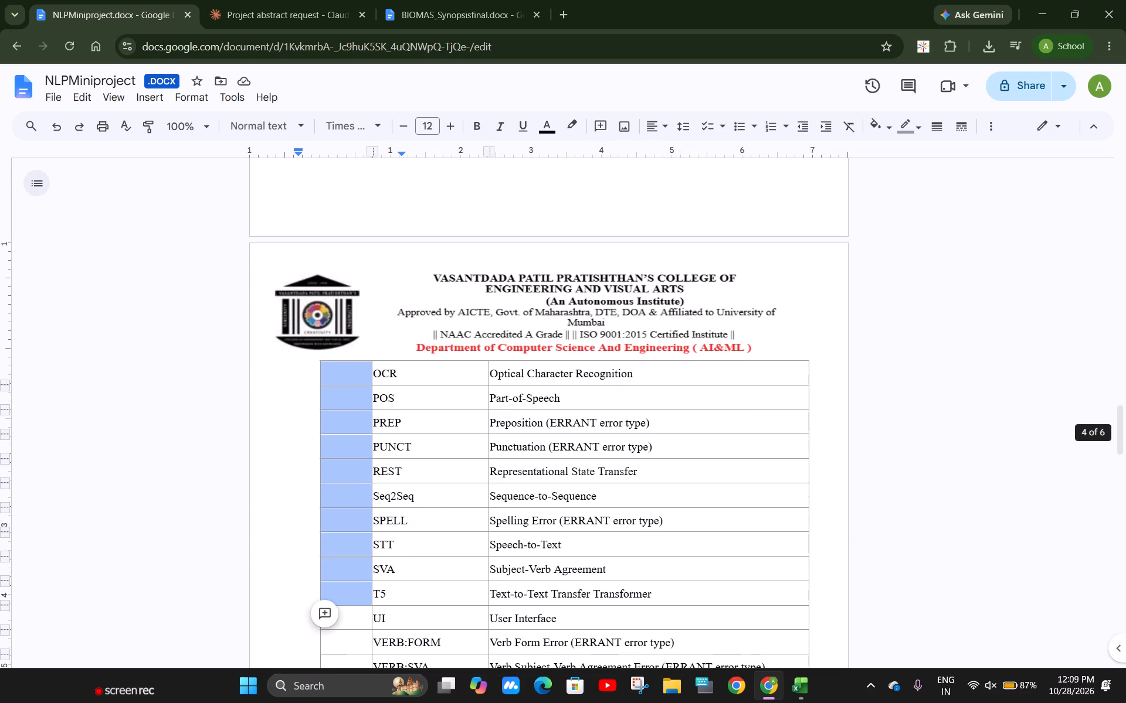
key(ctrl+shift+Down)
key(ctrl+shift+Down)
key(ctrl+shift+Down)
key(ctrl+shift+Down)
key(ctrl+shift+Down)
key(ctrl+shift+Down)
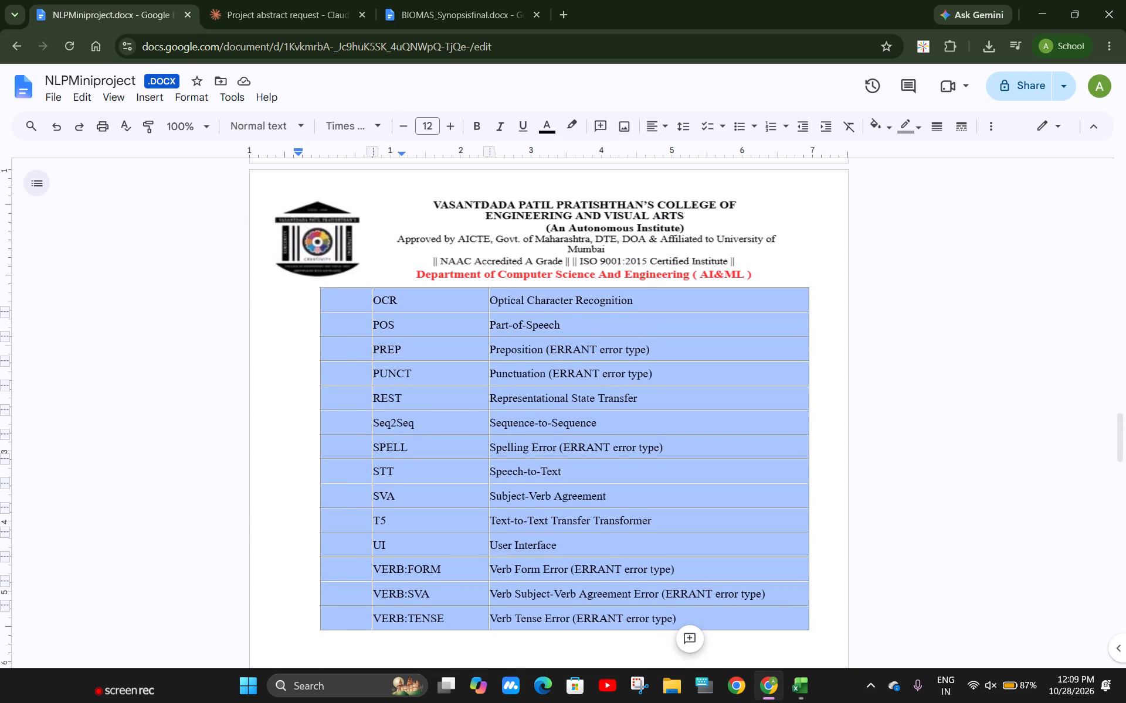
key(ctrl+shift+Left)
key(ctrl+shift+Left)
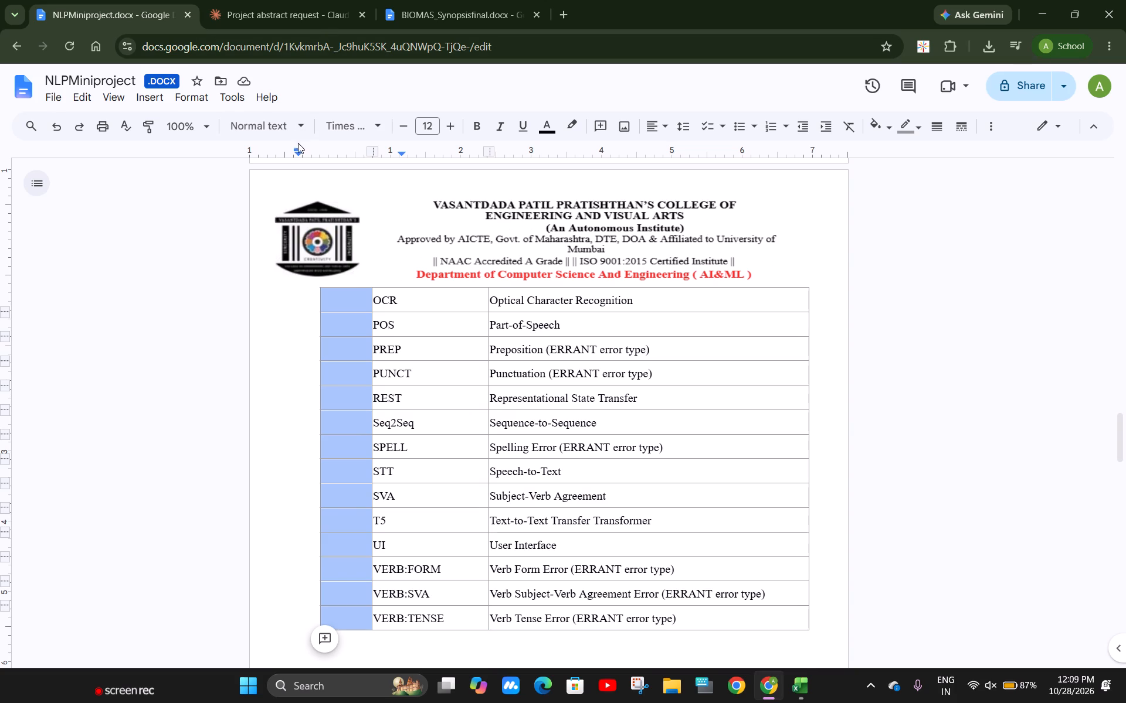
drag(299, 155, 318, 159)
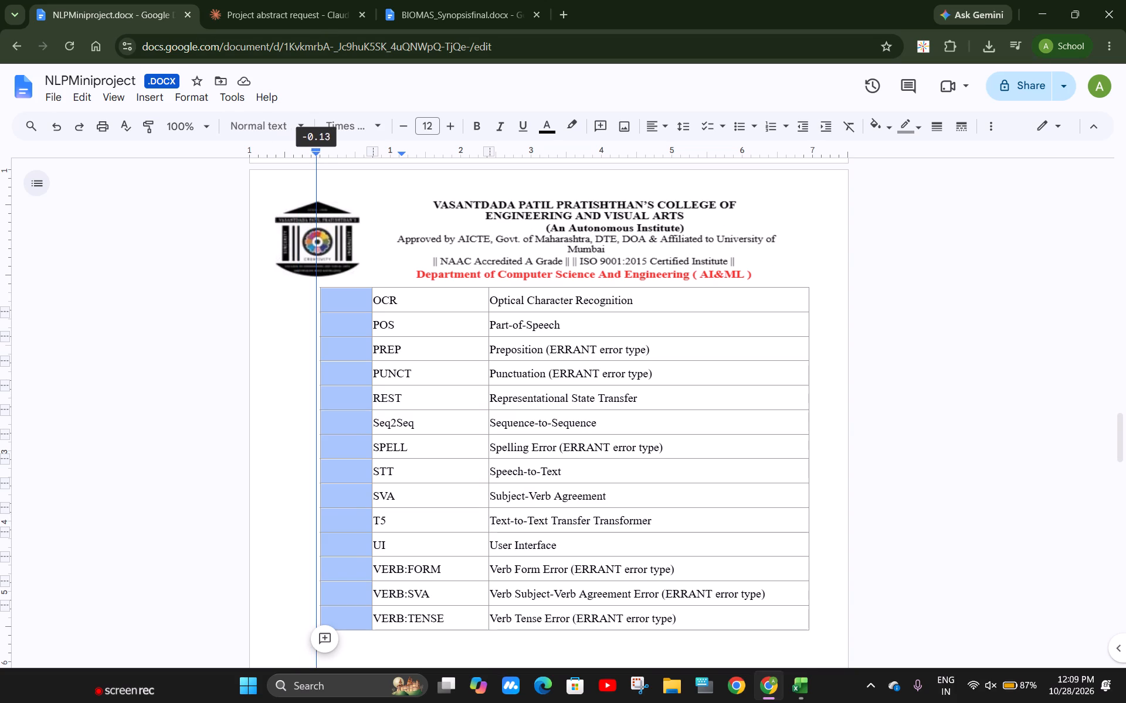
drag(318, 159, 321, 162)
click(1029, 483)
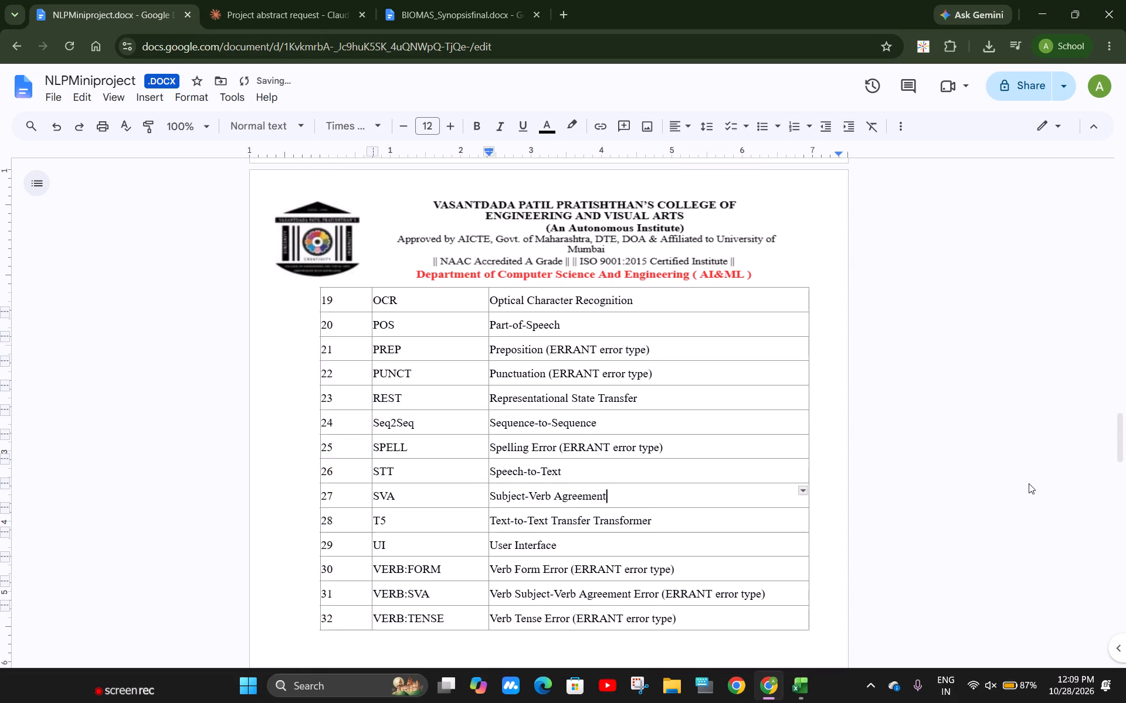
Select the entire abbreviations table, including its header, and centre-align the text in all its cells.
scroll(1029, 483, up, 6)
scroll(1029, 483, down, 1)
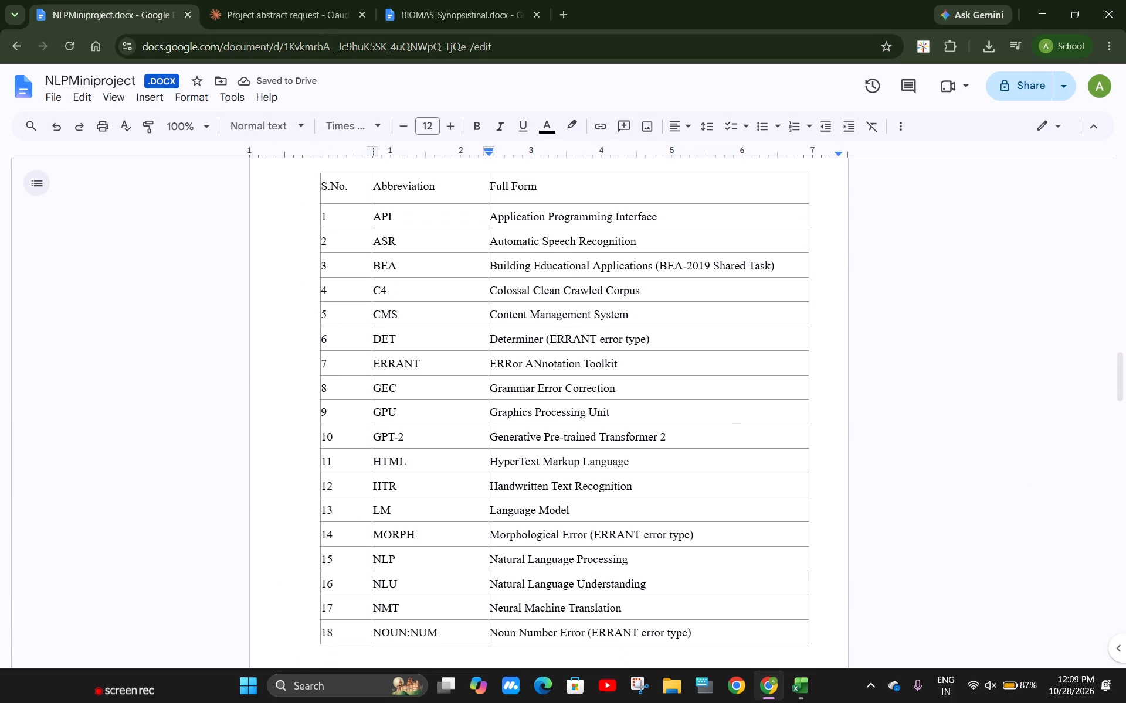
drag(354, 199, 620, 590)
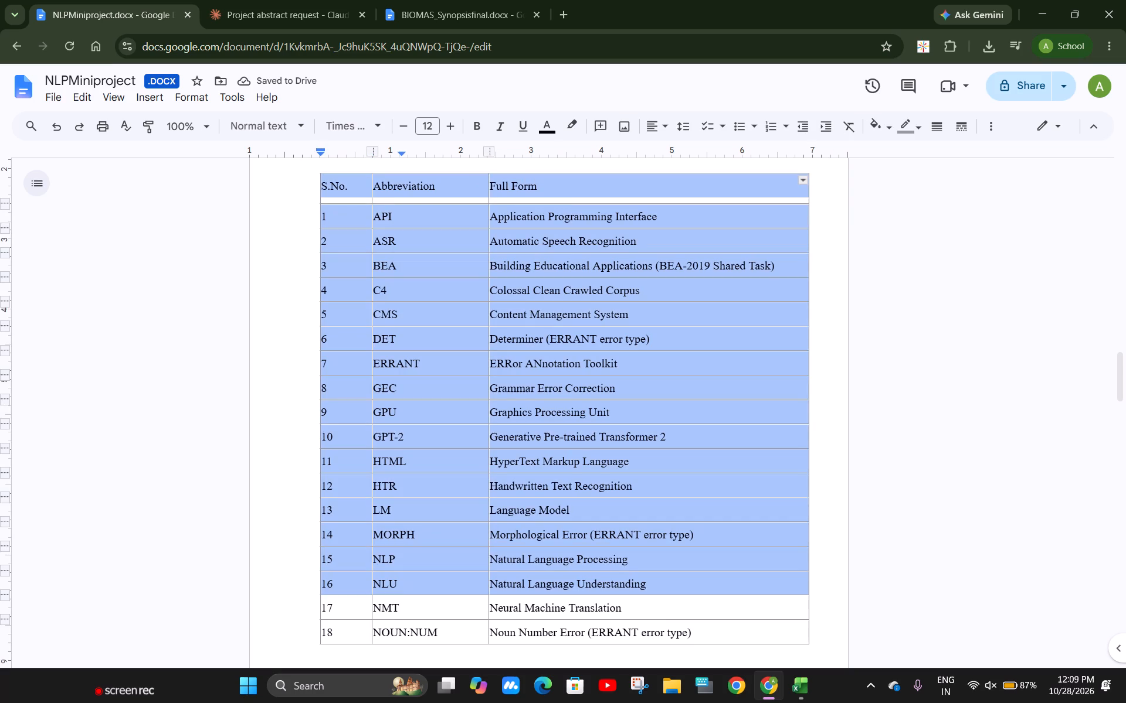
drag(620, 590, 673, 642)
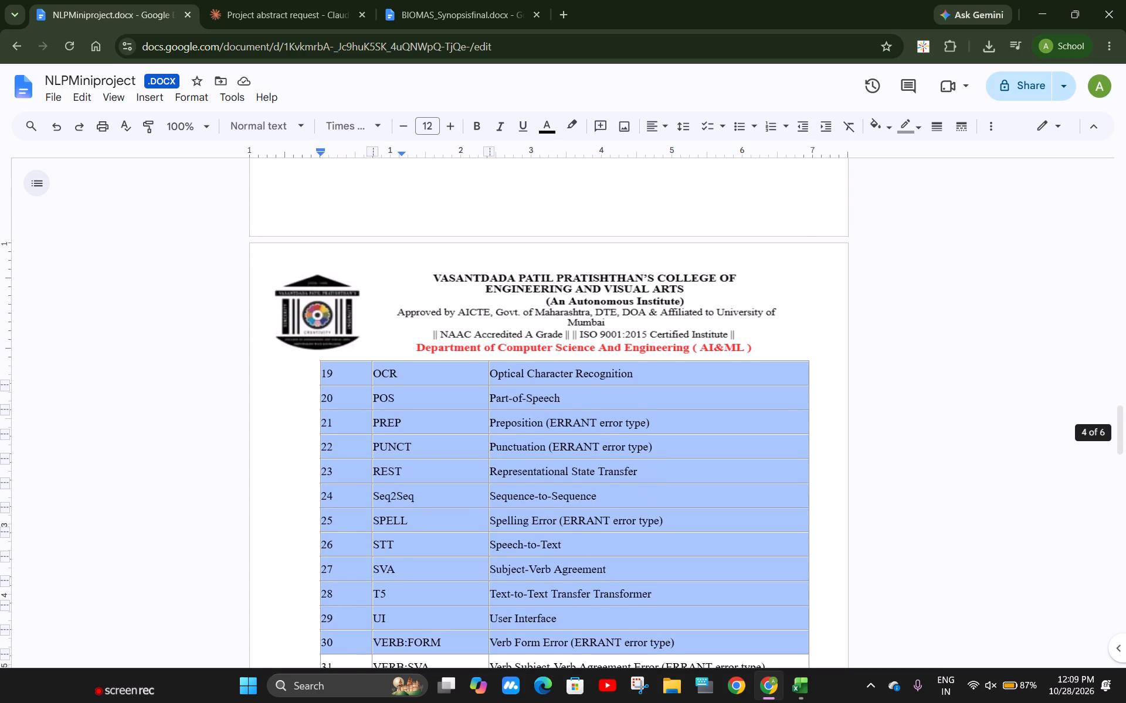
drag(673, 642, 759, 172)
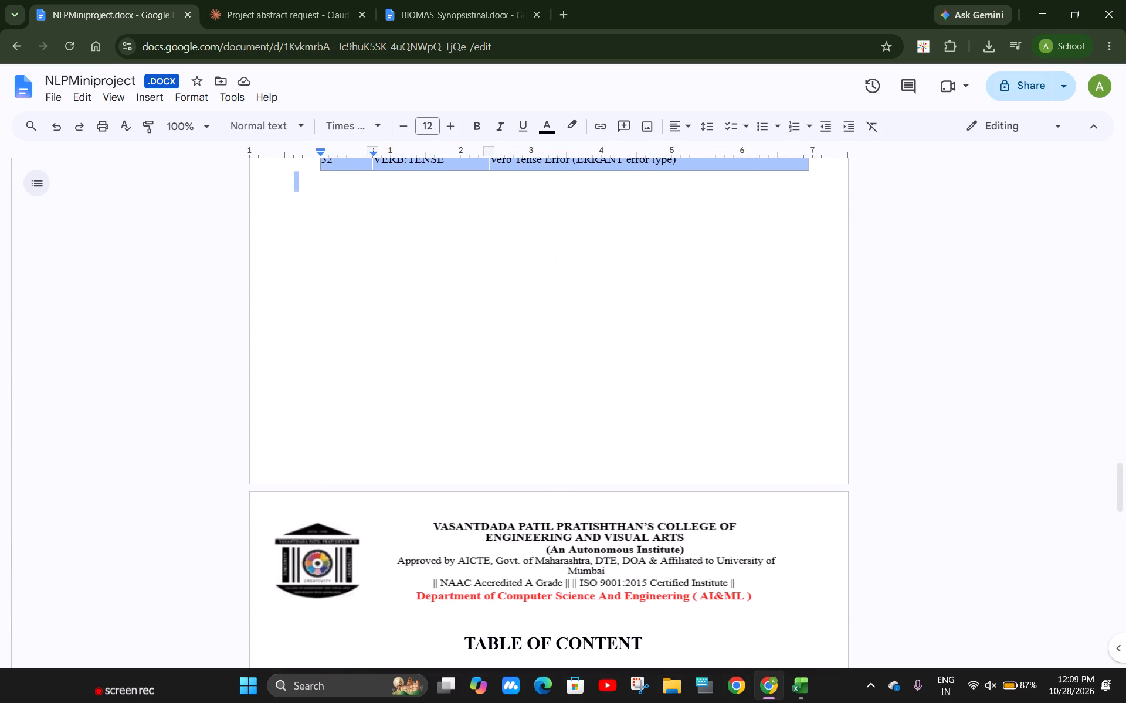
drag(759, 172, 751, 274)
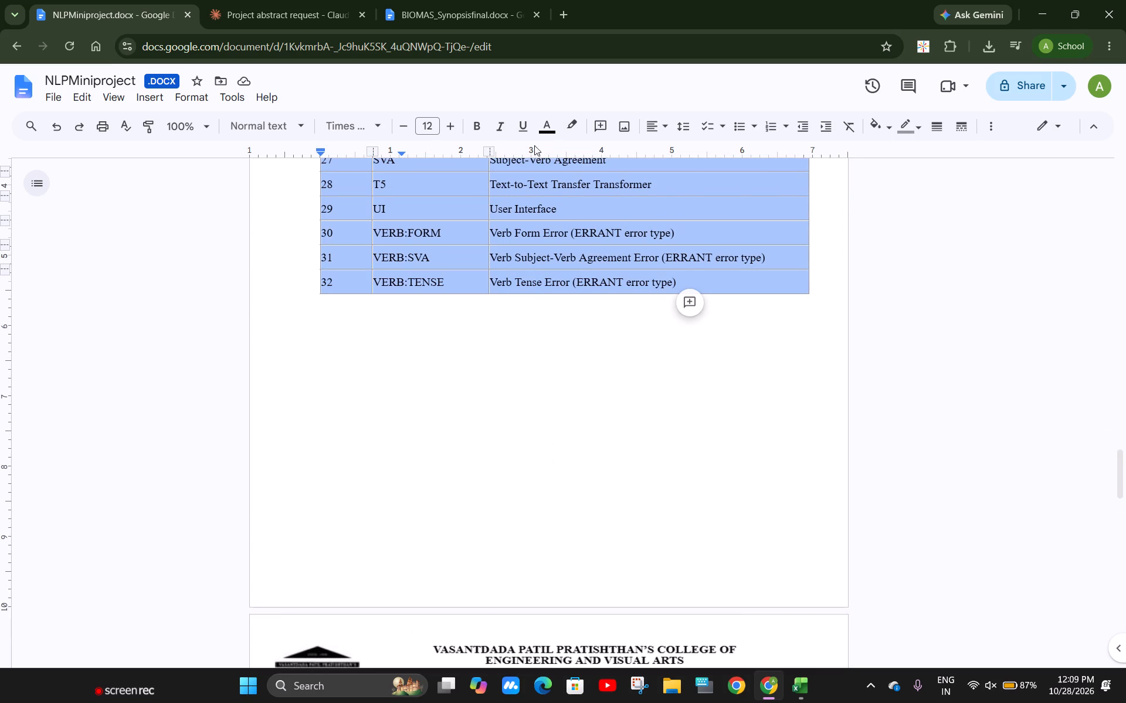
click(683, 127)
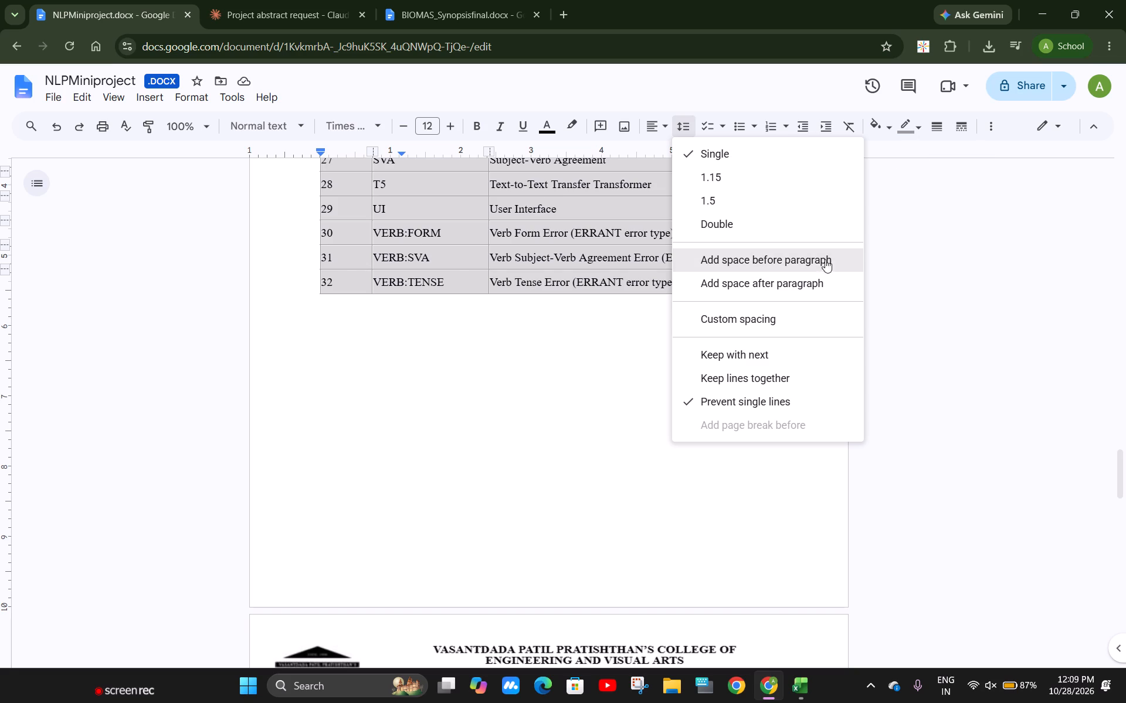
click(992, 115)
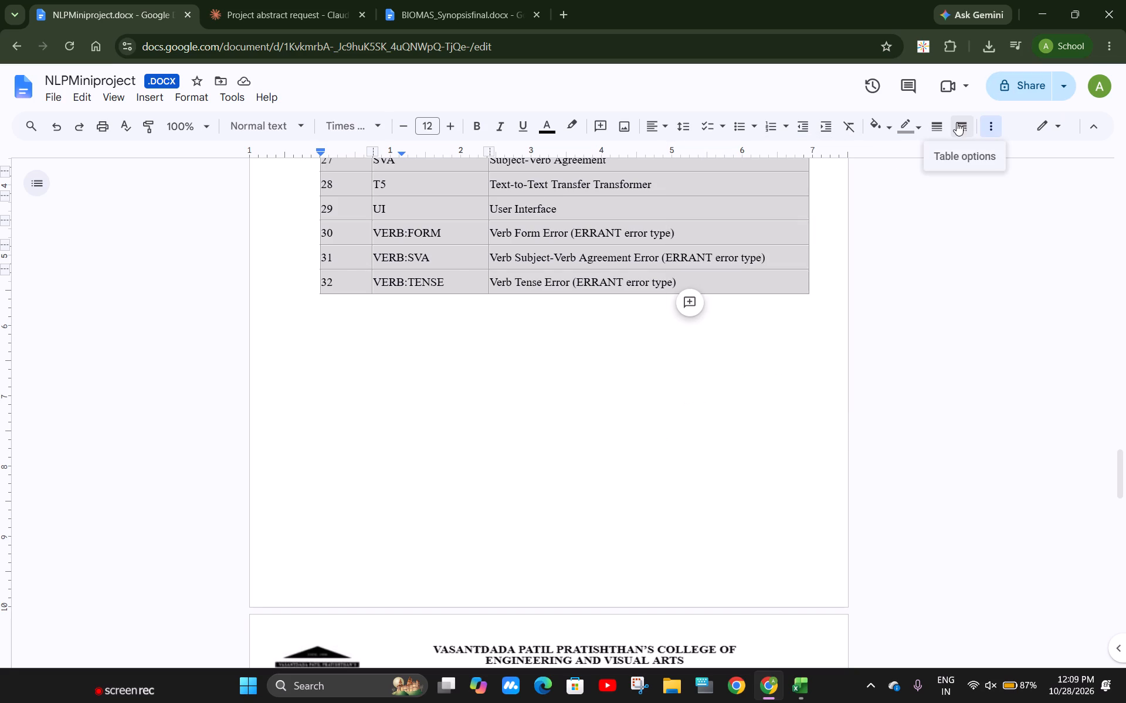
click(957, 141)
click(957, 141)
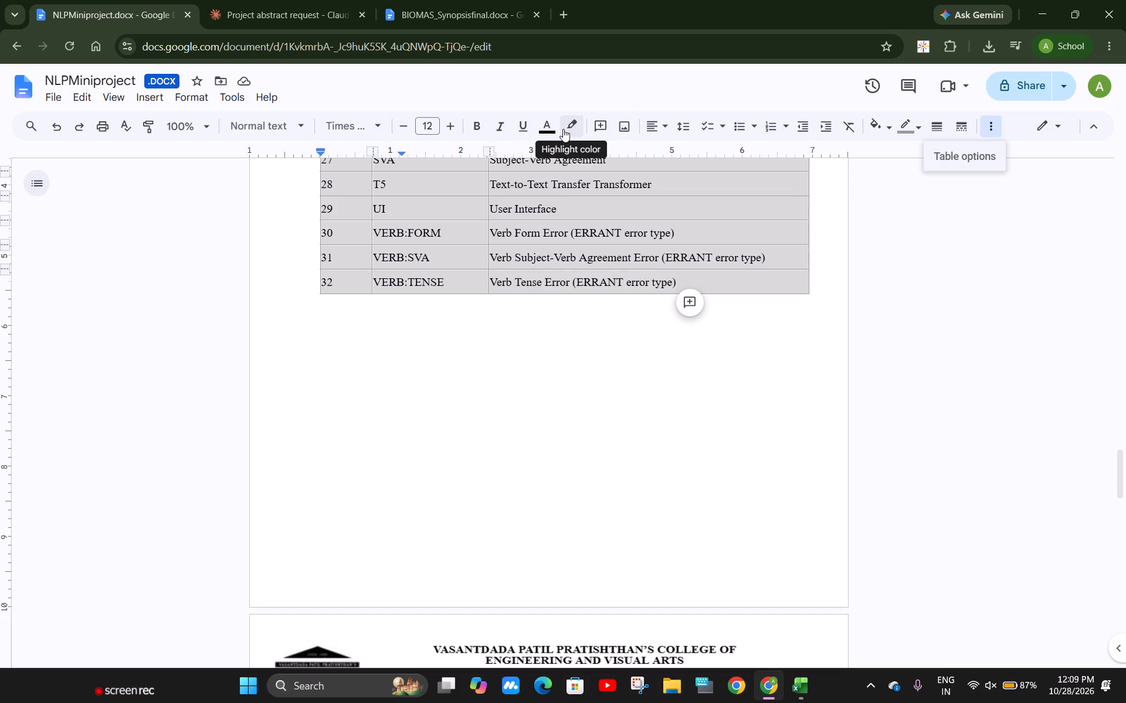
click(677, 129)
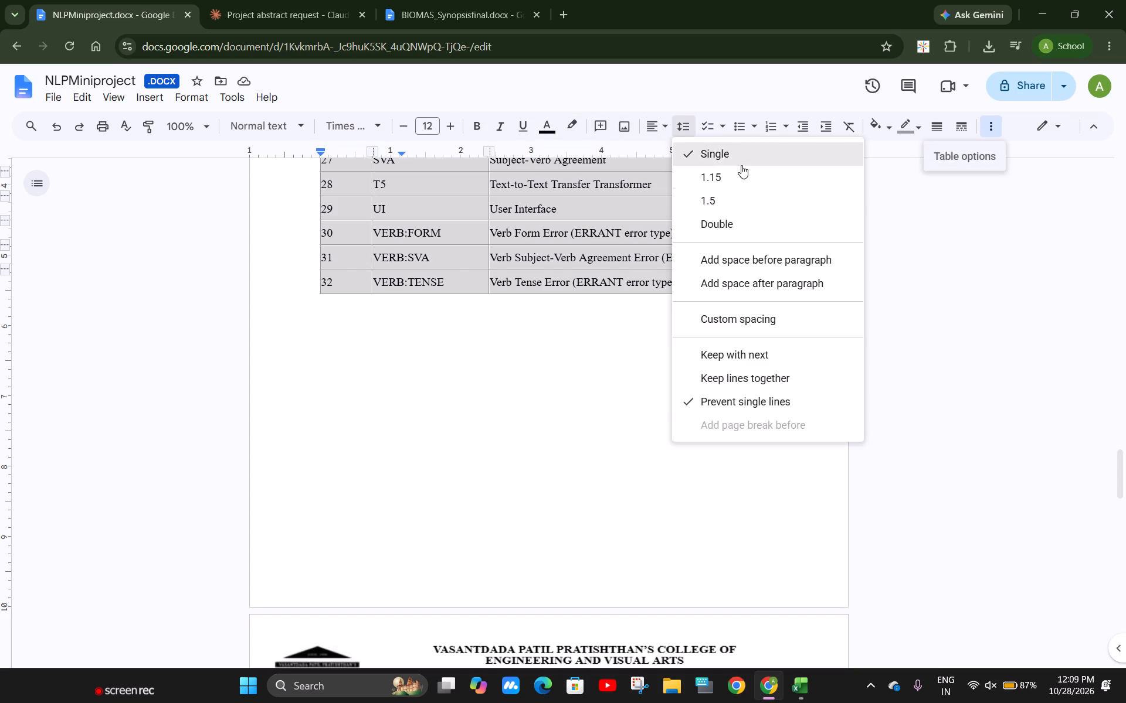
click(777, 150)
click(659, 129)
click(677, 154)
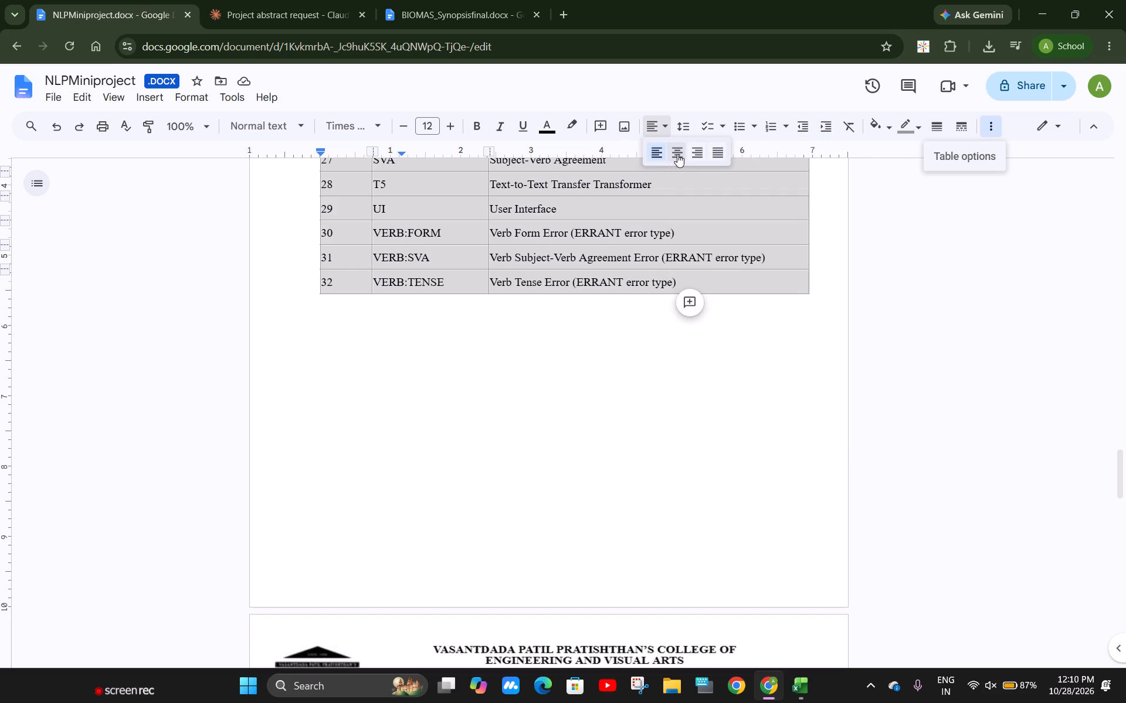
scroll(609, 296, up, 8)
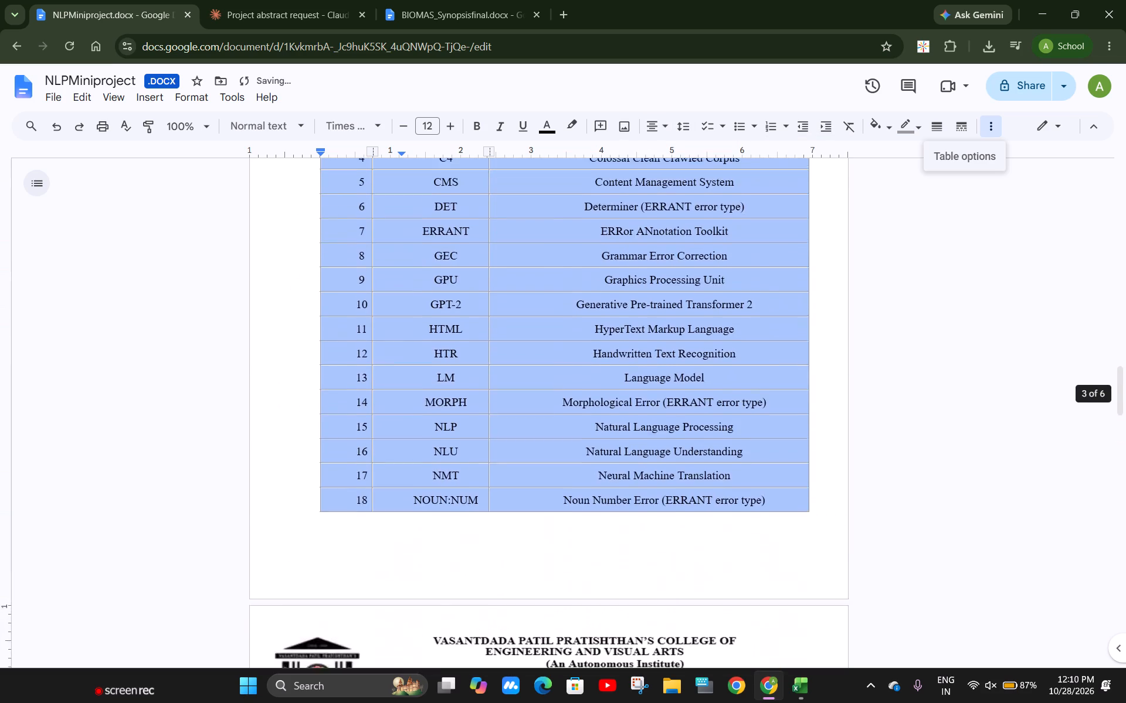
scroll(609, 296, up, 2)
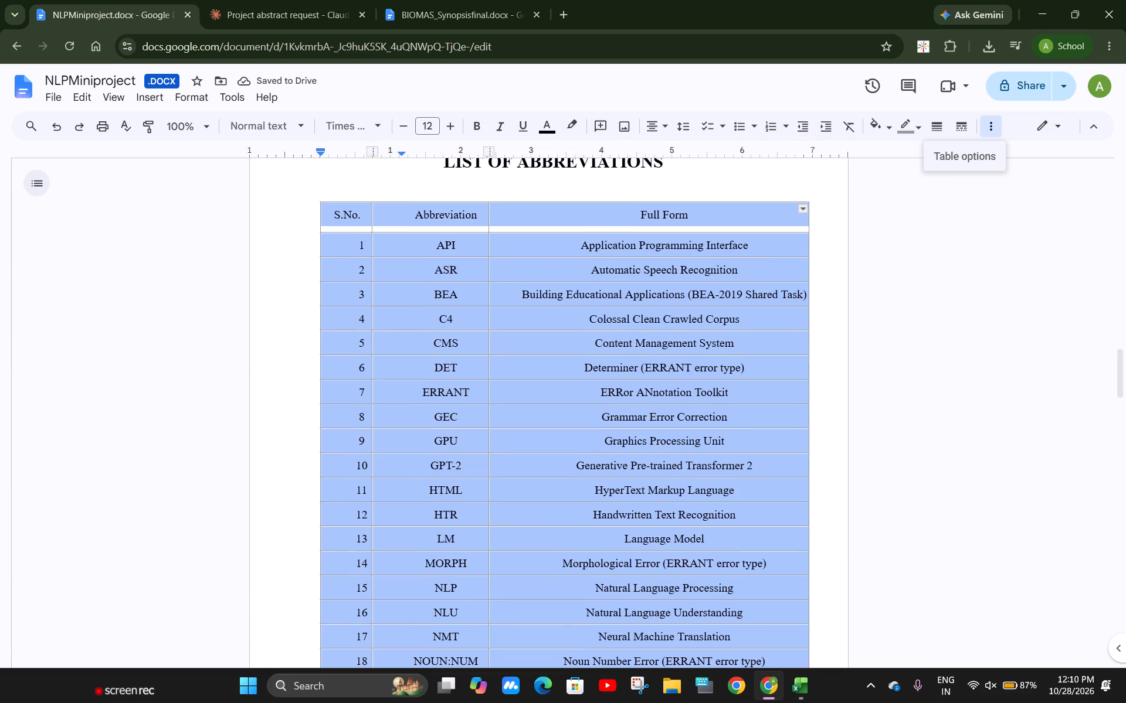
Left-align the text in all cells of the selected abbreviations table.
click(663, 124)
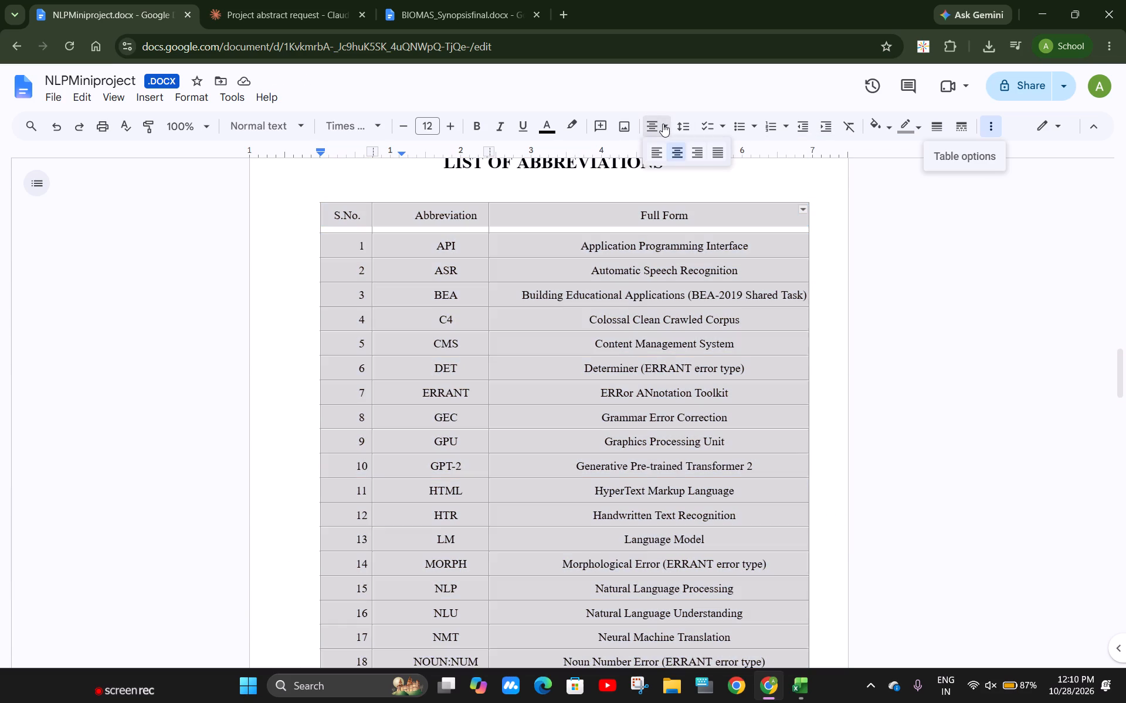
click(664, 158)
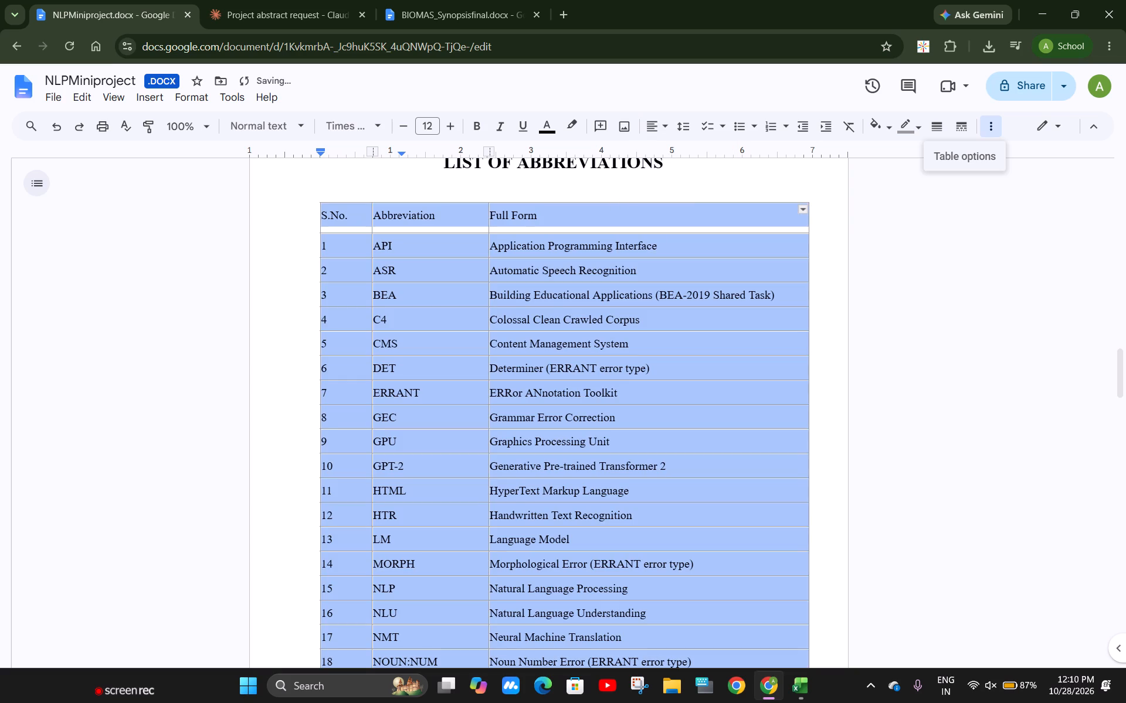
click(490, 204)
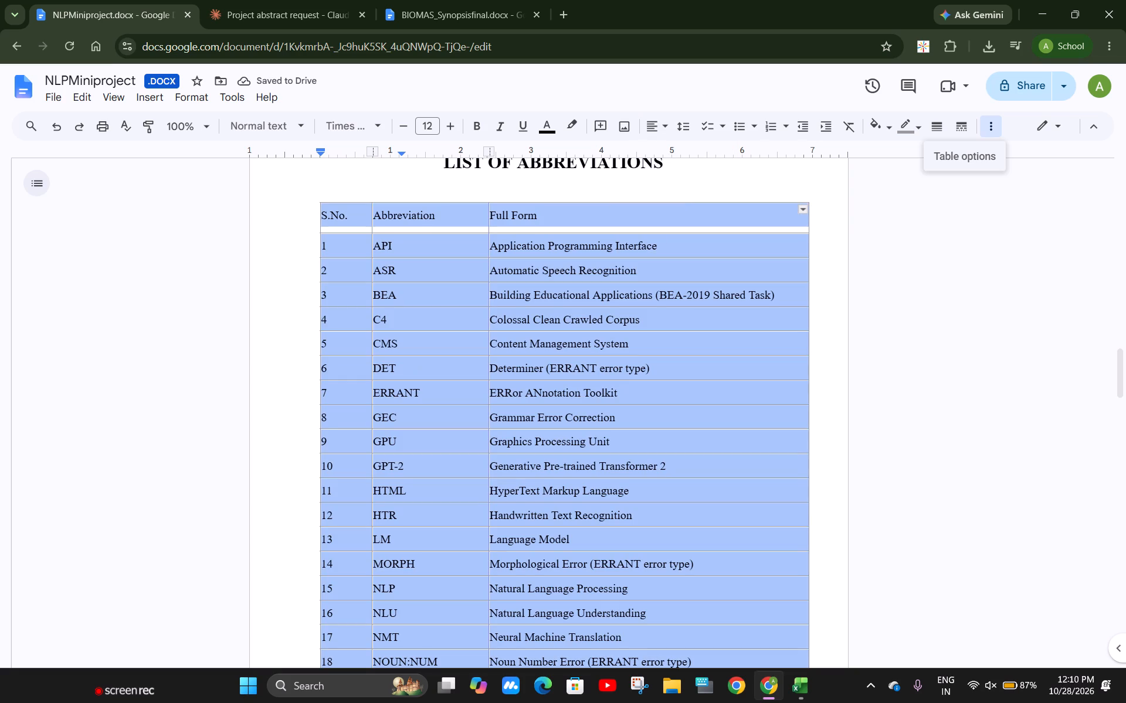
Clear rows 19 to 32 (OCR through VERB:TENSE) of the abbreviations table and delete those 14 rows.
scroll(407, 244, up, 1)
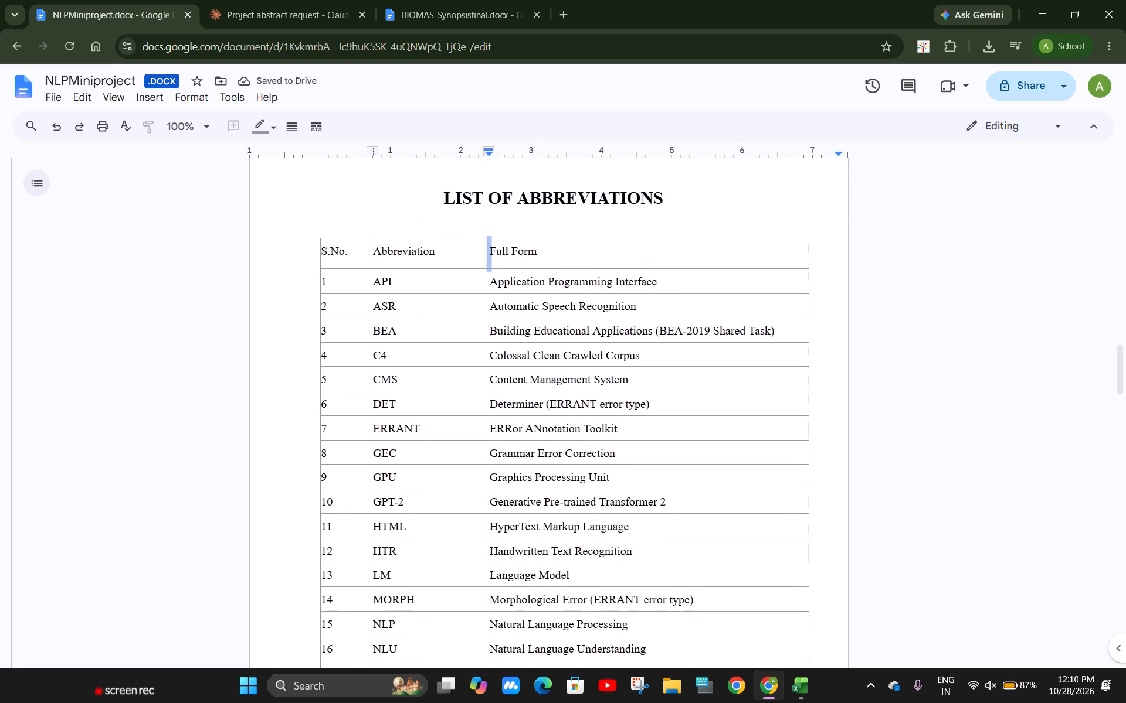
scroll(407, 244, up, 1)
scroll(407, 244, down, 5)
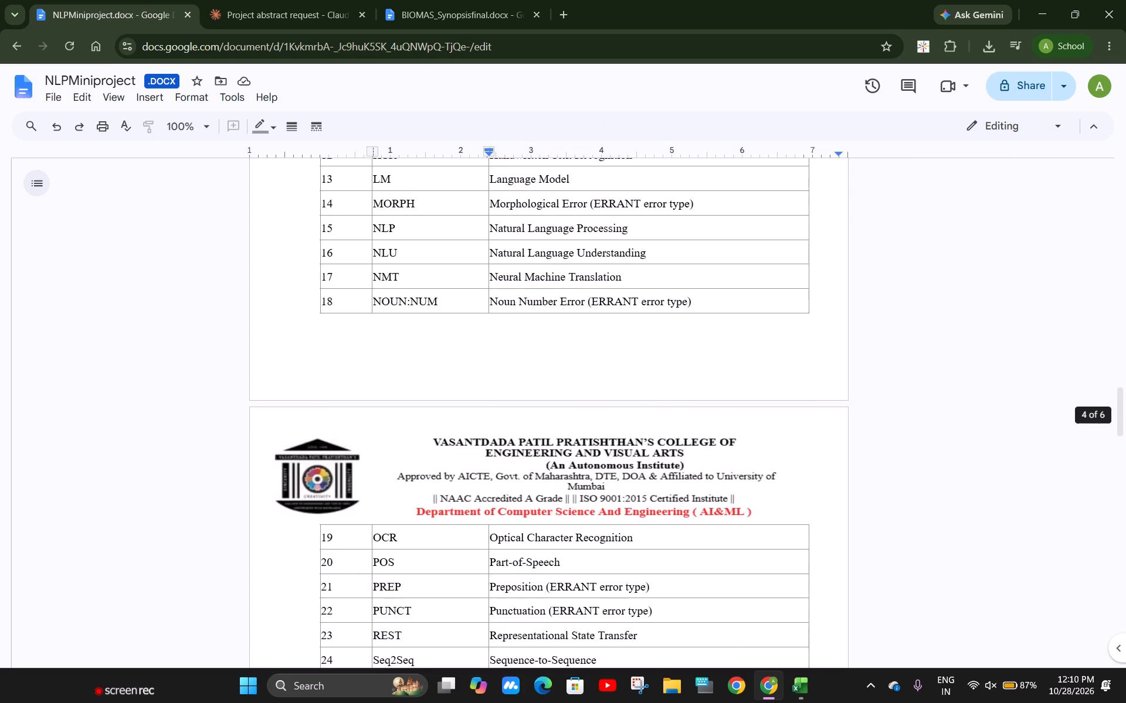
scroll(407, 244, down, 3)
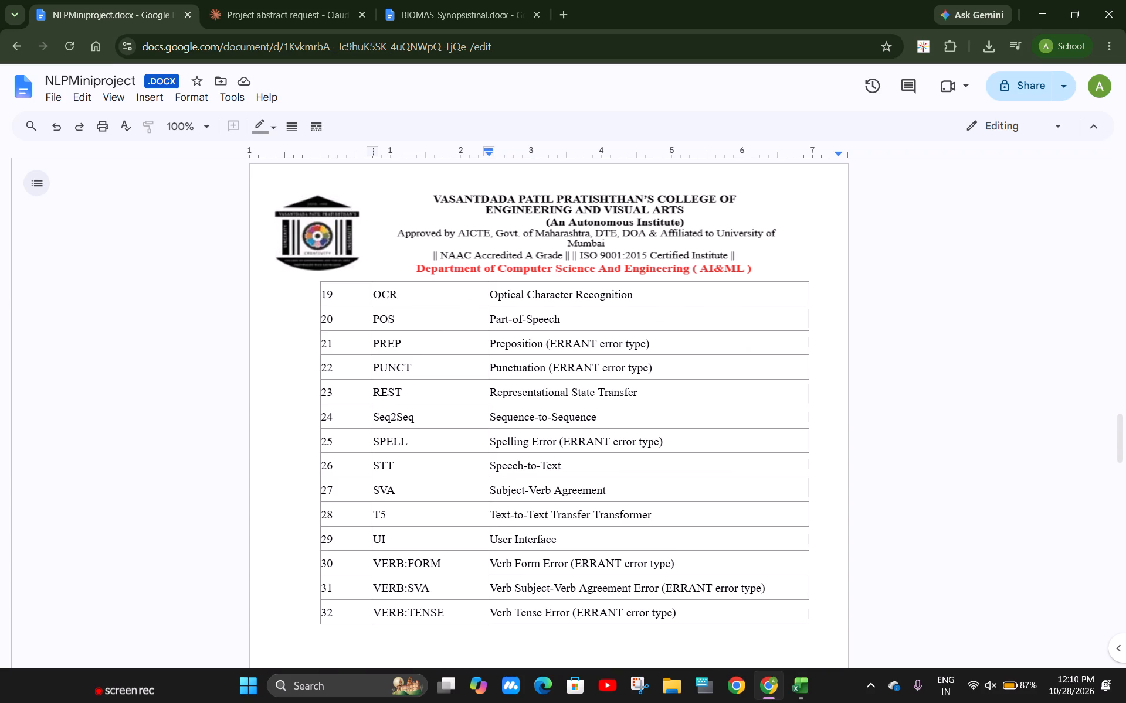
drag(706, 610, 334, 326)
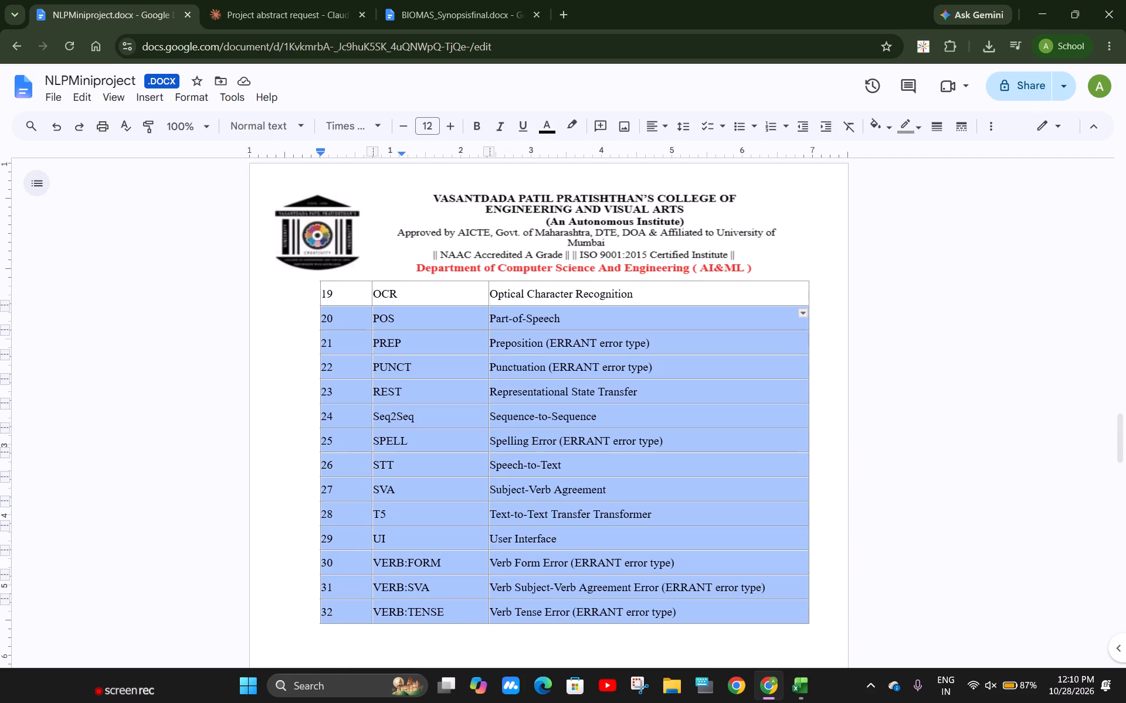
drag(334, 326, 333, 304)
key(Delete)
key(Delete)
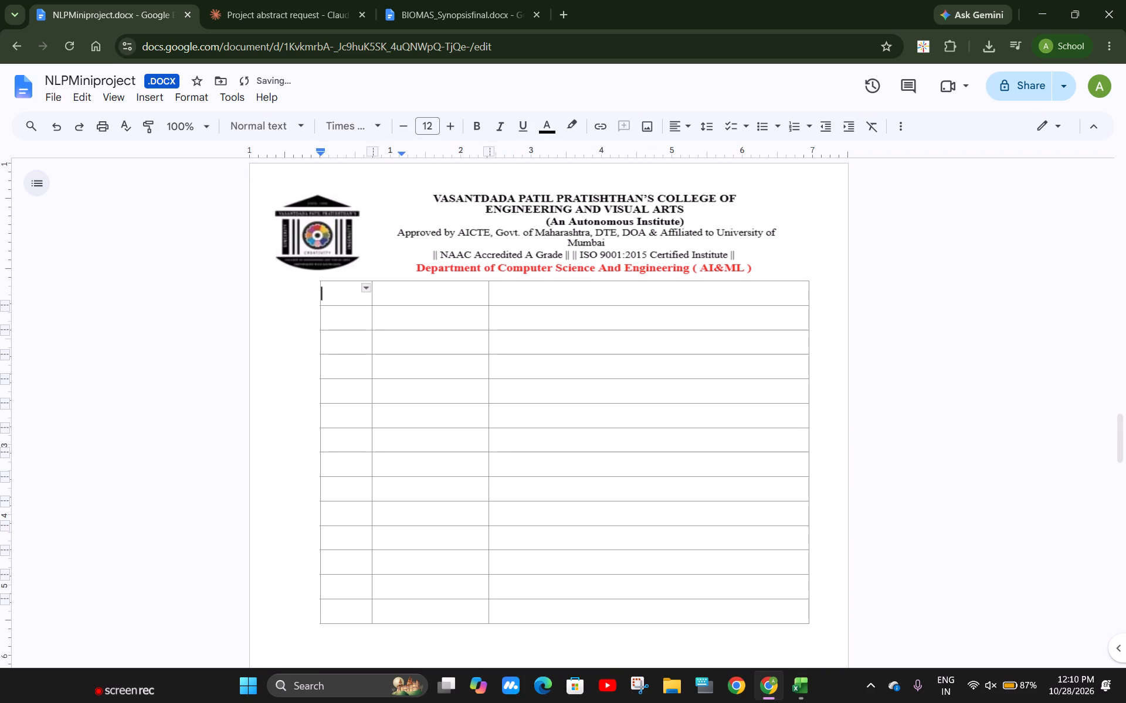
drag(336, 294, 752, 583)
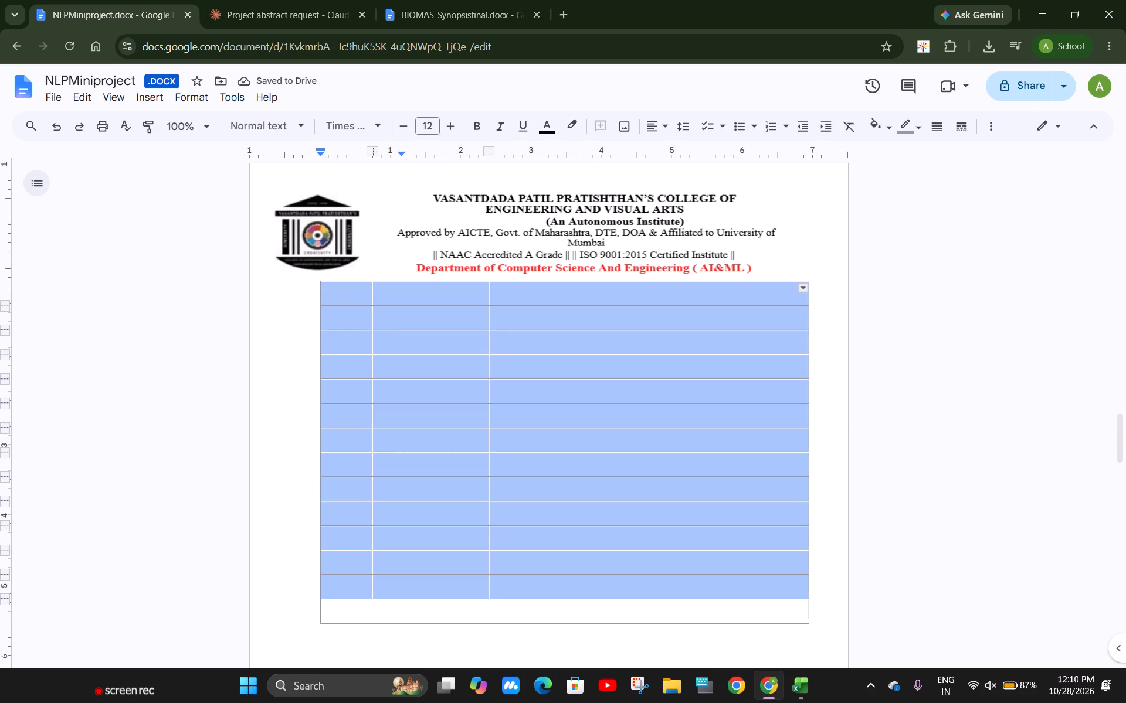
drag(752, 583, 771, 604)
right_click(771, 604)
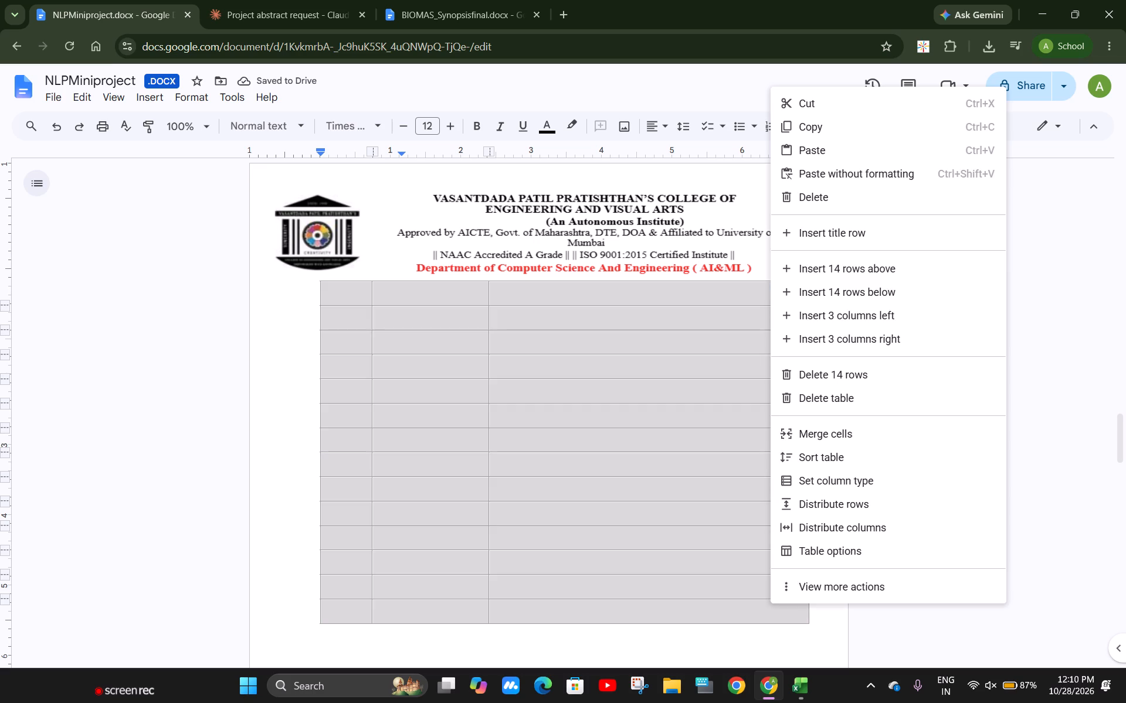
click(872, 380)
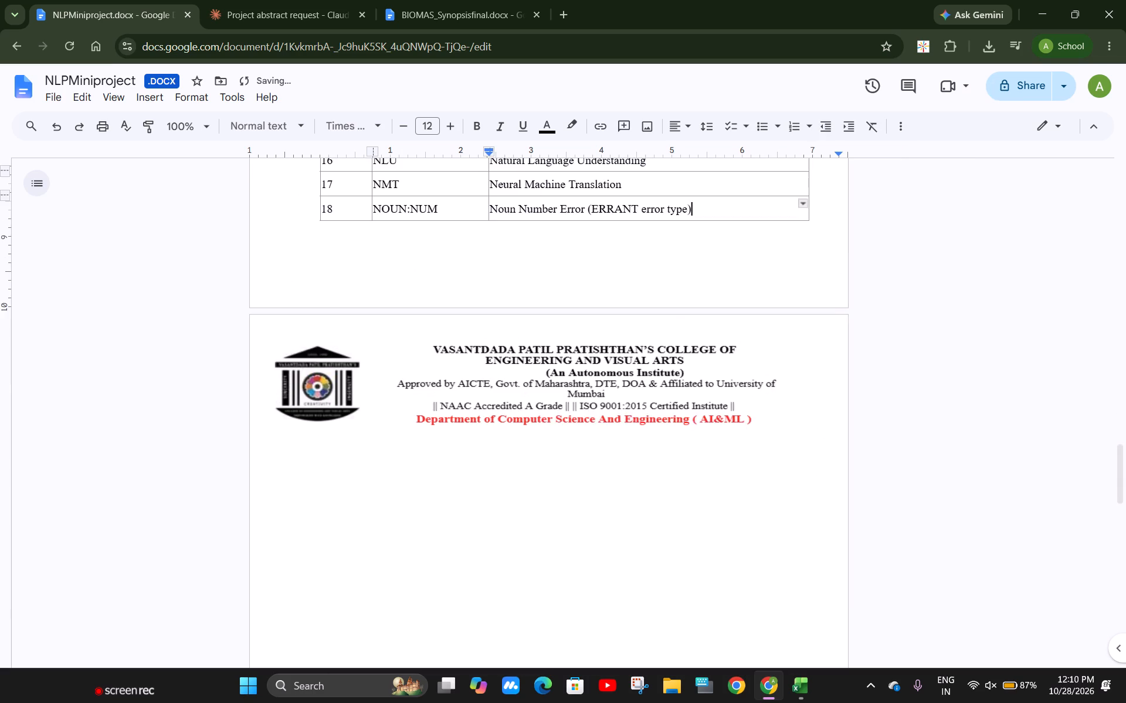
Make the abbreviations table's header row (S.No., Abbreviation, Full Form) bold and centre-aligned.
scroll(635, 241, up, 6)
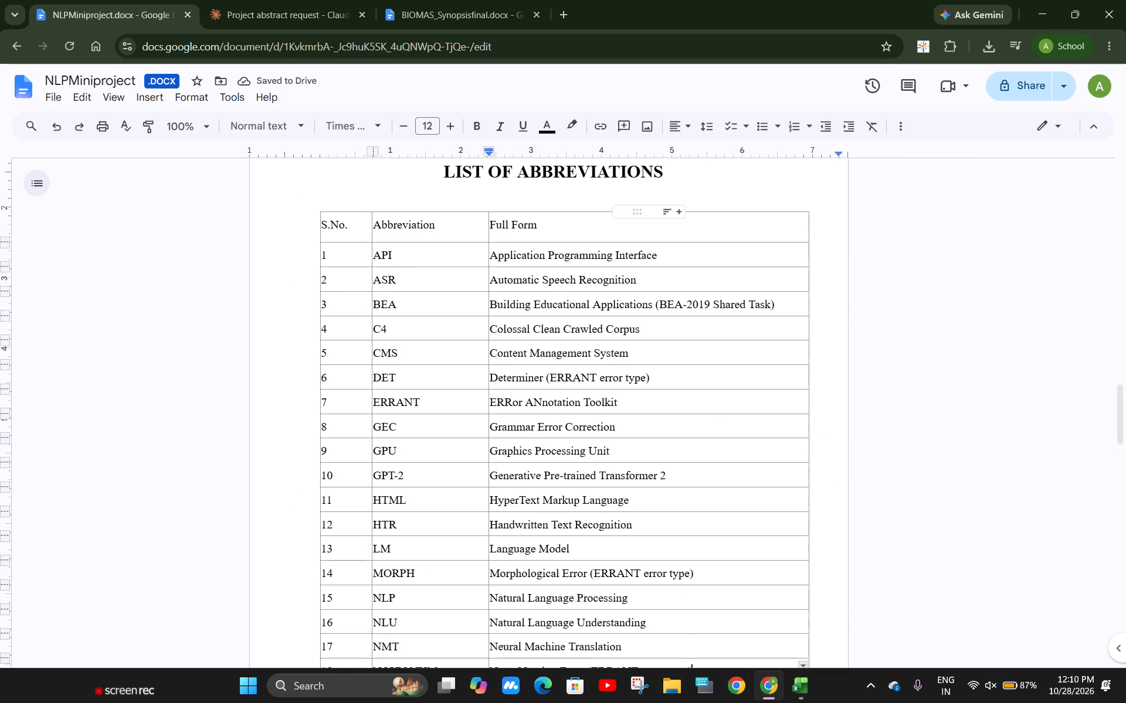
drag(337, 233, 524, 234)
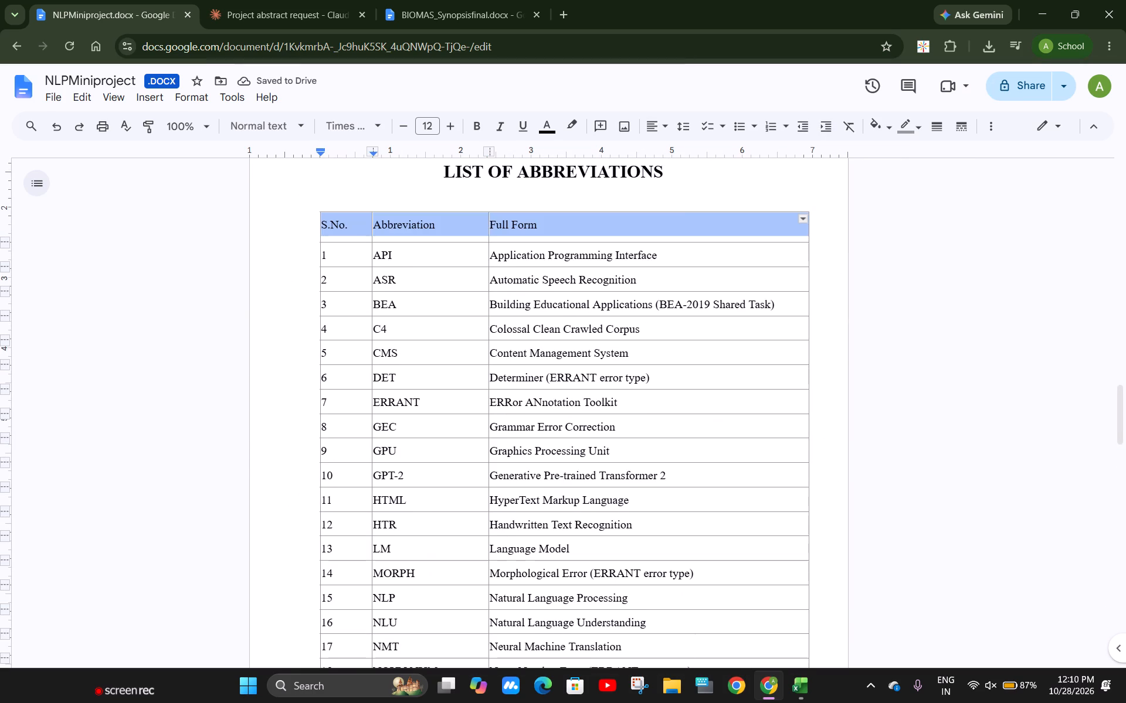
drag(524, 234, 530, 234)
key(ctrl+b)
click(660, 122)
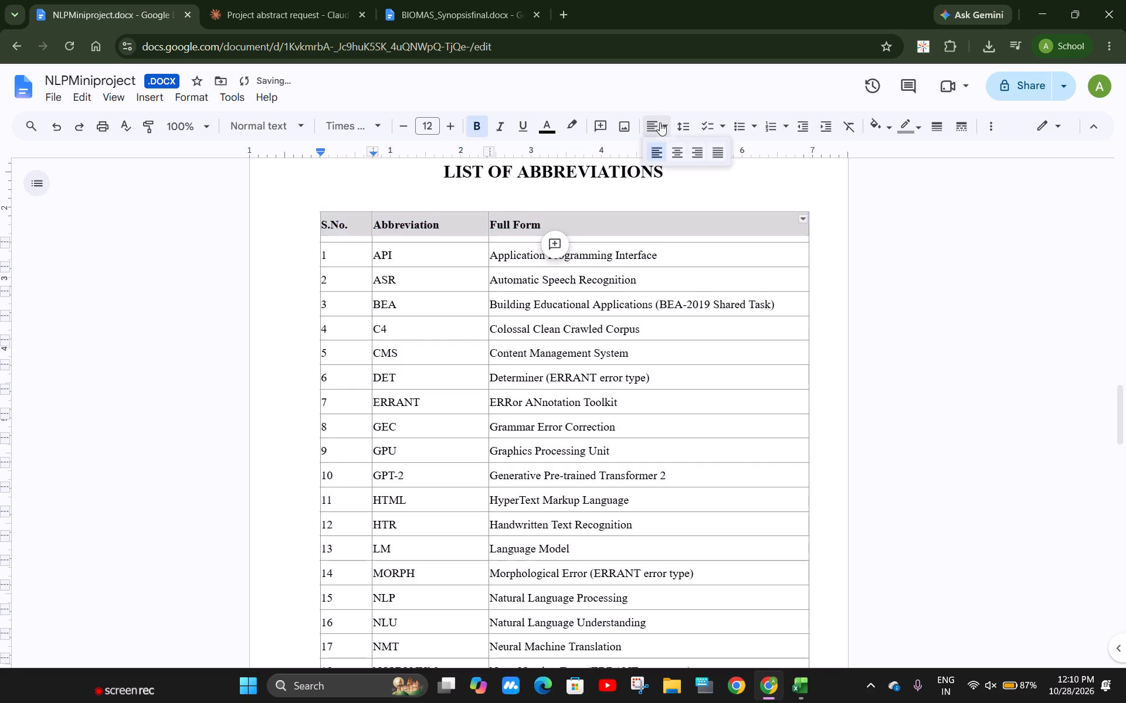
drag(687, 154, 676, 152)
click(676, 152)
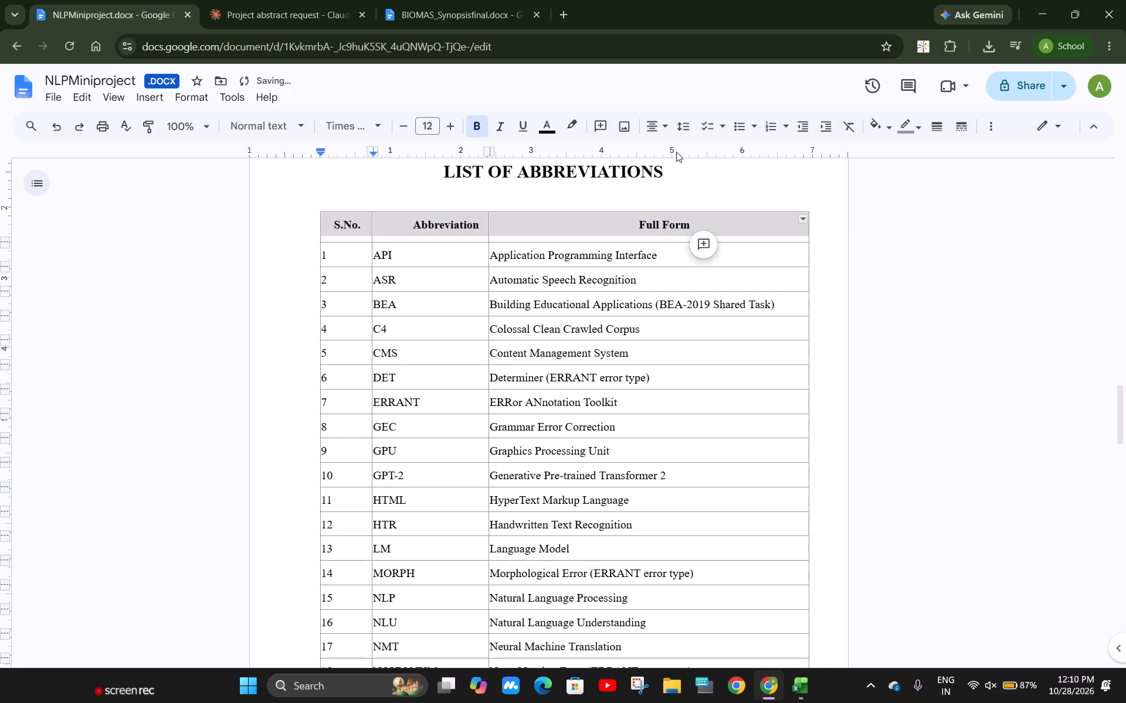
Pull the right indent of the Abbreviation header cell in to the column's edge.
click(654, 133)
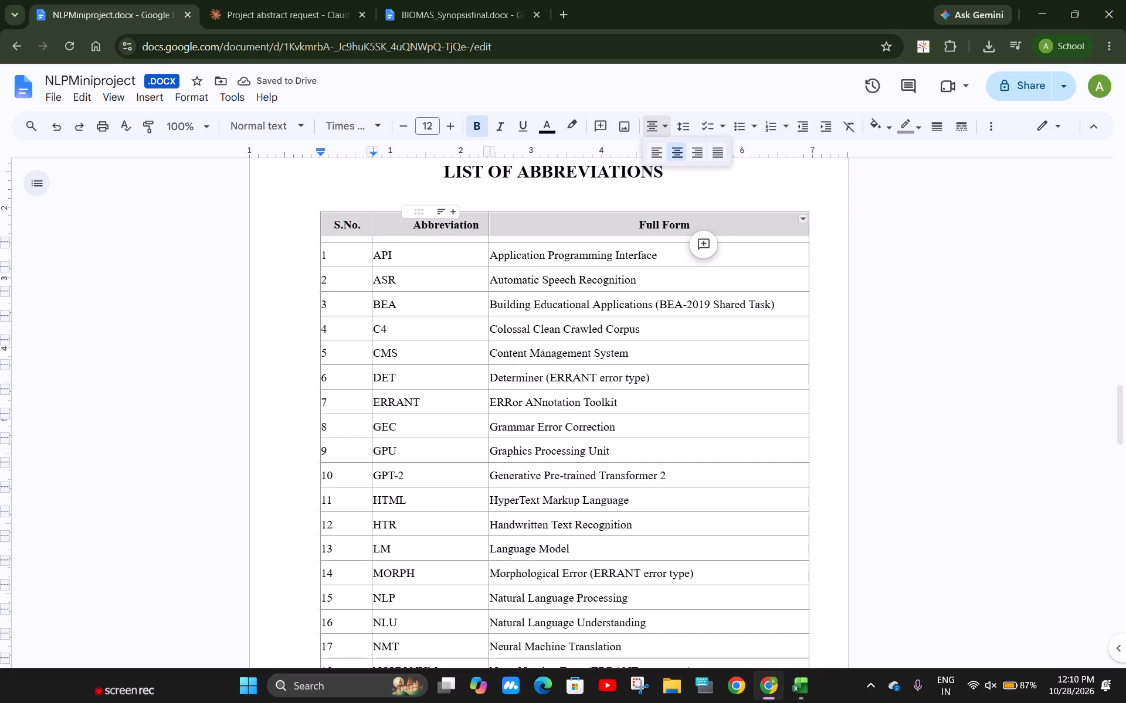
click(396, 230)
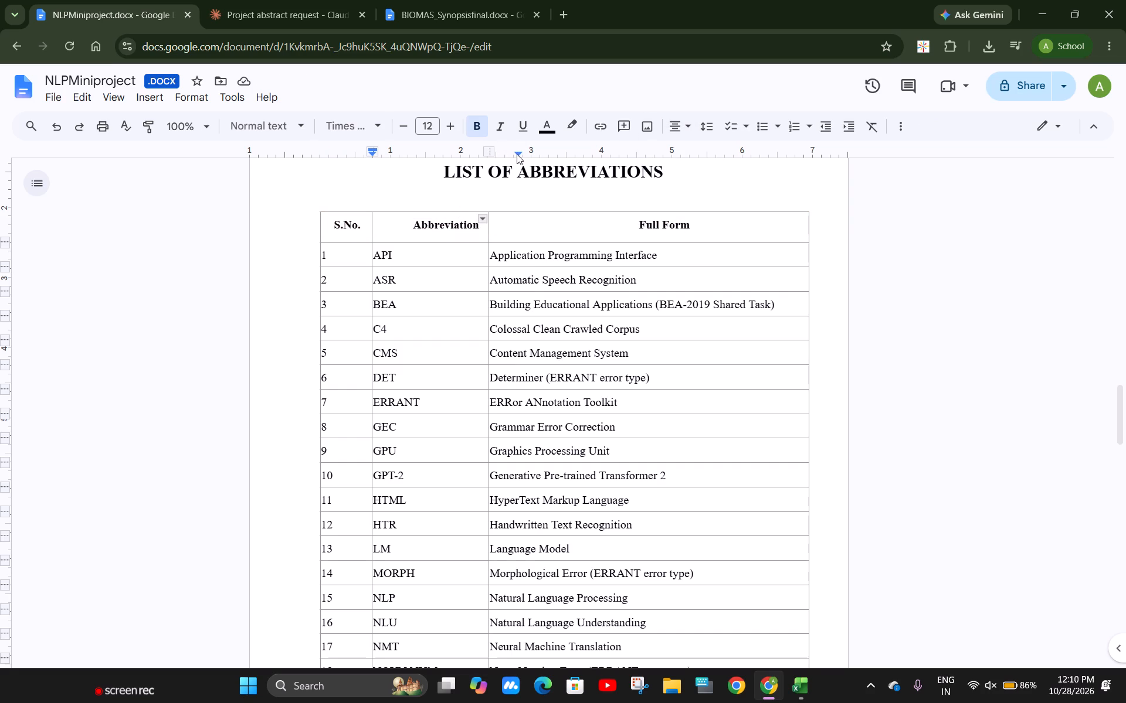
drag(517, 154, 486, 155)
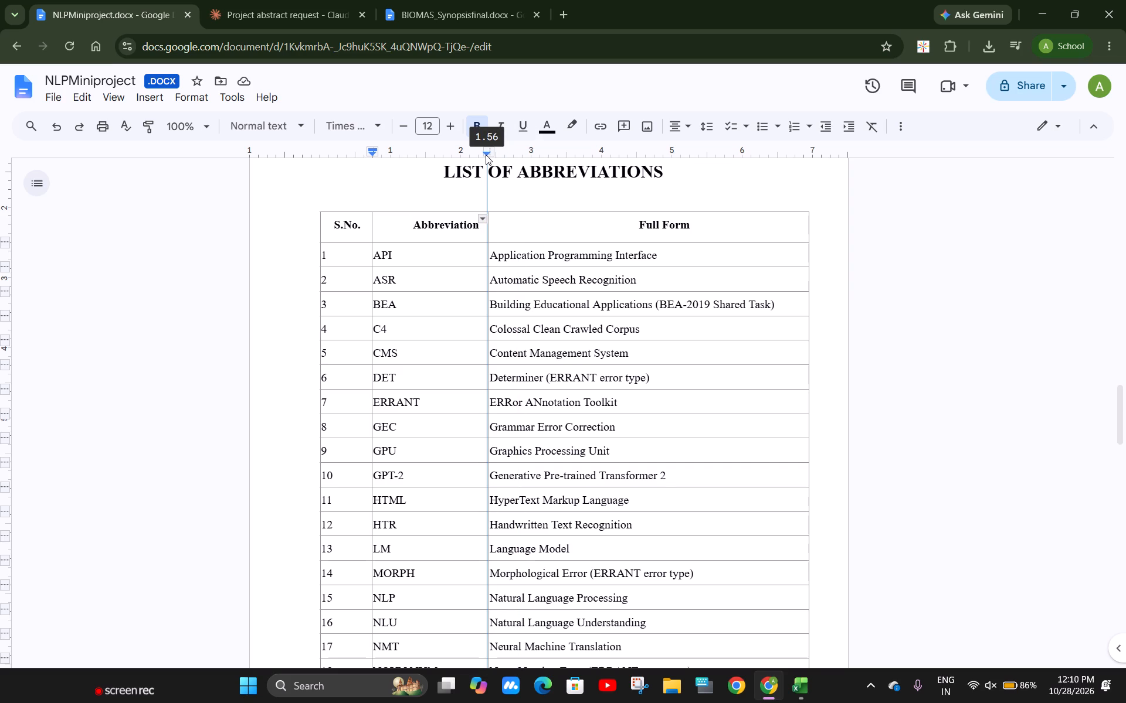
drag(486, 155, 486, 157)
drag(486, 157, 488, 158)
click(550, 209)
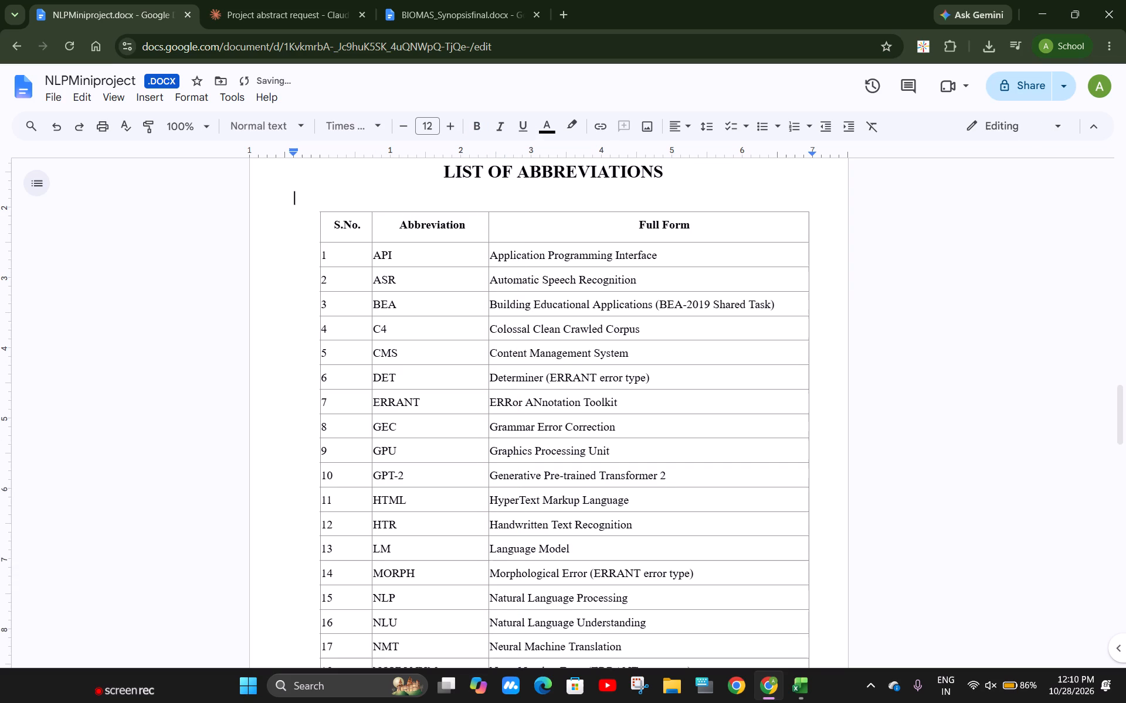
Select the whole Abbreviation column, including its header, and bring its right indent in to the column's edge.
click(386, 231)
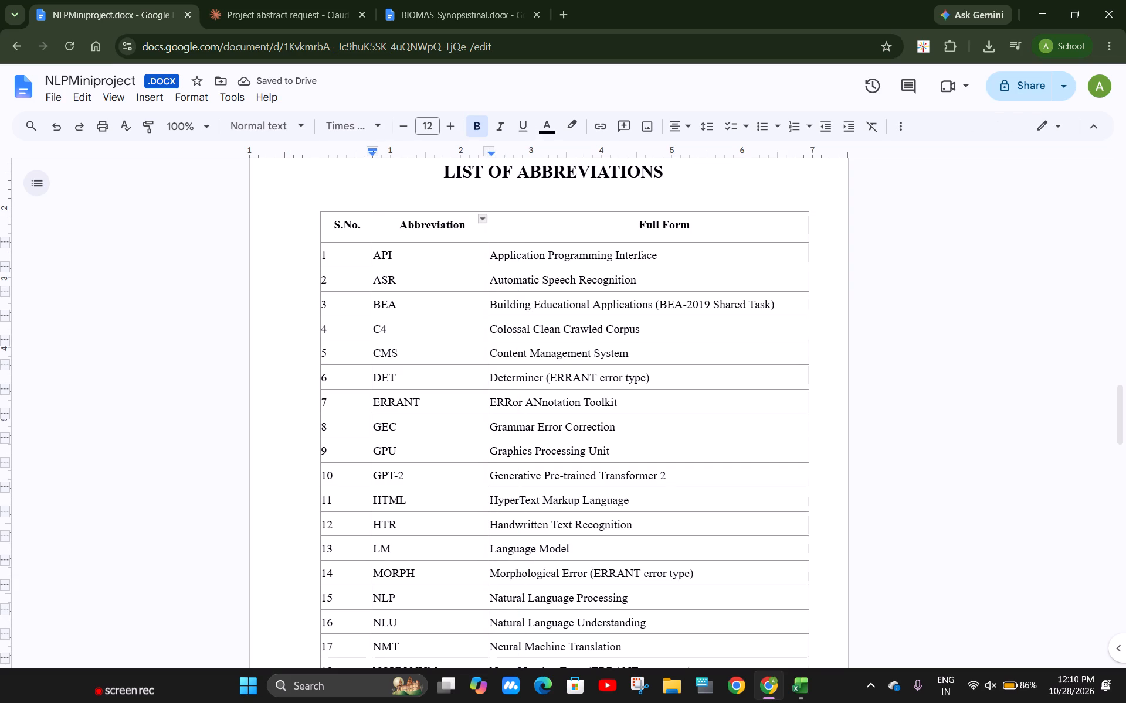
key(ctrl+shift+Down)
key(ctrl+shift+Down)
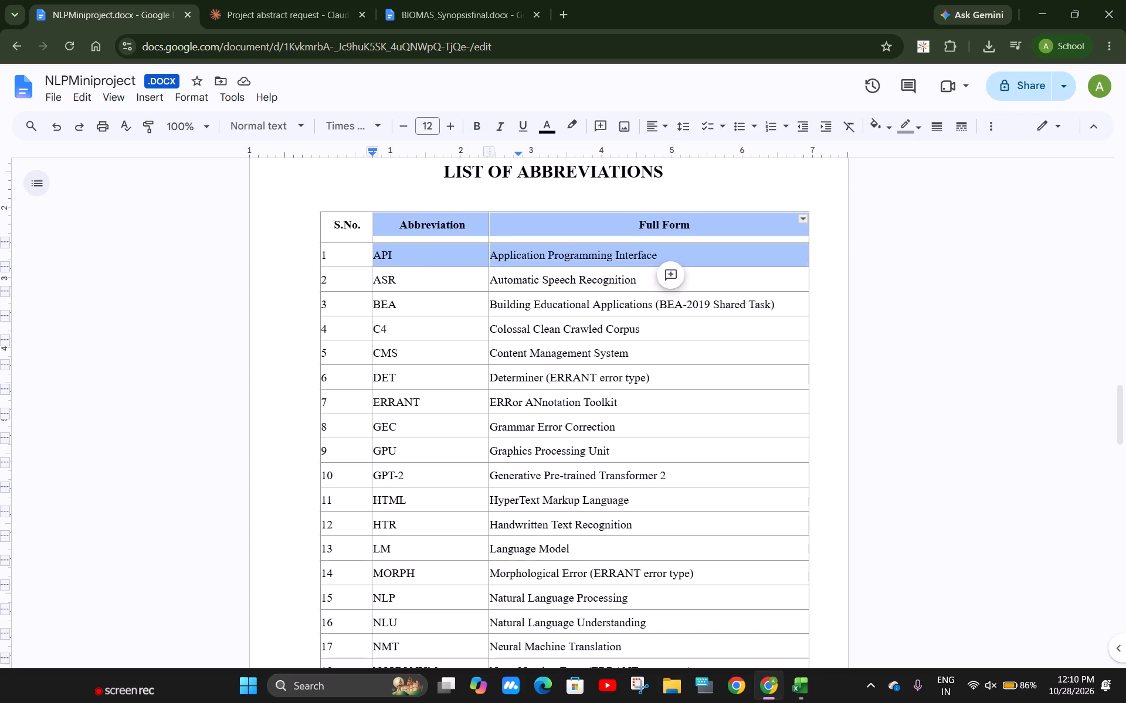
key(ctrl+shift+Left)
key(ctrl+shift+Down)
key(ctrl+shift+Down)
key(ctrl+shift+Down)
key(ctrl+shift+Down)
key(ctrl+shift+Down)
key(ctrl+shift+Down)
key(ctrl+shift+Down)
key(ctrl+shift+Down)
key(ctrl+shift+Down)
key(ctrl+shift+Down)
key(ctrl+shift+Down)
key(ctrl+shift+Down)
key(ctrl+shift+Down)
key(ctrl+shift+Down)
key(ctrl+shift+Down)
key(ctrl+shift+Down)
key(ctrl+shift+Down)
key(ctrl+shift+Down)
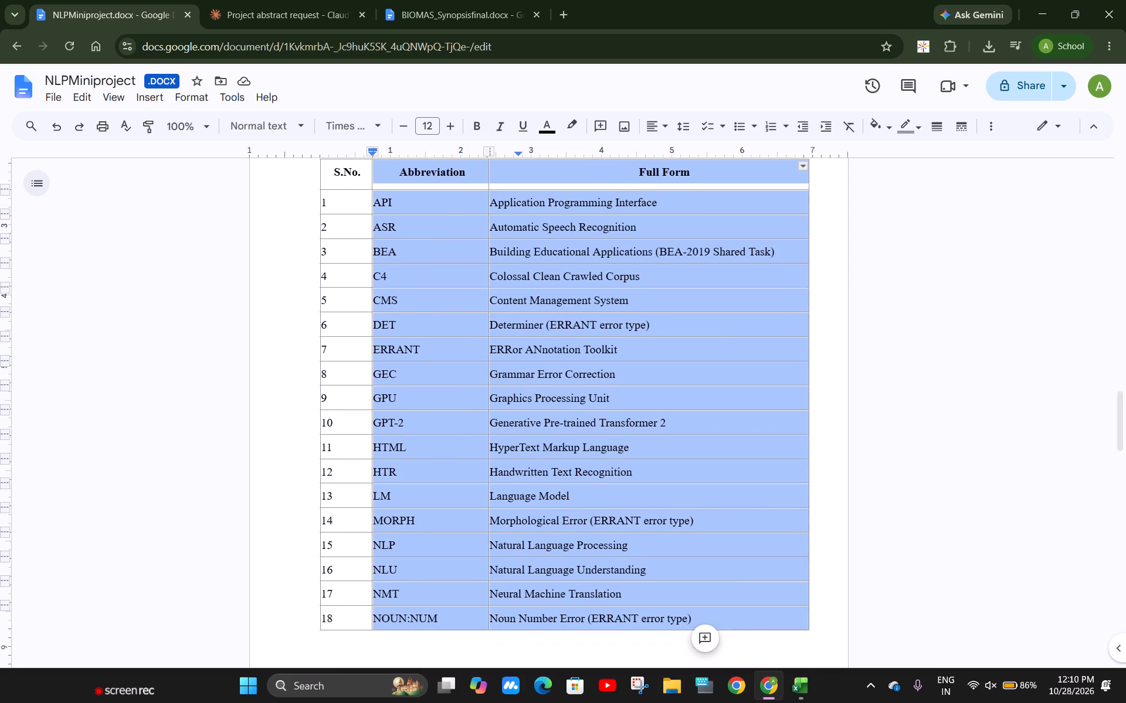
key(ctrl+shift+Up)
key(ctrl+shift+Down)
key(ctrl+shift+Left)
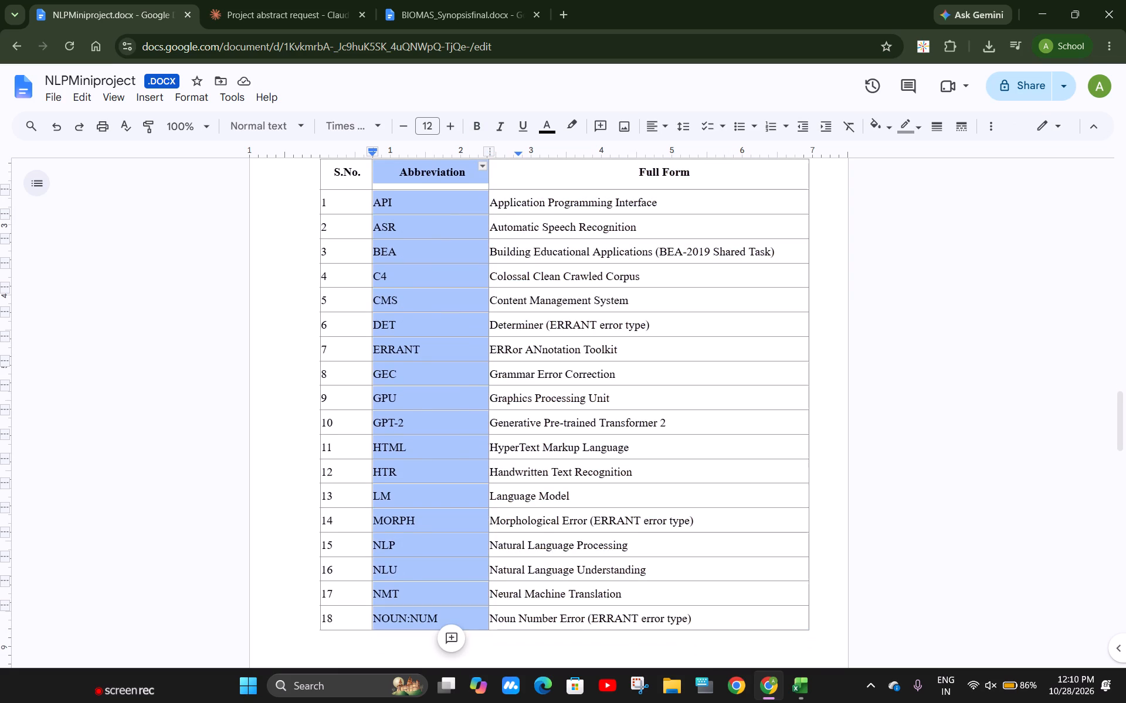
drag(519, 155, 489, 157)
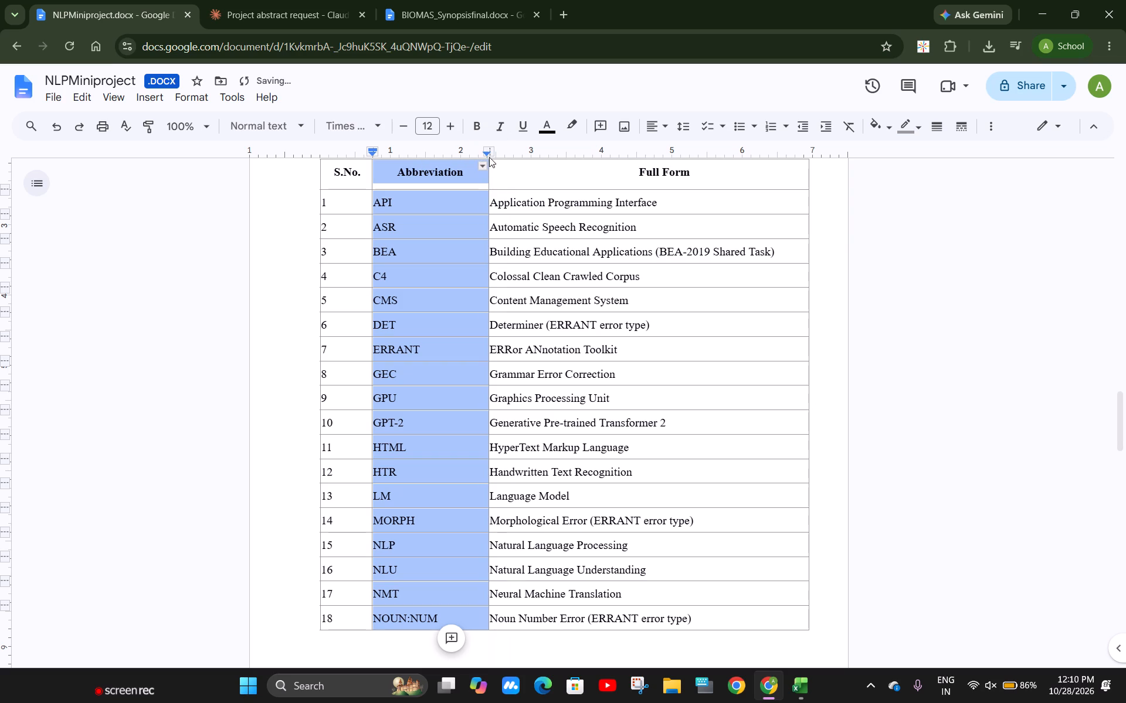
Pull the right indent of the Full Form header cell in to the table's outer edge.
click(513, 178)
drag(836, 155, 818, 156)
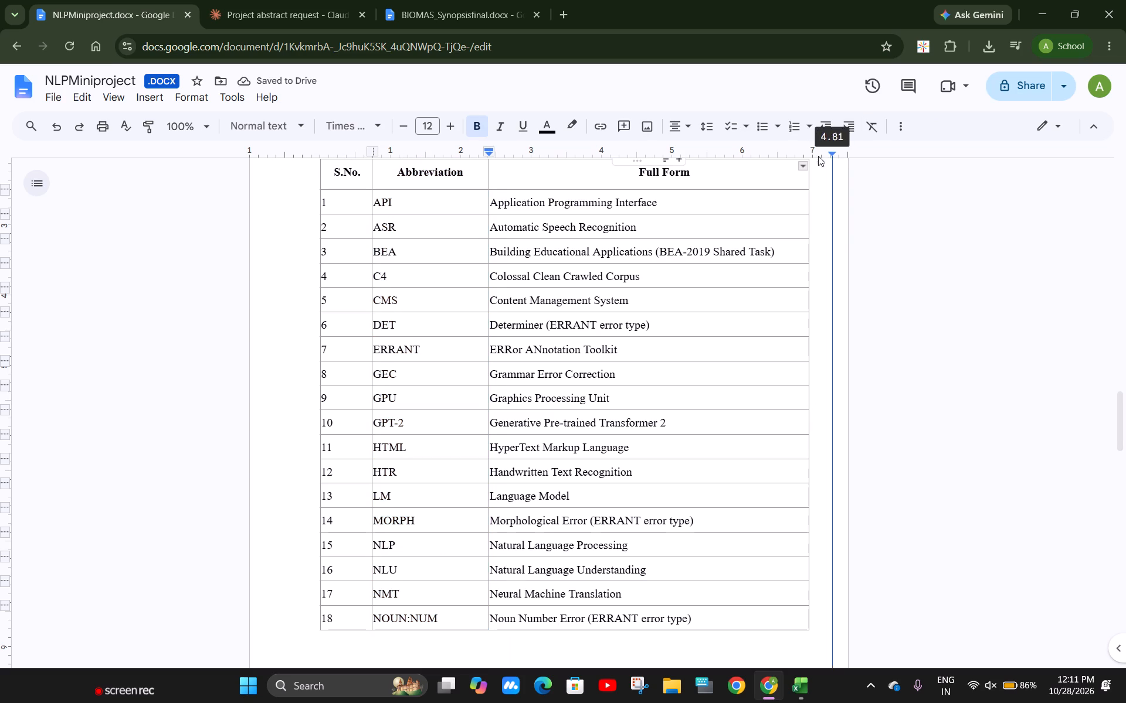
drag(818, 156, 804, 153)
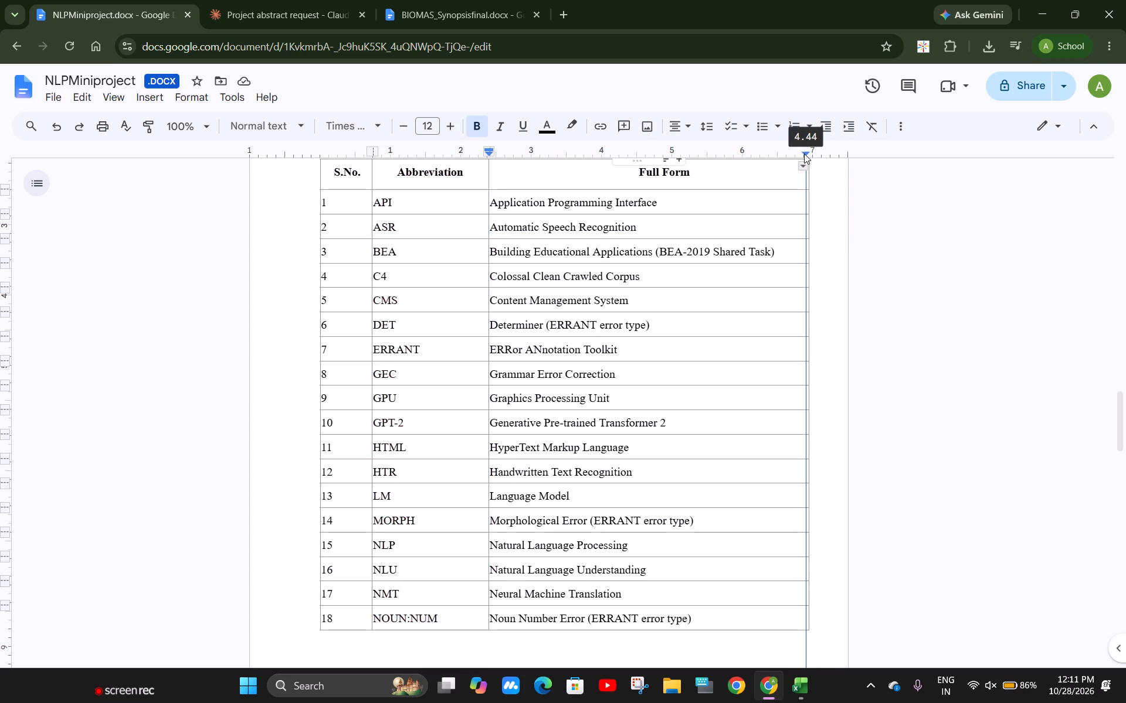
drag(804, 153, 806, 153)
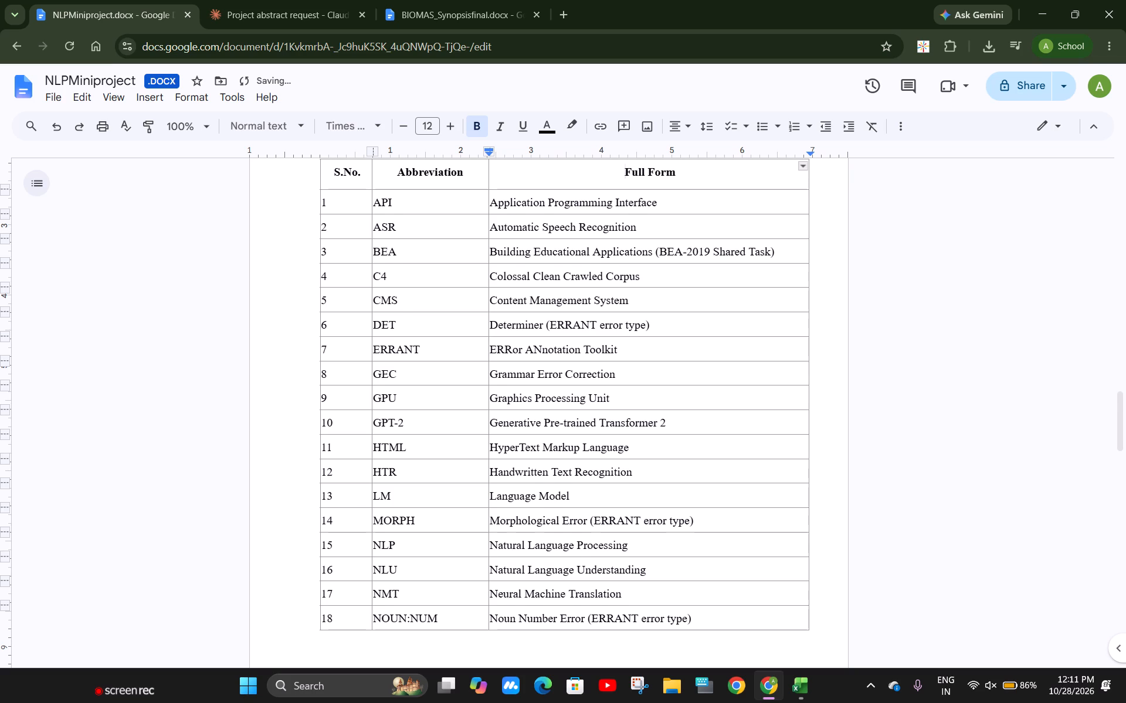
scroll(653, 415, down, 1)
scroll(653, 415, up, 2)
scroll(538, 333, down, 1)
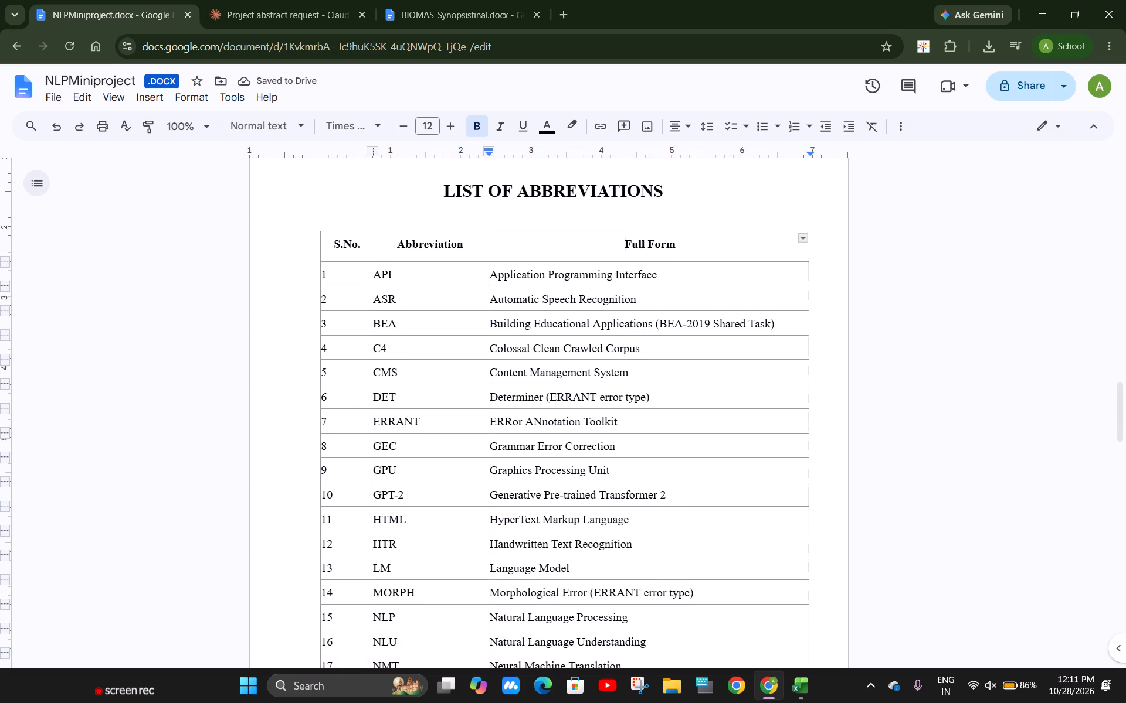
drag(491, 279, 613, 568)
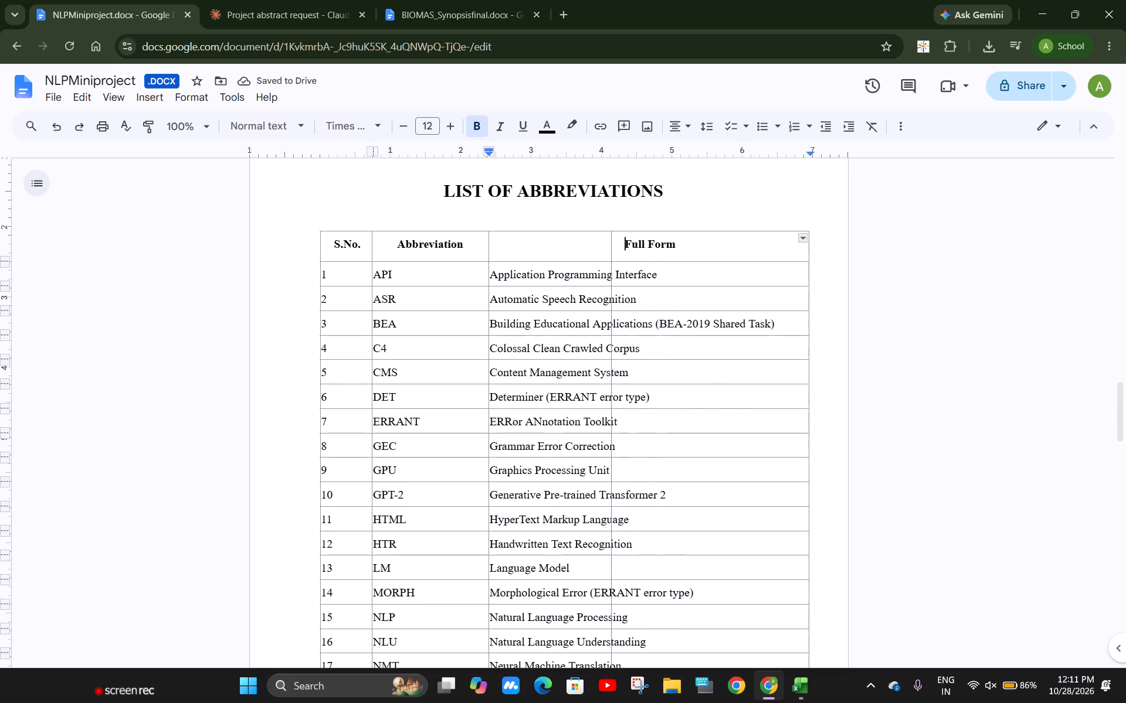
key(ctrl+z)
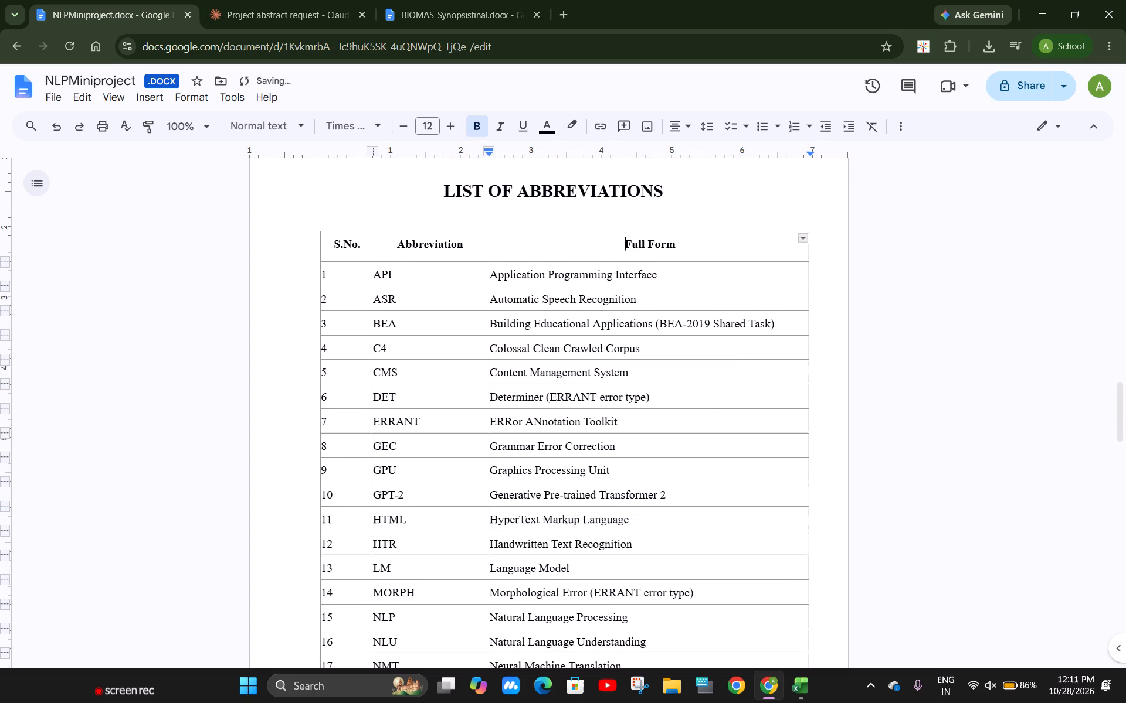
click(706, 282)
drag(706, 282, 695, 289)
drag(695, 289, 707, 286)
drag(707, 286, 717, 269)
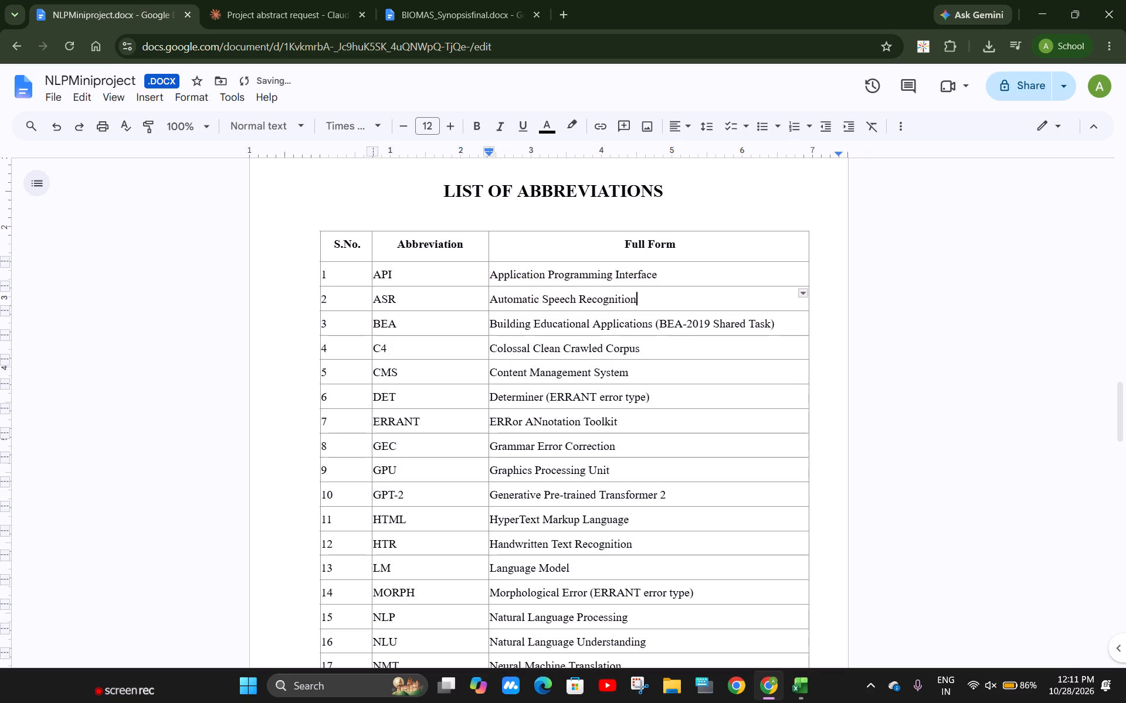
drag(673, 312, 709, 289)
Indent the text of all 18 Full Form entries, below the header, by about 0.25 inch from the column's left border.
scroll(626, 342, down, 1)
click(498, 244)
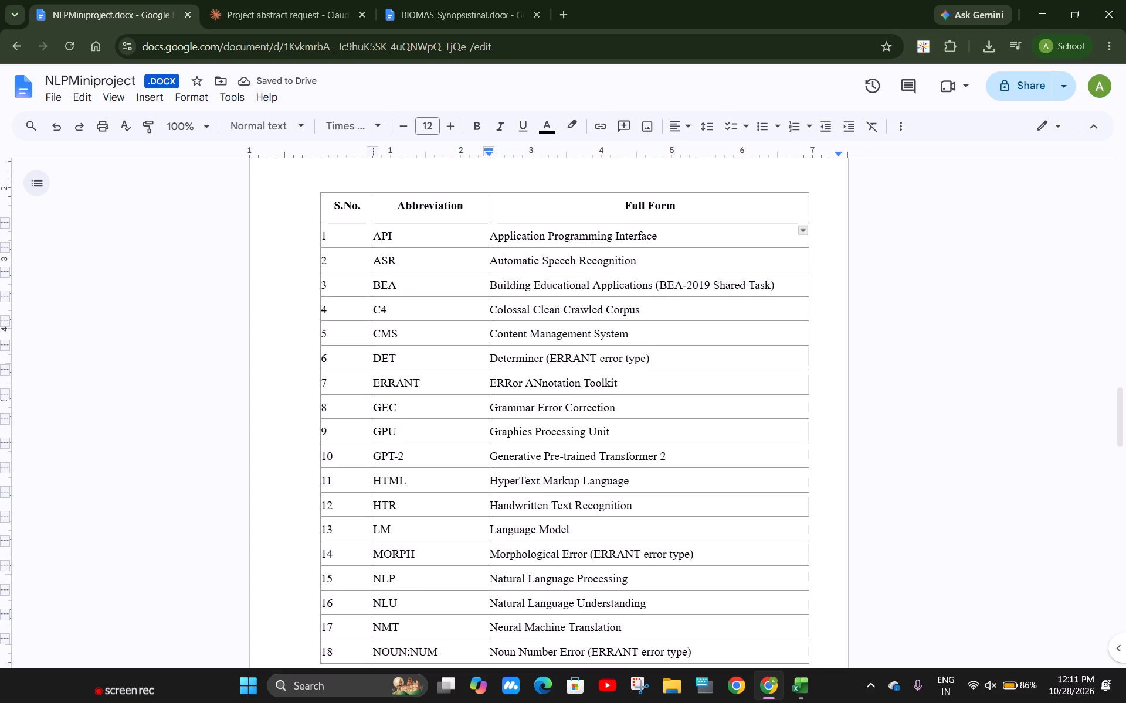
key(ctrl+shift+Down)
key(ctrl+shift+Right)
key(ctrl+shift+Right)
key(ctrl+shift+Down)
key(ctrl+shift+Down)
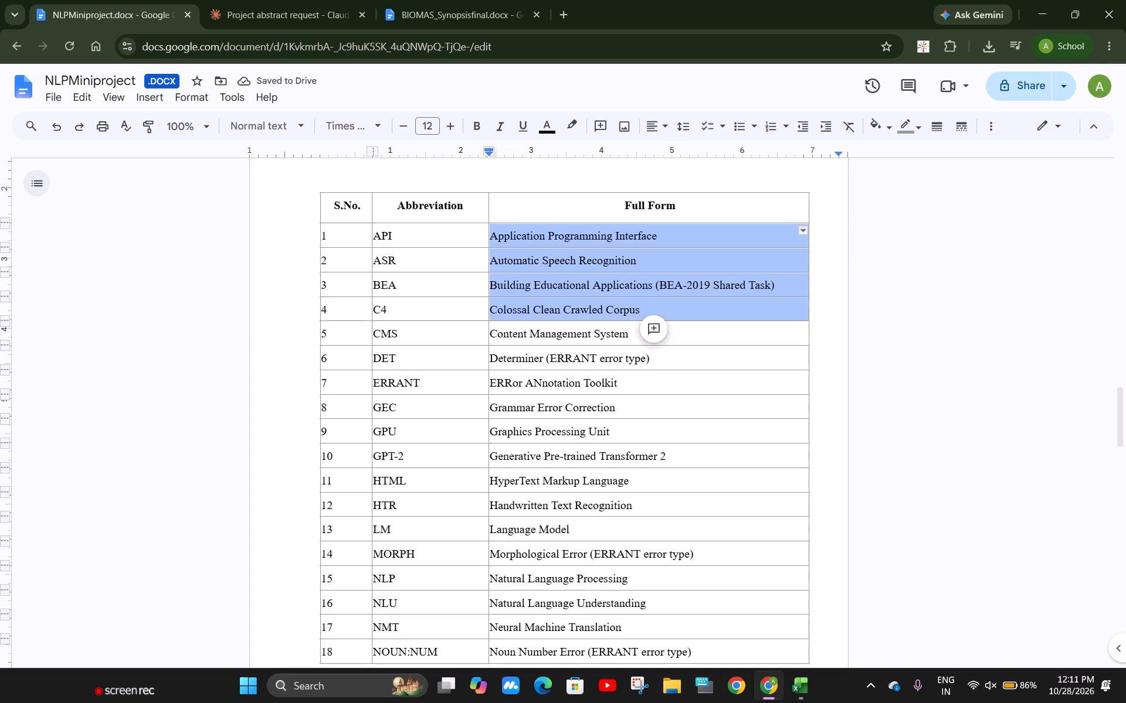
key(ctrl+shift+Down)
key(ctrl+shift+Down)
key(ctrl+shift+Down)
key(ctrl+shift+Down)
key(ctrl+shift+Down)
key(ctrl+shift+Down)
key(ctrl+shift+Down)
key(ctrl+shift+Down)
key(ctrl+shift+Down)
key(ctrl+shift+Down)
key(ctrl+shift+Down)
key(ctrl+shift+Down)
key(ctrl+shift+Down)
key(ctrl+shift+Down)
key(ctrl+shift+Down)
key(ctrl+shift+Down)
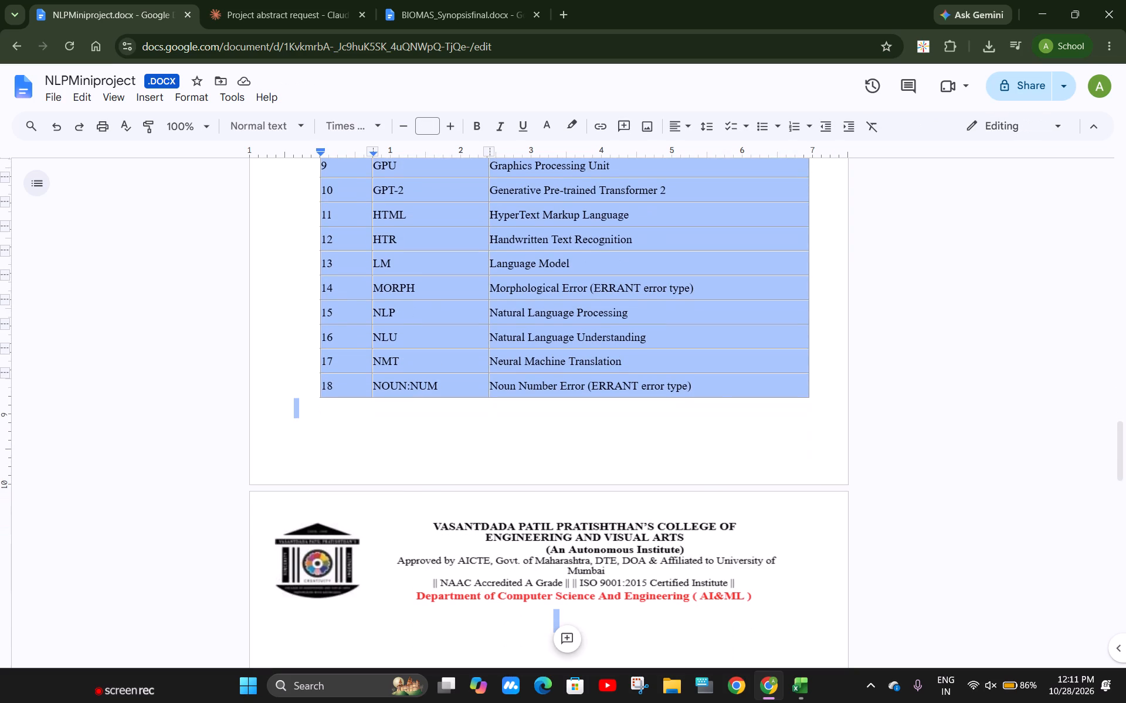
key(ctrl+shift+Up)
key(ctrl+shift+Up)
key(ctrl+shift+Up)
key(ctrl+shift+Down)
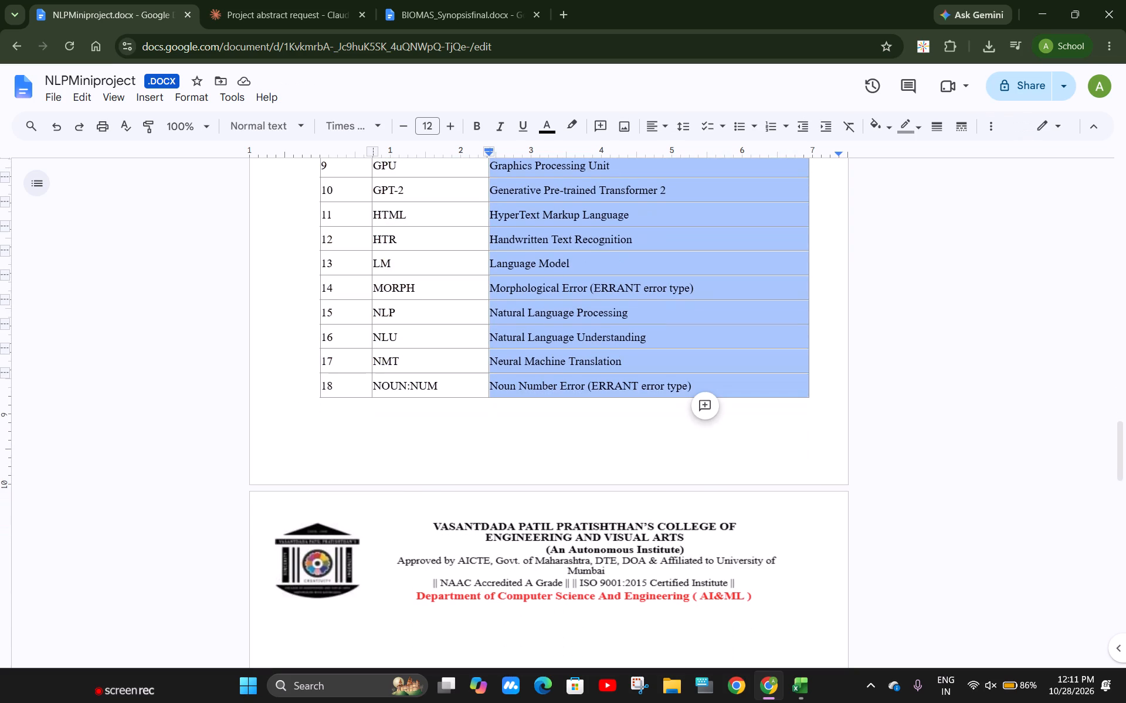
drag(489, 154, 504, 161)
click(849, 417)
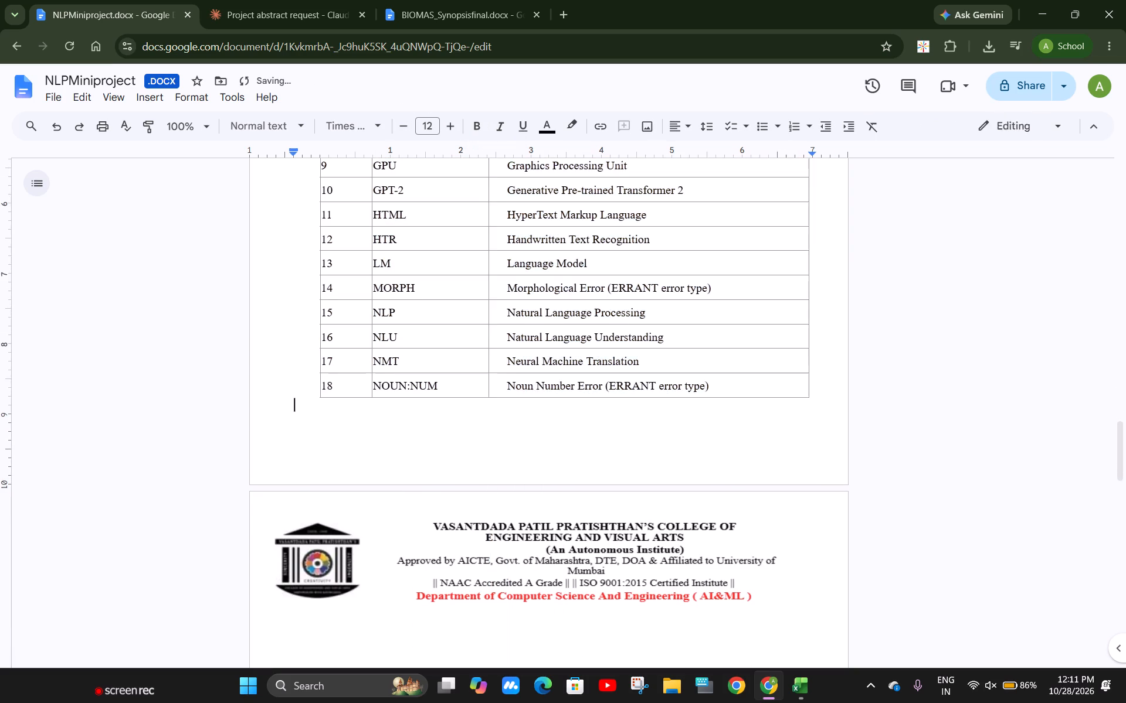
Remove the extra blank space between the college letterhead and the LIST OF ABBREVIATIONS heading.
scroll(849, 417, up, 5)
scroll(849, 417, down, 1)
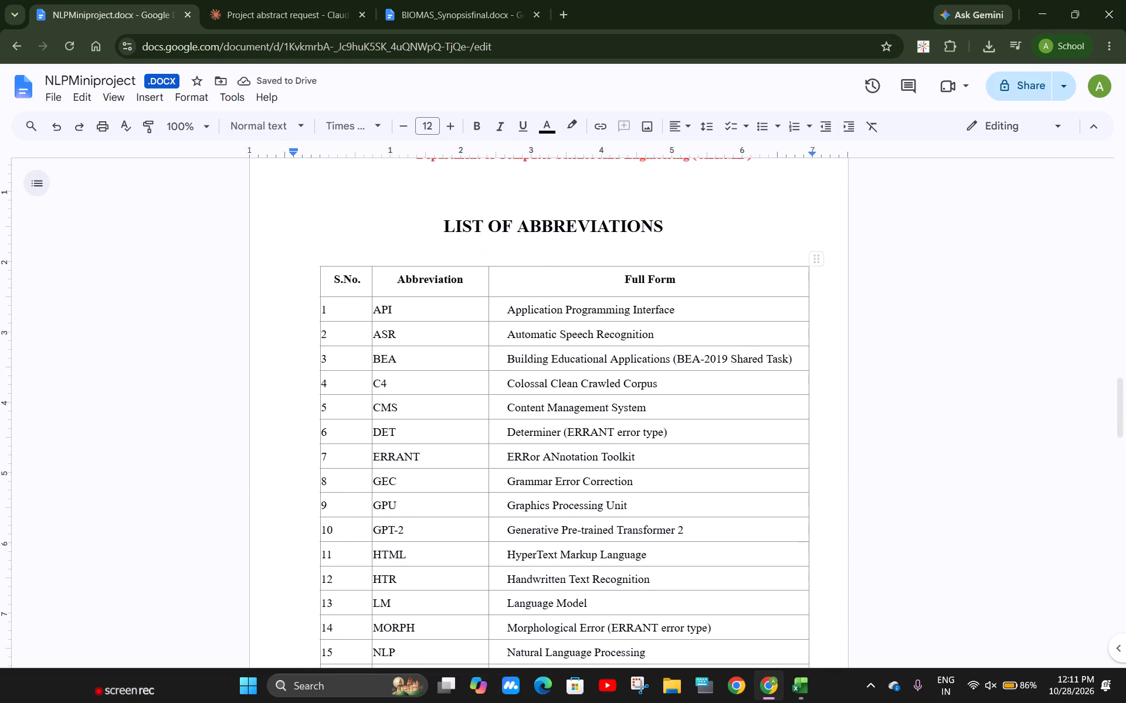
scroll(652, 366, up, 1)
click(537, 306)
key(BackSpace)
key(BackSpace)
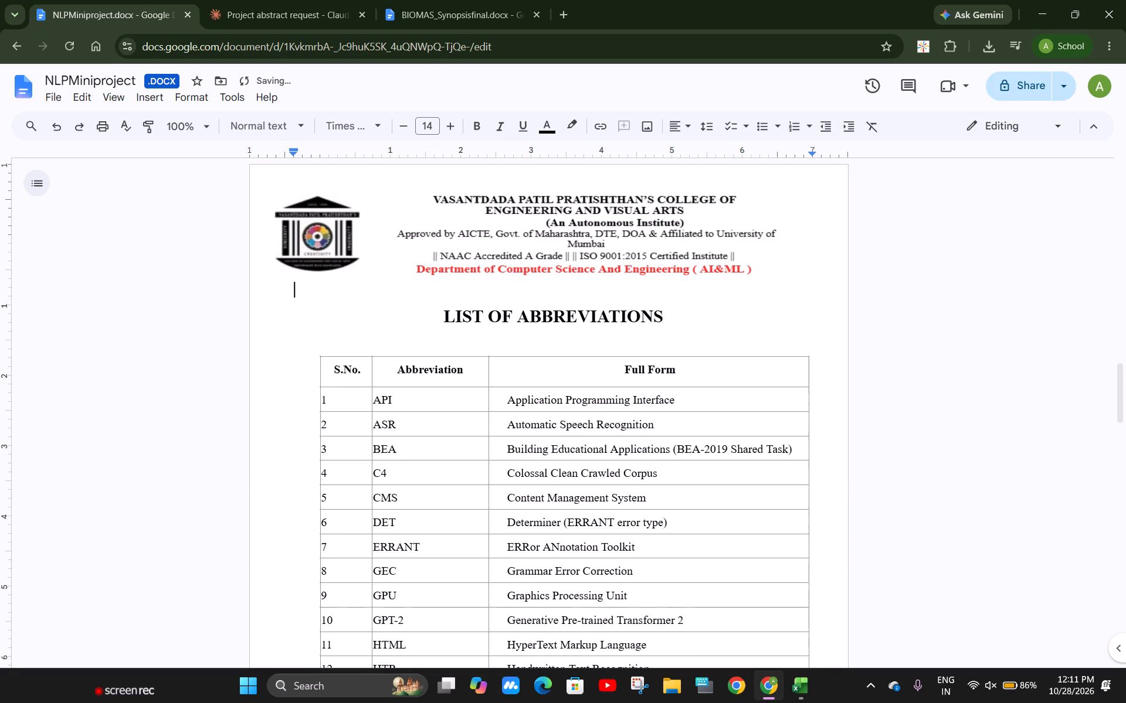
Indent all 18 entries of the Abbreviation column, API through NOUN:NUM, by about 0.2 inch from the column's left border.
scroll(856, 446, down, 1)
scroll(559, 439, down, 1)
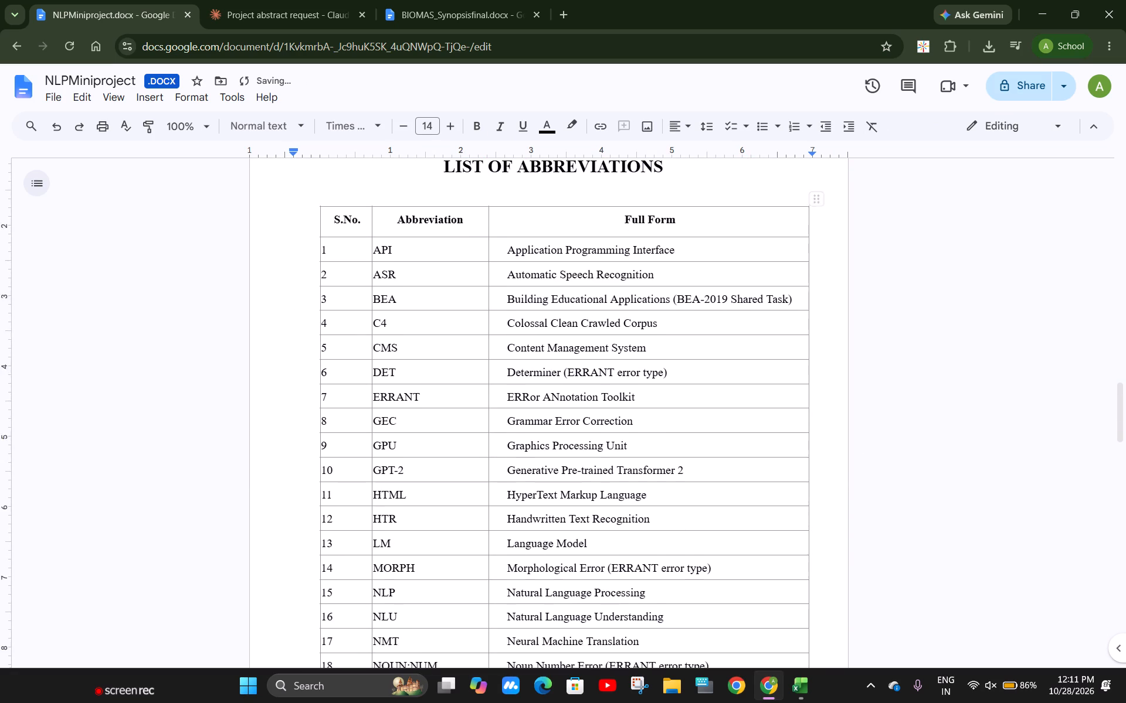
click(402, 235)
key(ctrl+shift+Down)
key(ctrl+shift+Down)
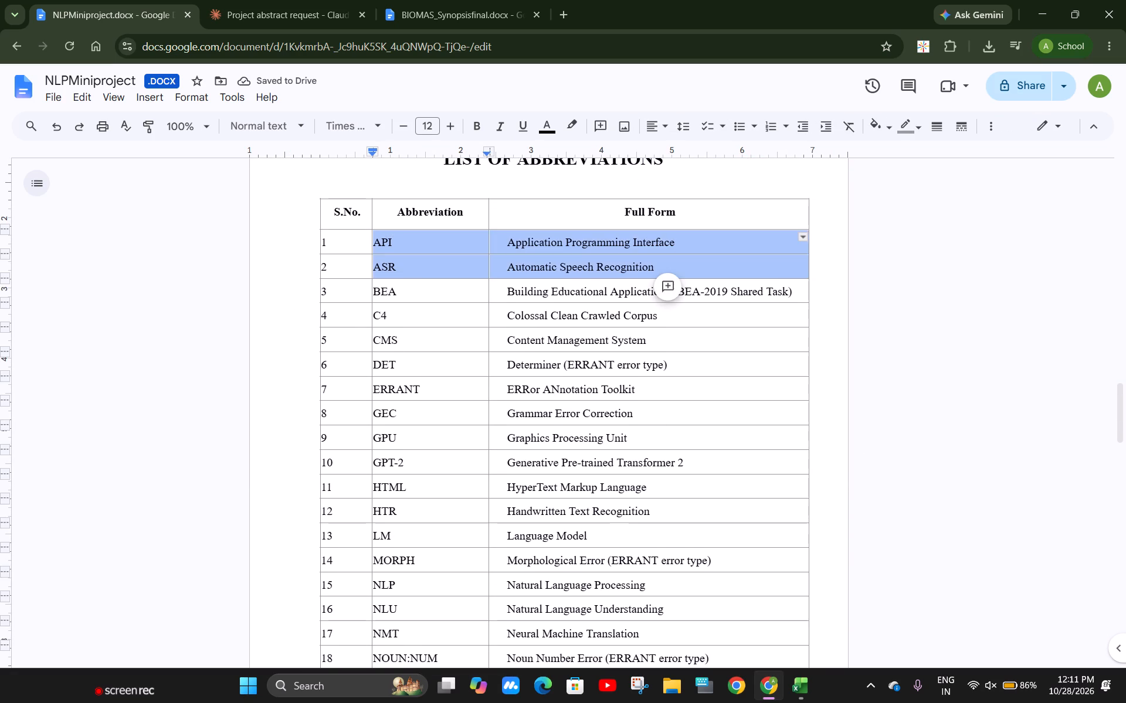
key(ctrl+shift+Left)
key(ctrl+shift+Down)
key(ctrl+shift+Down)
key(ctrl+shift+Down)
key(ctrl+shift+Down)
key(ctrl+shift+Down)
key(ctrl+shift+Down)
key(ctrl+shift+Down)
key(ctrl+shift+Down)
key(ctrl+shift+Down)
key(ctrl+shift+Down)
key(ctrl+shift+Down)
key(ctrl+shift+Down)
key(ctrl+shift+Down)
key(ctrl+shift+Down)
key(ctrl+shift+Down)
key(ctrl+shift+Down)
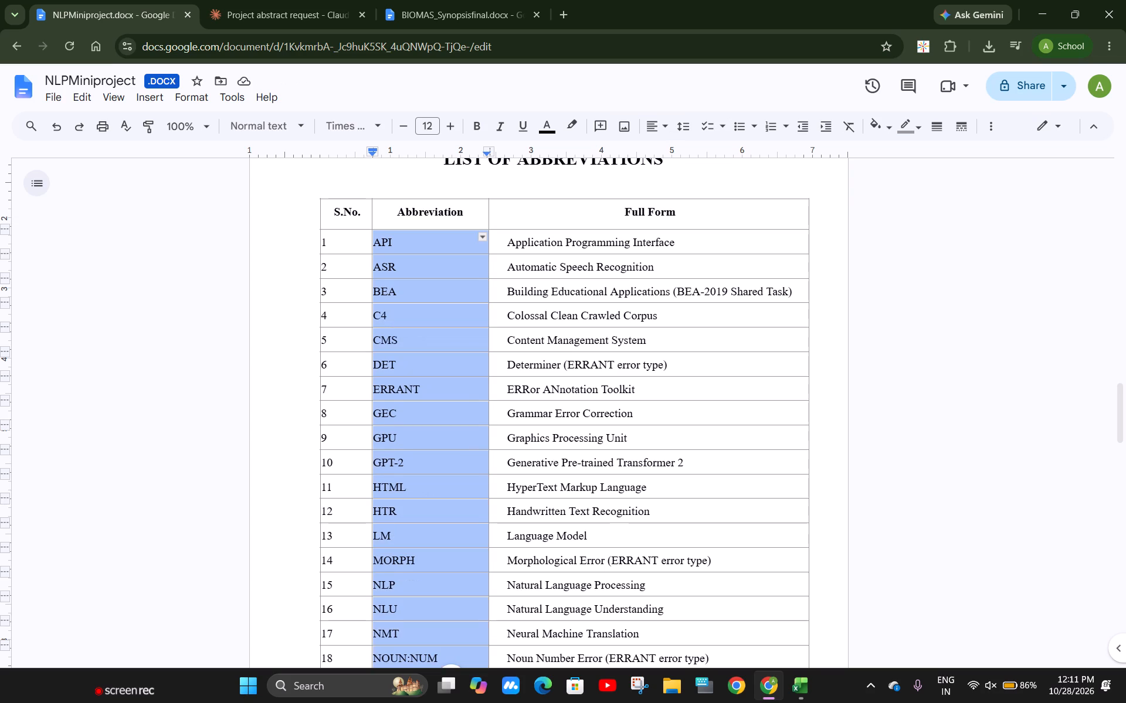
key(ctrl+shift+Down)
key(ctrl+shift+Down)
key(ctrl+shift+Left)
key(ctrl+shift+Up)
key(ctrl+shift+Left)
key(ctrl+shift+Down)
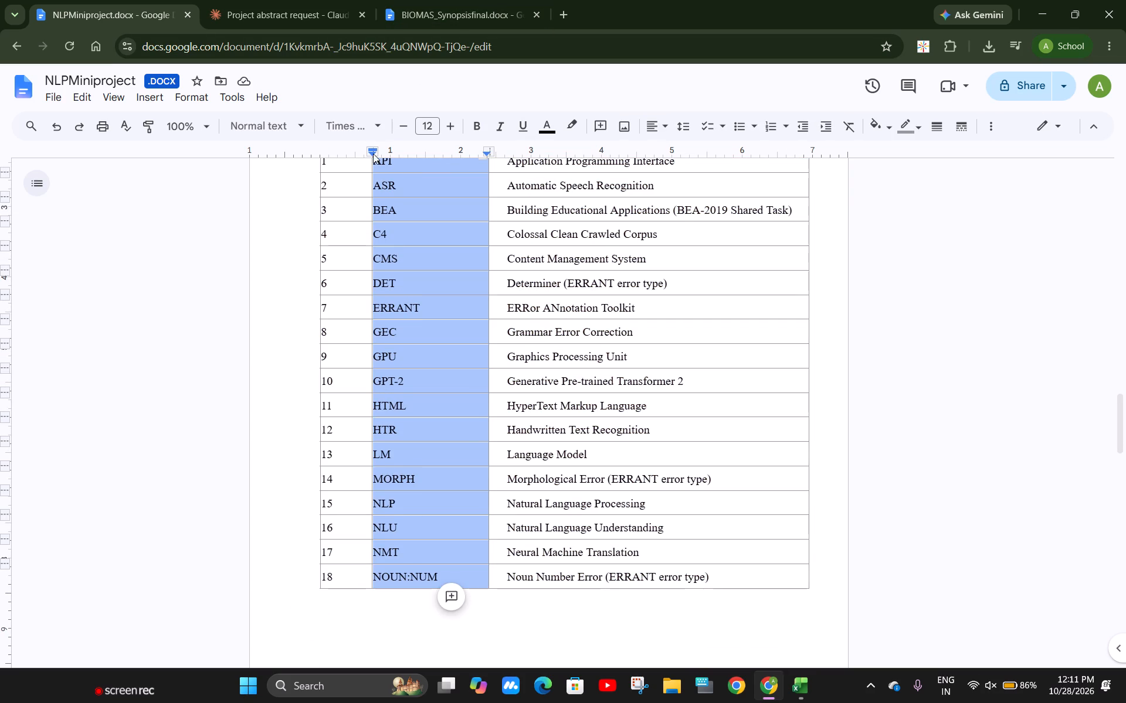
drag(373, 153, 387, 156)
scroll(573, 269, up, 3)
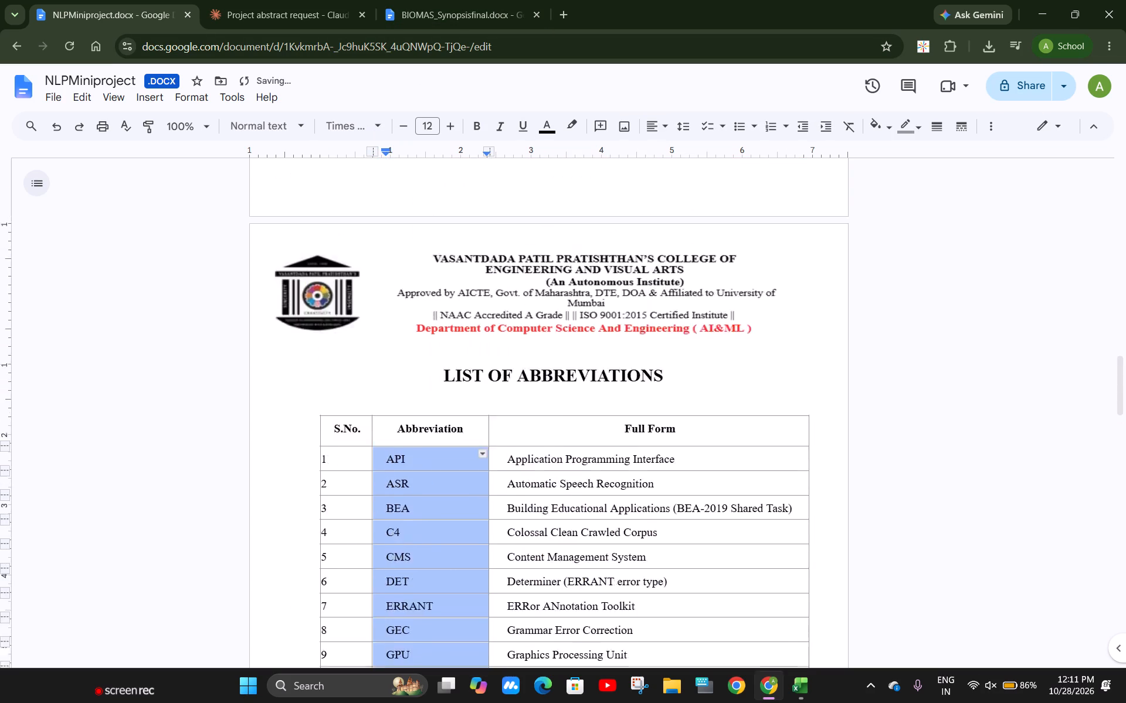
click(864, 322)
Delete the extra blank lines above the TABLE OF CONTENT heading, leaving one below the letterhead.
scroll(864, 322, down, 5)
scroll(864, 322, right, 1)
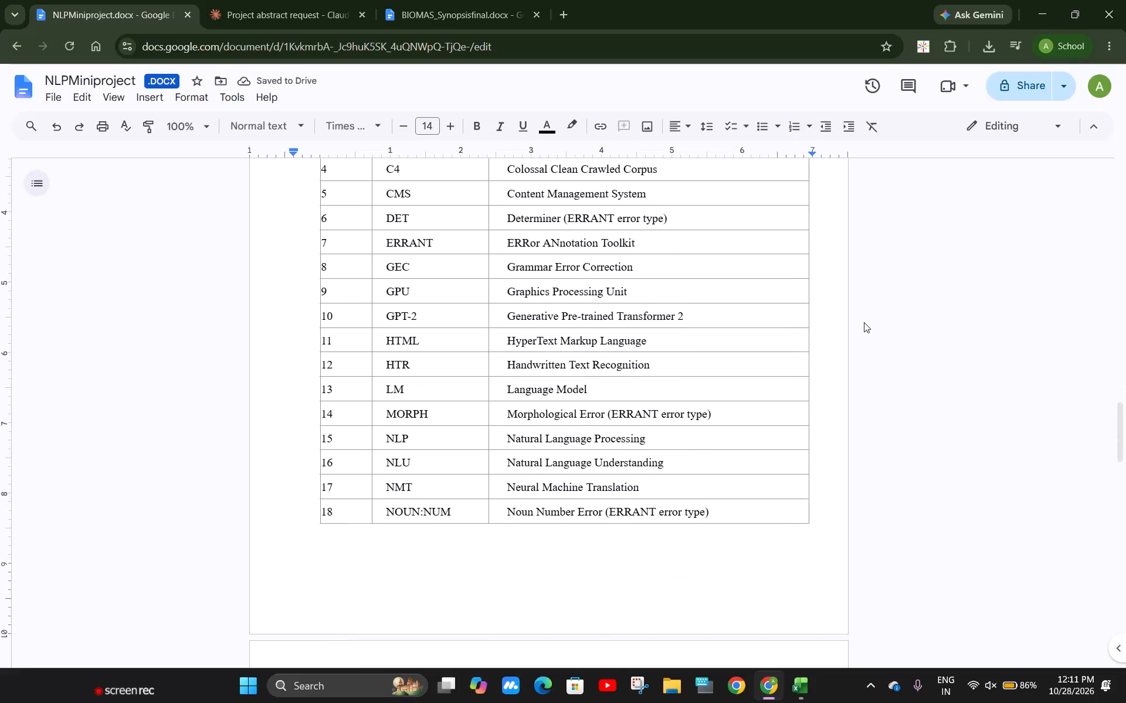
scroll(864, 322, right, 1)
scroll(864, 322, down, 4)
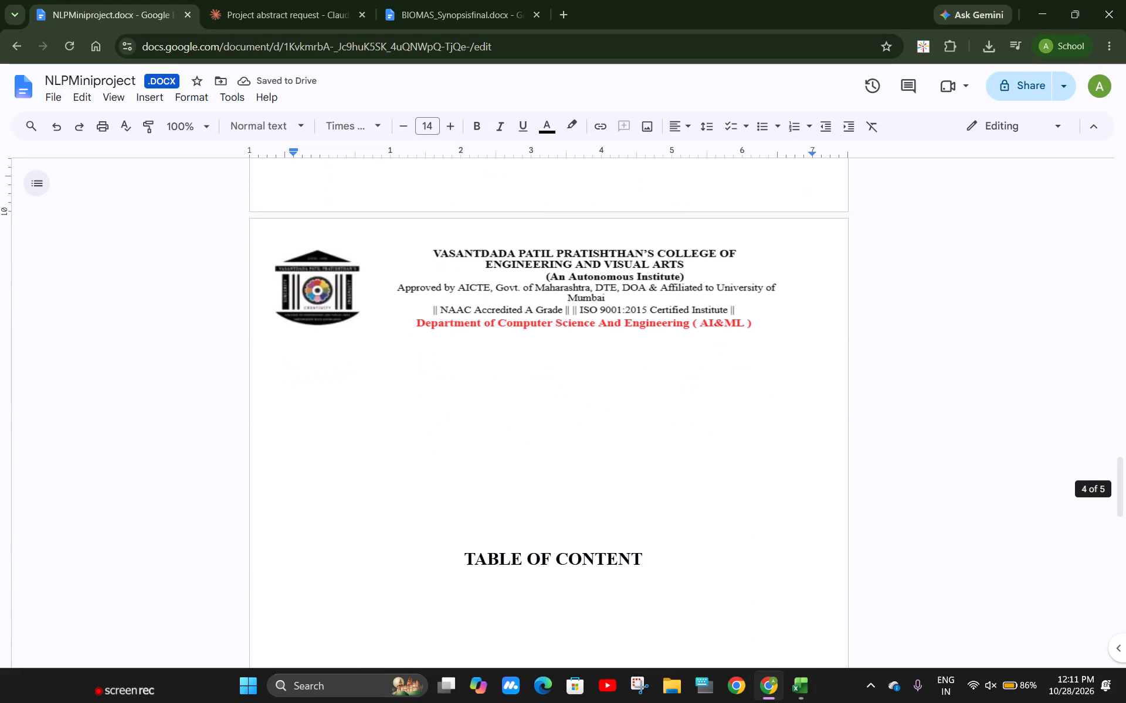
drag(654, 555, 494, 530)
click(494, 530)
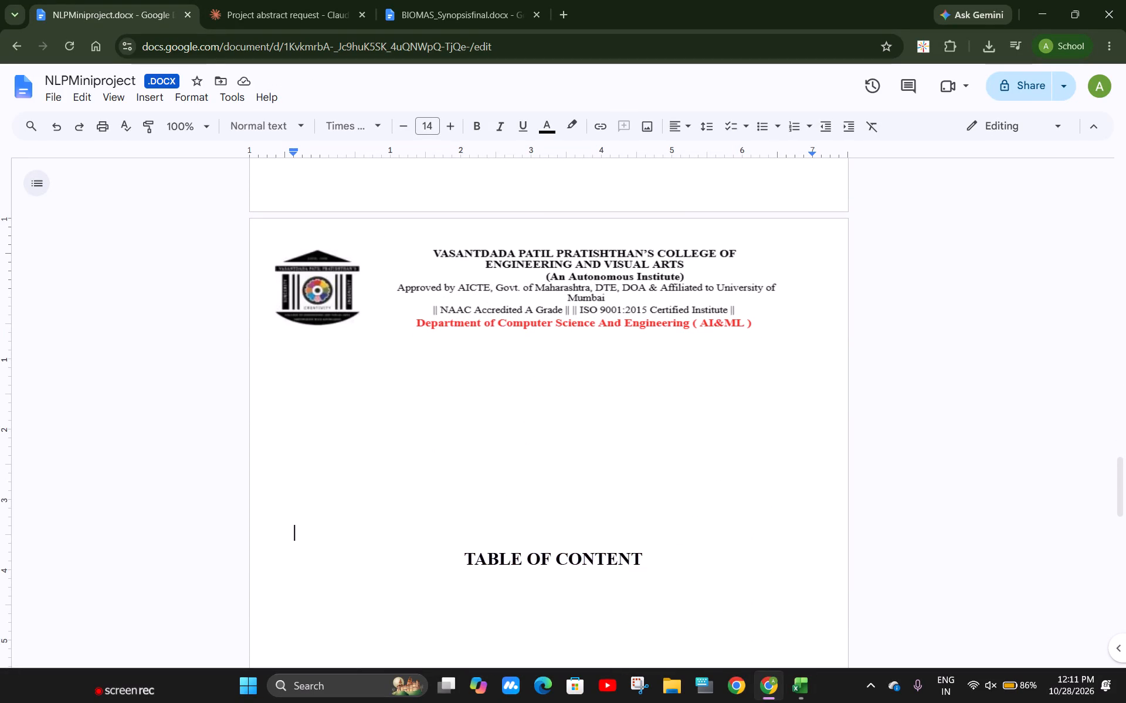
drag(480, 548, 504, 366)
key(BackSpace)
key(BackSpace)
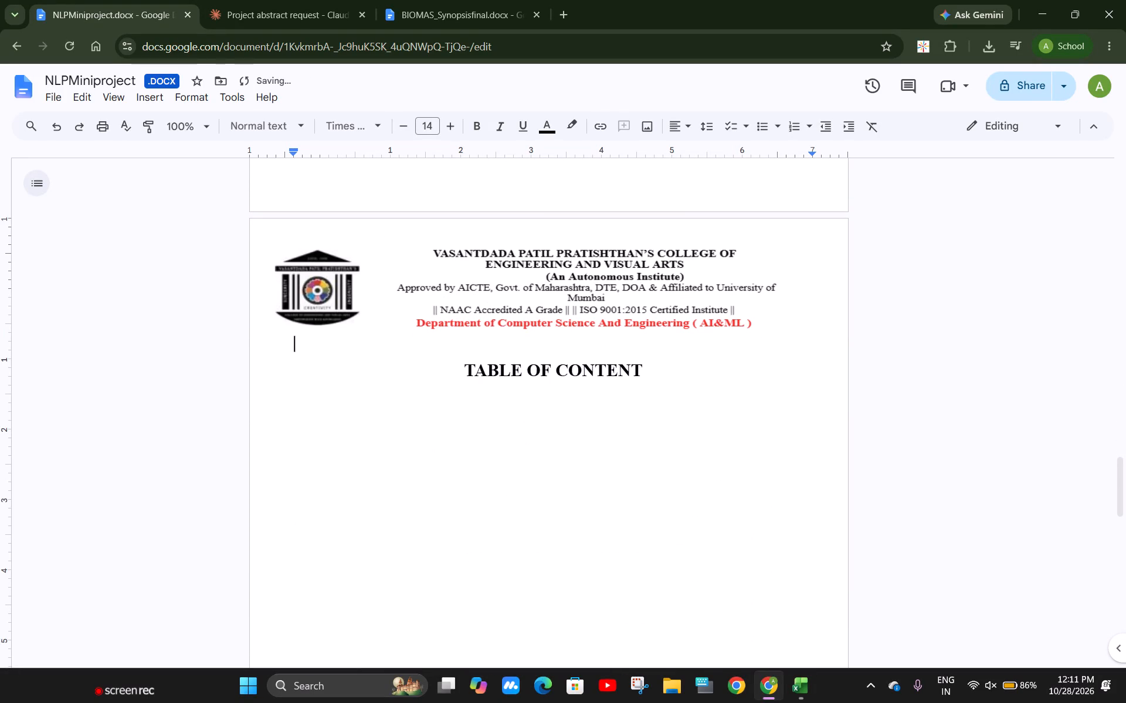
key(Right)
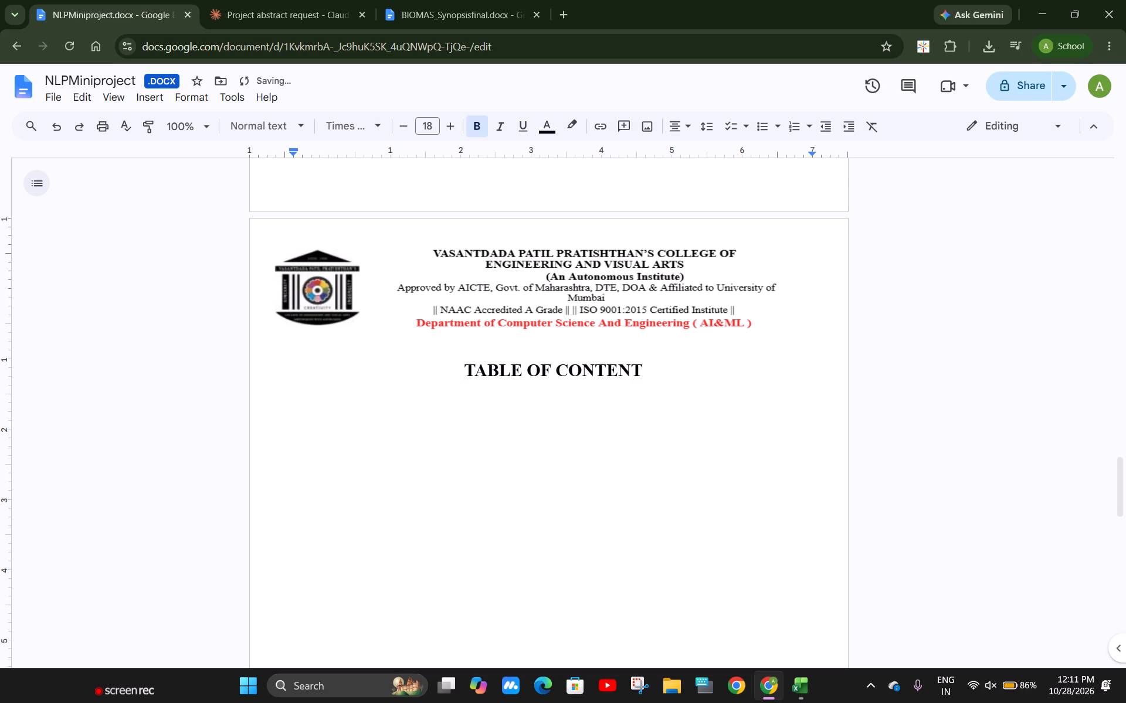
Reset the gap above the TABLE OF CONTENT heading to a single blank line below the college letterhead.
key(Up)
key(BackSpace)
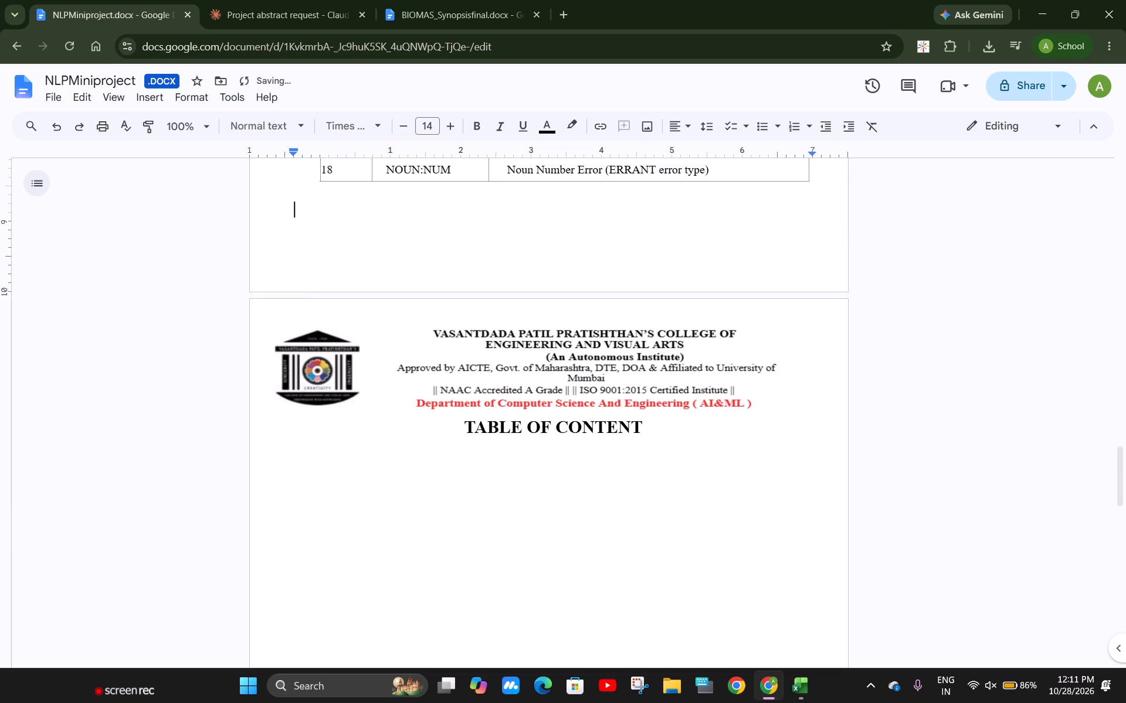
click(696, 431)
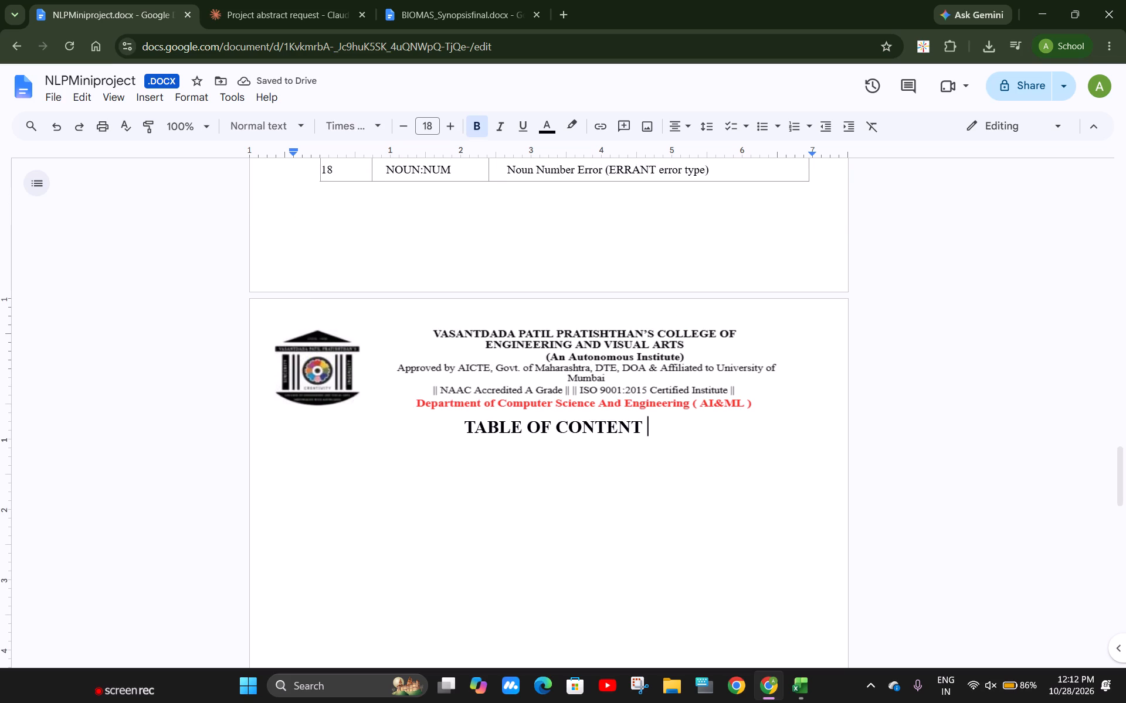
click(437, 422)
key(Return)
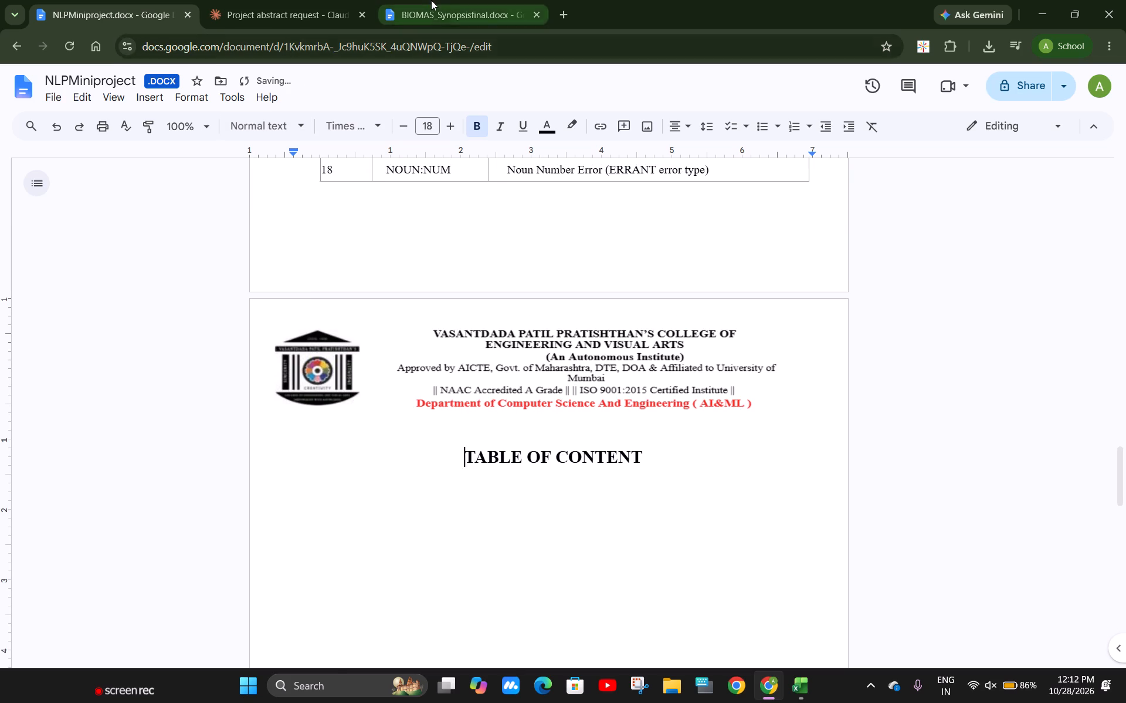
Switch to BIOMAS_Synopsisfinal and copy its table of contents entries with page numbers, from Introduction through 5.2 Future Scope.
click(431, 0)
scroll(565, 357, up, 7)
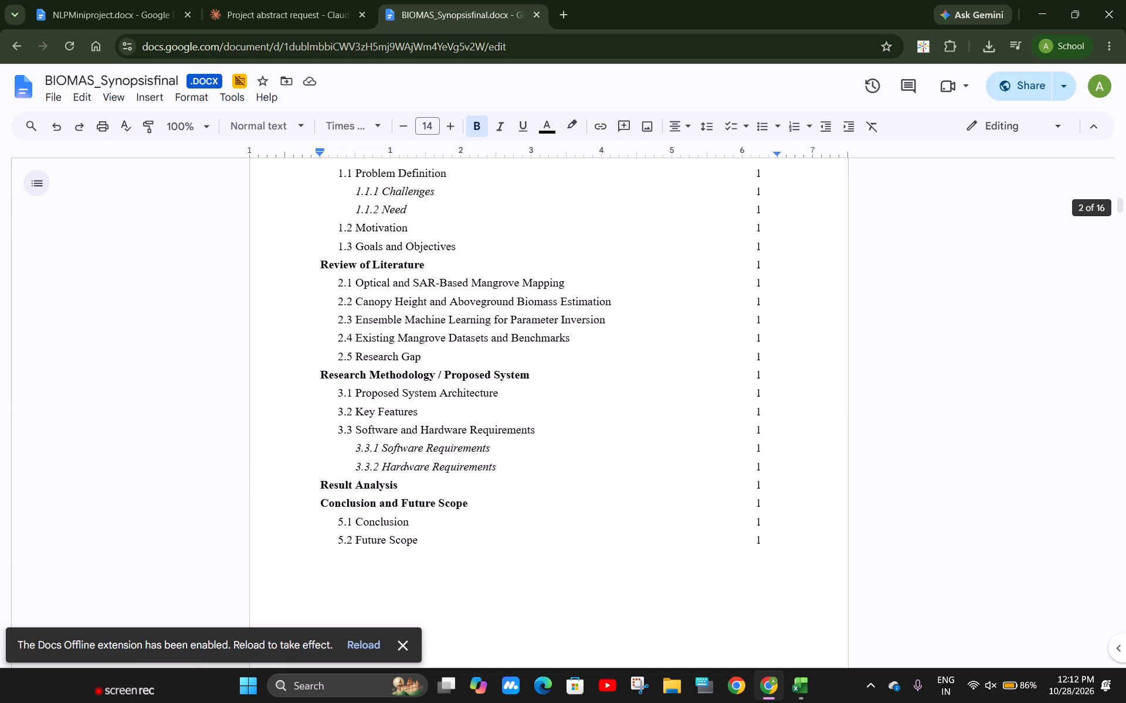
scroll(565, 357, up, 1)
scroll(565, 357, down, 1)
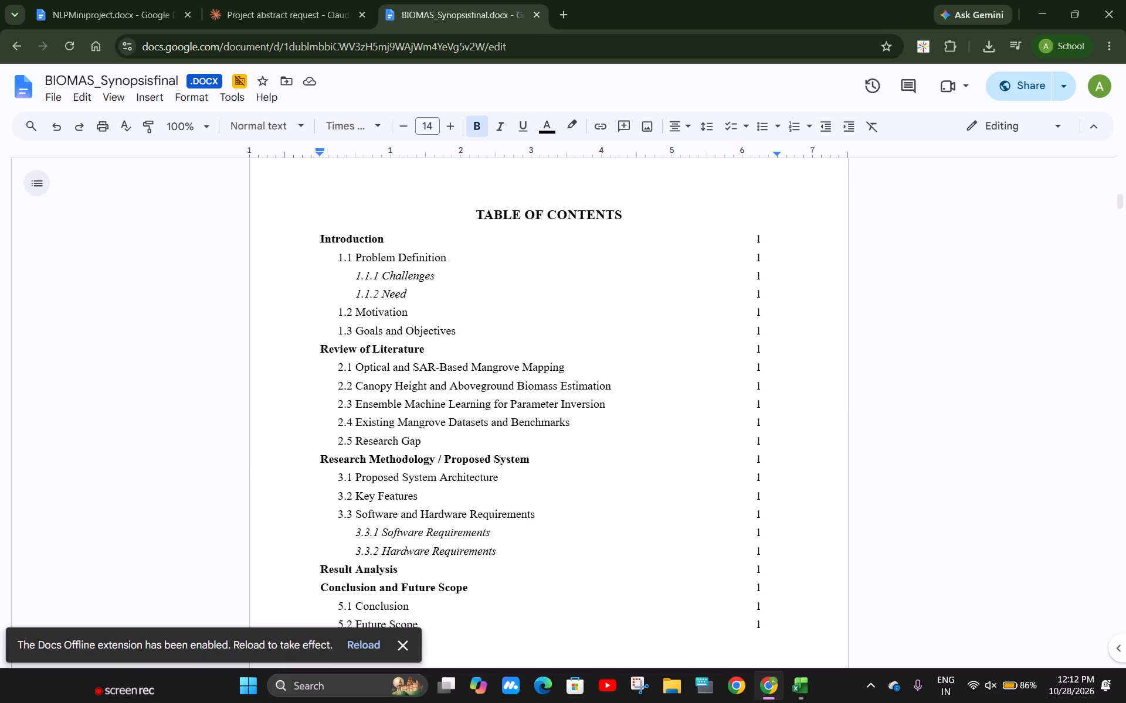
drag(764, 624, 434, 282)
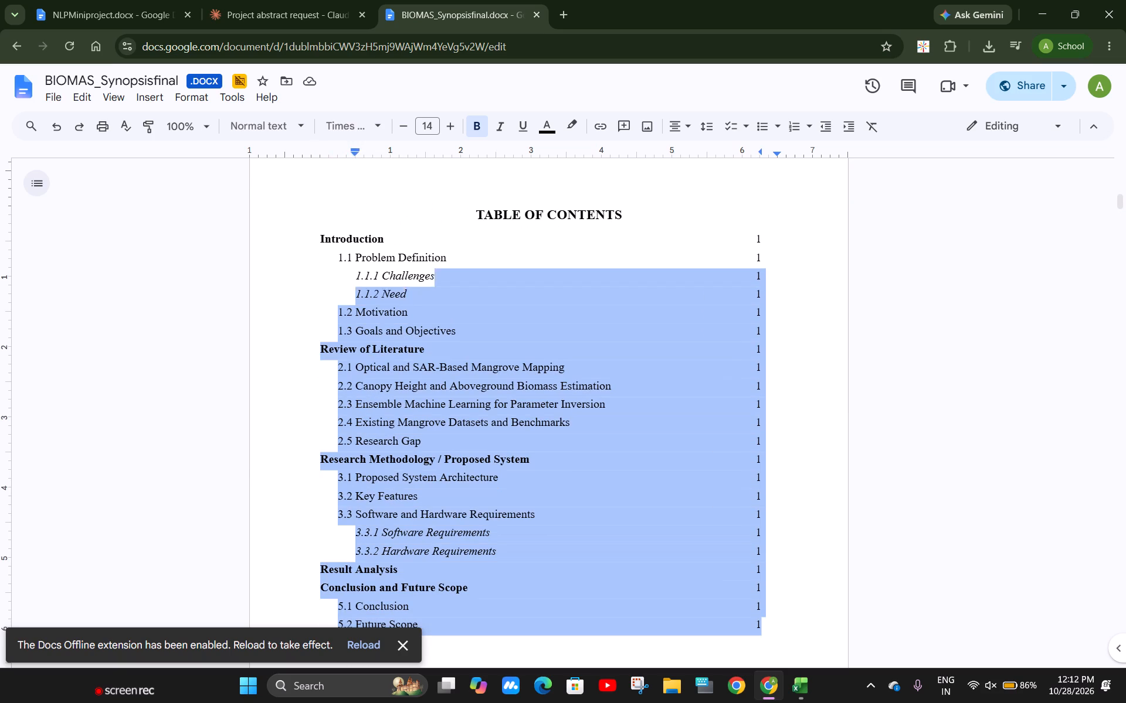
drag(434, 282, 262, 254)
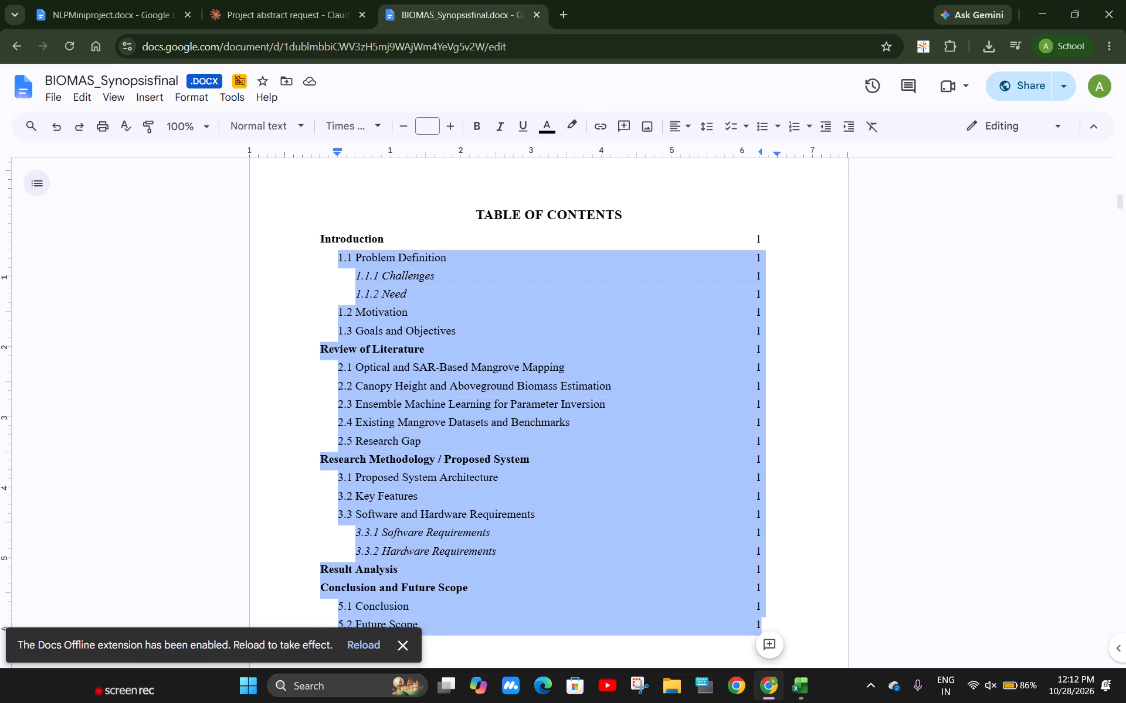
drag(320, 242, 766, 614)
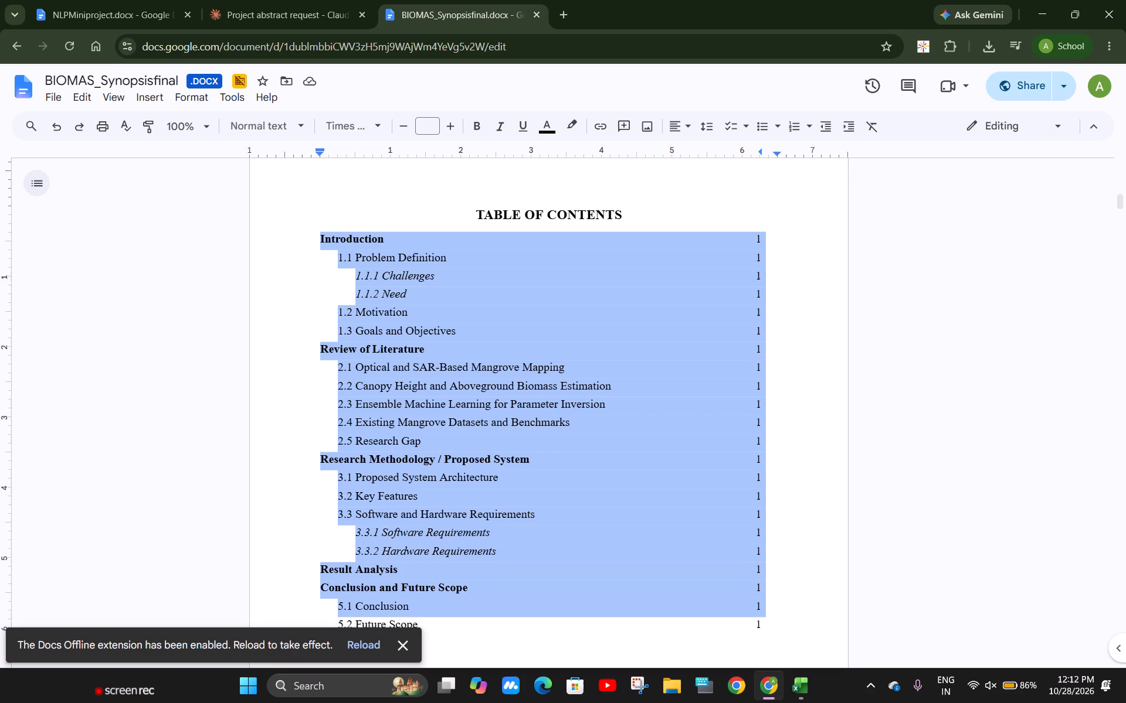
drag(766, 614, 764, 623)
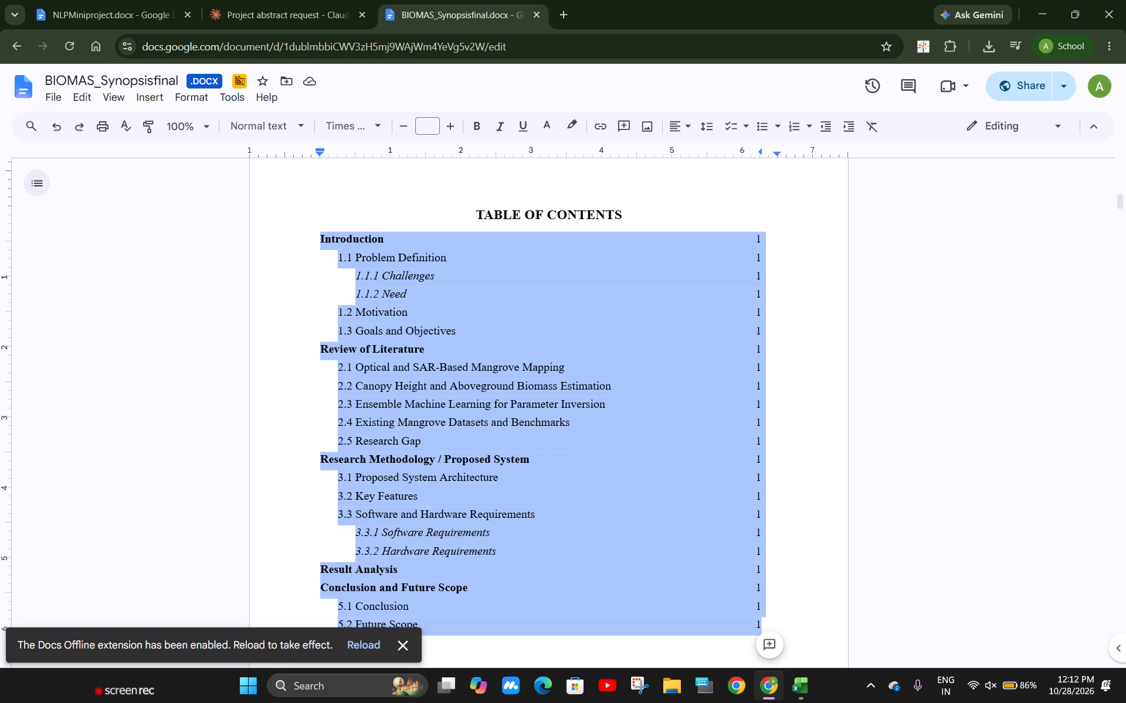
key(ctrl+c)
In NLPMiniproject, paste the copied contents entries two lines below the TABLE OF CONTENT heading, on a left-aligned, non-bold 12 pt line.
click(117, 0)
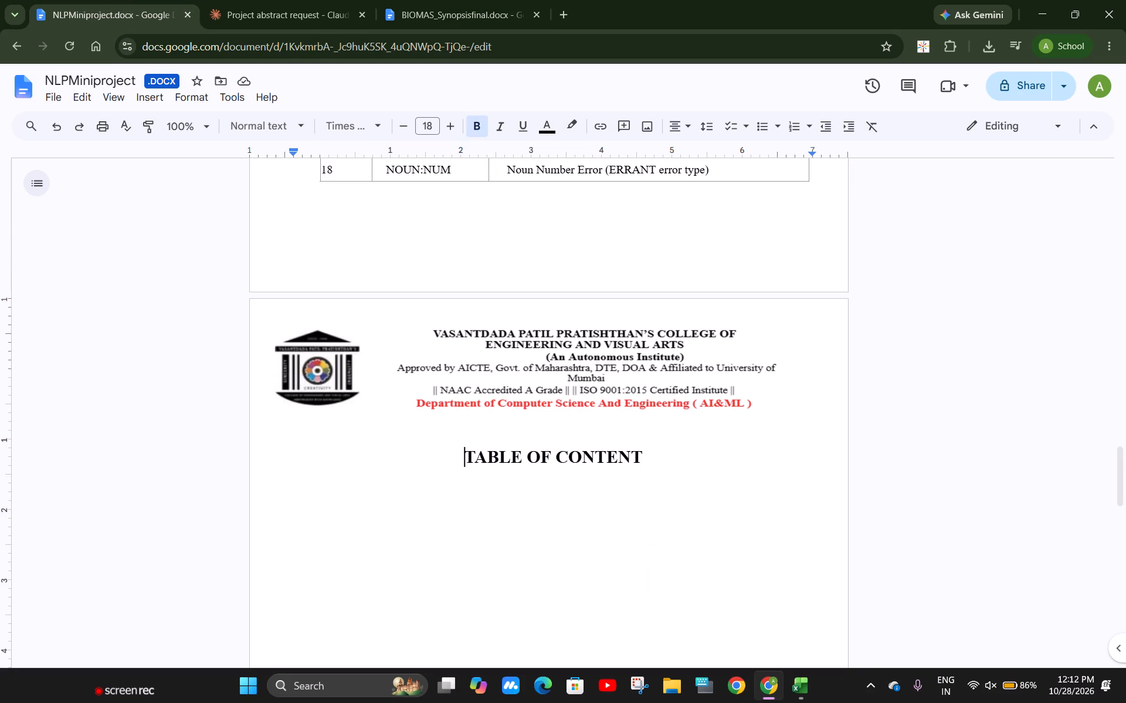
key(ctrl+Right)
key(ctrl+shift+Right)
key(ctrl+shift+Right)
key(ctrl+Right)
key(Return)
key(Return)
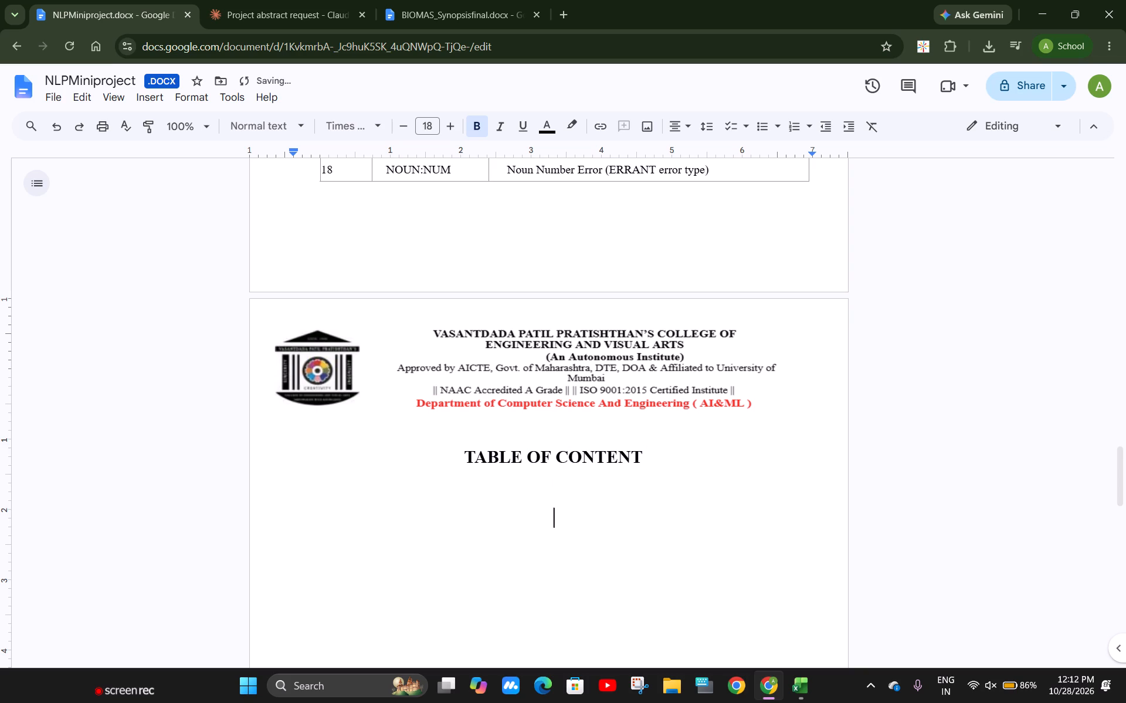
triple_click(404, 131)
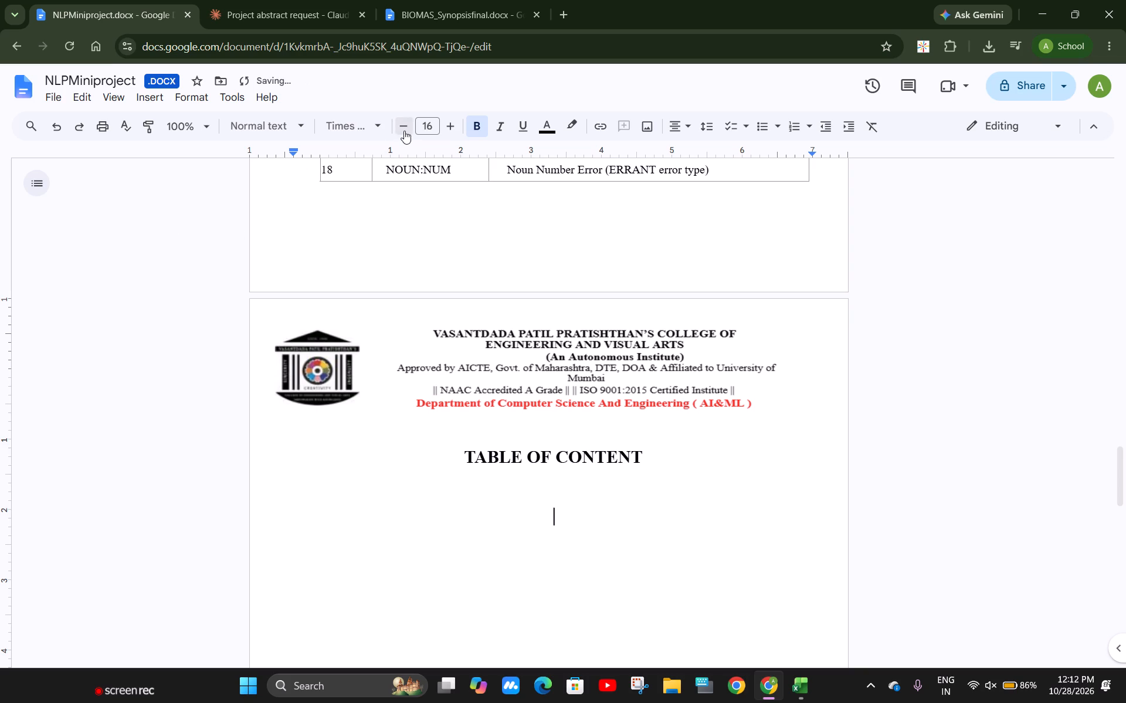
click(404, 131)
click(404, 131)
click(404, 131)
key(ctrl+b)
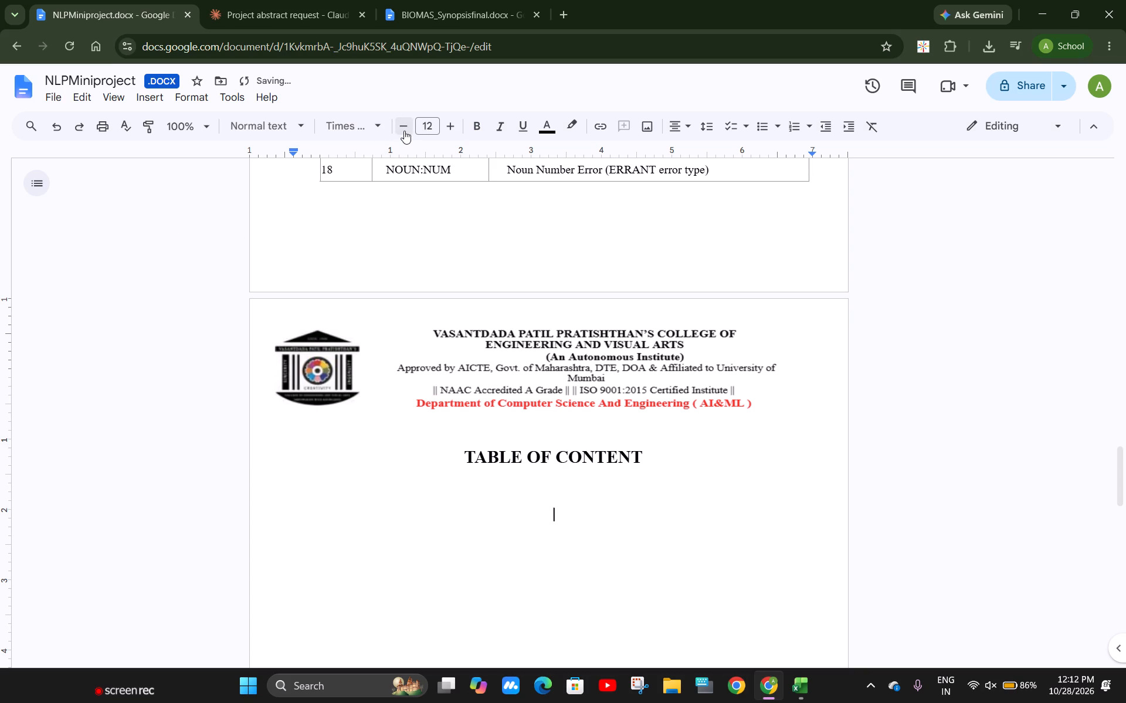
key(BackSpace)
key(ctrl+v)
scroll(564, 299, up, 6)
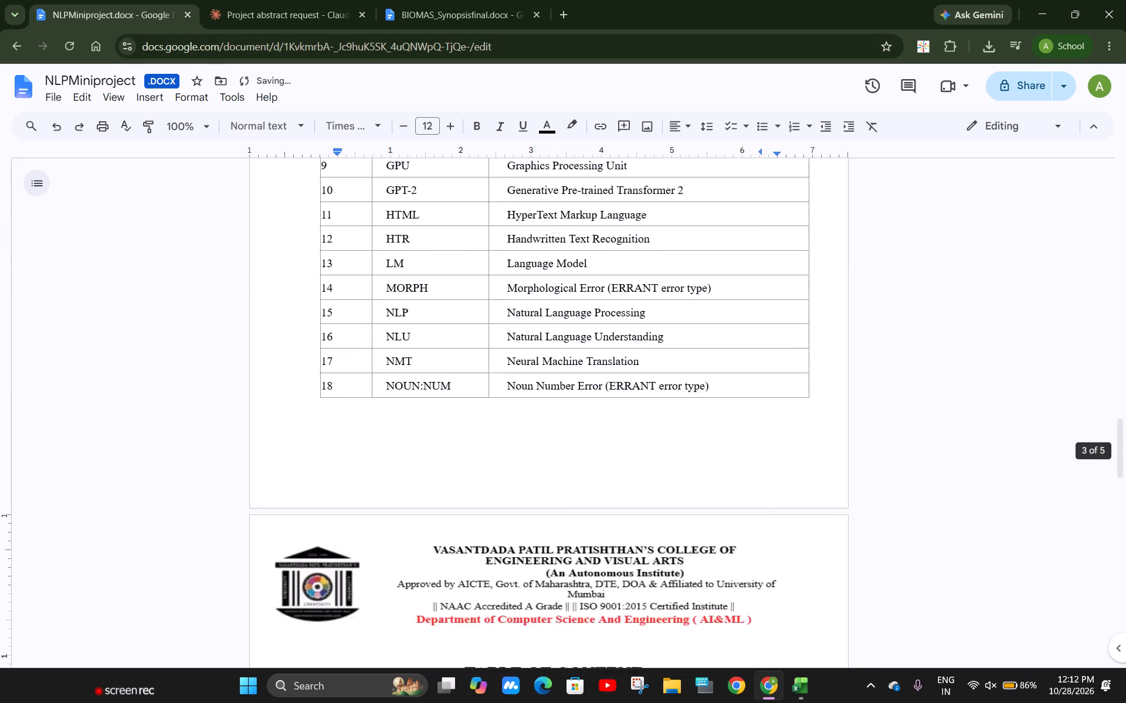
scroll(564, 299, down, 4)
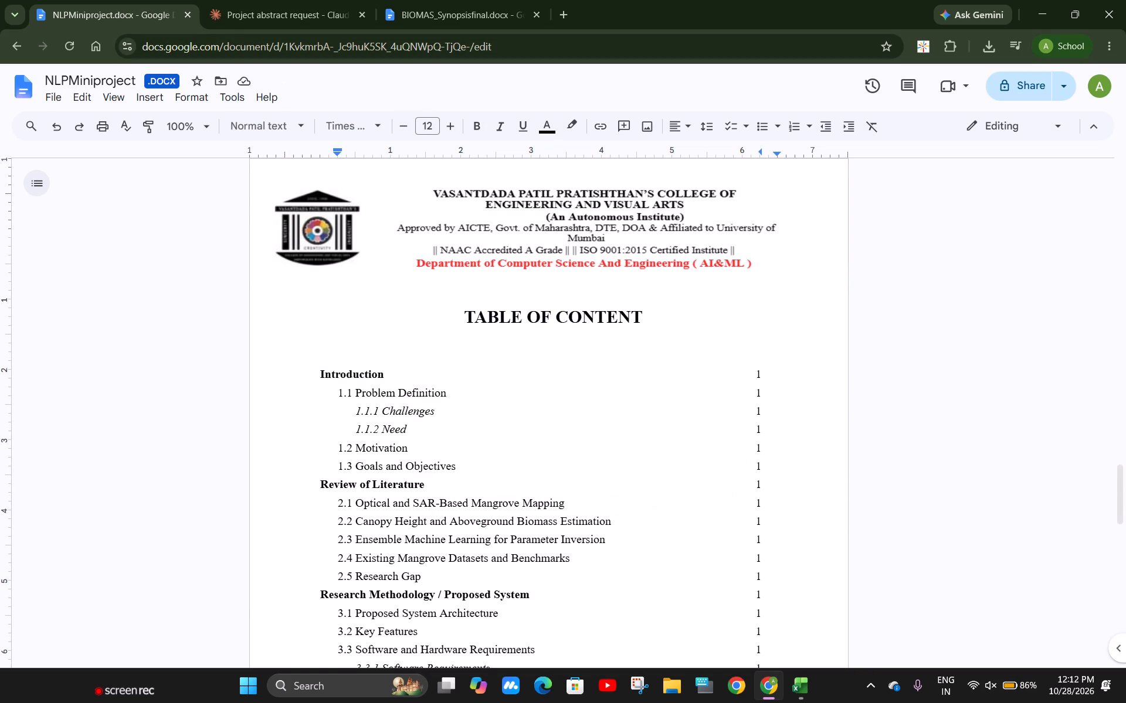
In BIOMAS_Synopsisfinal, copy everything from the Chapter 1 heading through the proposed system workflow figure's caption on the last page.
click(440, 0)
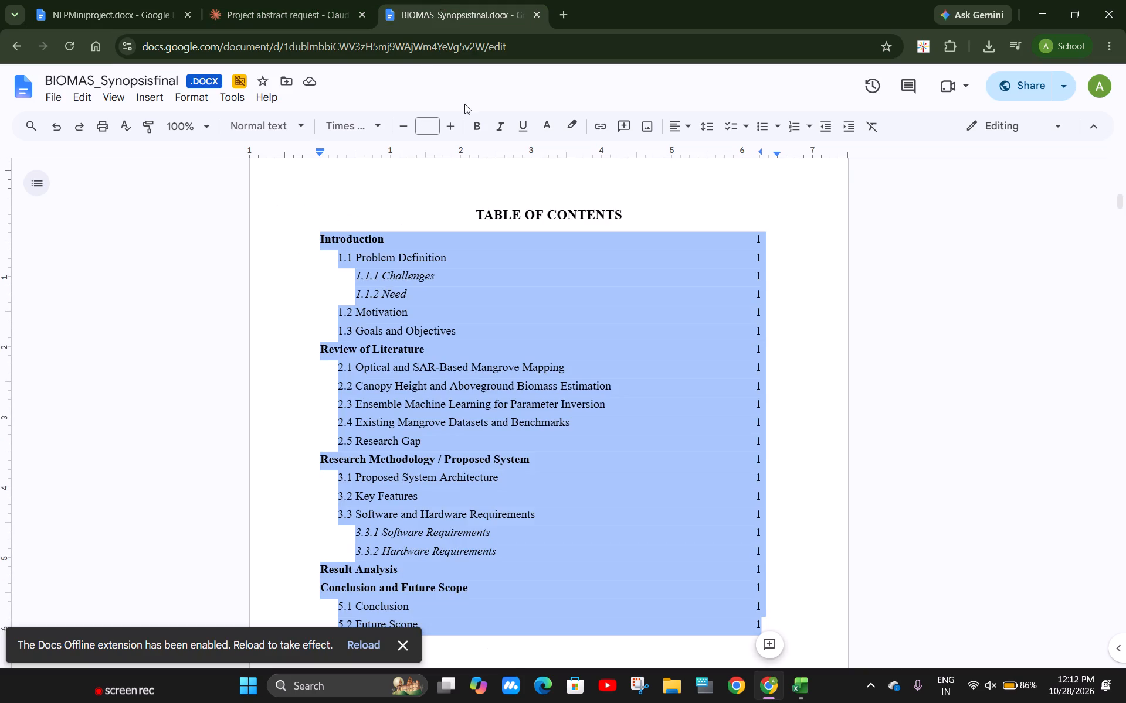
scroll(482, 367, down, 13)
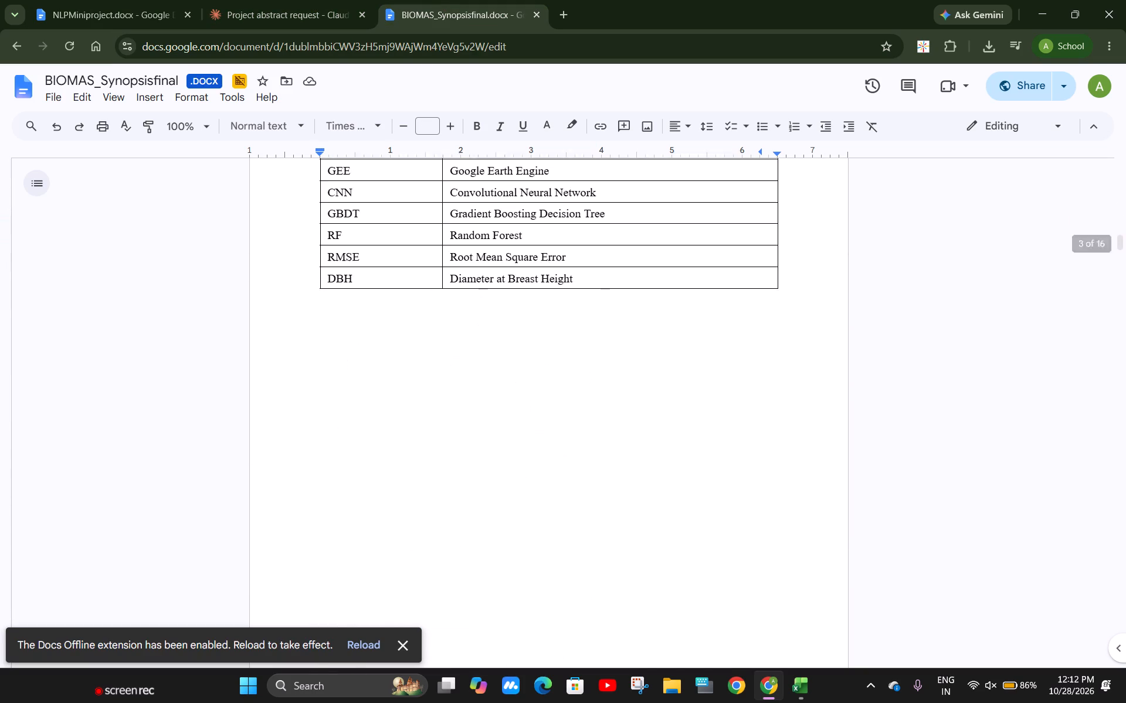
scroll(482, 367, down, 14)
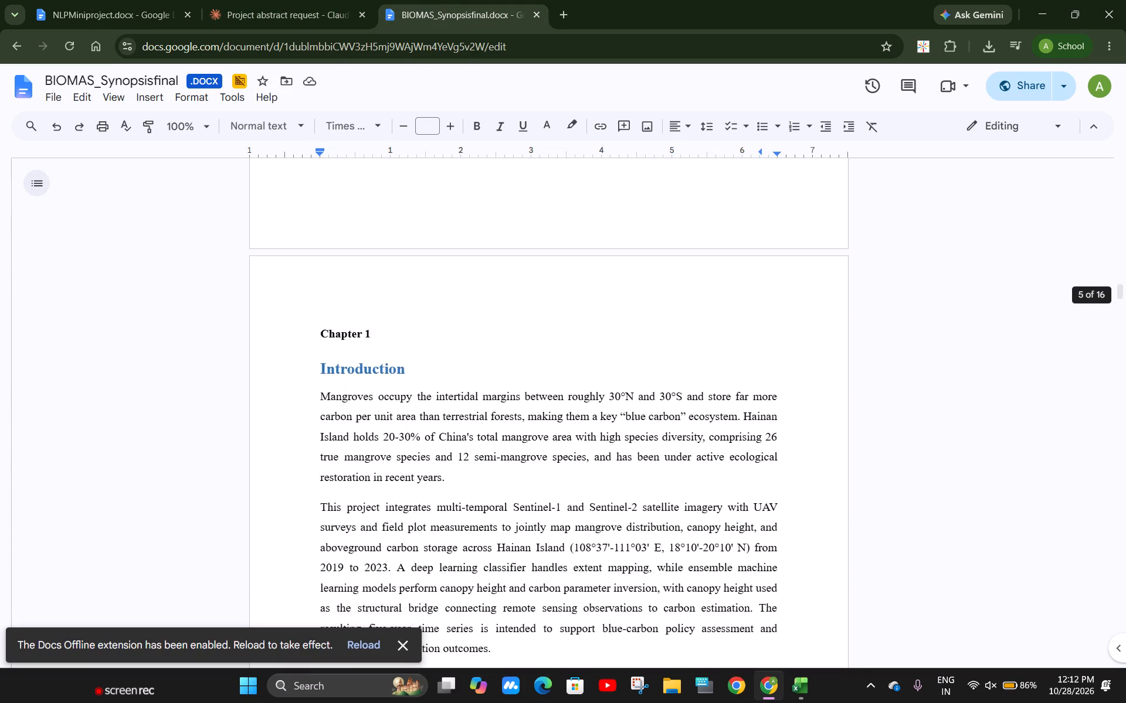
scroll(482, 367, down, 2)
click(320, 284)
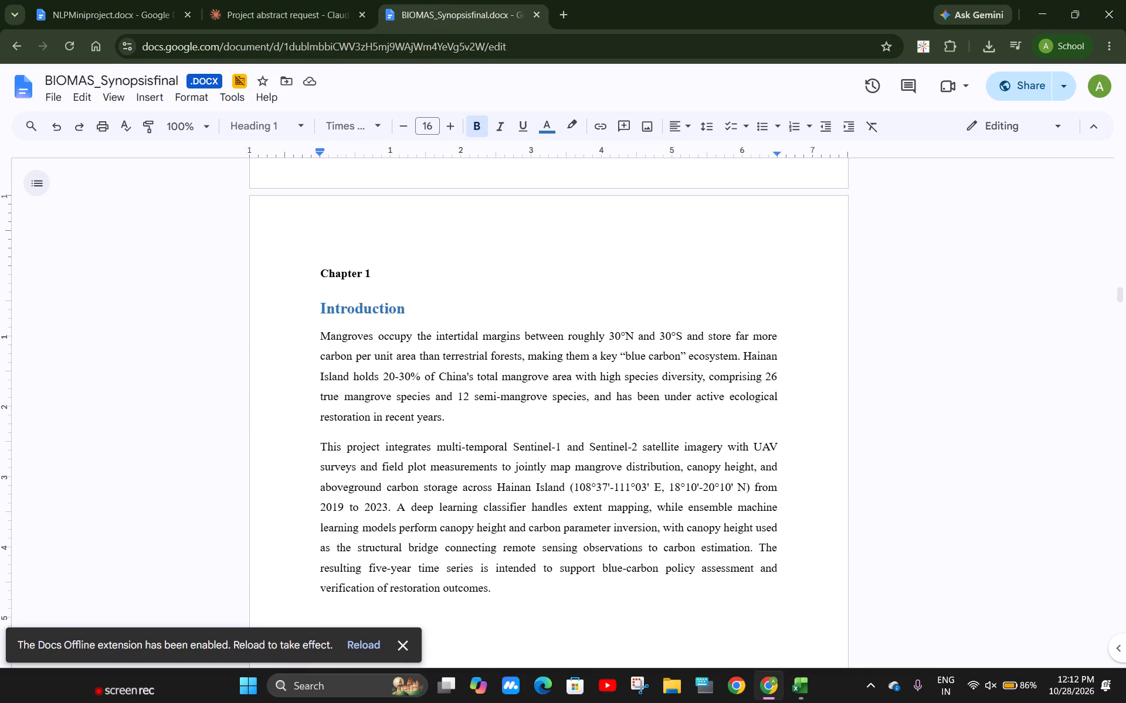
click(315, 271)
key(ctrl+shift+Down)
key(ctrl+shift+Down)
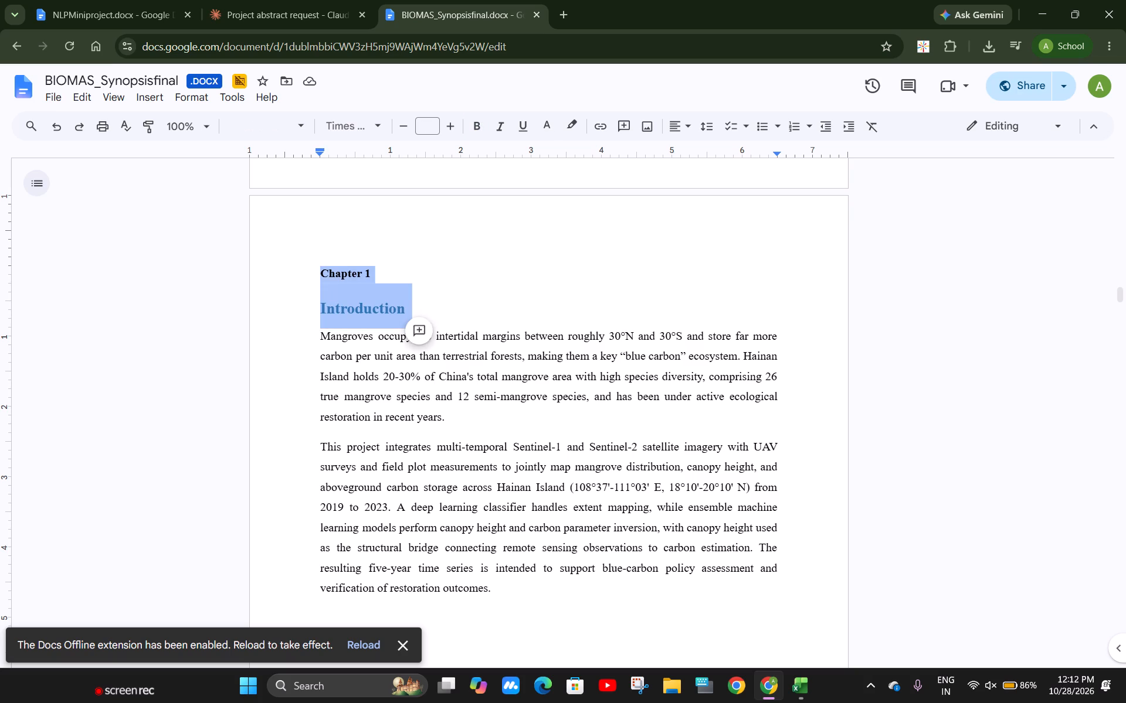
key(ctrl+shift+Down)
key(ctrl+shift+Down)
key(ctrl+shift+Down)
key(ctrl+shift+Down)
key(ctrl+shift+Down)
key(ctrl+shift+Down)
key(ctrl+shift+Down)
key(ctrl+shift+Down)
key(ctrl+shift+Down)
key(ctrl+shift+Down)
key(ctrl+shift+Down)
key(ctrl+shift+Down)
key(ctrl+shift+Down)
key(ctrl+shift+Down)
key(ctrl+shift+Down)
key(ctrl+shift+Down)
key(ctrl+shift+Down)
key(ctrl+shift+Down)
key(ctrl+shift+Down)
key(ctrl+shift+Down)
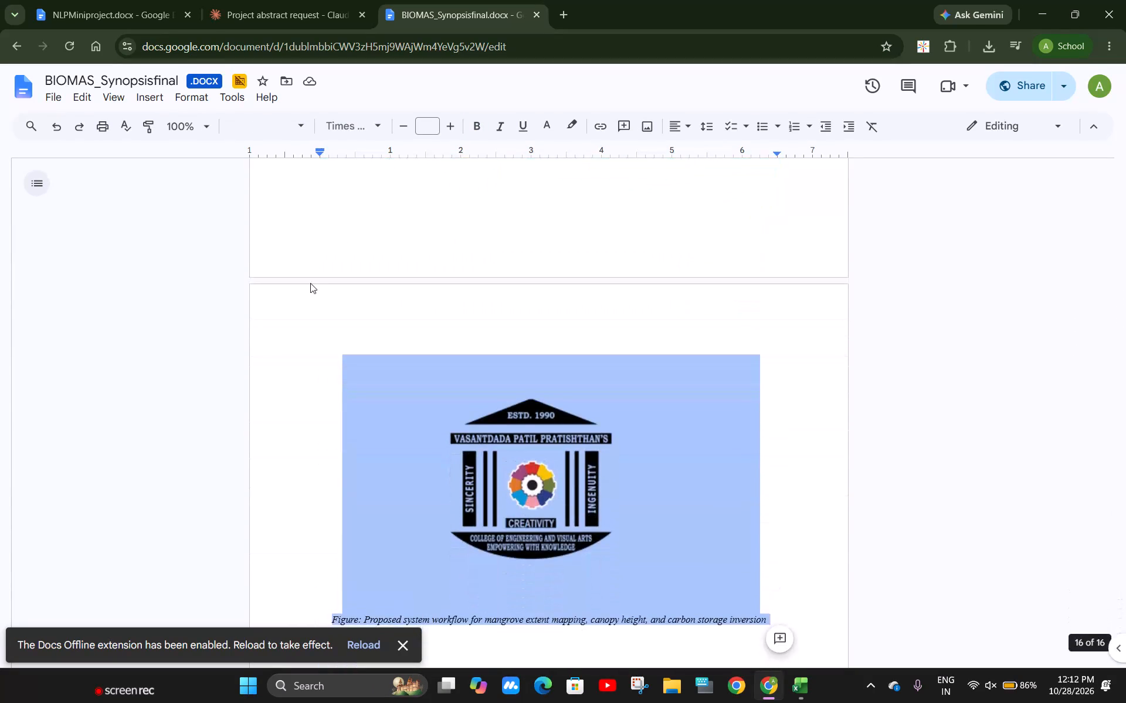
key(ctrl+c)
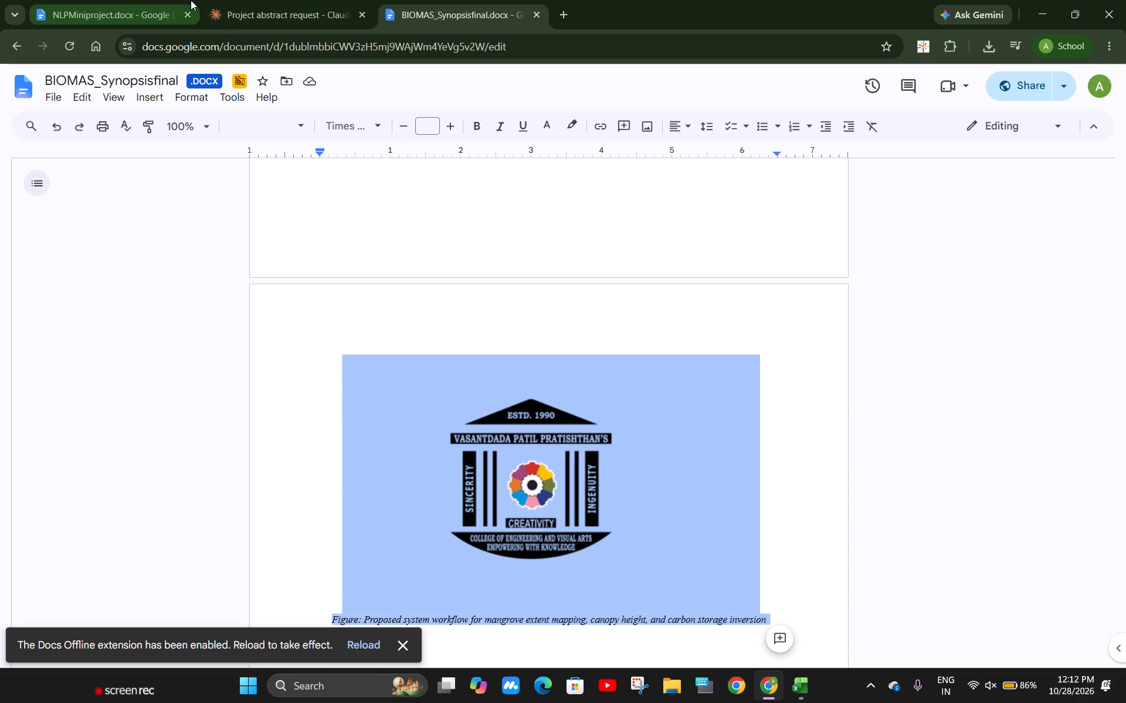
In NLPMiniproject, left-align the blank line on the letterhead page after the contents list at 12 pt, and paste the copied chapters on that page with formatting.
click(144, 0)
scroll(487, 260, down, 6)
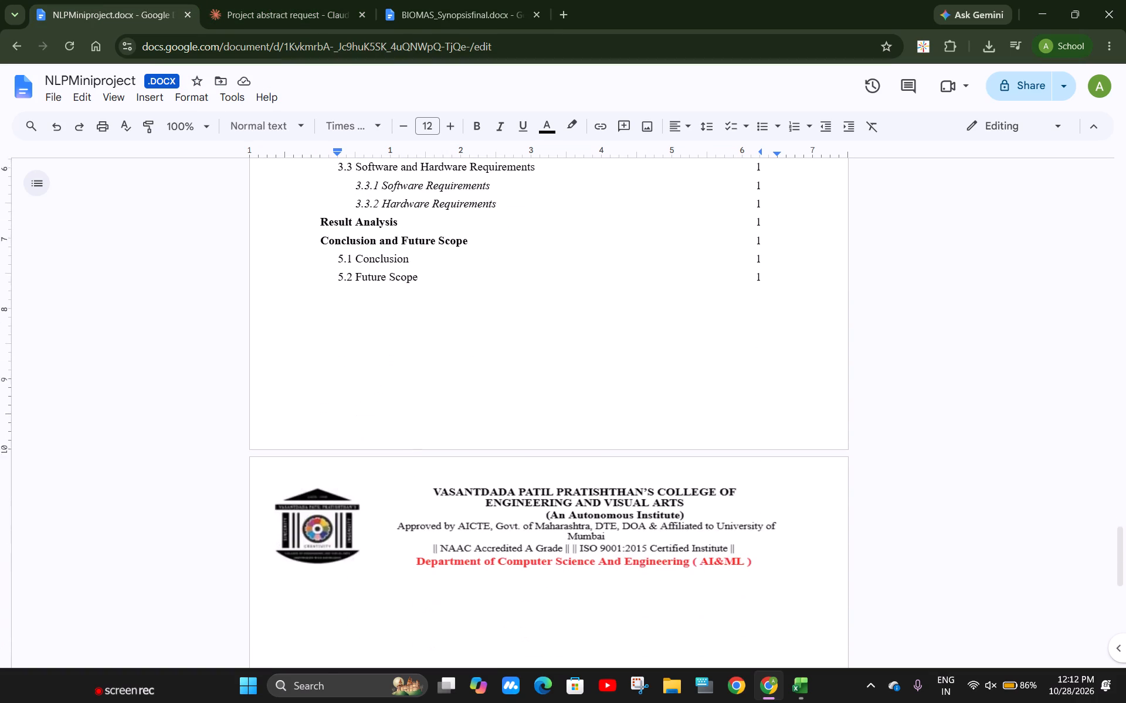
scroll(487, 260, down, 1)
scroll(480, 480, down, 3)
click(378, 382)
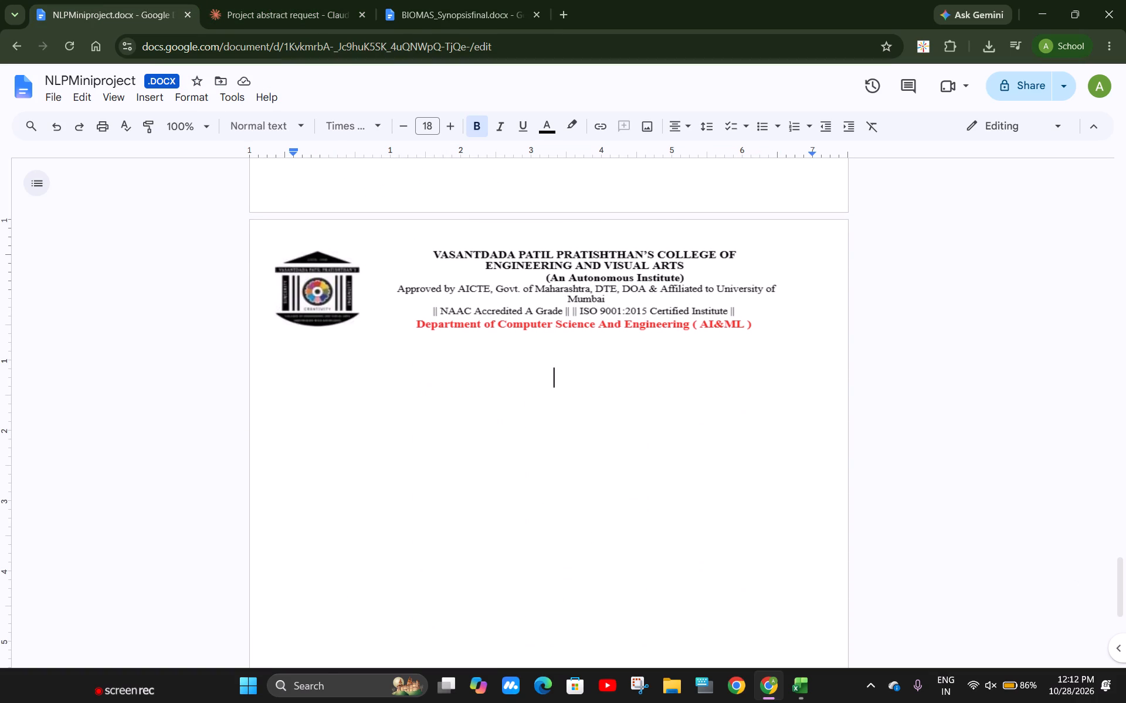
key(BackSpace)
scroll(534, 380, up, 6)
scroll(534, 380, down, 4)
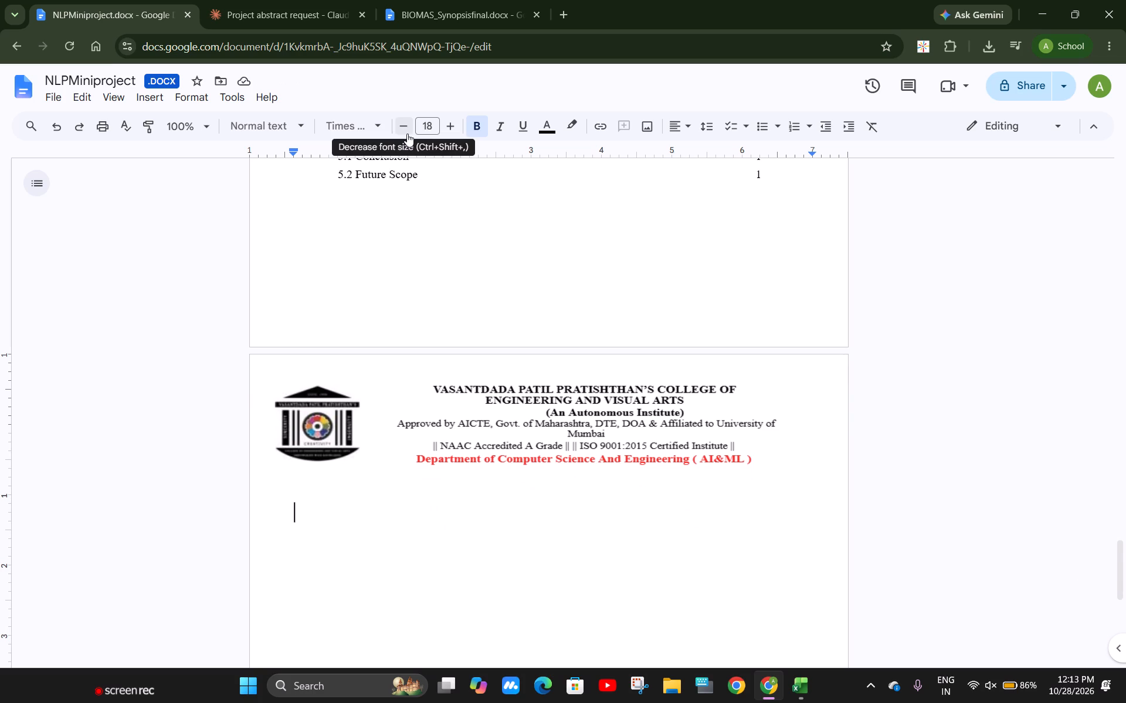
triple_click(402, 131)
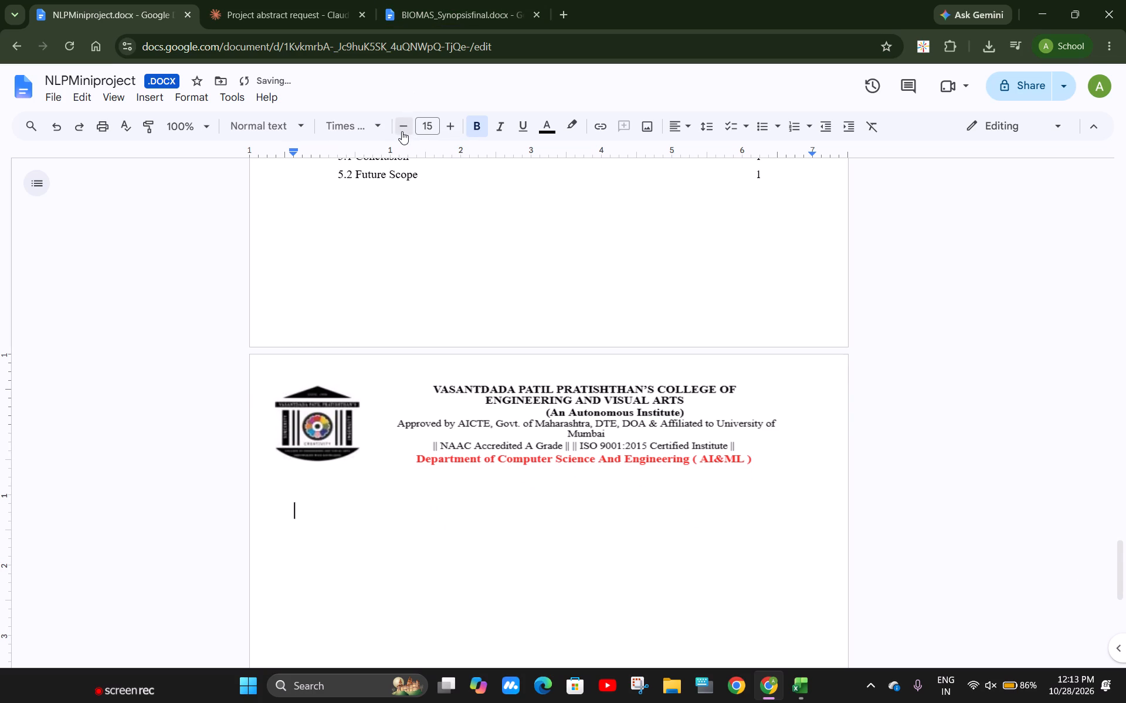
click(402, 131)
double_click(402, 131)
right_click(316, 500)
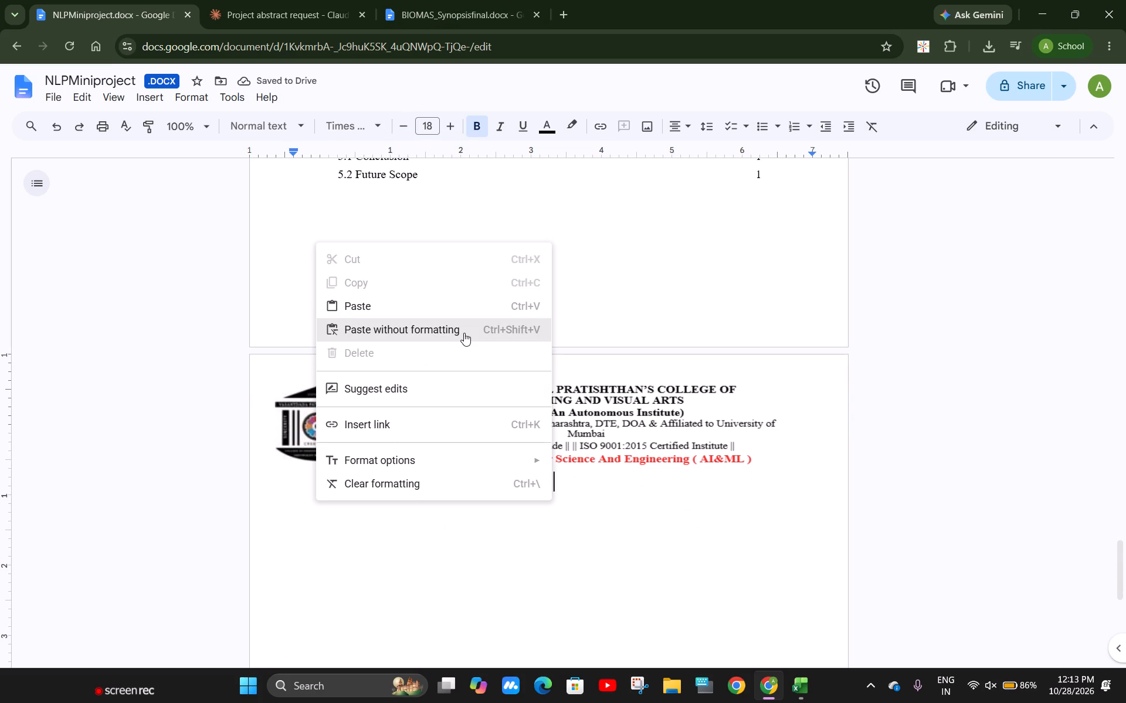
click(415, 299)
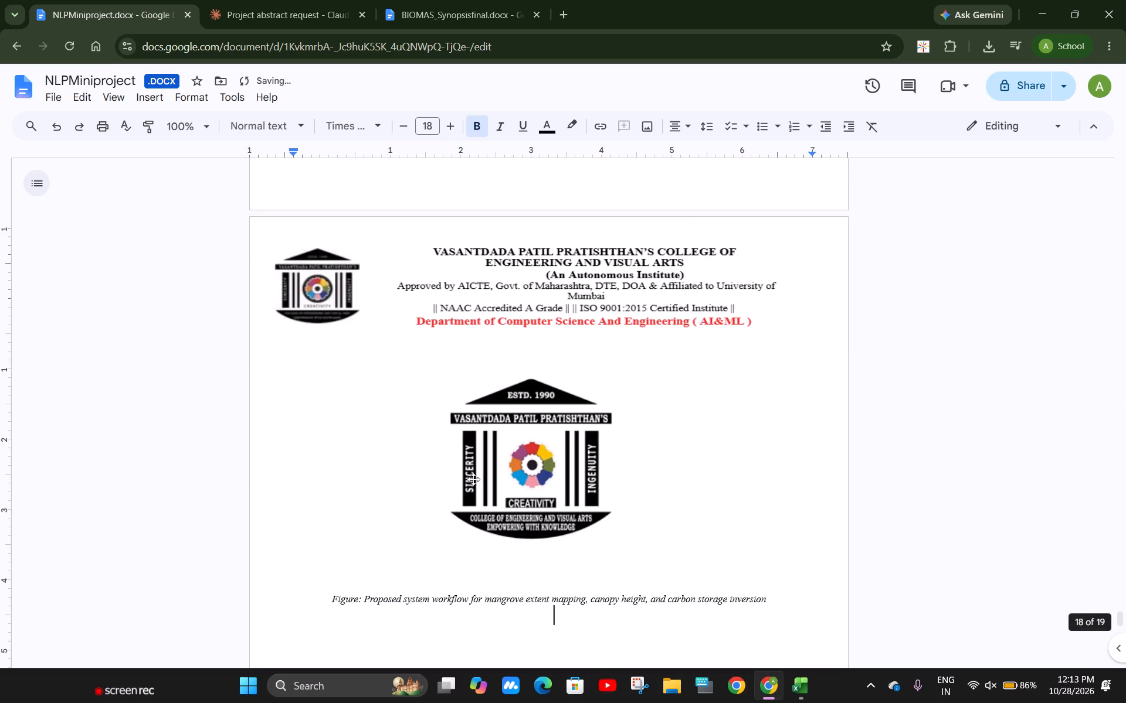
scroll(530, 398, up, 20)
scroll(530, 398, up, 2)
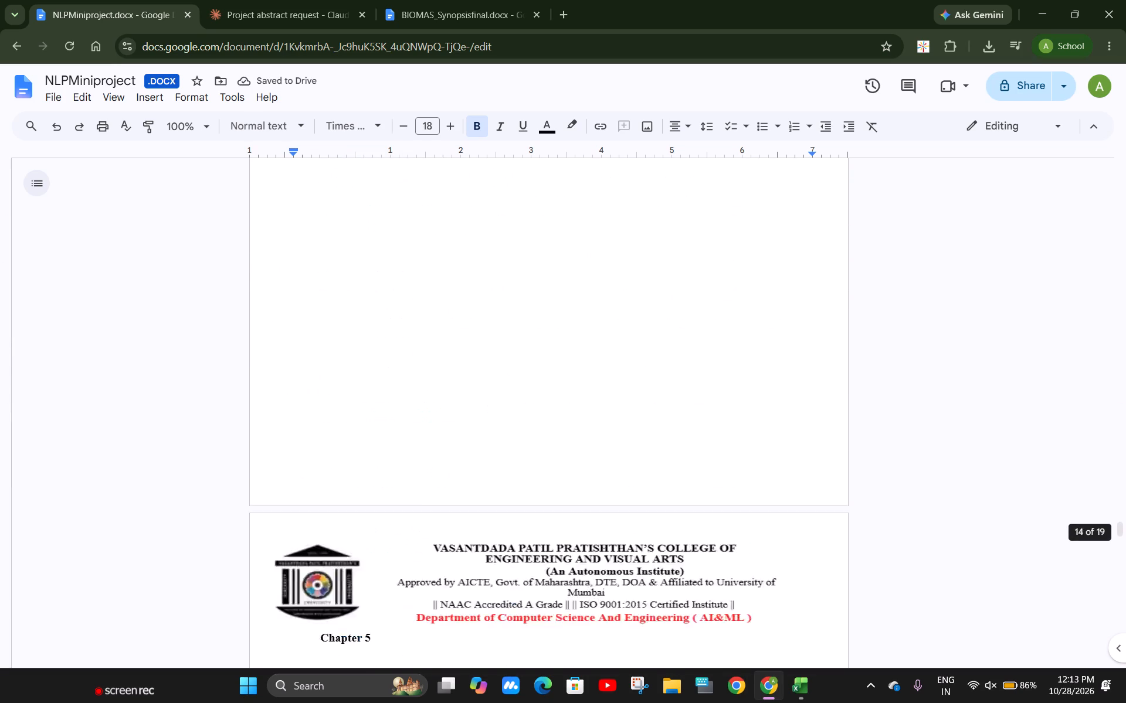
scroll(530, 398, up, 14)
scroll(530, 398, up, 9)
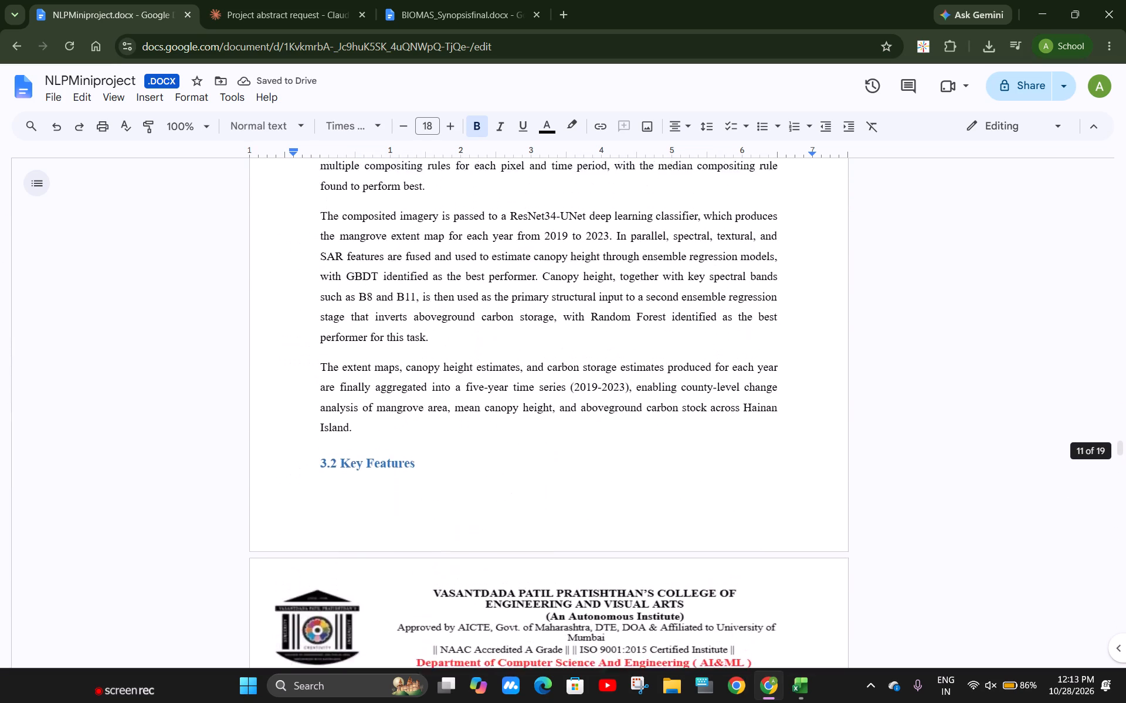
Look back through the pasted chapters in NLPMiniproject, from Key Features up to the Chapter 1 Introduction text.
scroll(530, 398, up, 6)
scroll(530, 398, up, 16)
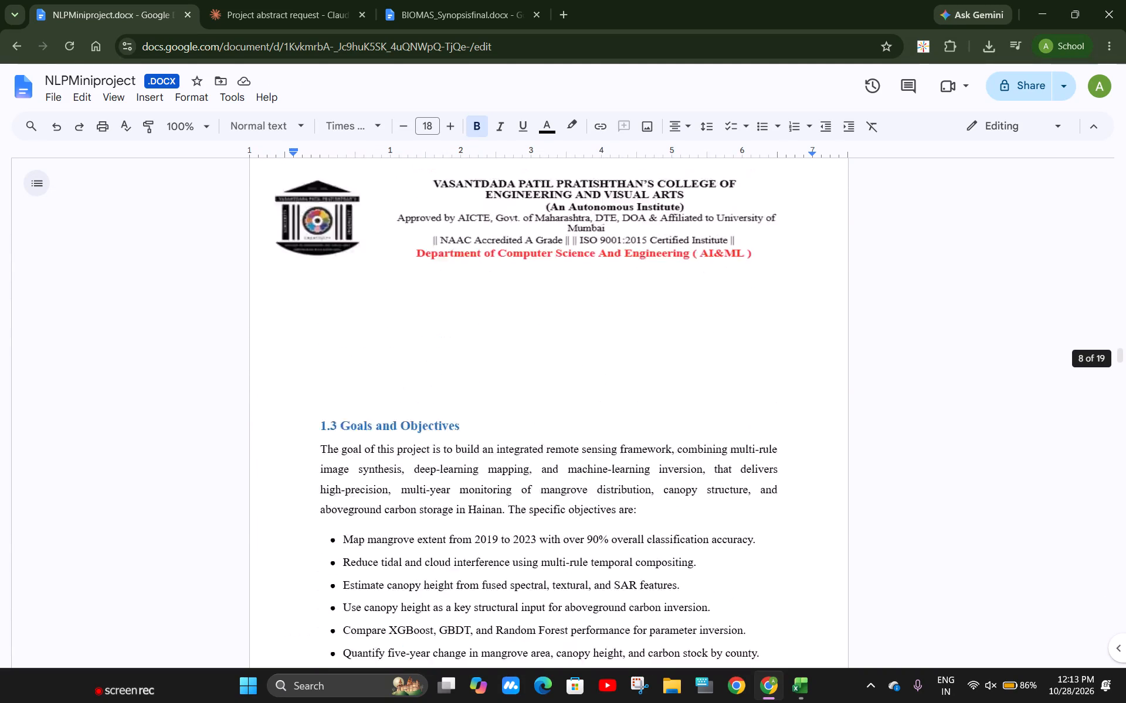
scroll(530, 398, up, 20)
scroll(530, 398, up, 3)
scroll(530, 398, down, 5)
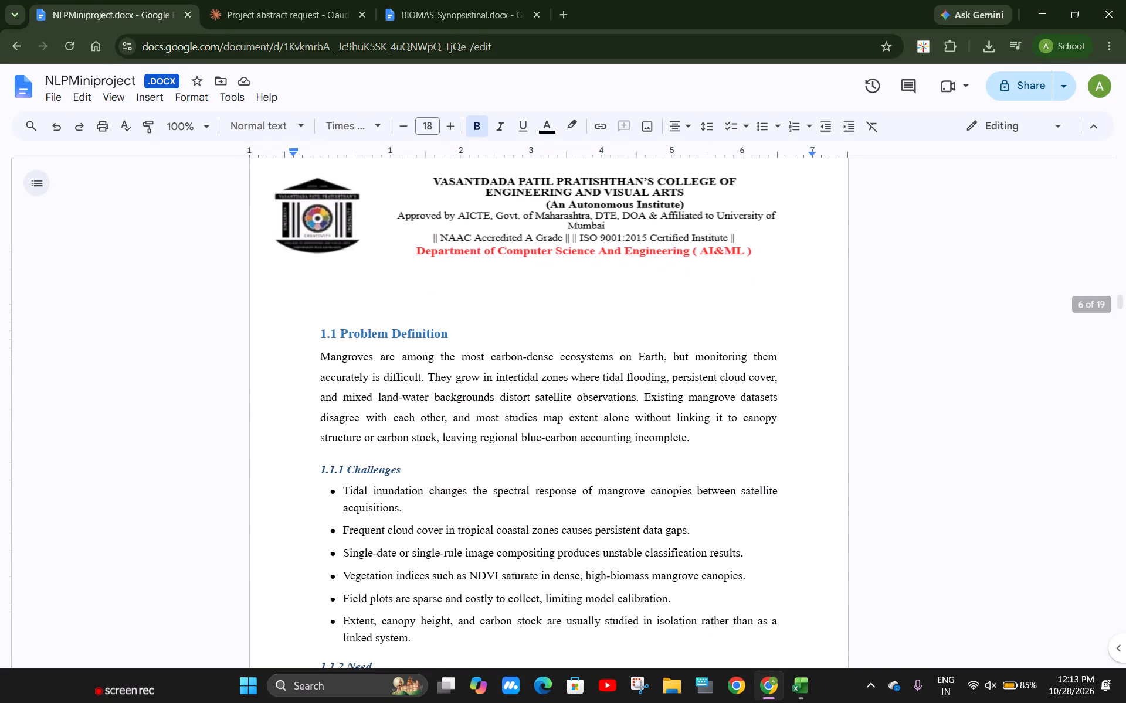
click(456, 322)
scroll(456, 322, up, 11)
scroll(456, 322, down, 1)
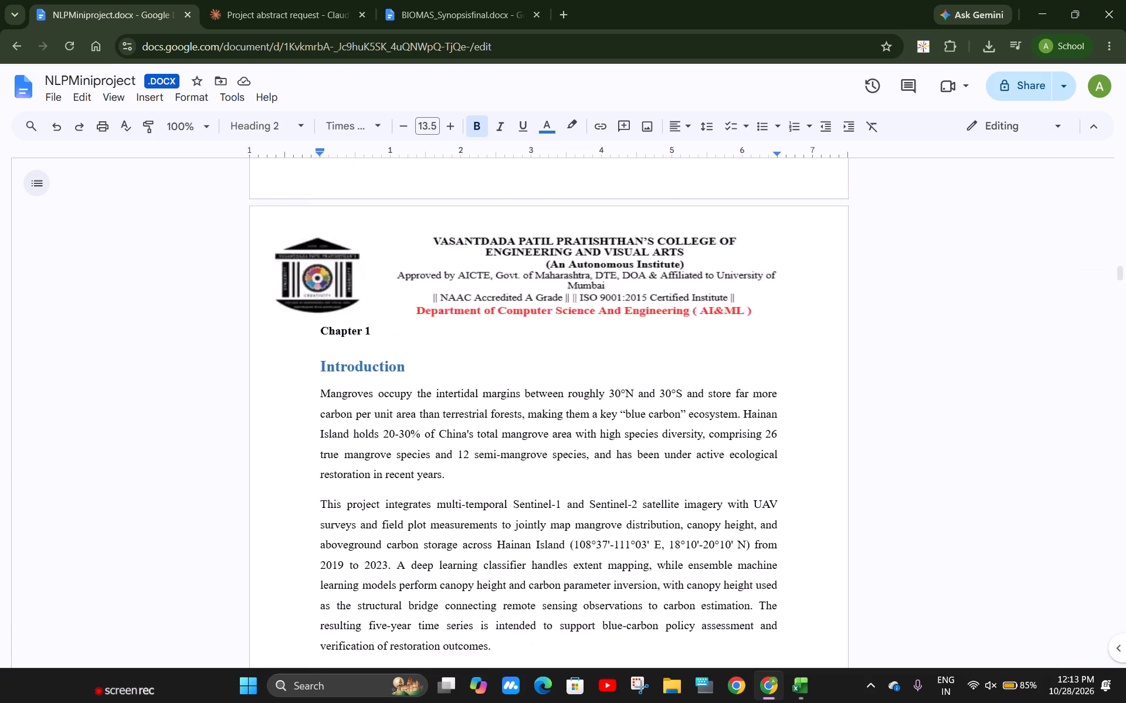
scroll(456, 322, down, 1)
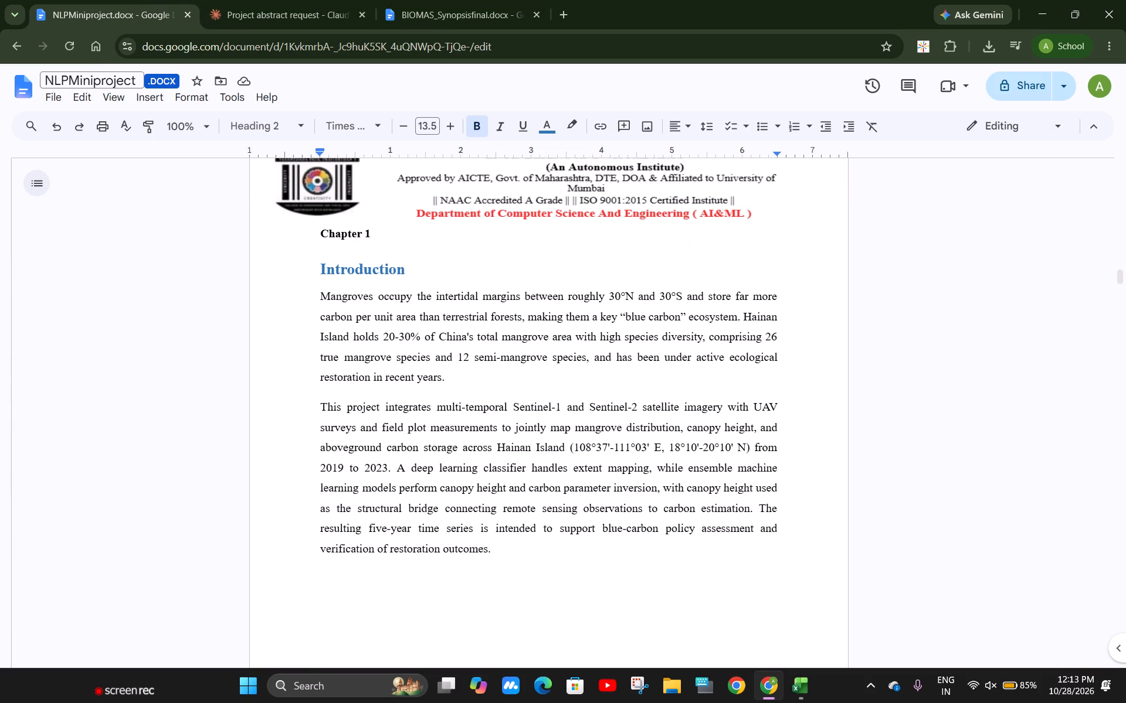
Open the Docs home page in the Claude chat's tab and open NLP REPORT from the recent documents.
drag(30, 91, 85, 76)
drag(85, 76, 0, 86)
drag(0, 86, 16, 86)
drag(16, 86, 211, 31)
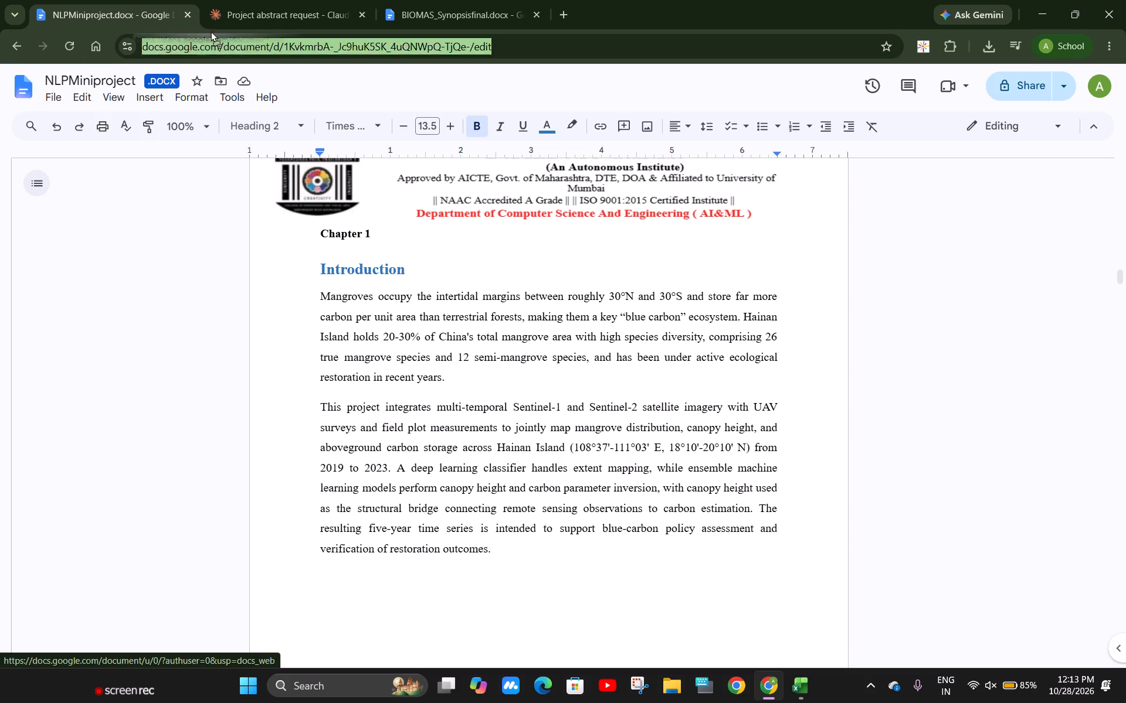
drag(211, 31, 261, 0)
click(261, 0)
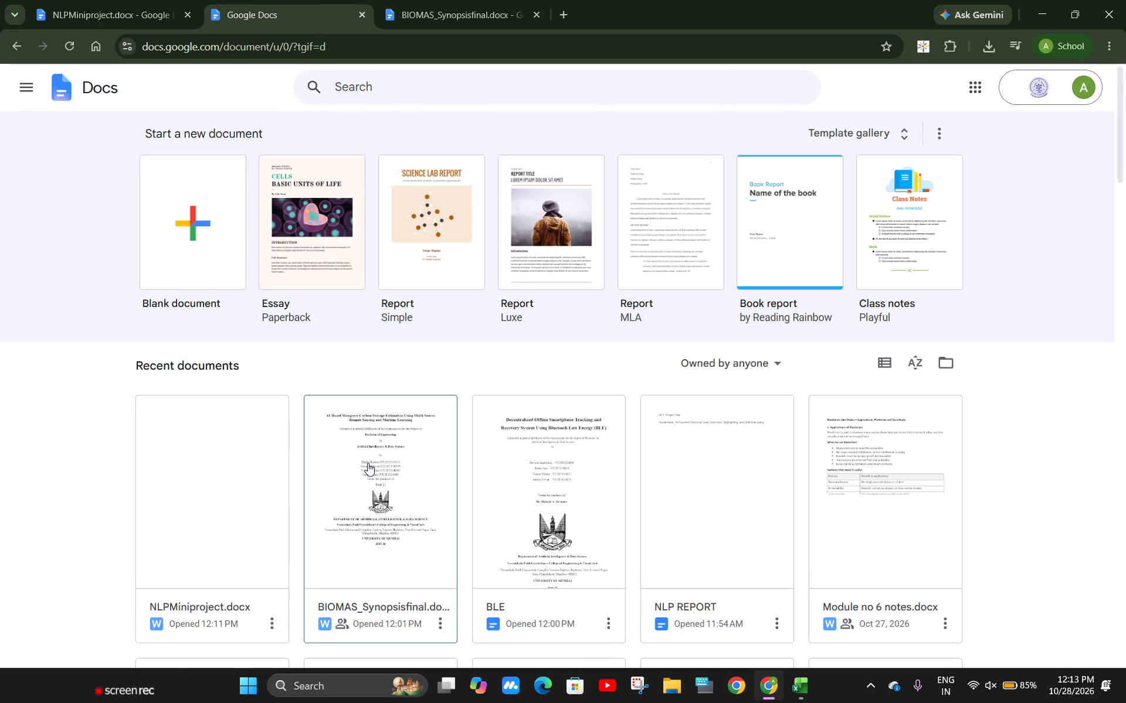
scroll(368, 463, down, 1)
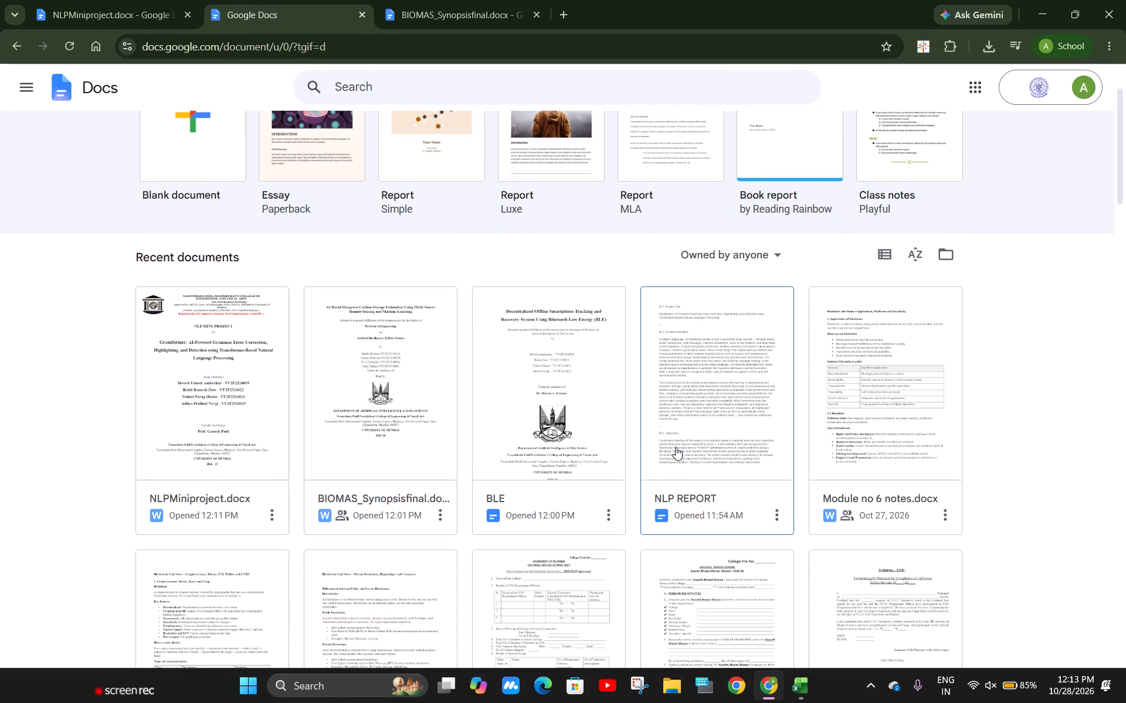
click(676, 447)
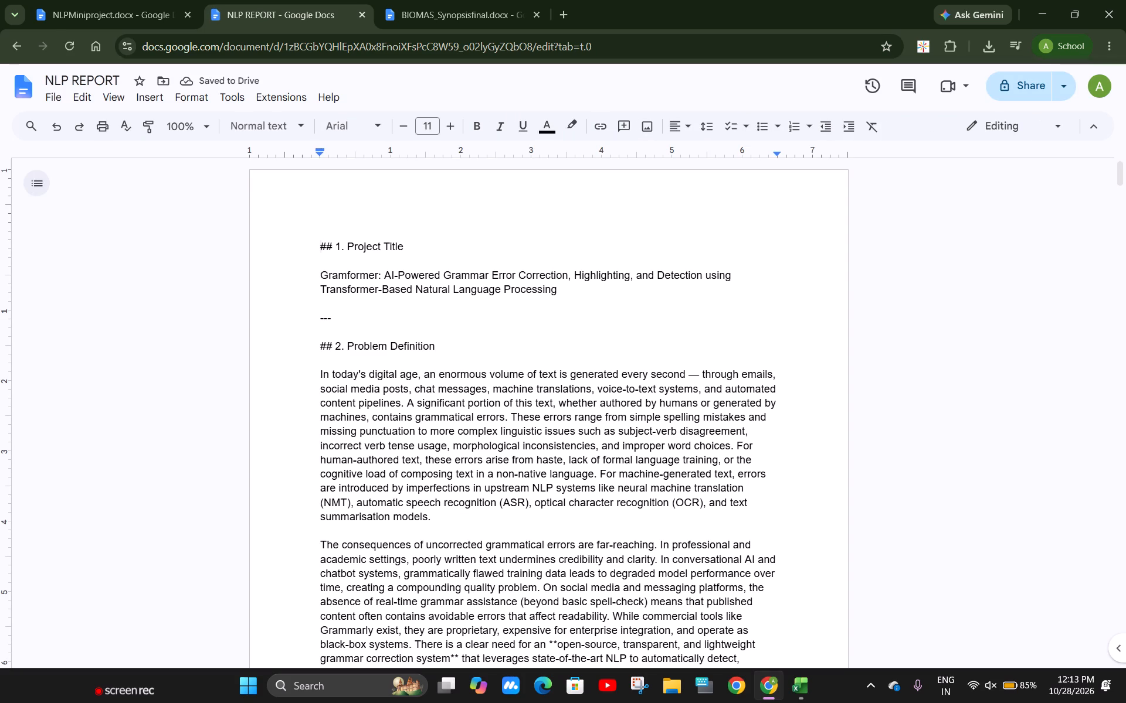
Examine NLP REPORT's content from the project title and problem definition through section 4.3 on ERRANT error annotation.
scroll(497, 510, down, 8)
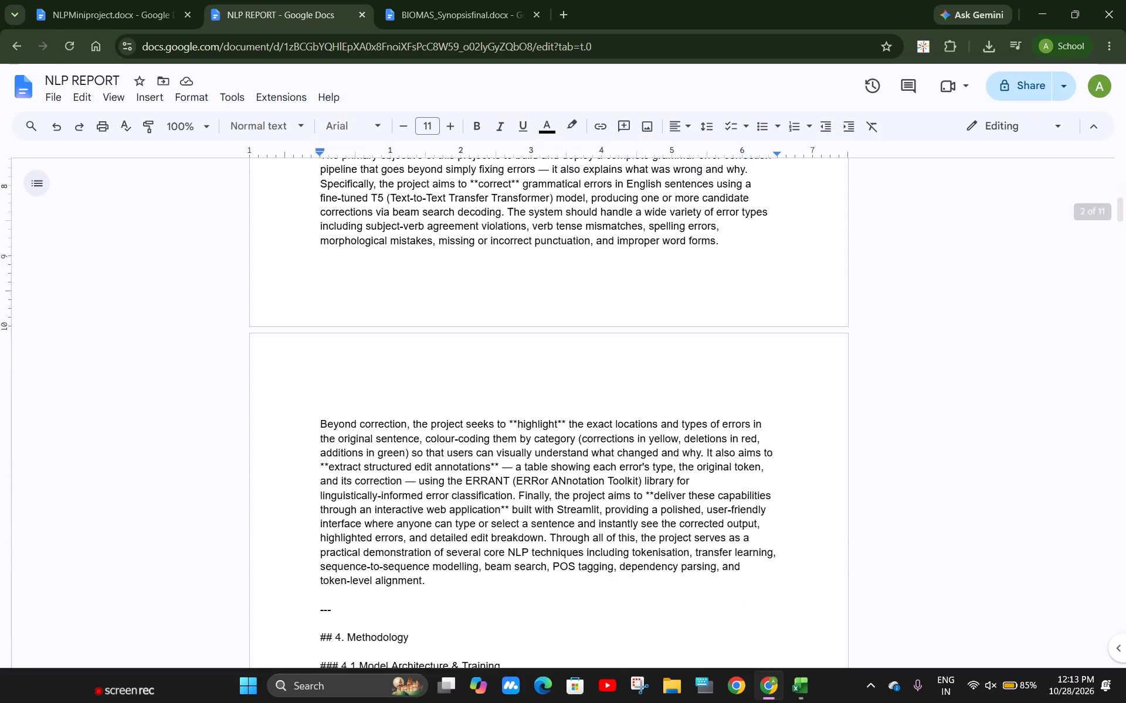
scroll(497, 510, down, 9)
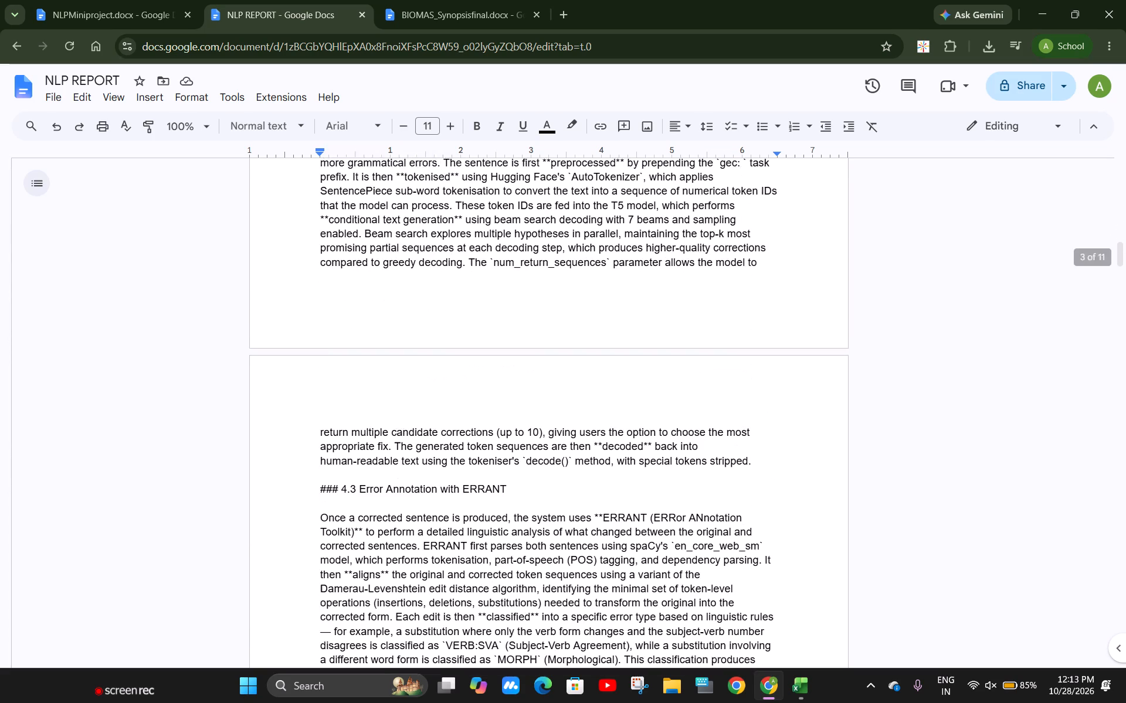
scroll(497, 510, down, 1)
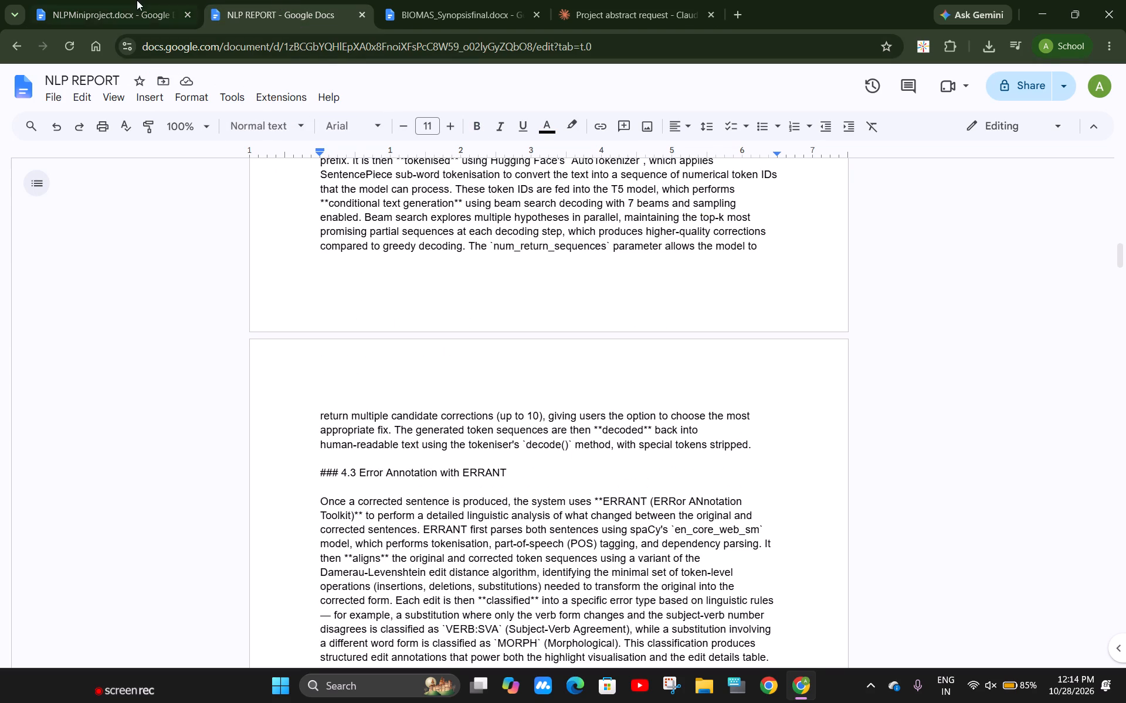
click(137, 0)
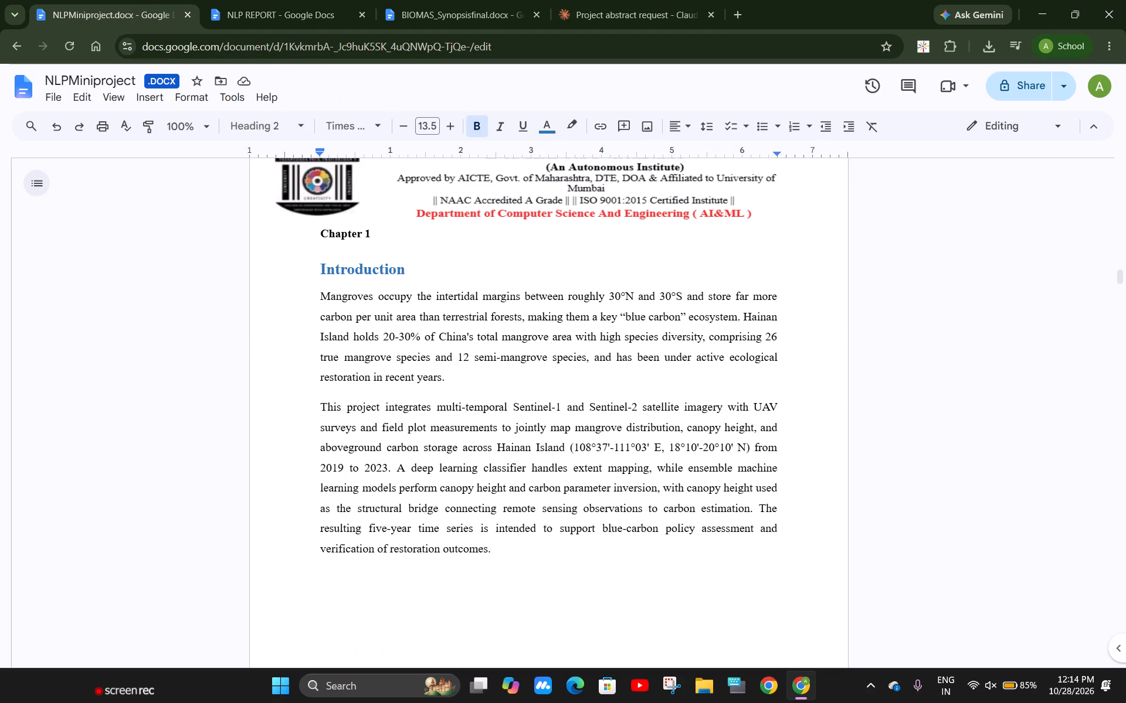
drag(508, 558, 329, 318)
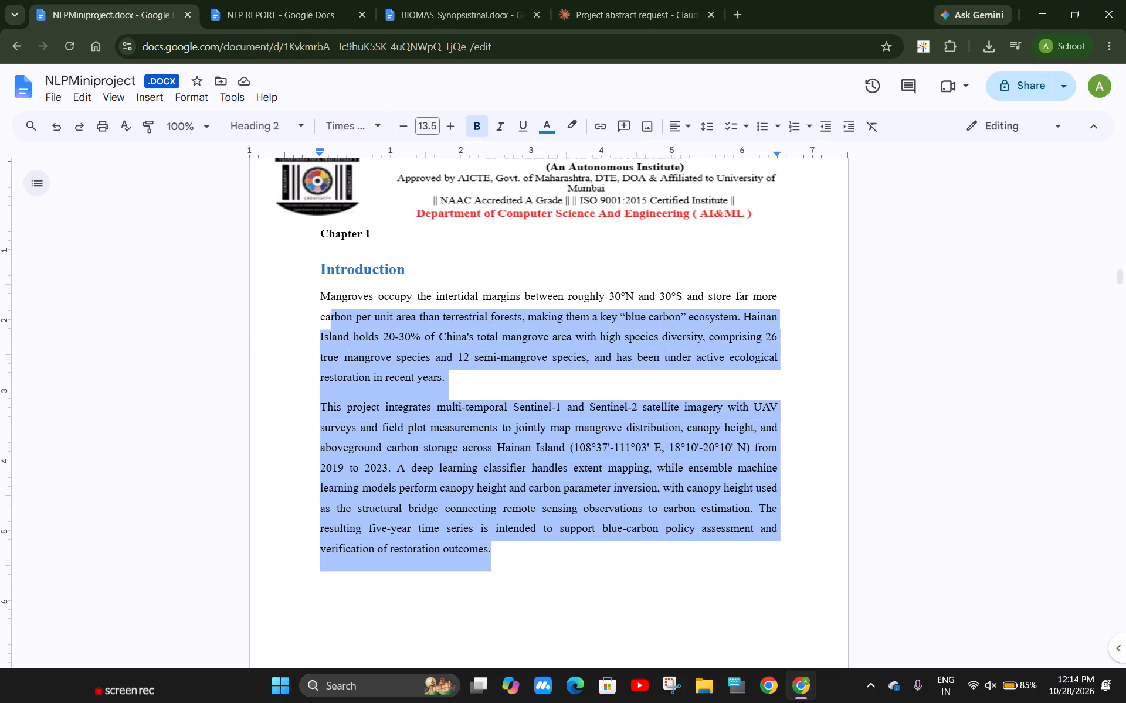
drag(329, 318, 323, 306)
key(ctrl+v)
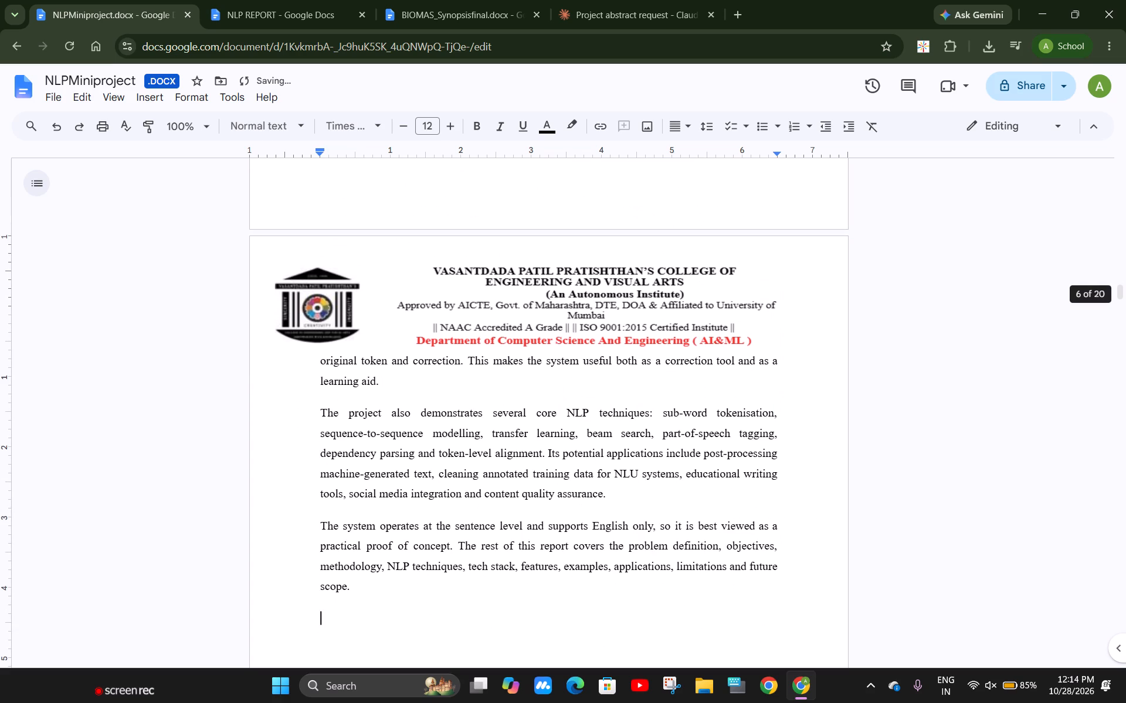
Set the line spacing of all the new Introduction paragraphs, excluding the chapter and Introduction headings, to 1.15.
drag(351, 589, 321, 196)
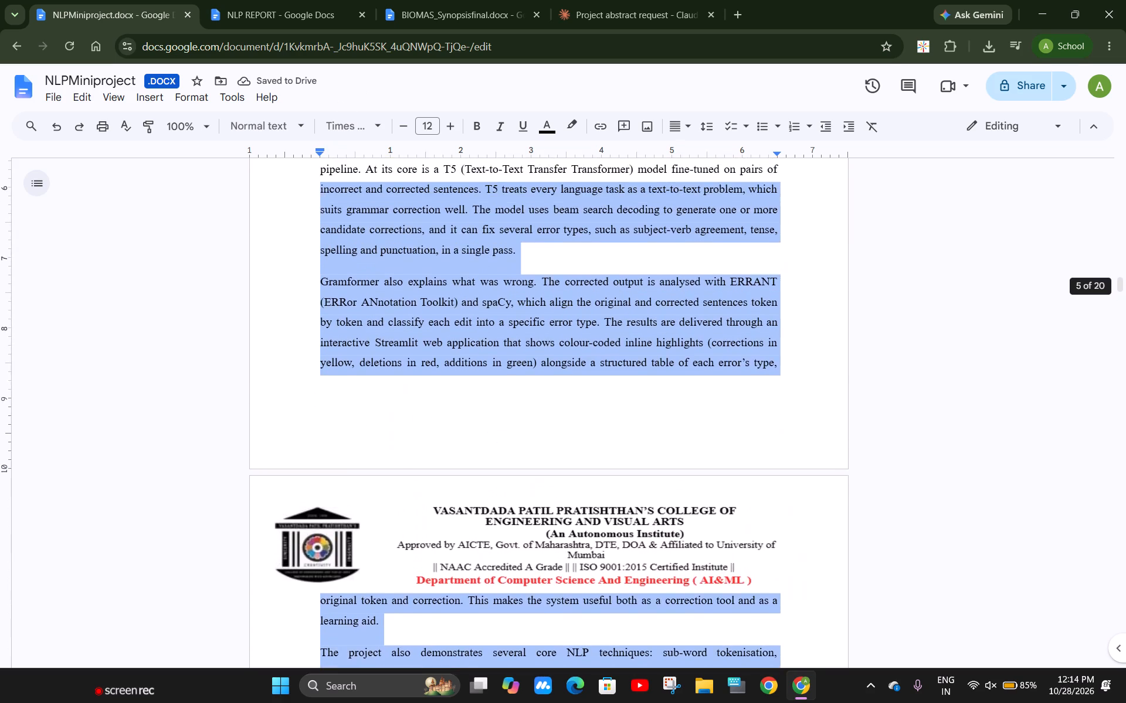
drag(321, 196, 324, 424)
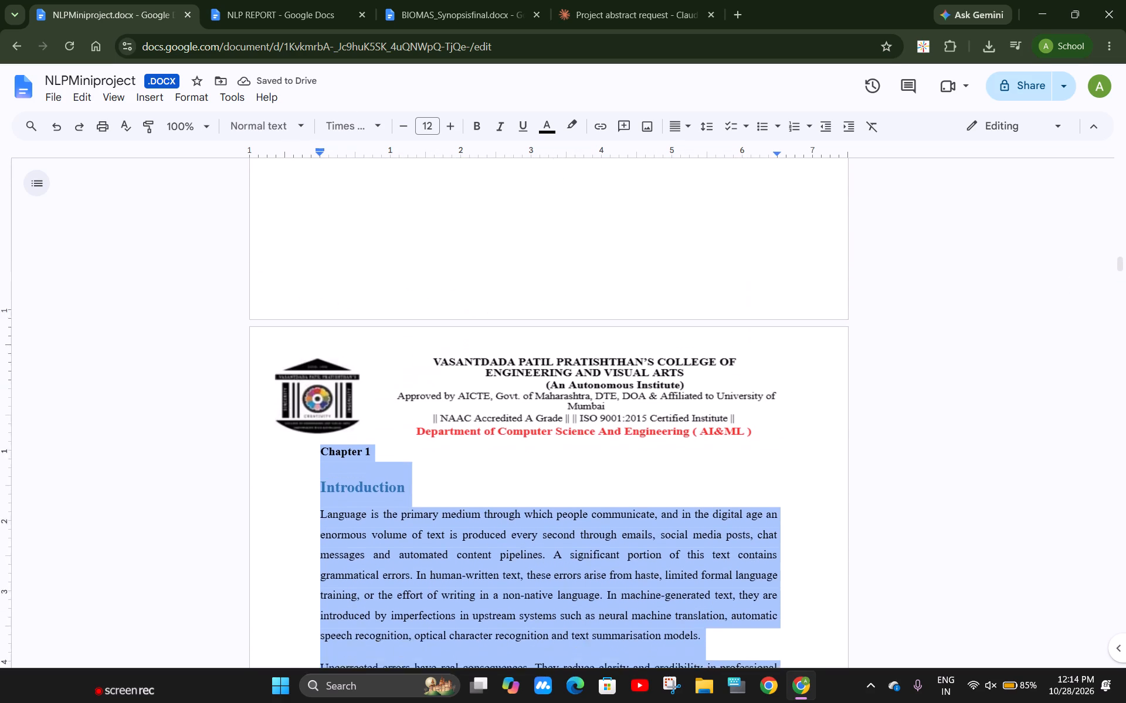
drag(324, 424, 314, 559)
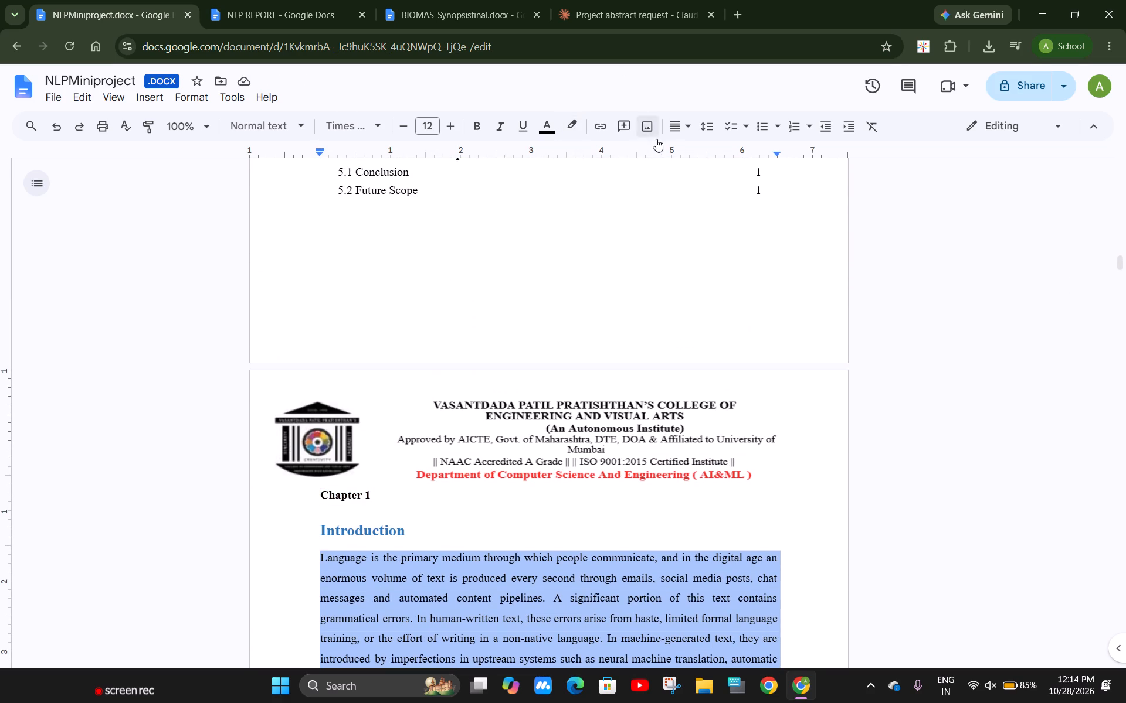
click(706, 127)
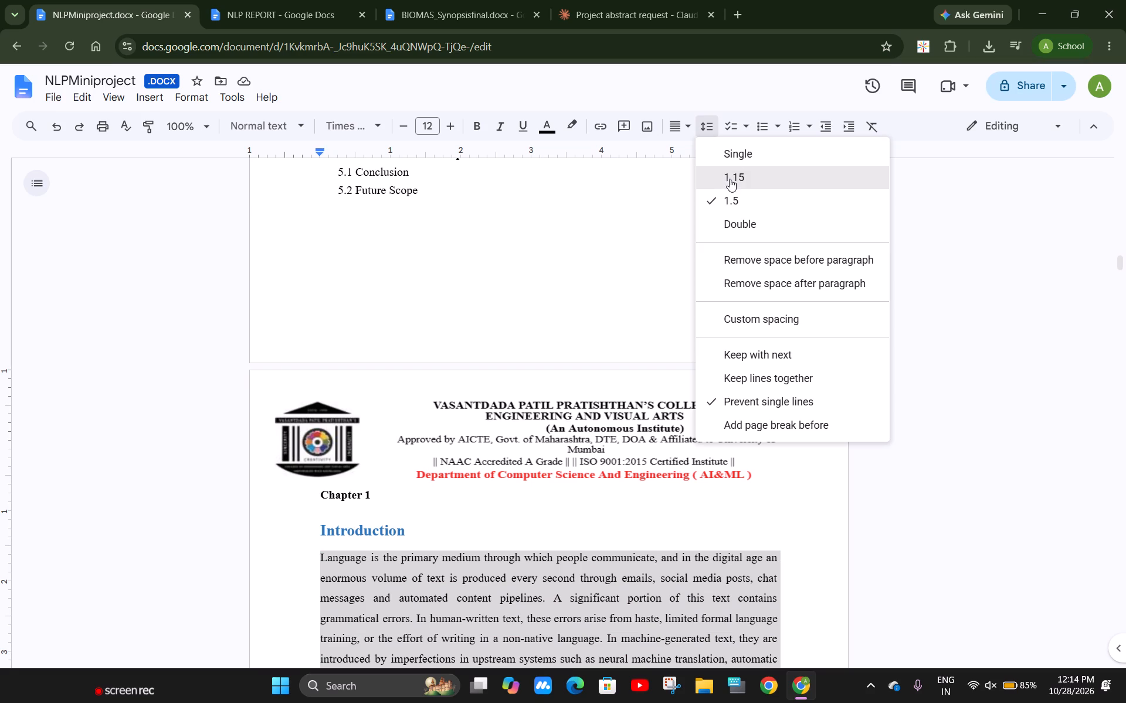
click(730, 179)
scroll(620, 362, down, 8)
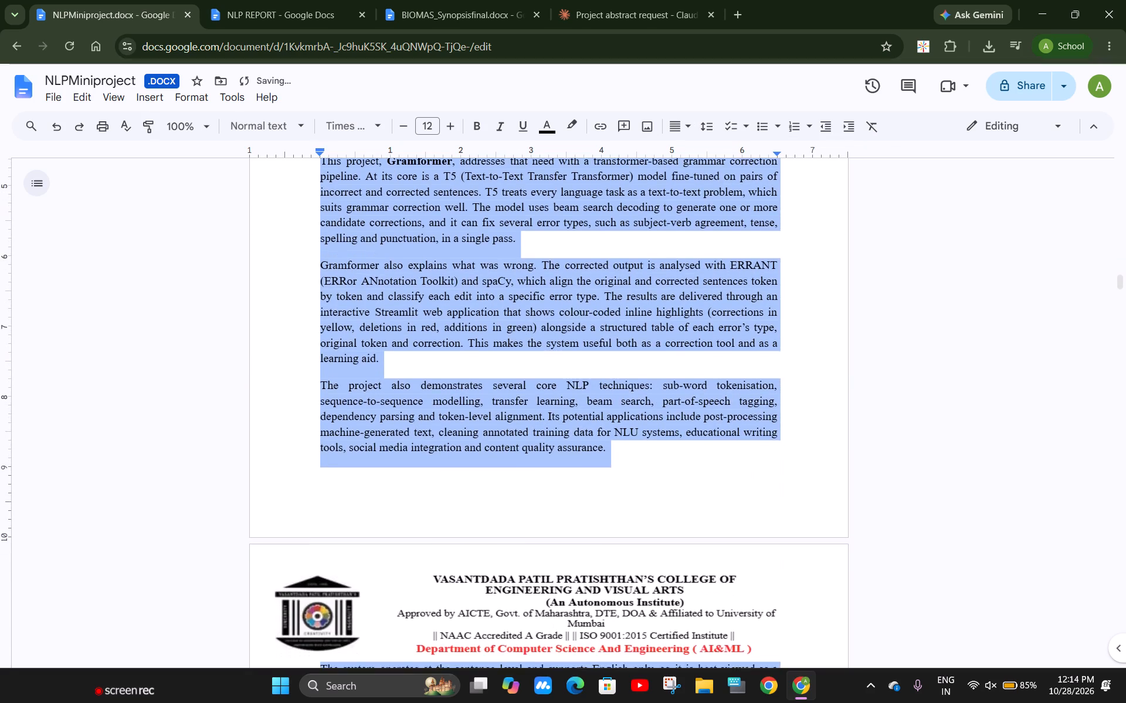
Delete the Introduction's closing paragraph, from "The system operates at the sentence level" to "limitations and future scope.".
scroll(620, 362, up, 2)
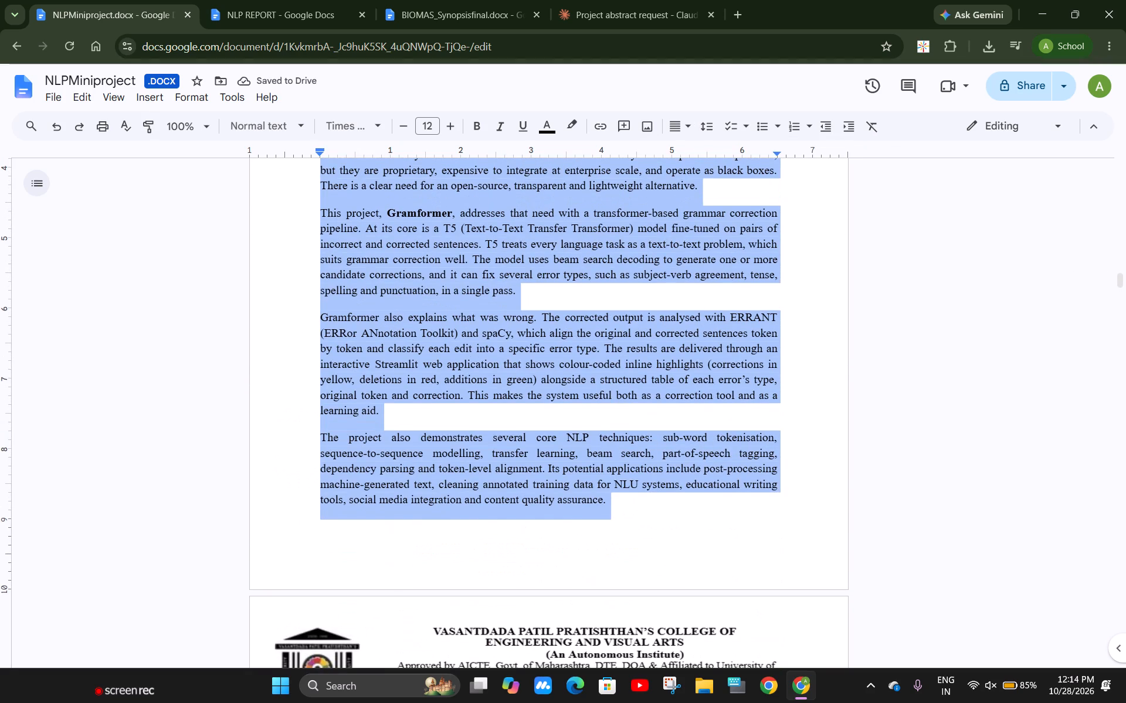
scroll(524, 366, up, 5)
scroll(524, 366, down, 2)
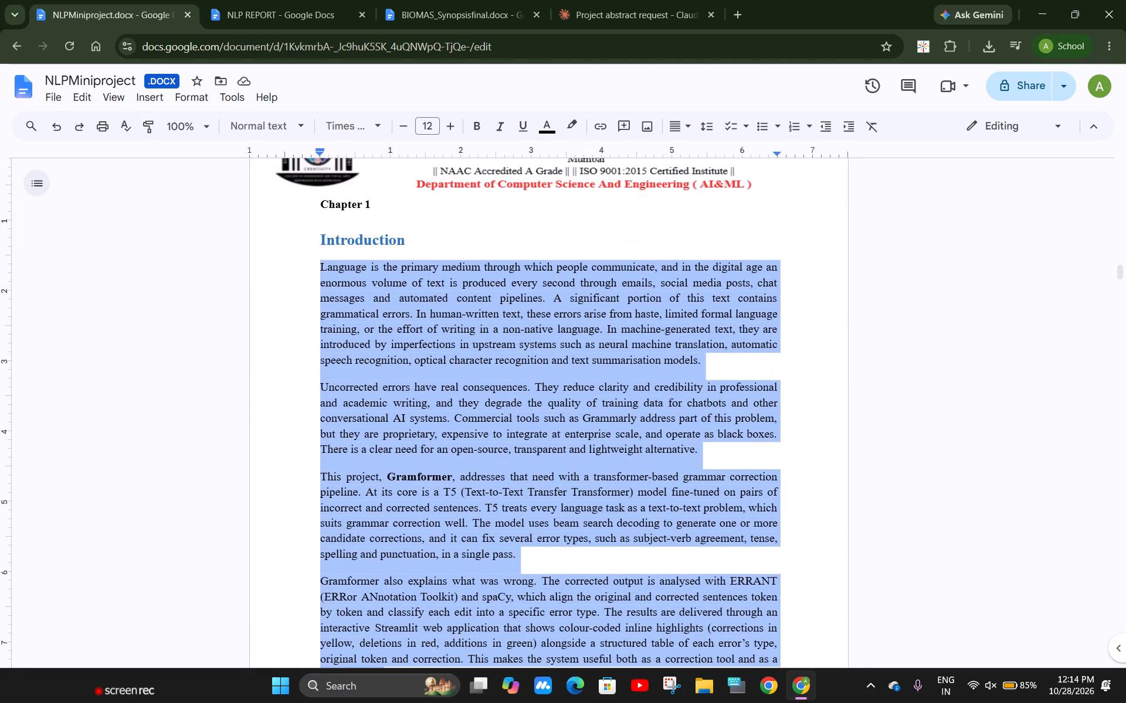
scroll(489, 359, up, 3)
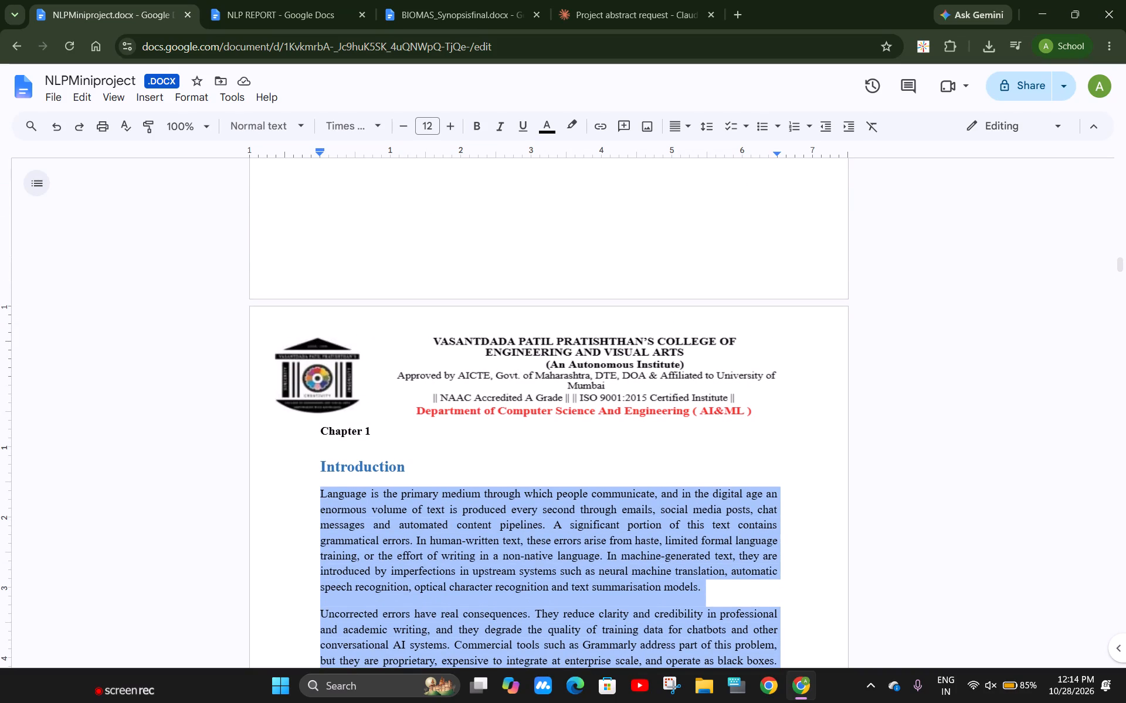
scroll(398, 458, down, 1)
scroll(498, 421, down, 6)
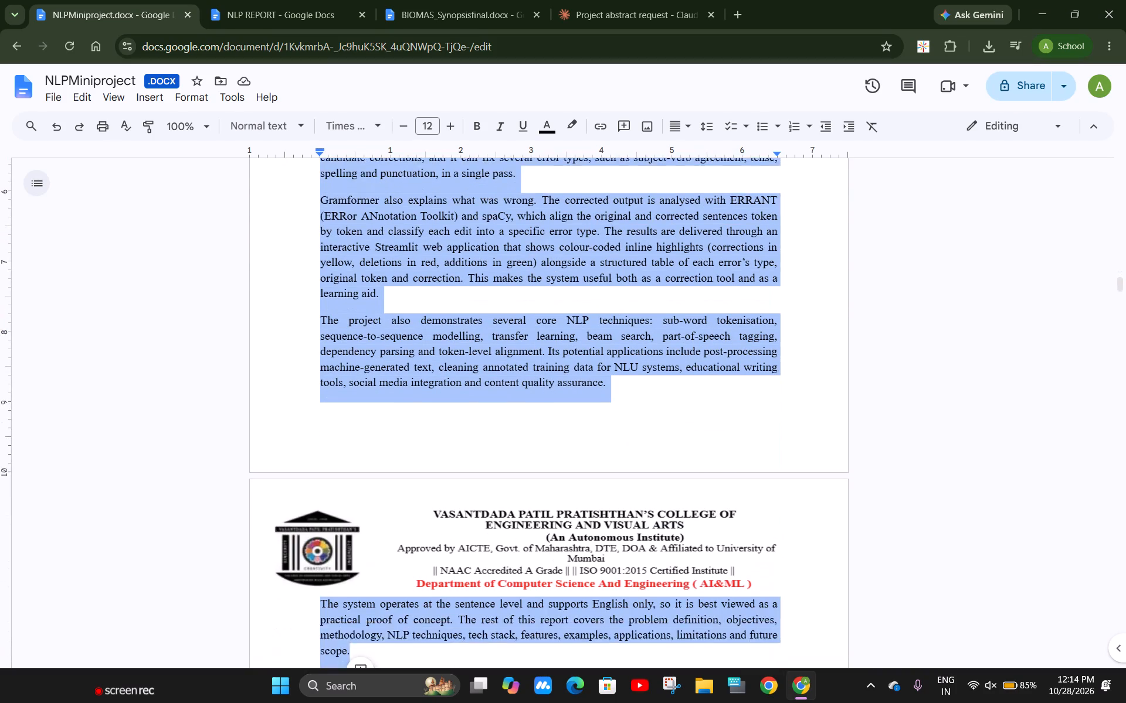
scroll(498, 421, down, 1)
click(388, 553)
drag(388, 553, 361, 550)
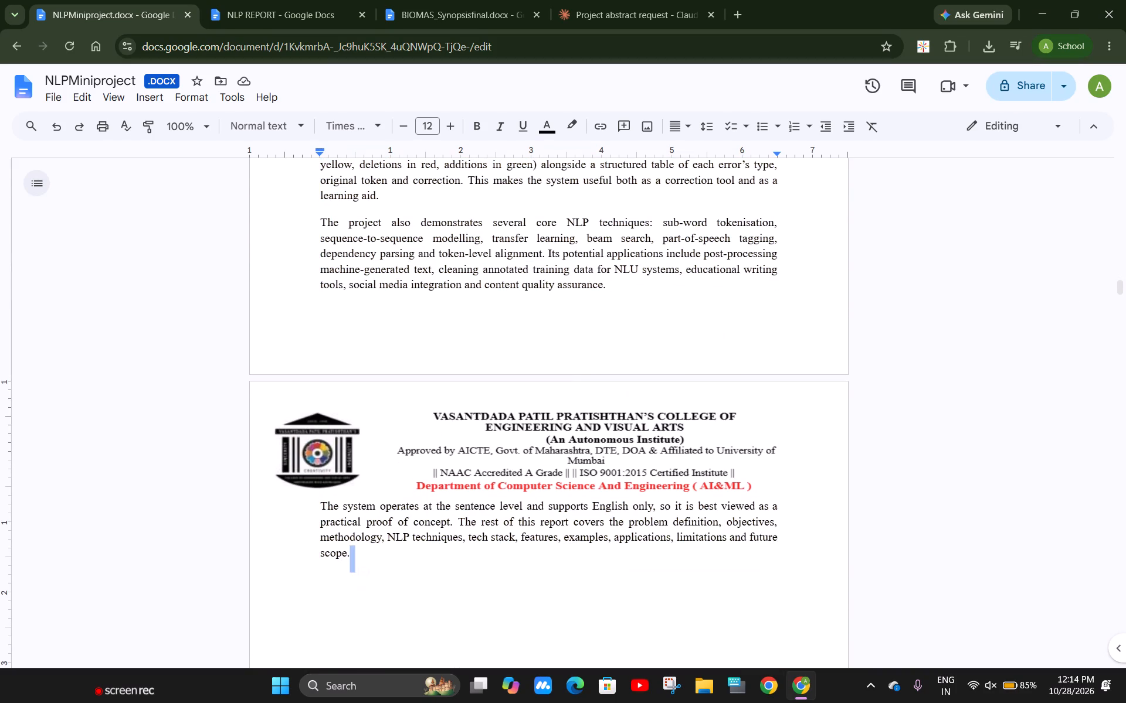
drag(361, 550, 301, 505)
key(BackSpace)
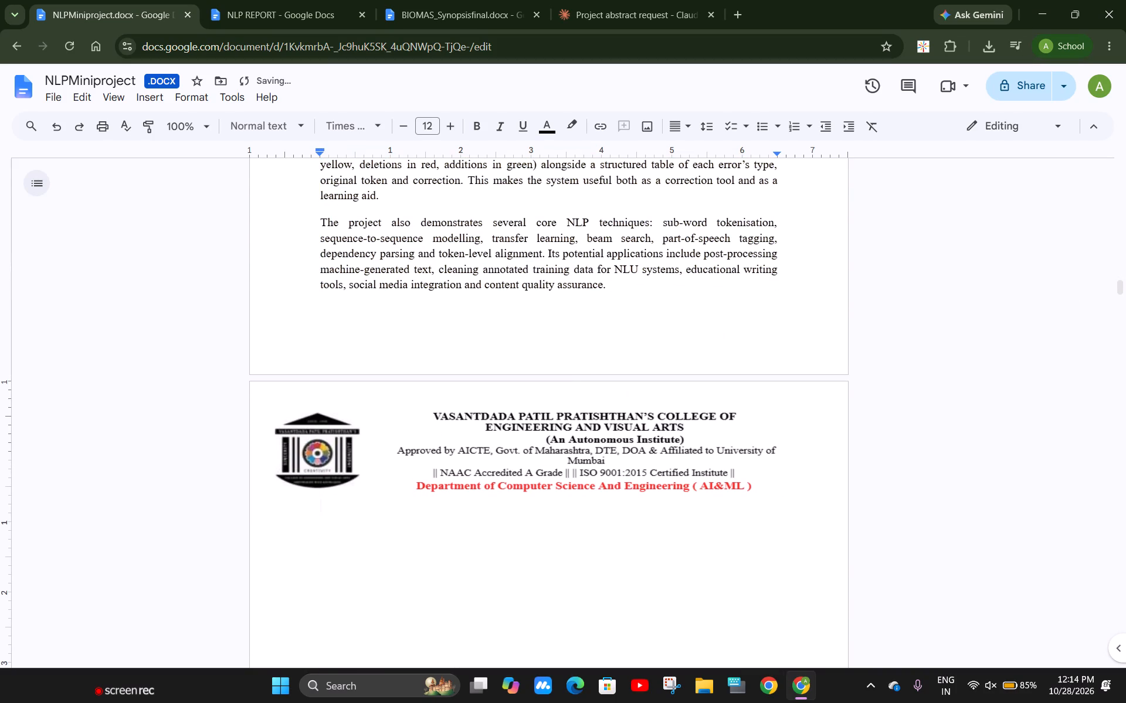
Remove the empty lines above the 1.1 Problem Definition heading so it starts directly below the page header.
scroll(575, 529, down, 4)
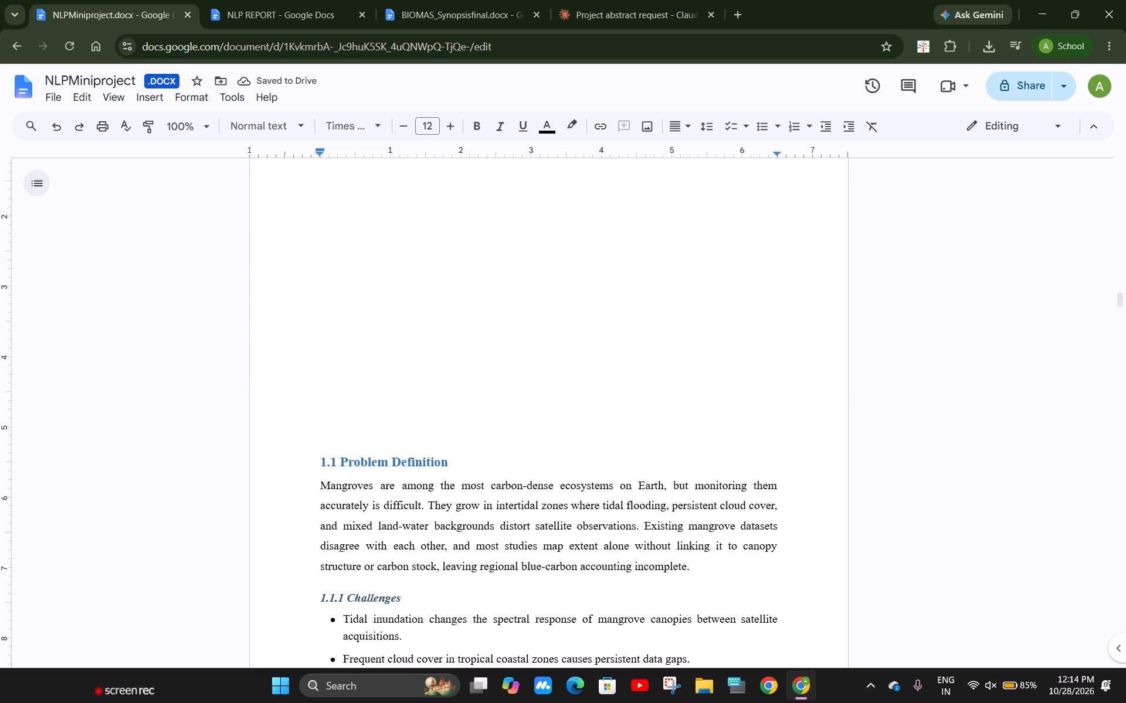
scroll(502, 451, up, 2)
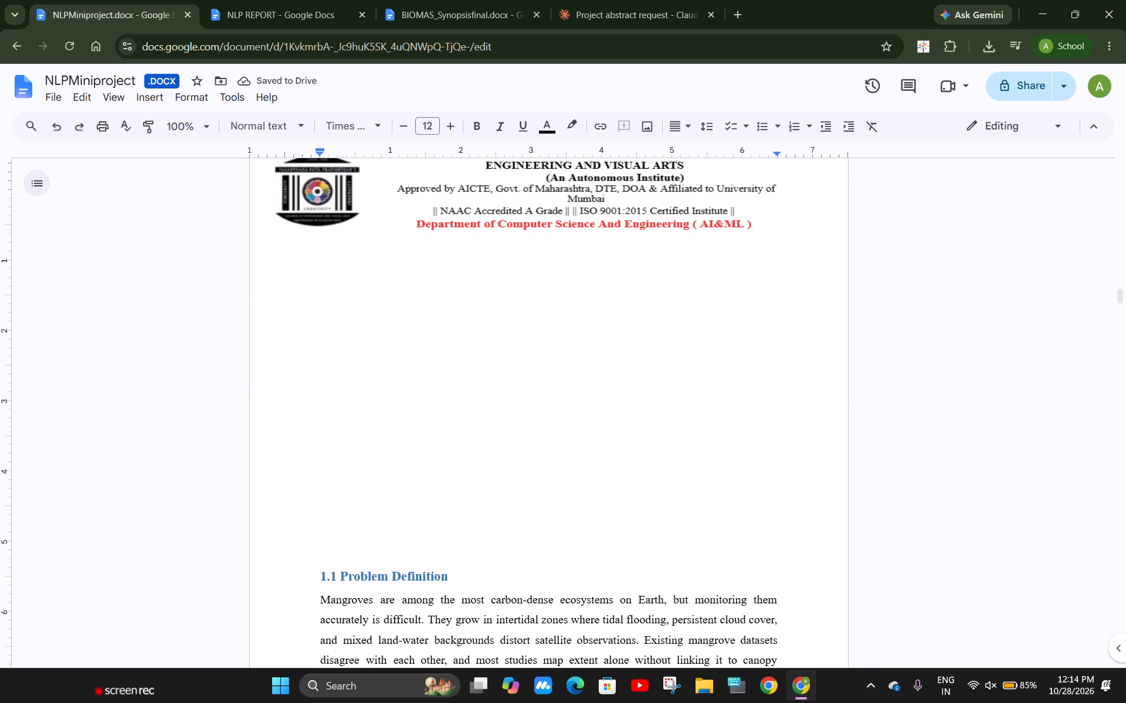
drag(360, 560, 320, 464)
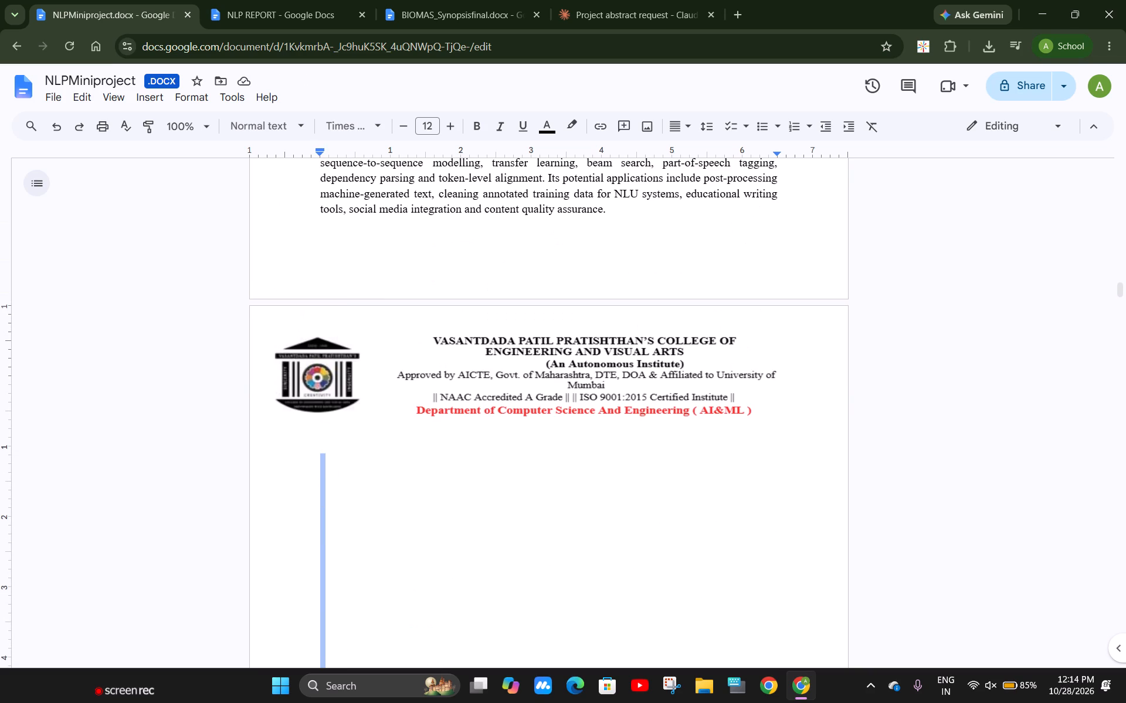
drag(320, 464, 321, 455)
key(BackSpace)
key(BackSpace)
key(Down)
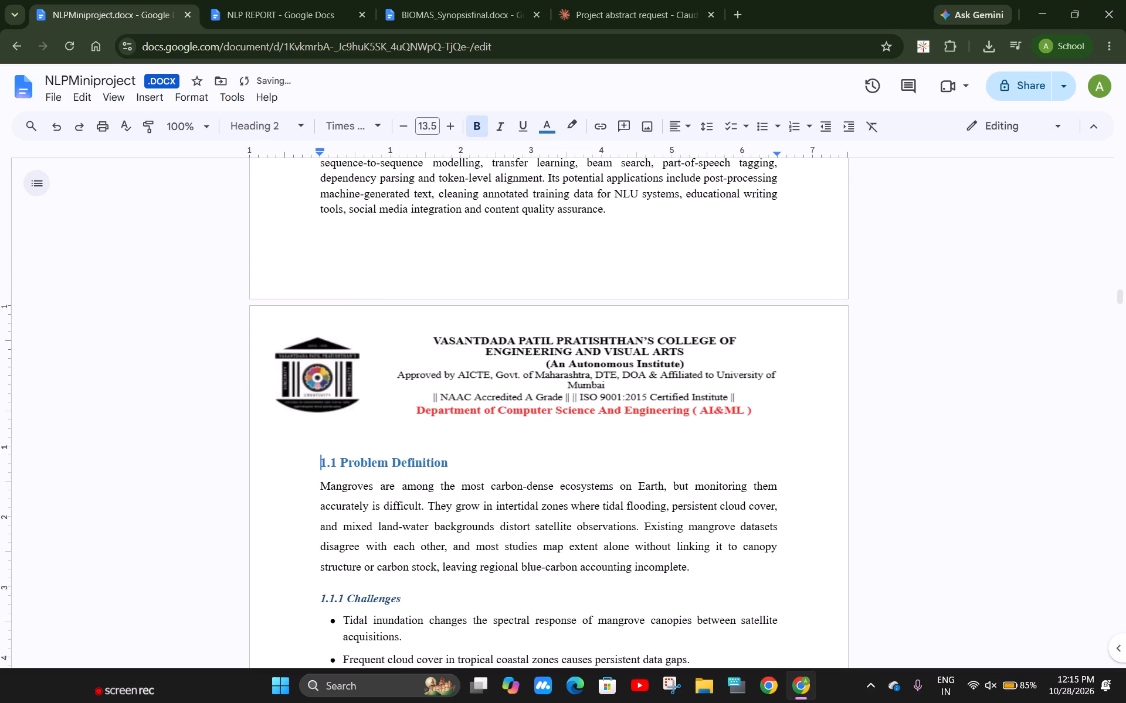
key(BackSpace)
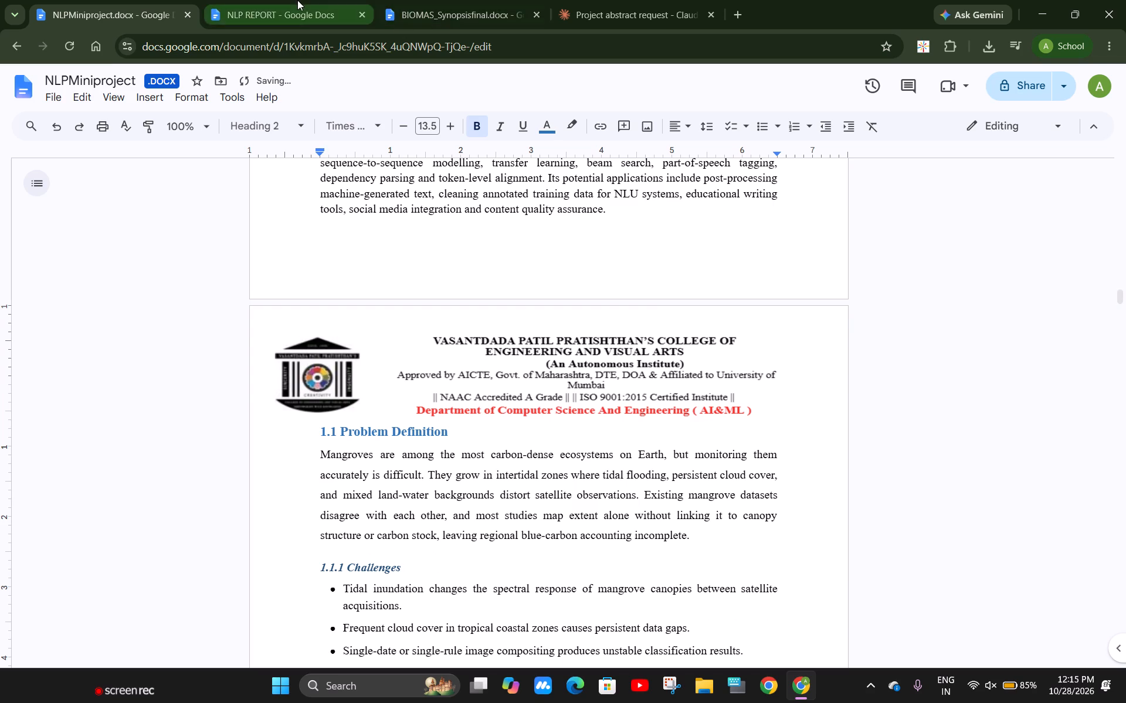
In NLP REPORT, copy the two Problem Definition paragraphs, from "In today's digital age" to "addresses exactly this gap.".
drag(297, 0, 461, 0)
scroll(441, 321, up, 5)
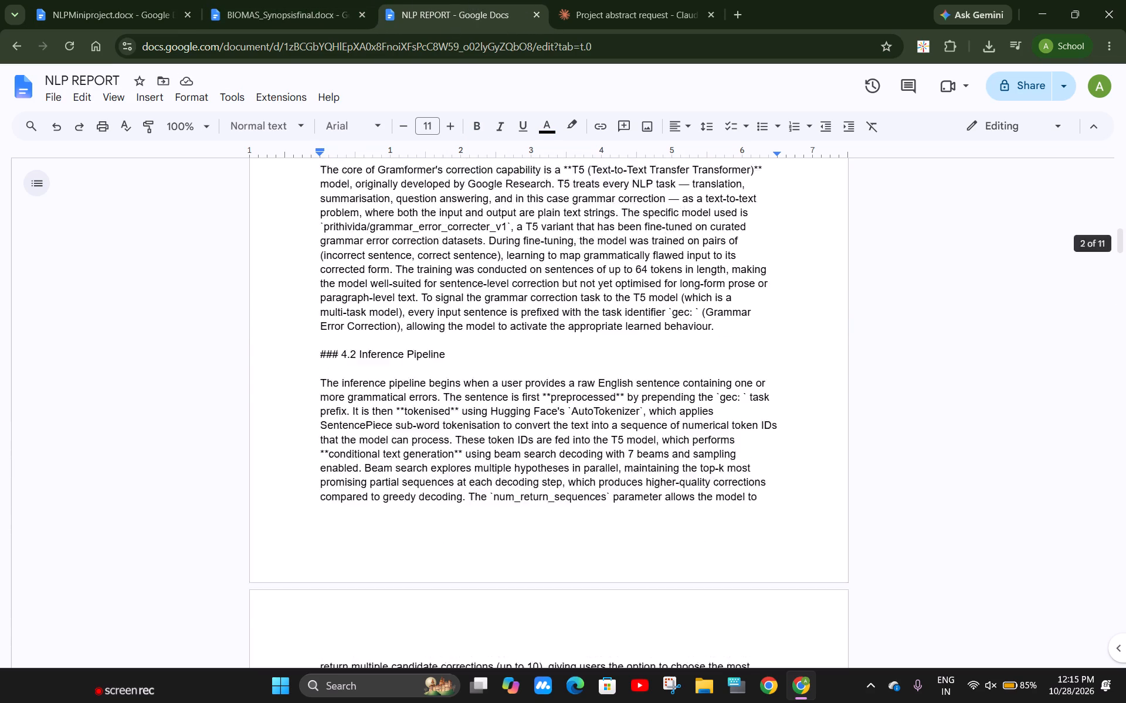
scroll(425, 364, up, 13)
scroll(425, 364, down, 1)
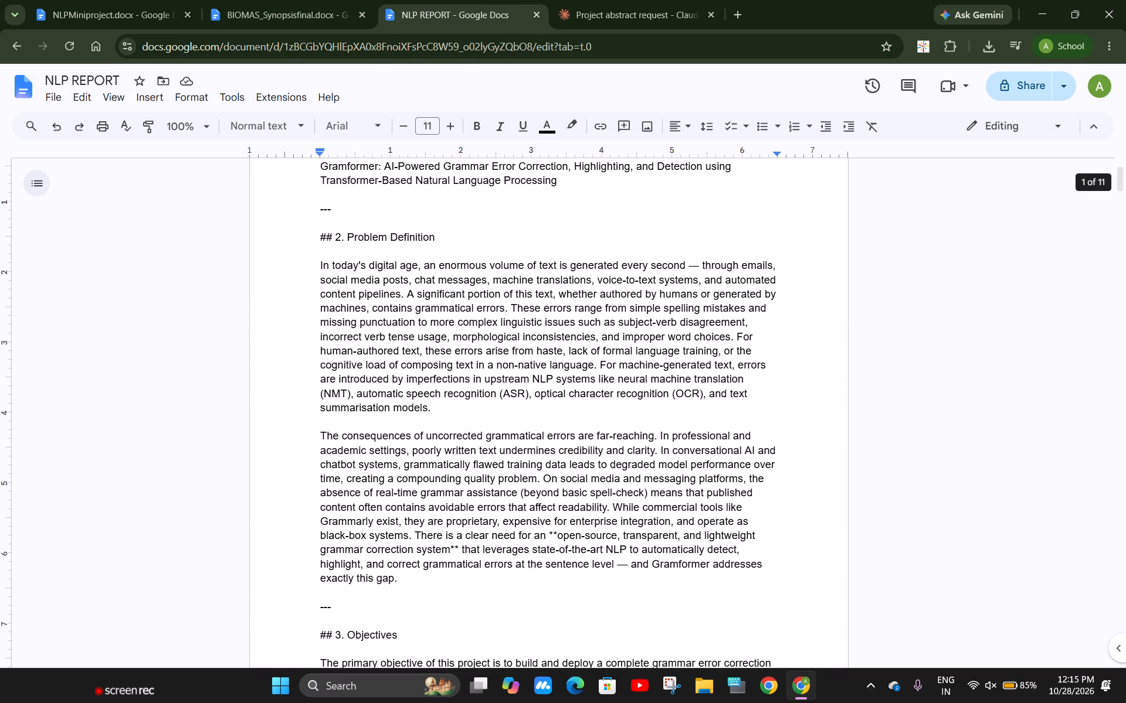
drag(399, 583, 315, 262)
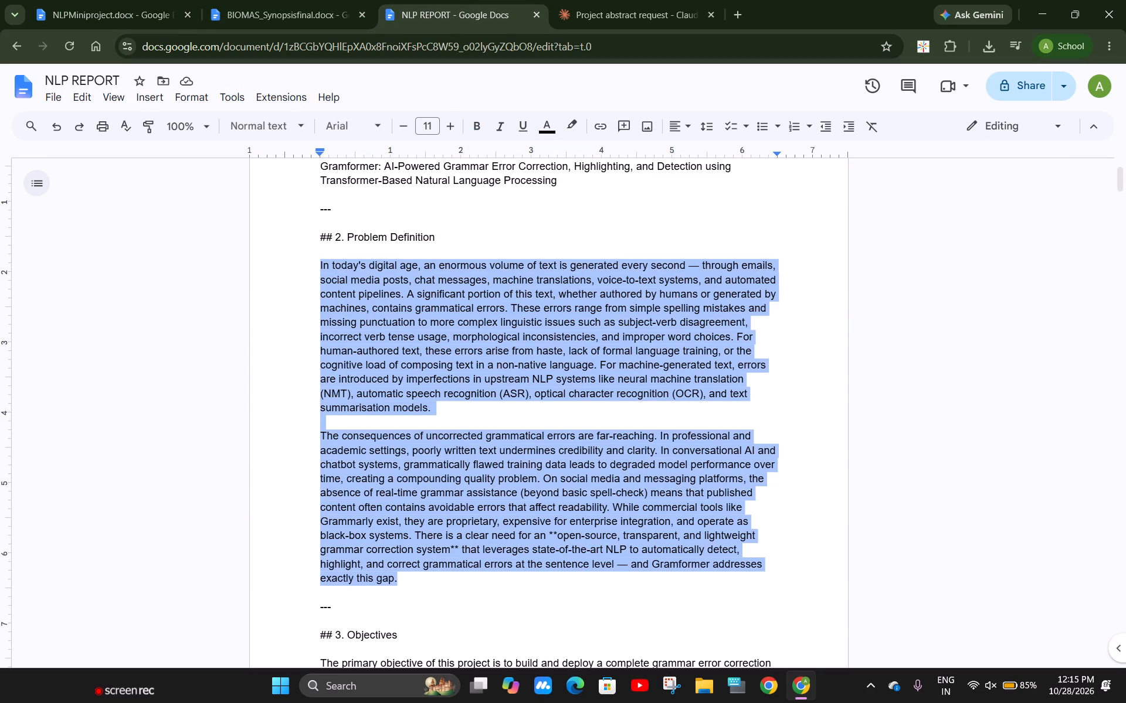
key(ctrl+c)
In NLPMiniproject, replace the mangrove paragraph under 1.1 Problem Definition with the copied text, keeping the 1.1.1 Challenges section.
click(55, 0)
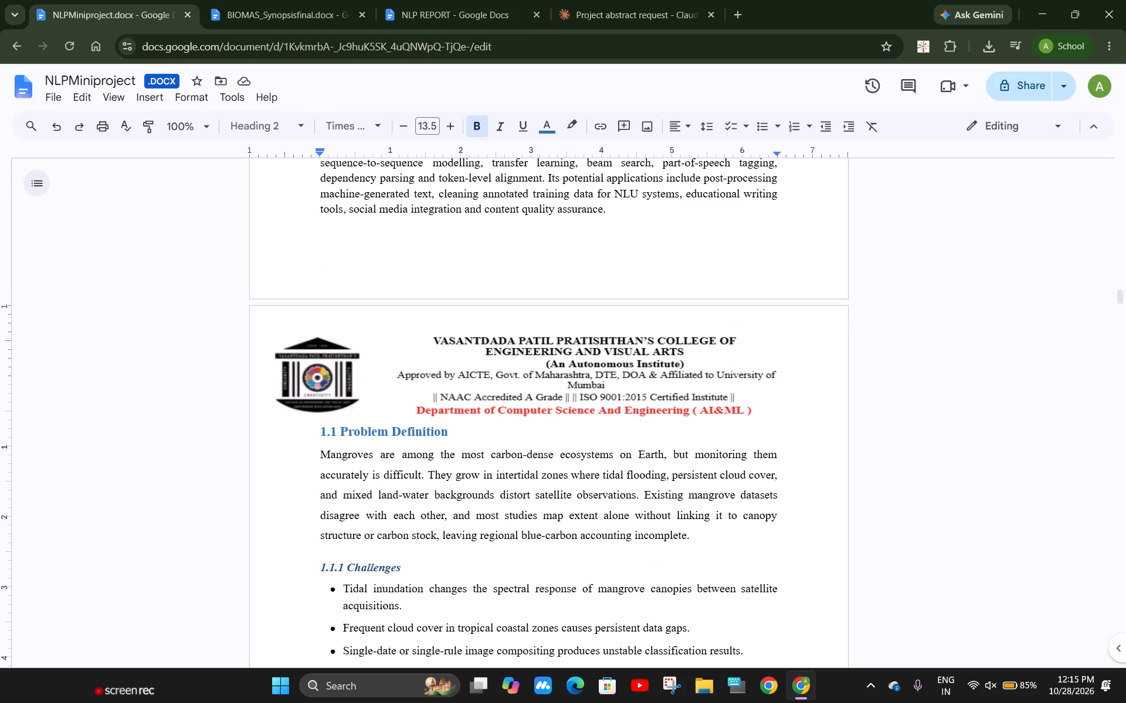
scroll(316, 434, down, 2)
drag(320, 332, 430, 503)
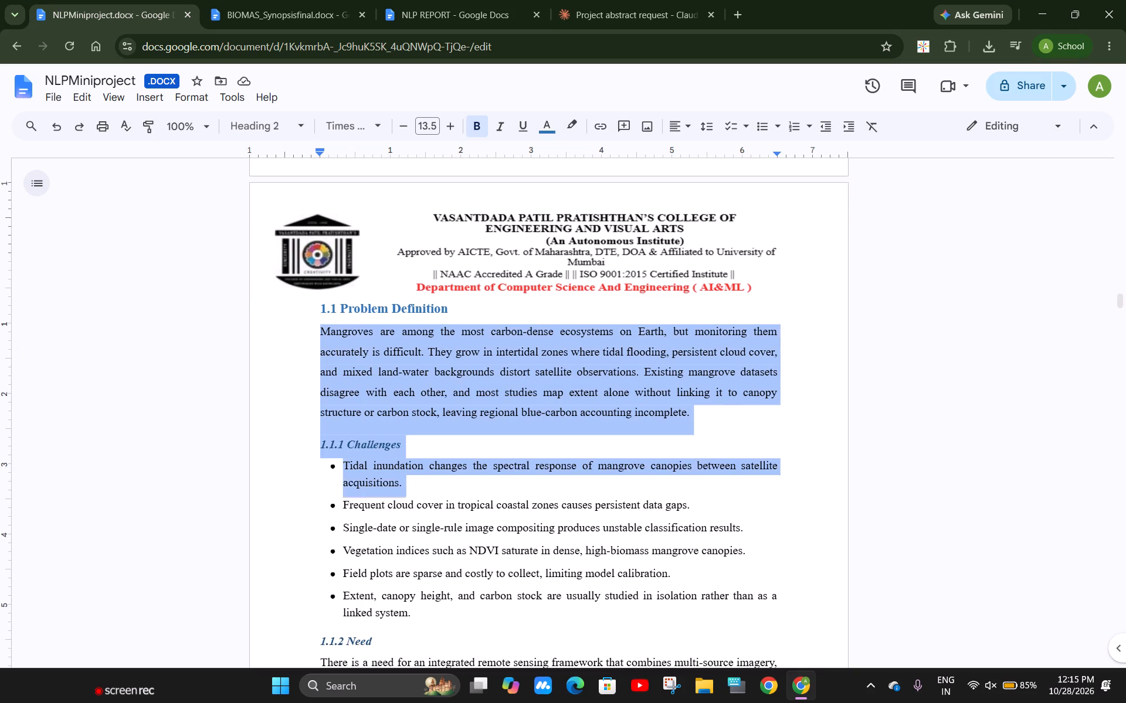
drag(430, 503, 384, 670)
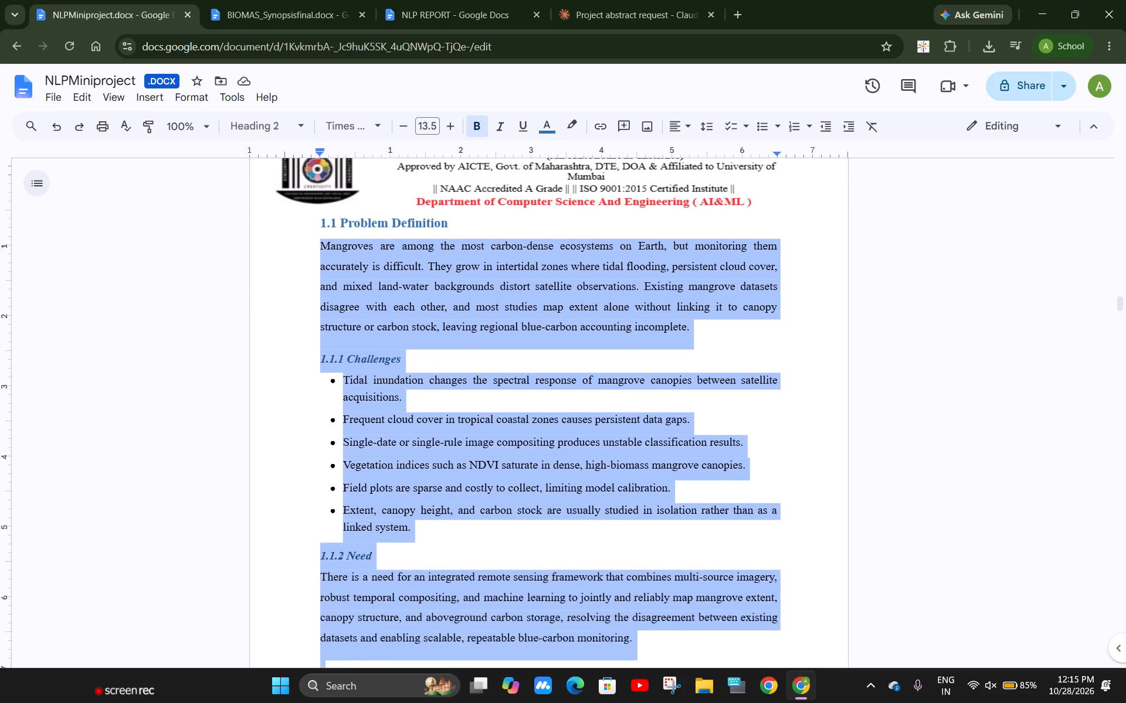
drag(384, 670, 537, 172)
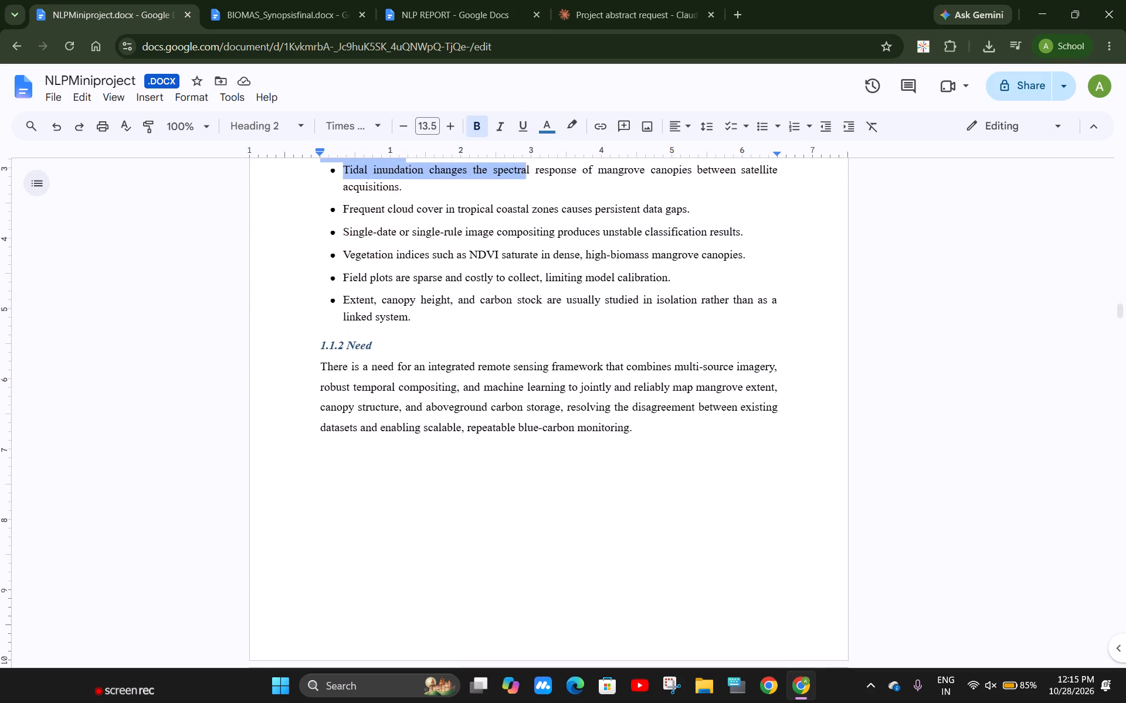
drag(537, 172, 679, 527)
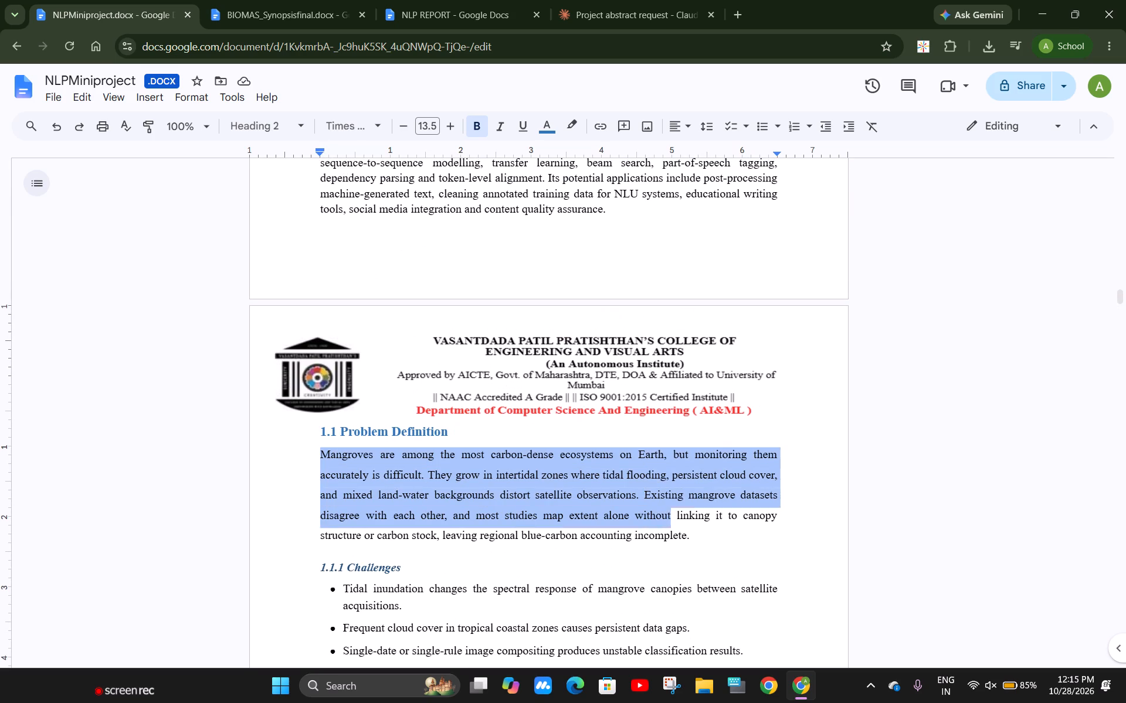
drag(679, 527, 705, 547)
key(ctrl+v)
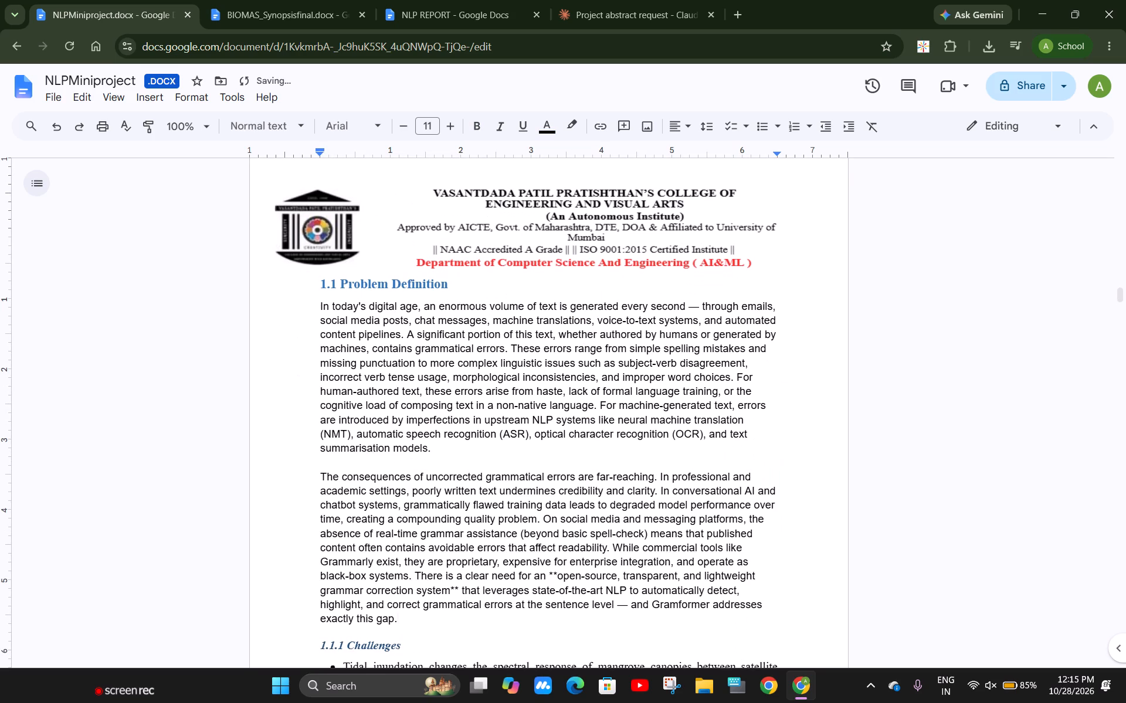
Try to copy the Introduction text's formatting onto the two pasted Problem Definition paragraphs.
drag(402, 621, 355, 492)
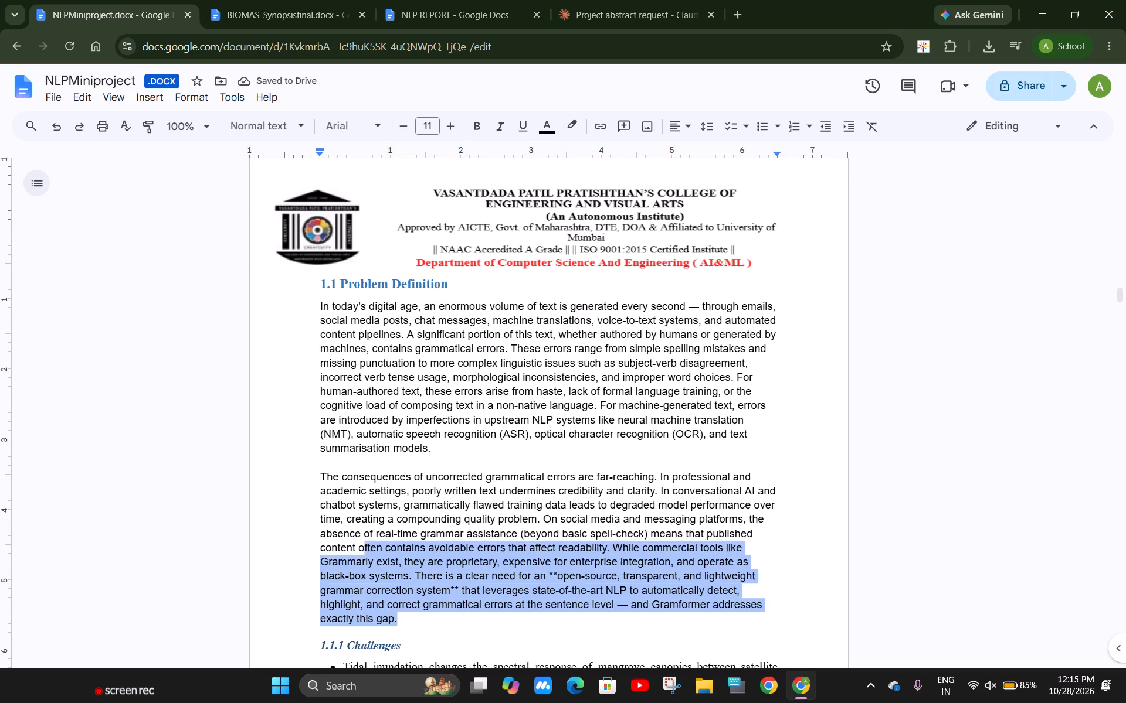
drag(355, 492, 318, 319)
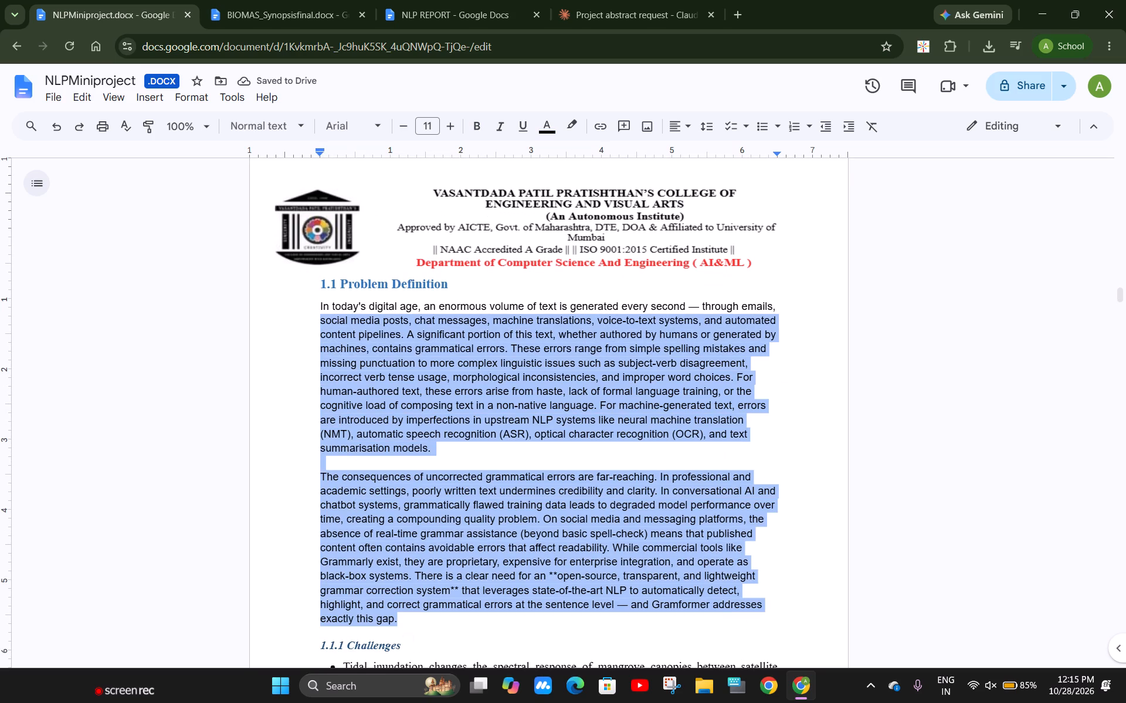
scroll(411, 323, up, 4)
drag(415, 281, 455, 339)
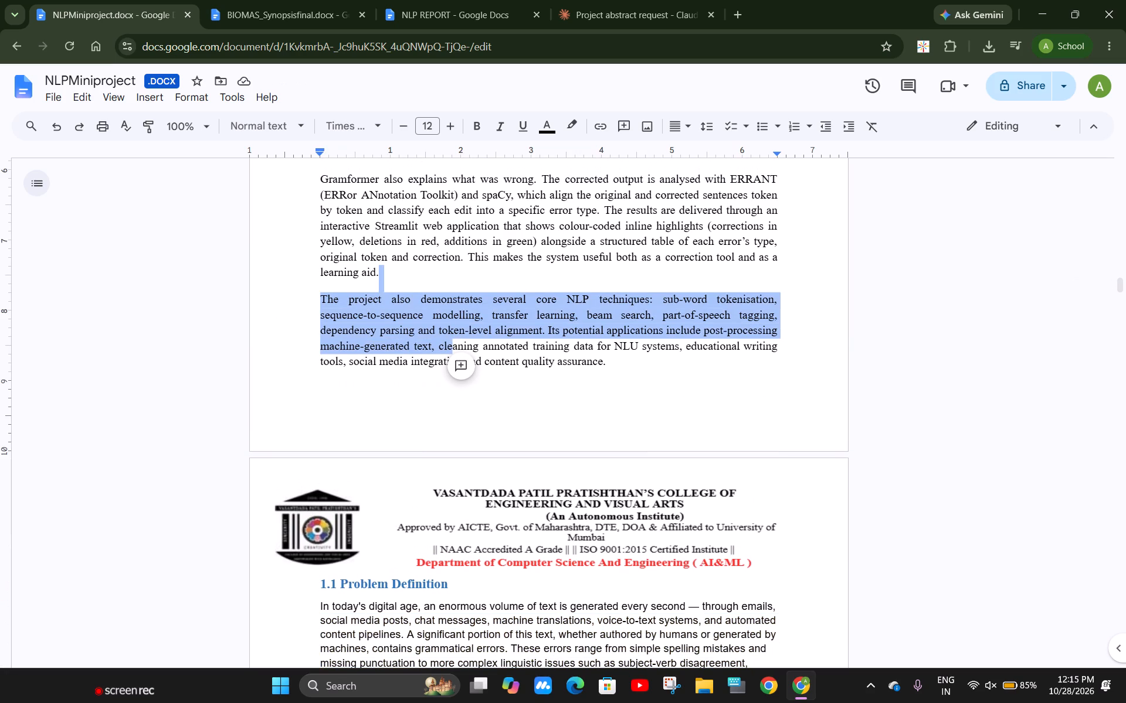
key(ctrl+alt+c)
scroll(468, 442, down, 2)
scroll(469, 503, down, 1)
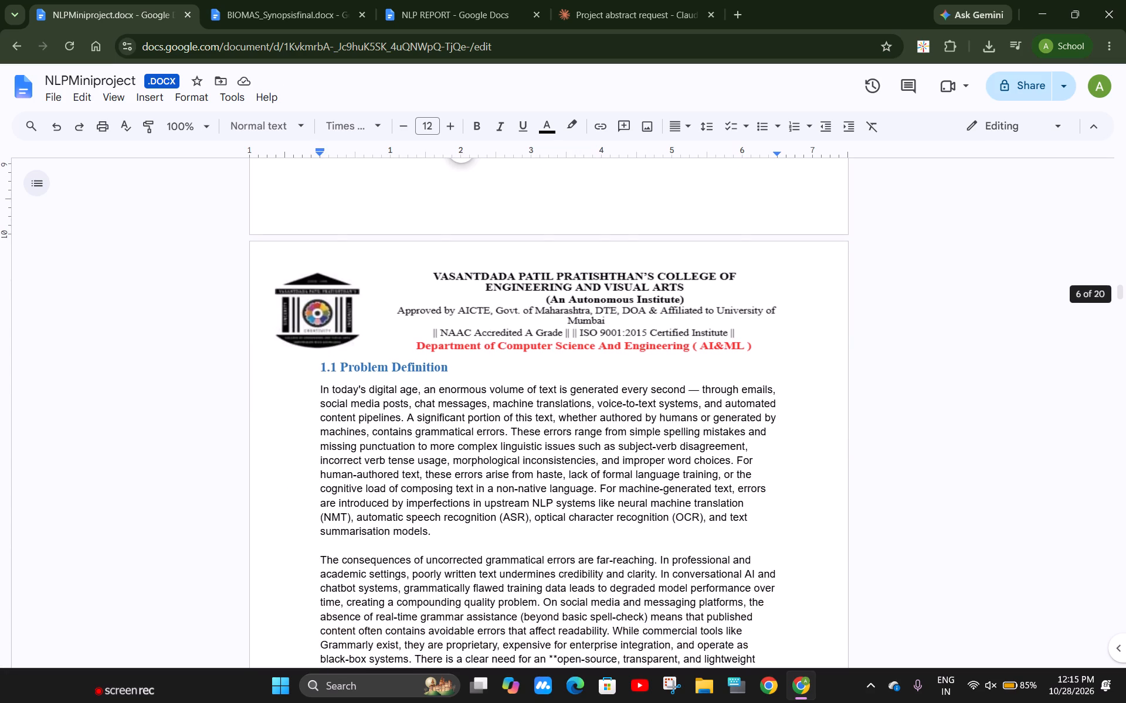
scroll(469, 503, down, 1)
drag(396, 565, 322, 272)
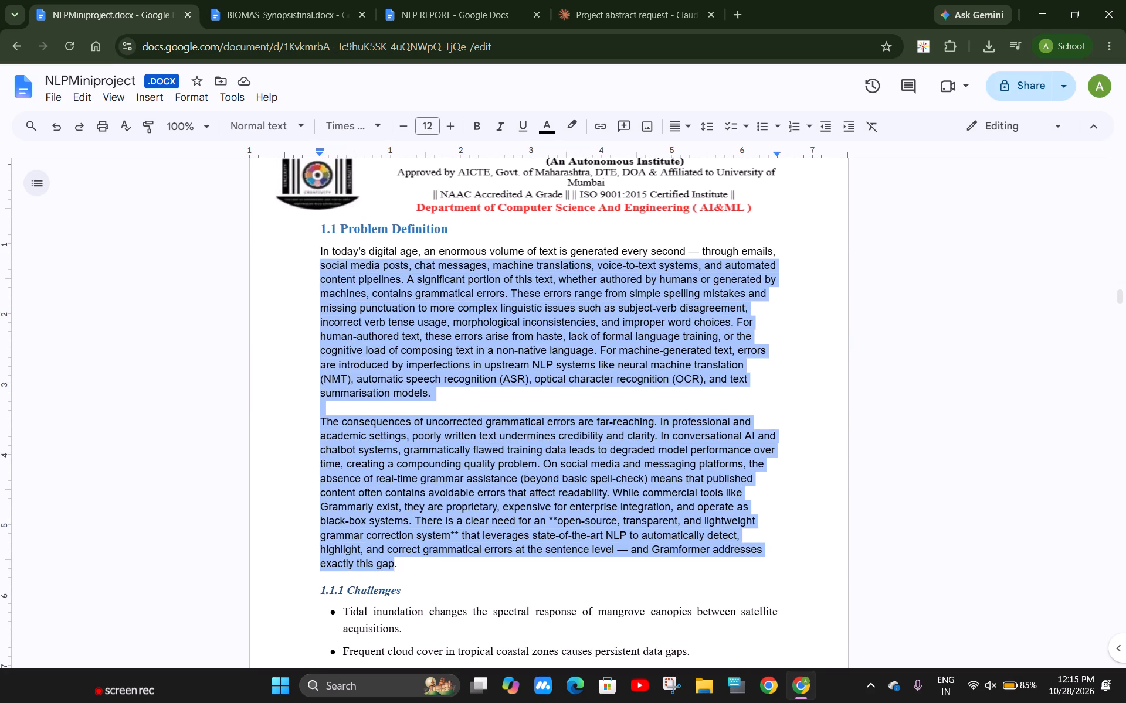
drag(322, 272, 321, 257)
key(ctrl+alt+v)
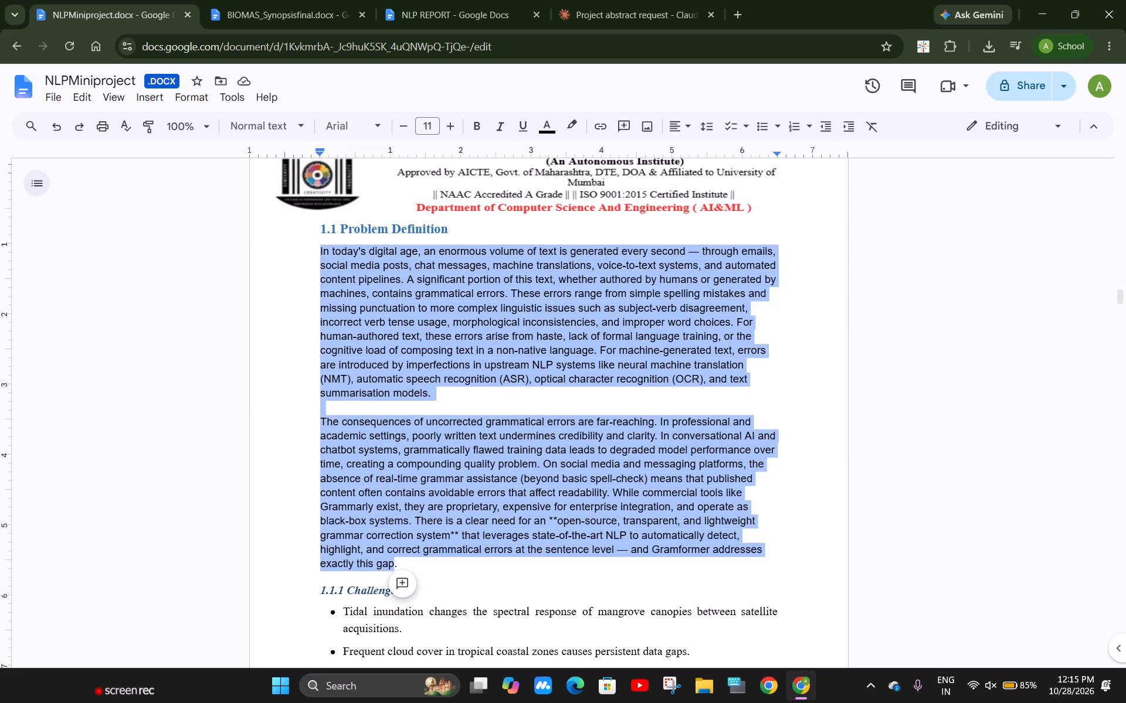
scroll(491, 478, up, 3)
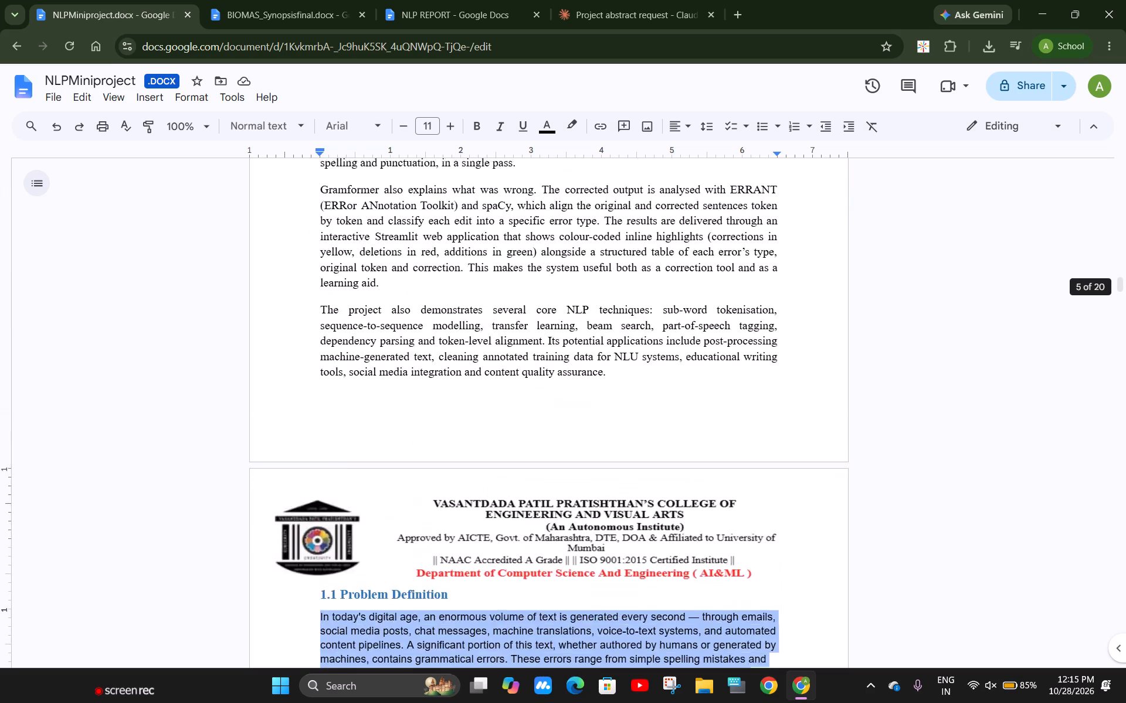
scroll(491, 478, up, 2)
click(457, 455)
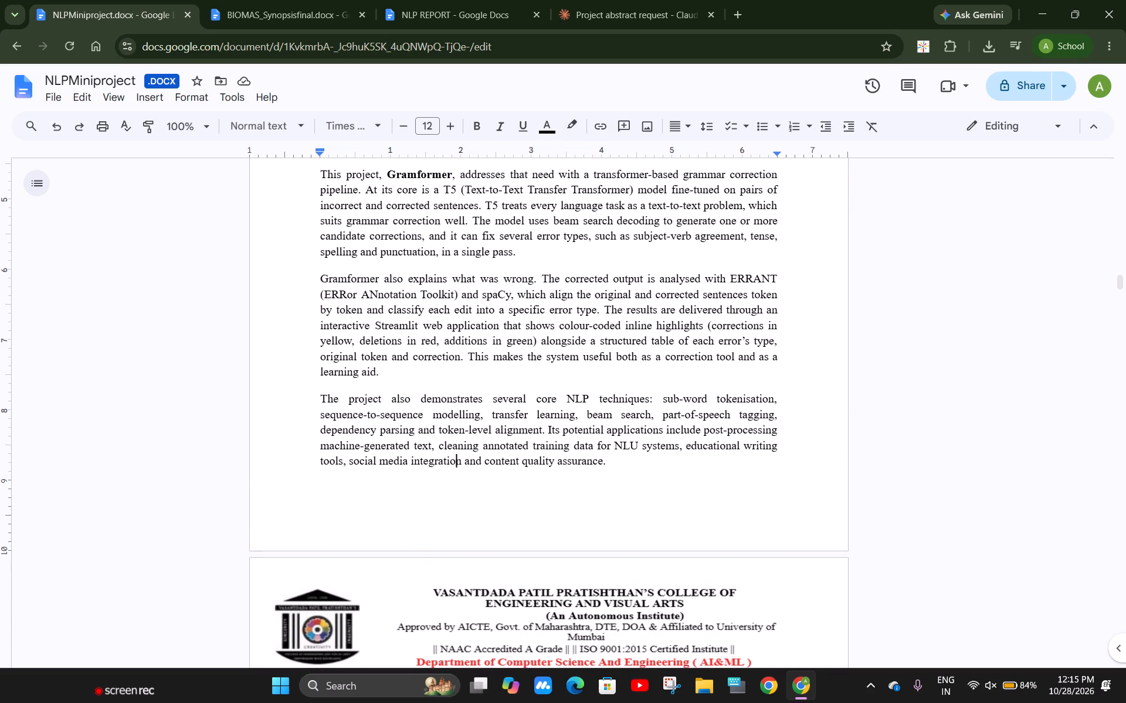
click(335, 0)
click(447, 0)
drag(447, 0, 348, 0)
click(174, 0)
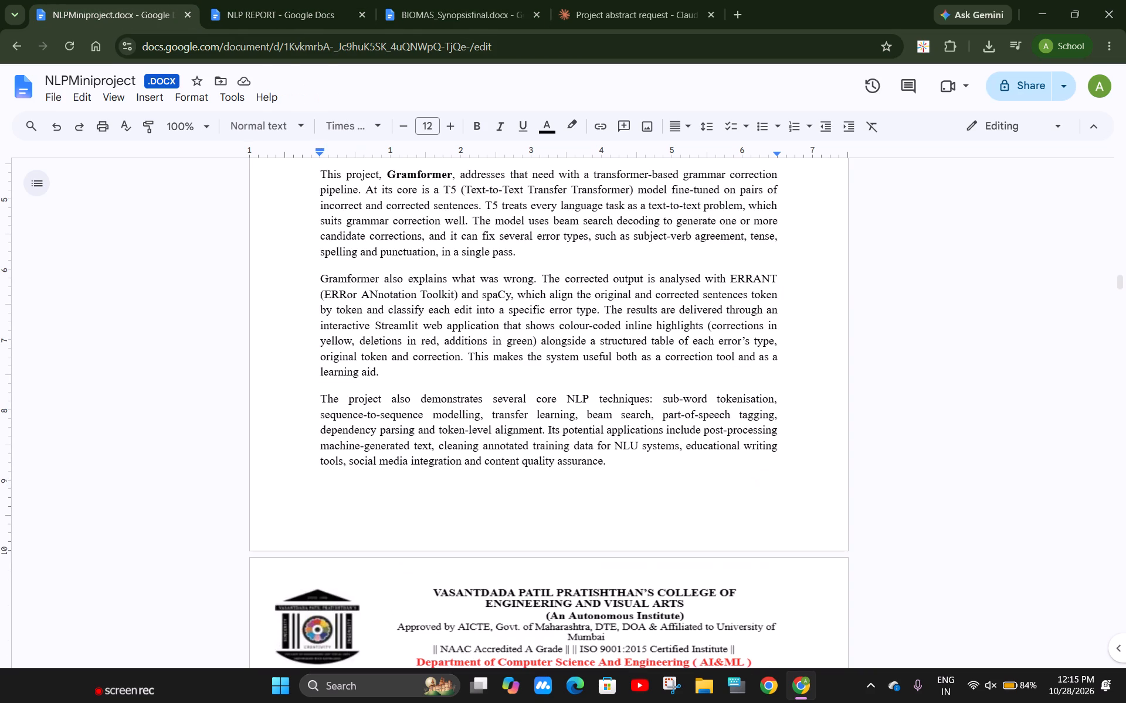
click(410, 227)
In NLP REPORT, set the whole document's text to Times New Roman at size 12.
click(297, 0)
click(512, 313)
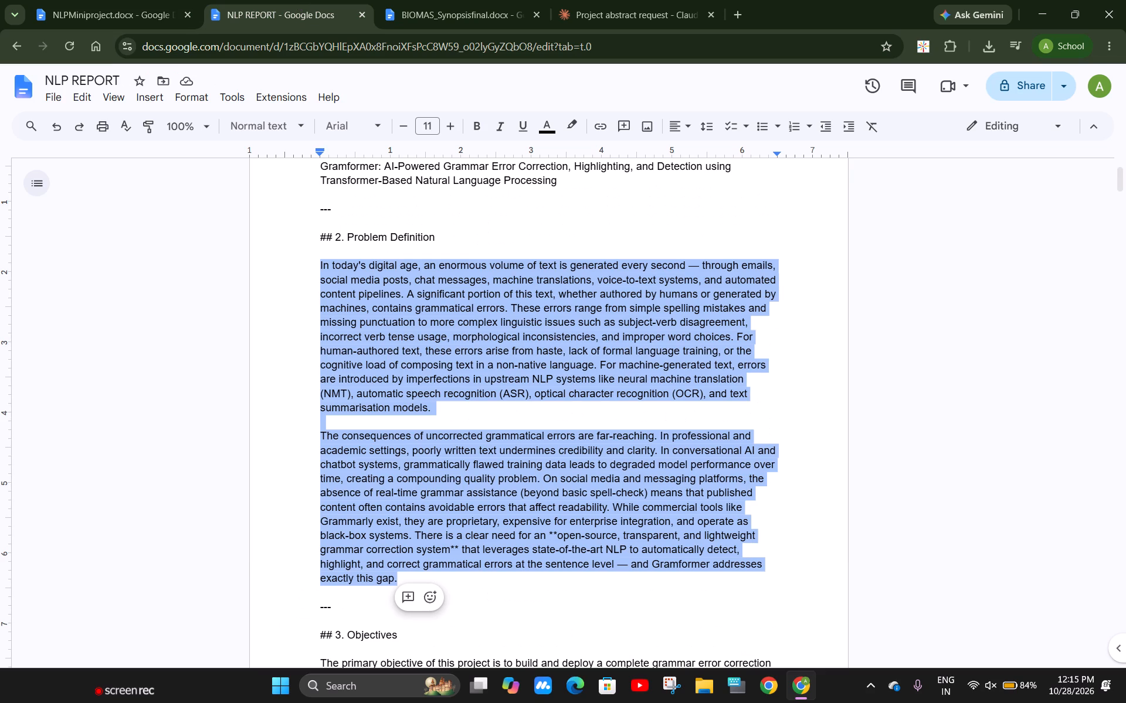
key(ctrl+a)
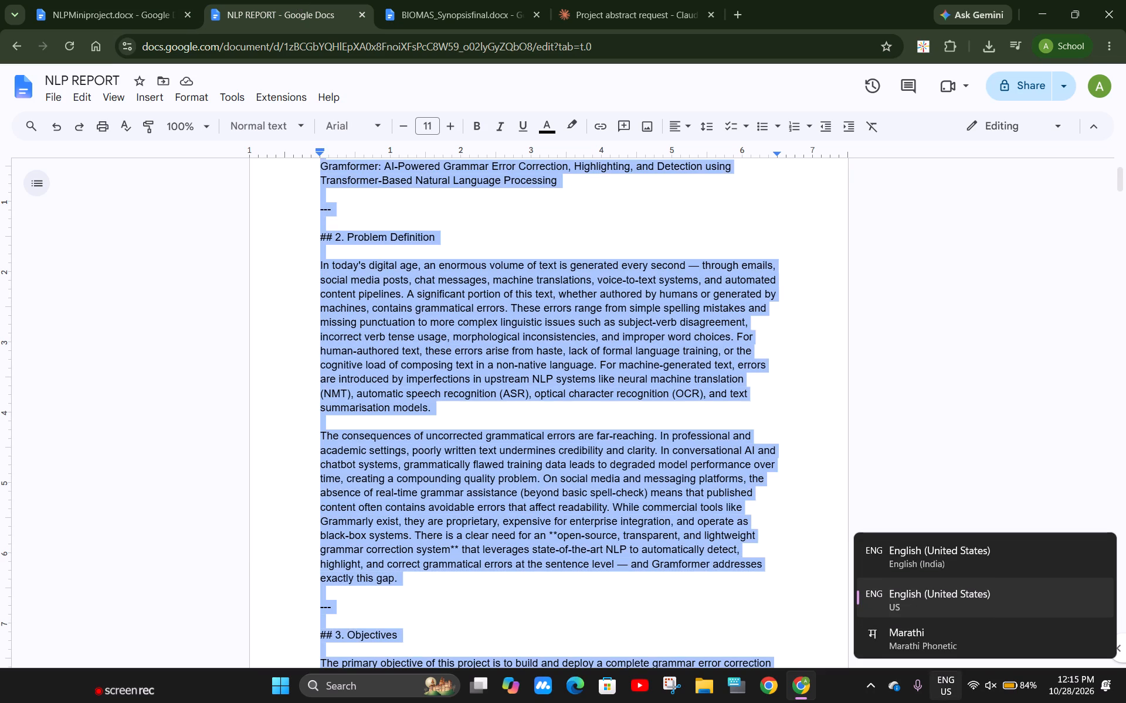
click(442, 128)
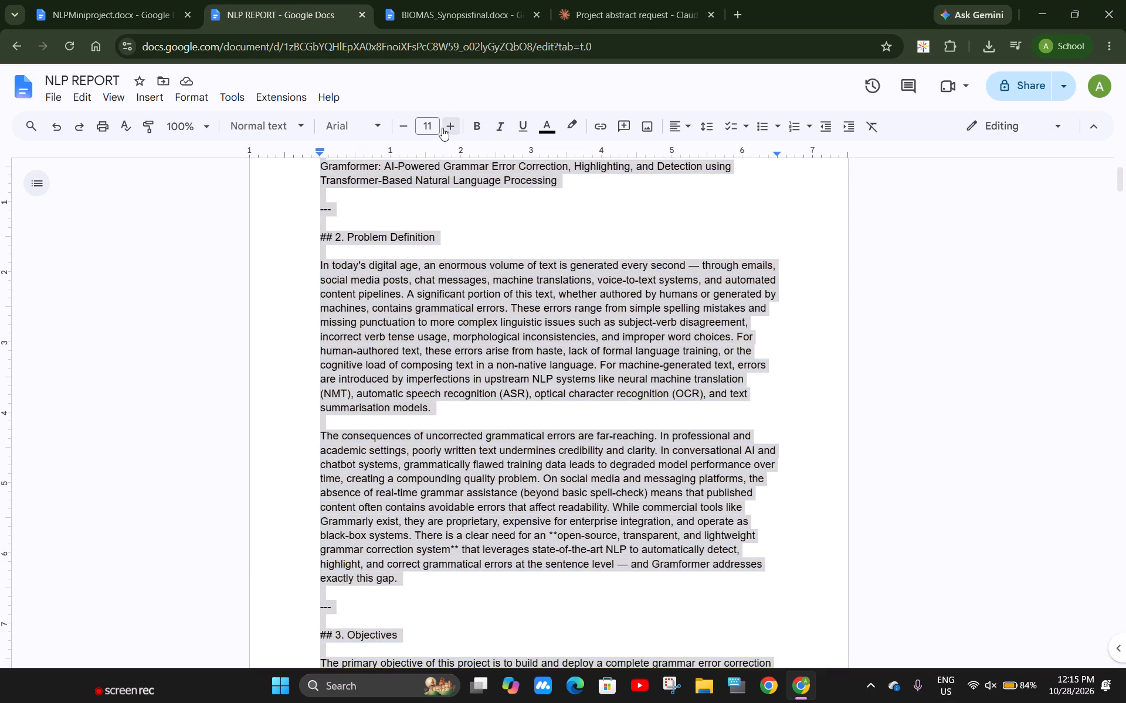
click(369, 132)
click(383, 252)
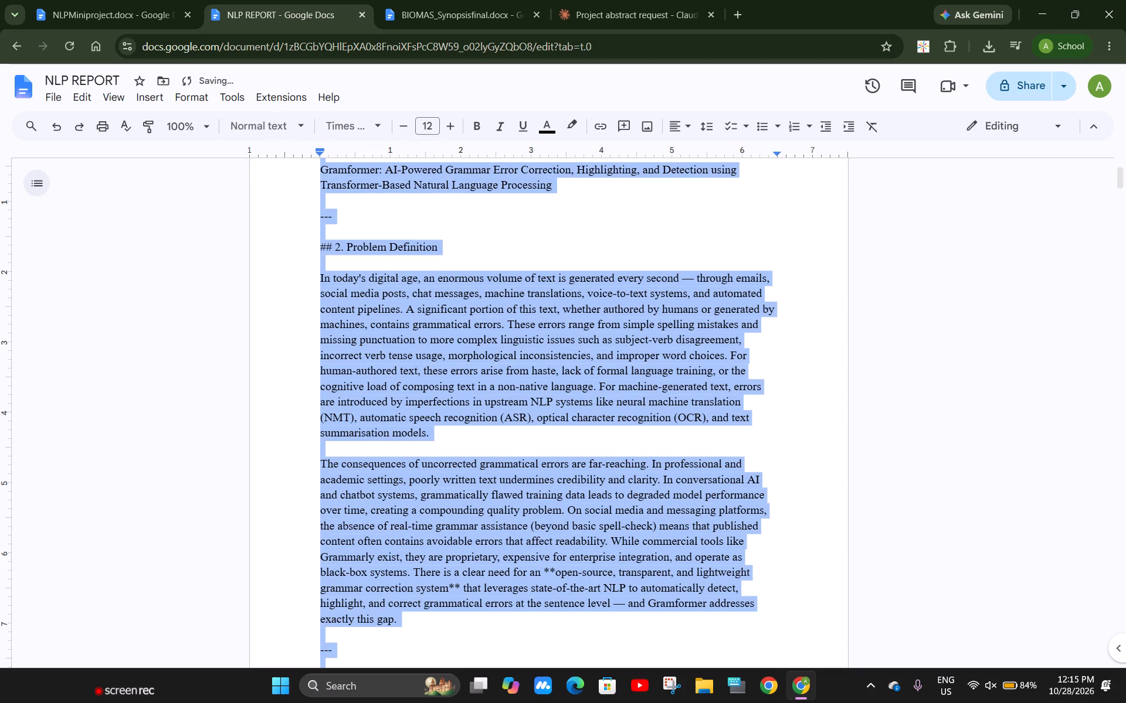
click(847, 287)
scroll(506, 441, down, 1)
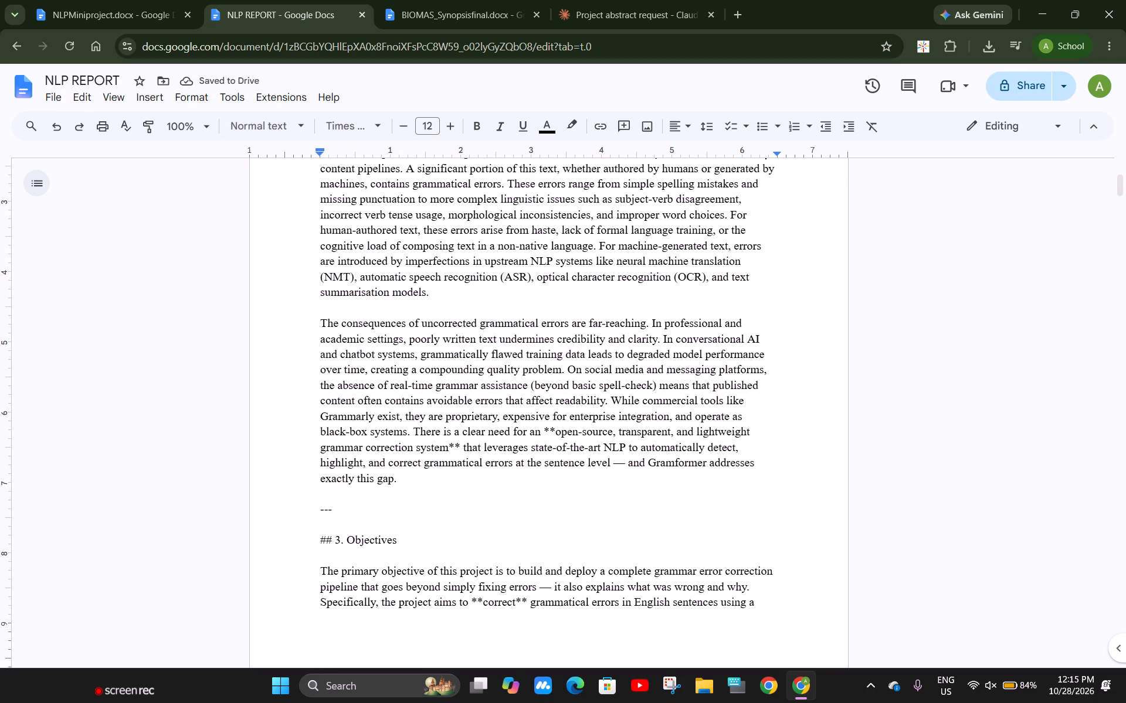
In NLPMiniproject, set both paragraphs under 1.1 Problem Definition to Times New Roman at size 12.
scroll(506, 441, up, 1)
scroll(477, 517, down, 3)
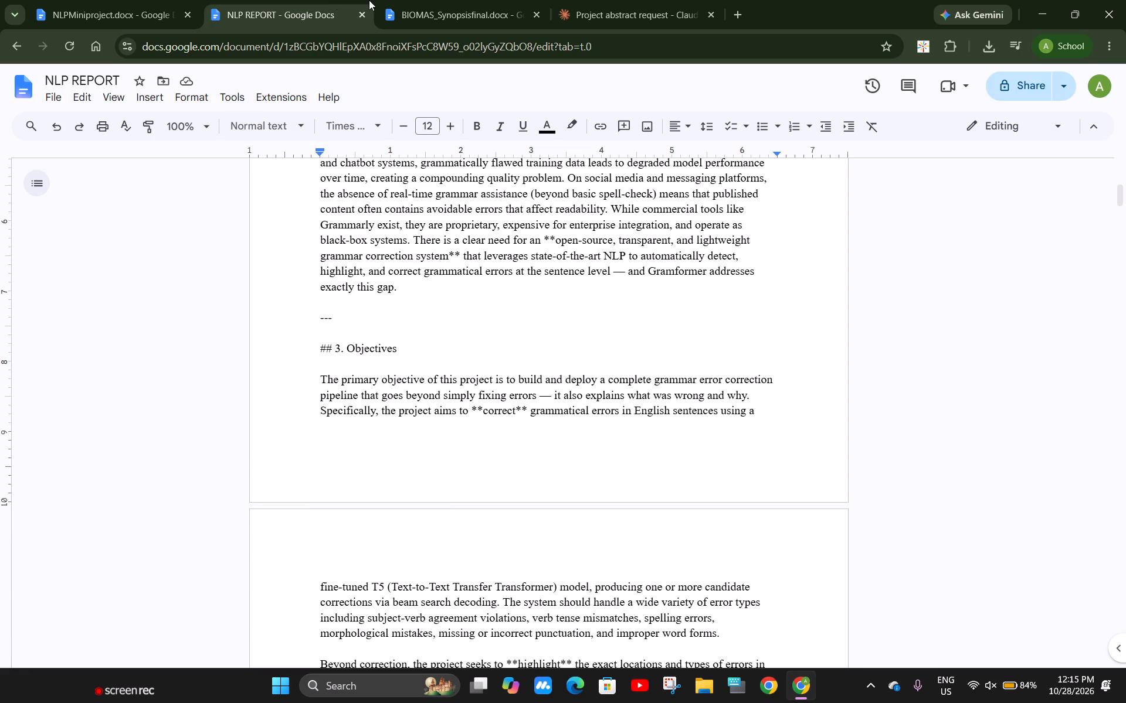
click(442, 0)
click(123, 0)
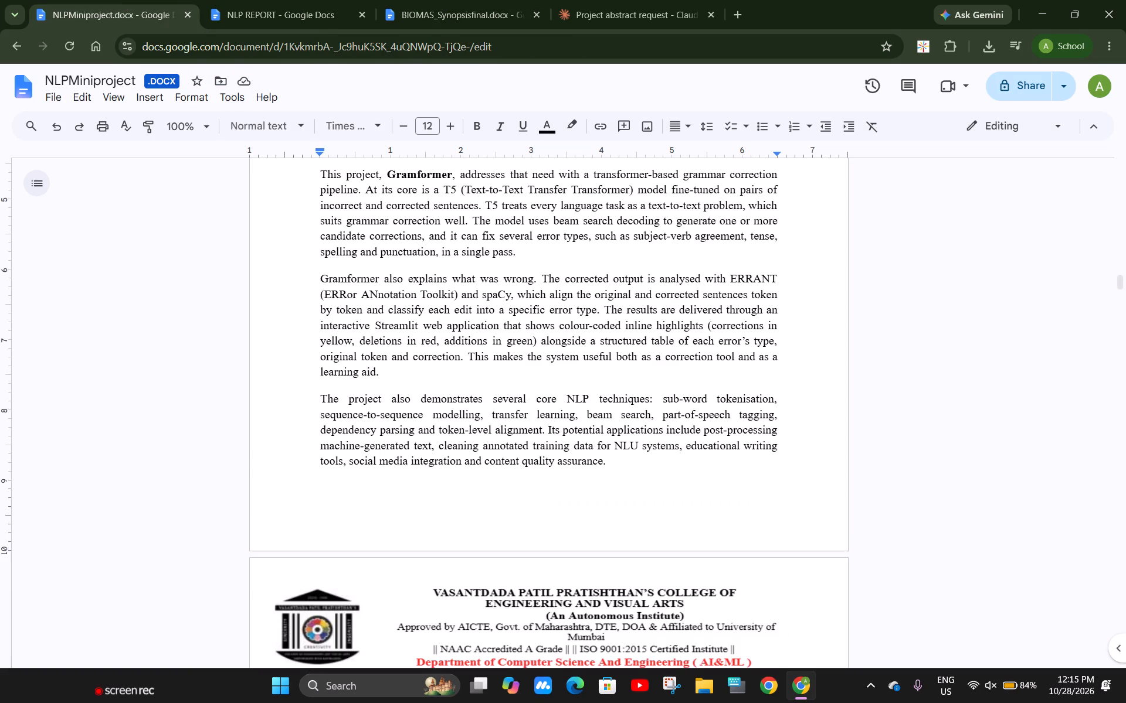
scroll(411, 339, down, 5)
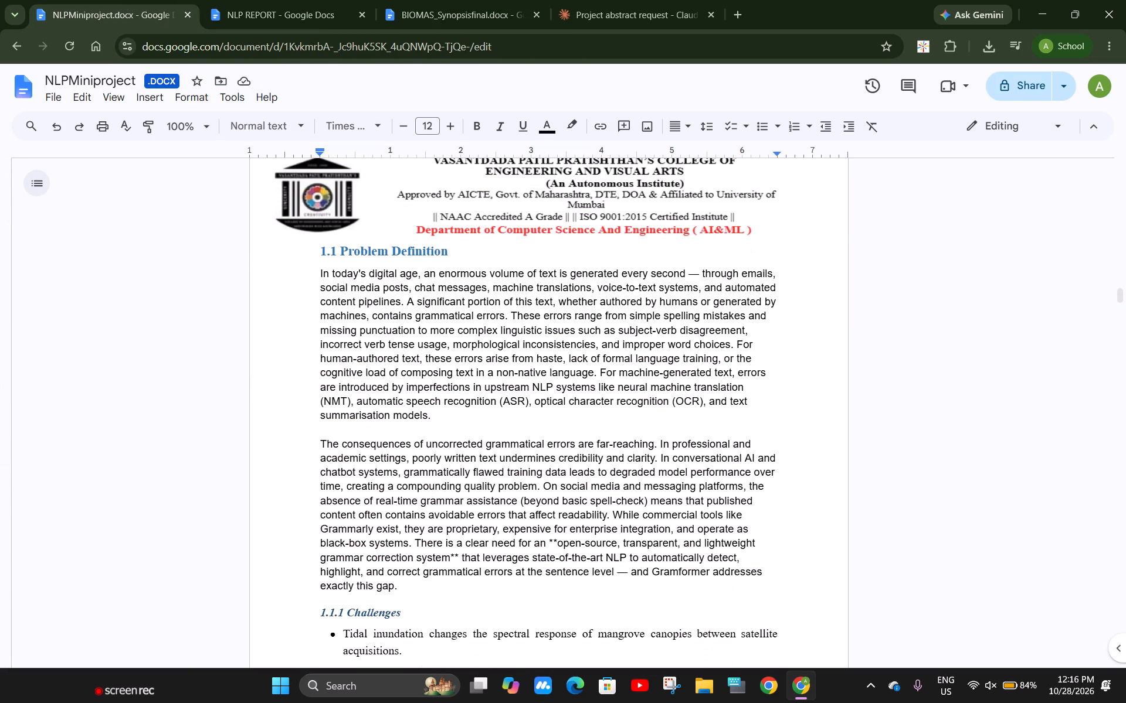
drag(403, 592, 314, 291)
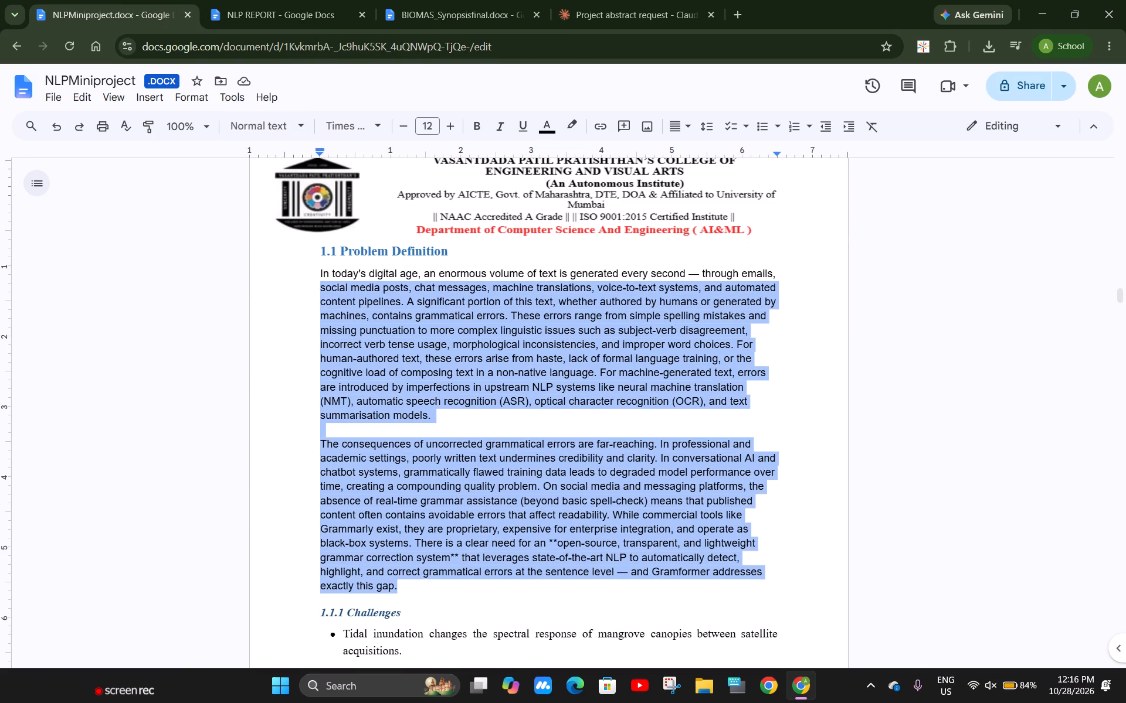
drag(314, 291, 319, 280)
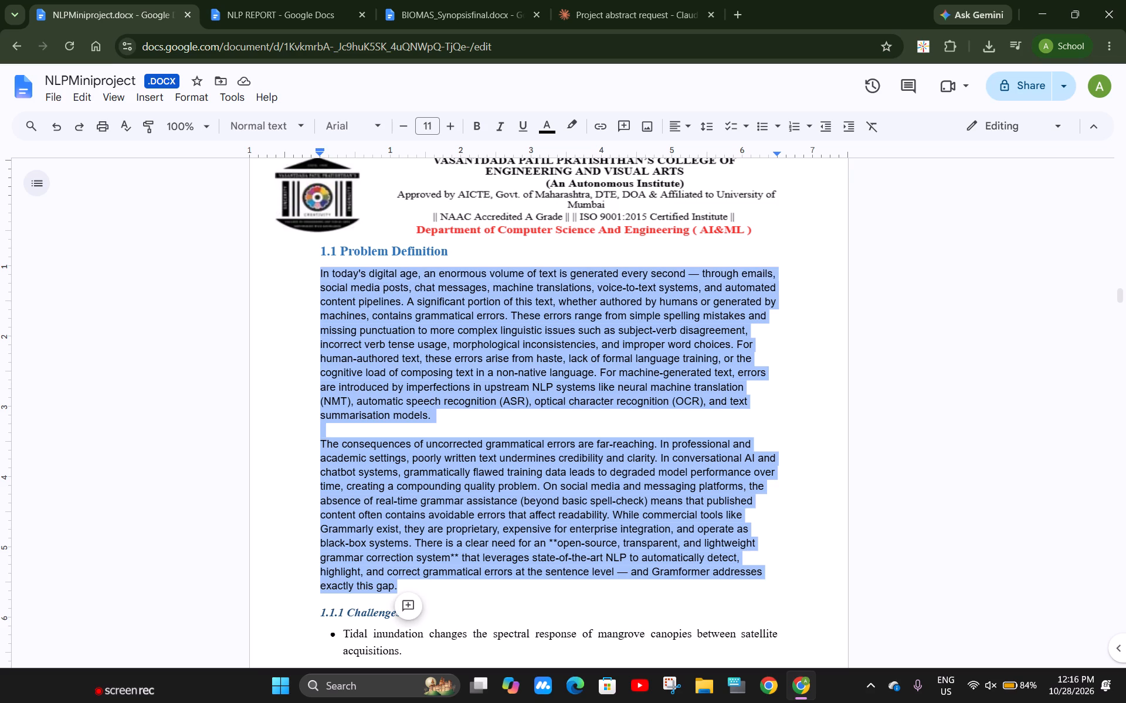
click(374, 129)
click(387, 268)
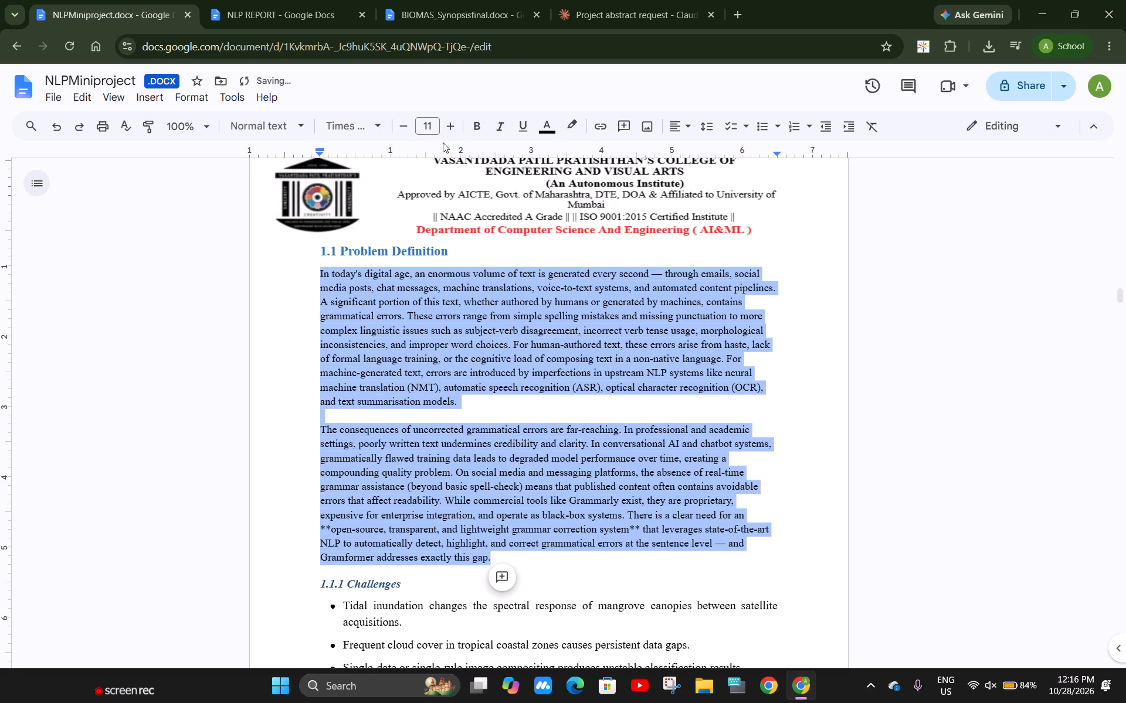
click(452, 126)
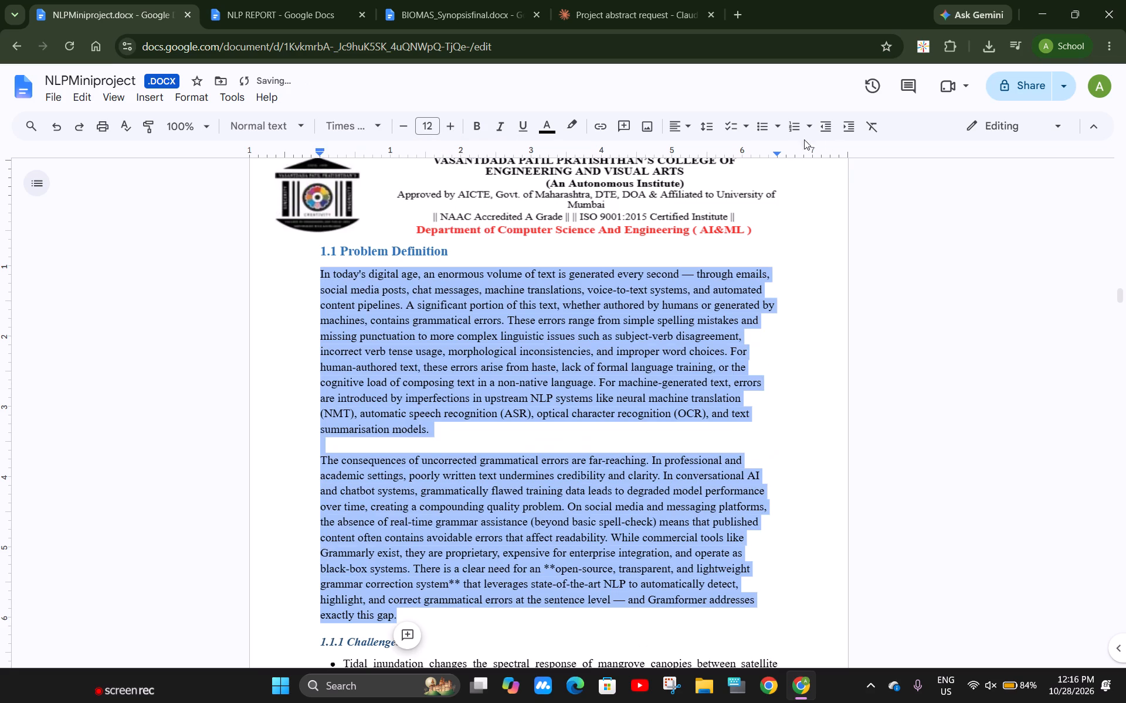
Justify the two Problem Definition paragraphs.
drag(697, 125, 687, 124)
click(687, 124)
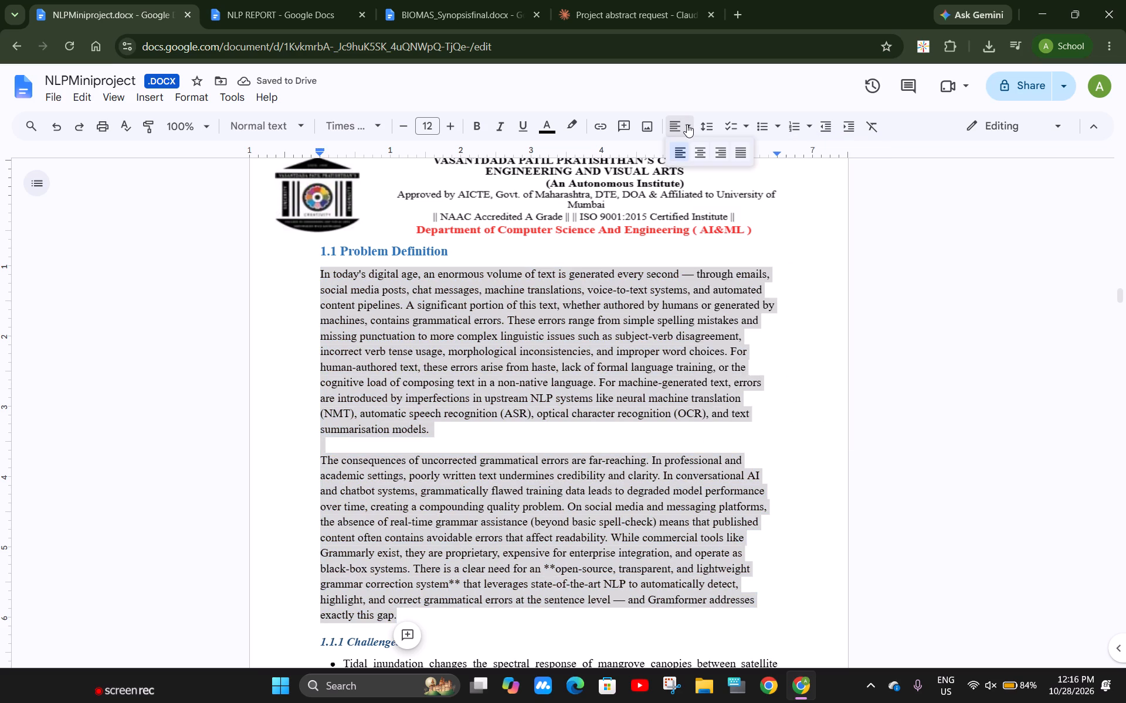
click(740, 161)
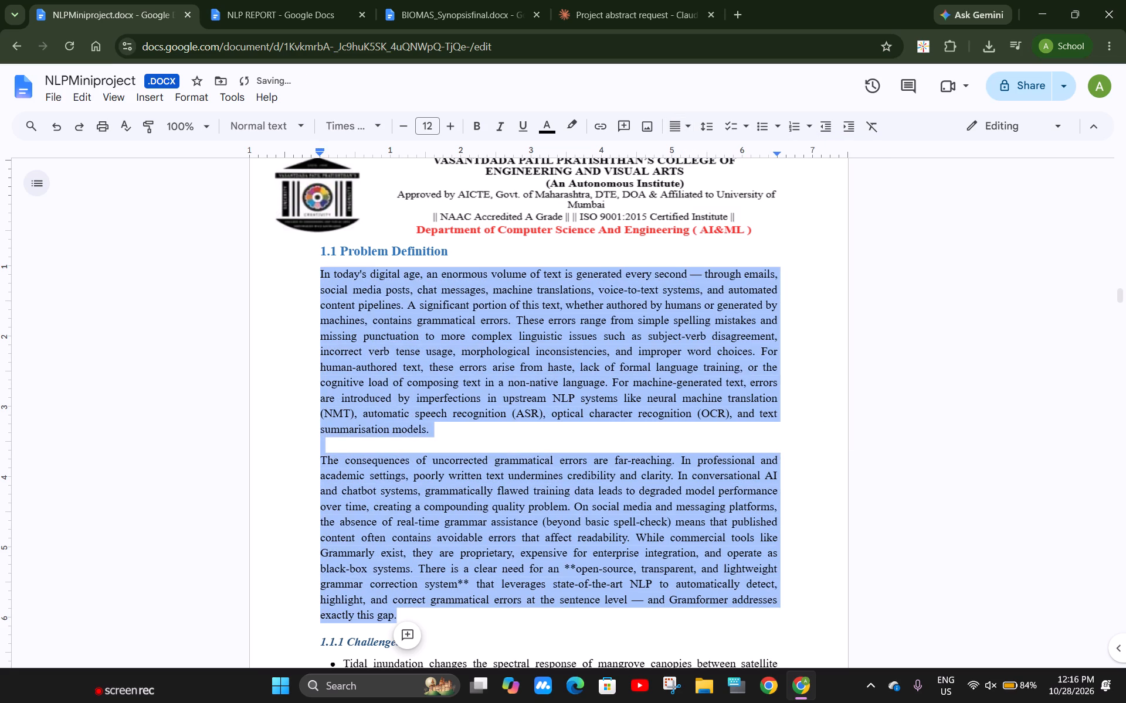
click(663, 351)
Look through the sections from 1.1.1 Challenges to 1.3 Goals and Objectives for mangrove text still needing replacement.
scroll(586, 365, down, 2)
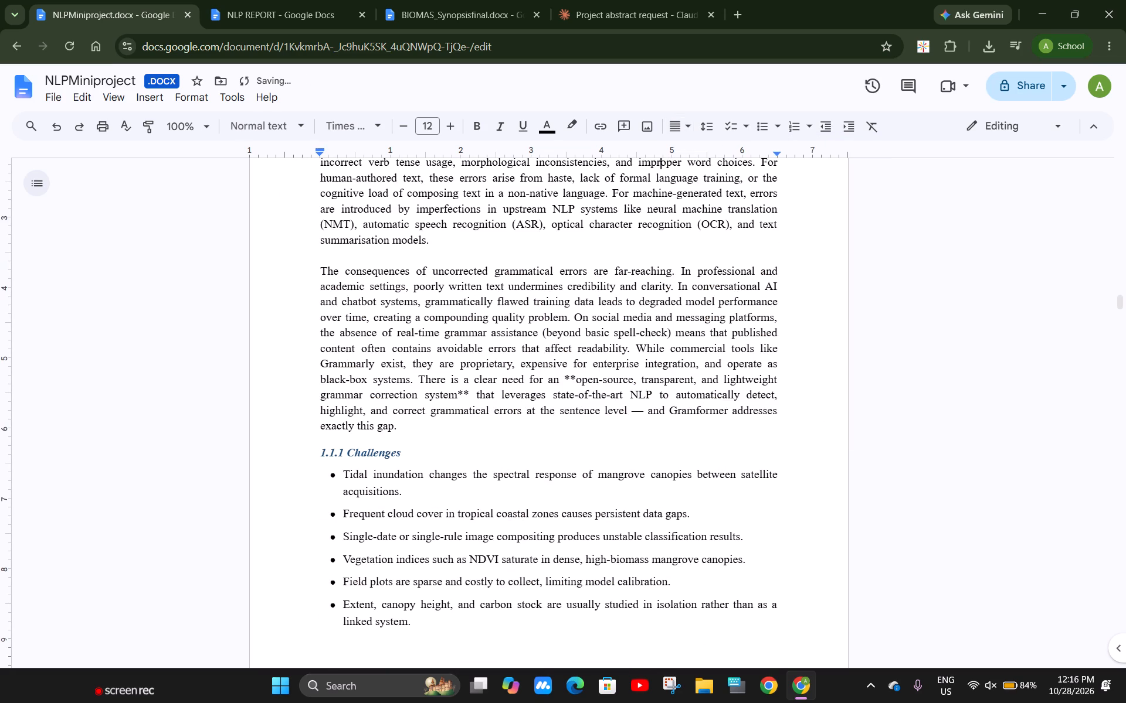
scroll(558, 350, down, 5)
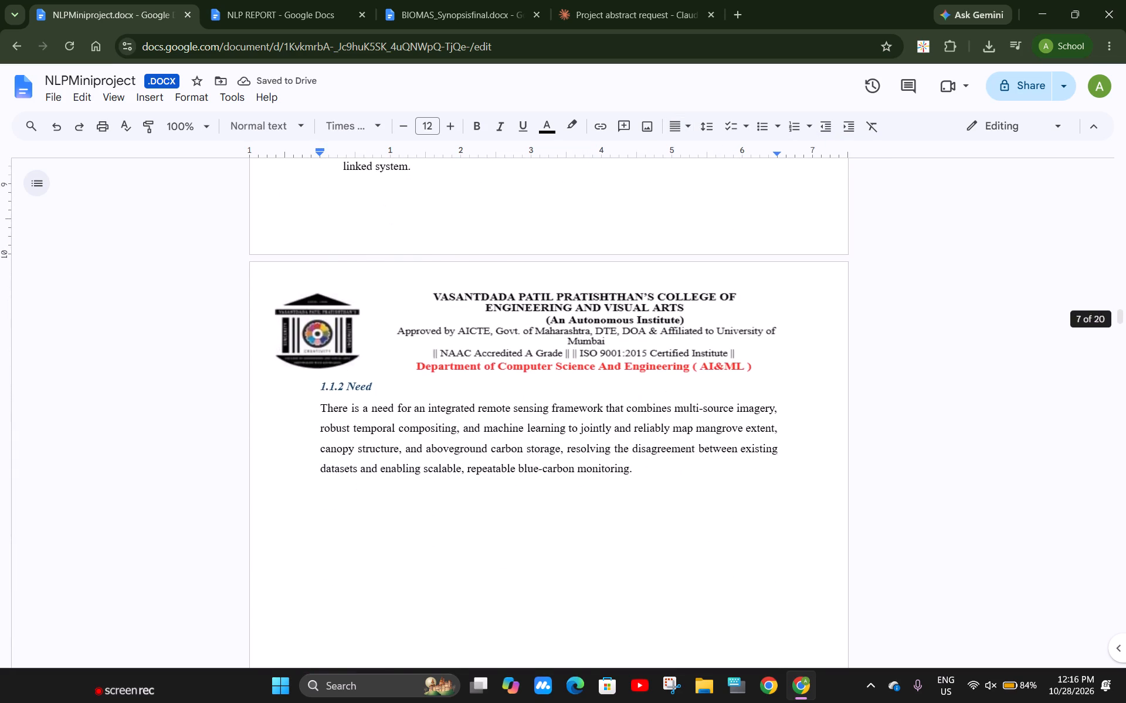
scroll(558, 350, down, 4)
scroll(558, 350, up, 3)
scroll(558, 350, down, 4)
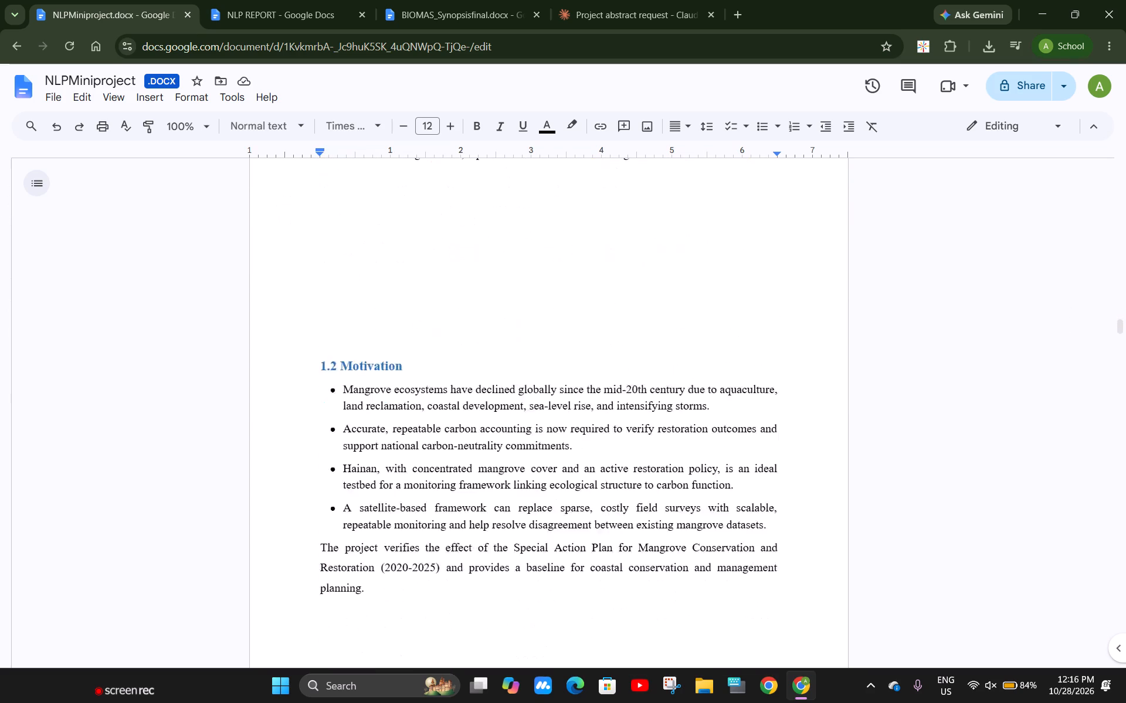
scroll(558, 350, down, 11)
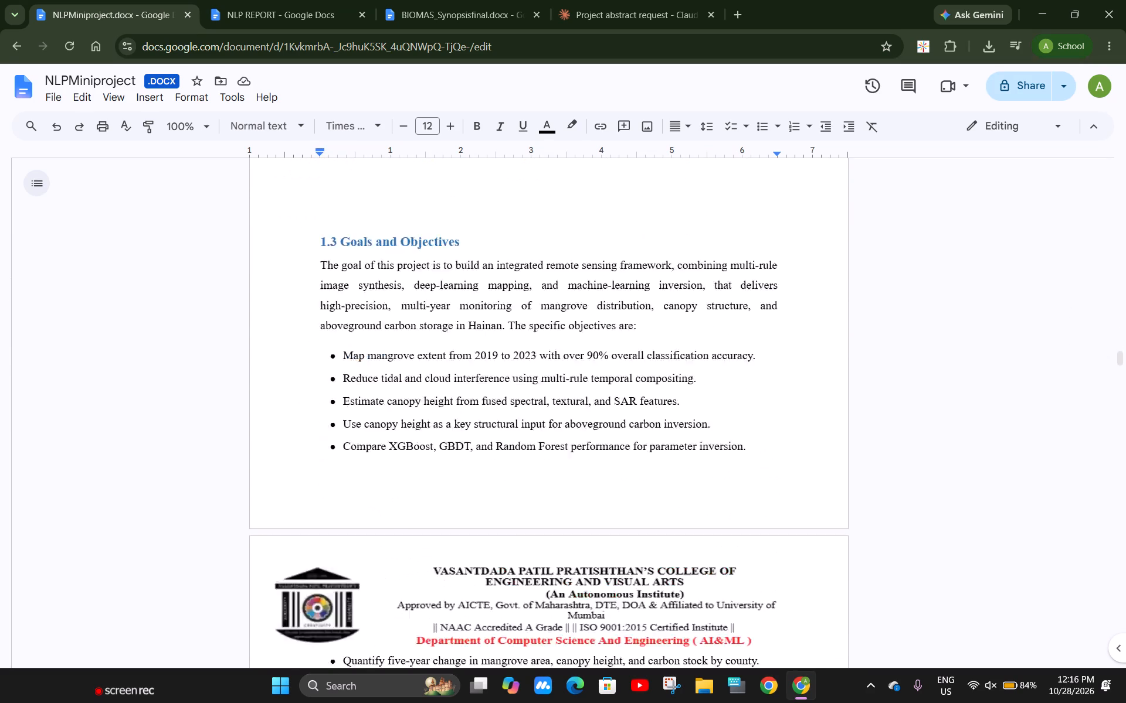
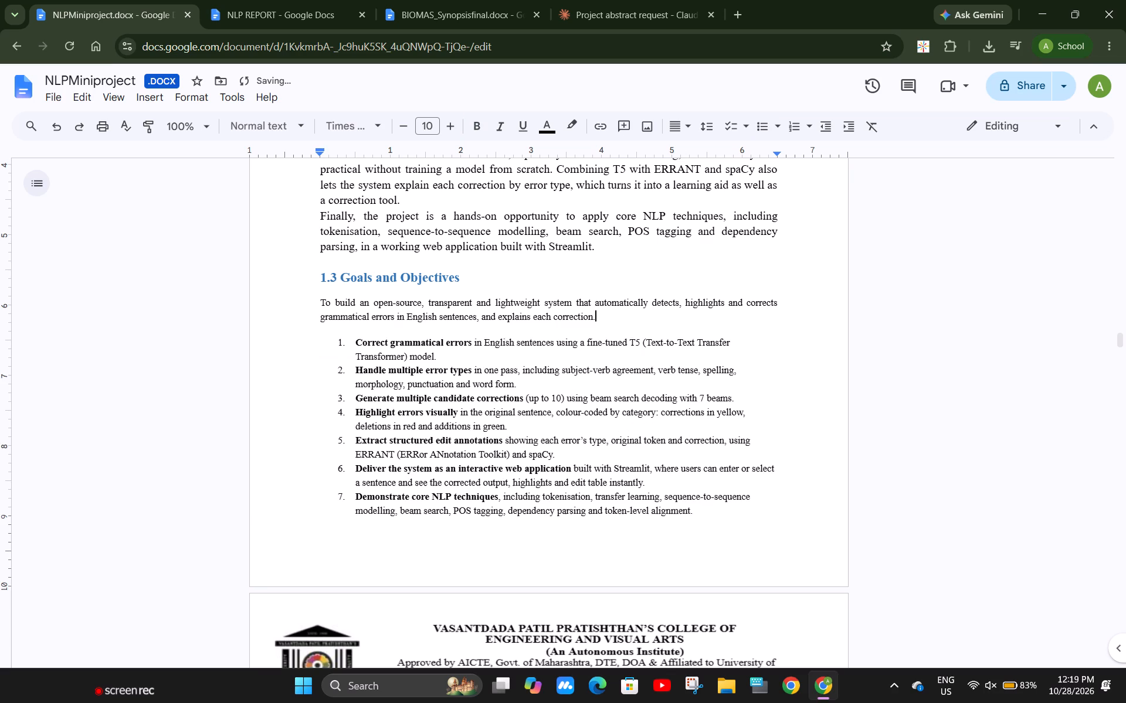
Set the font size of the 1.3 goal sentence and objectives 1 to 7 to 12.
scroll(511, 376, down, 2)
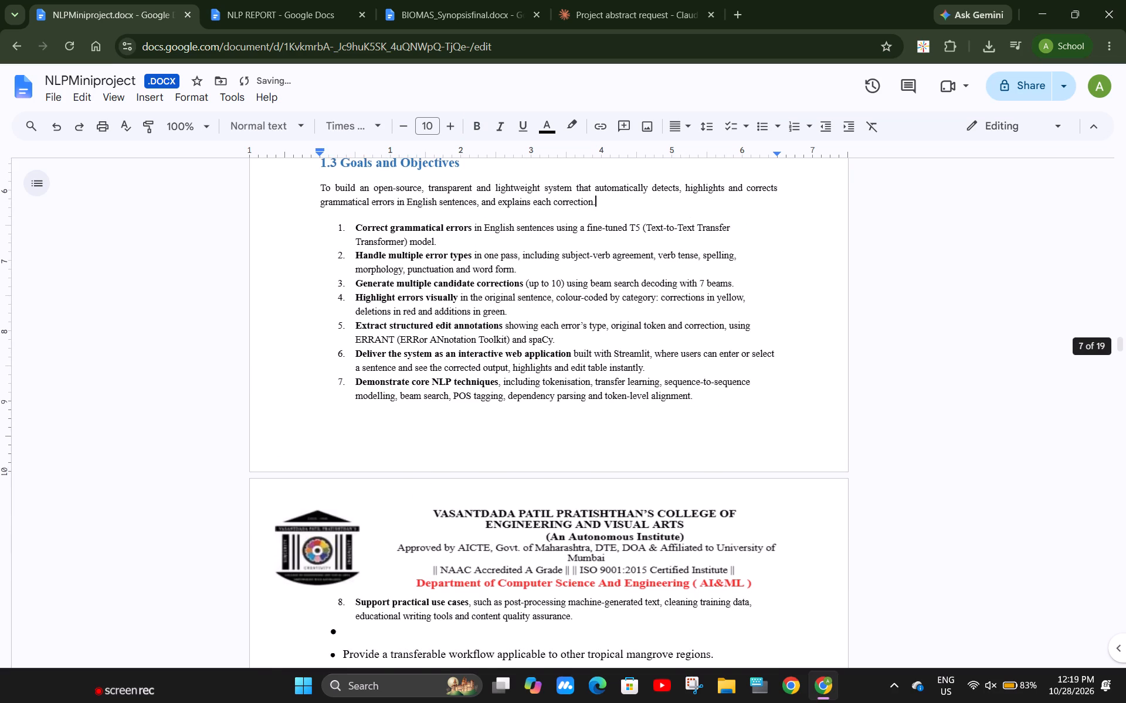
scroll(622, 320, up, 1)
drag(698, 517, 297, 302)
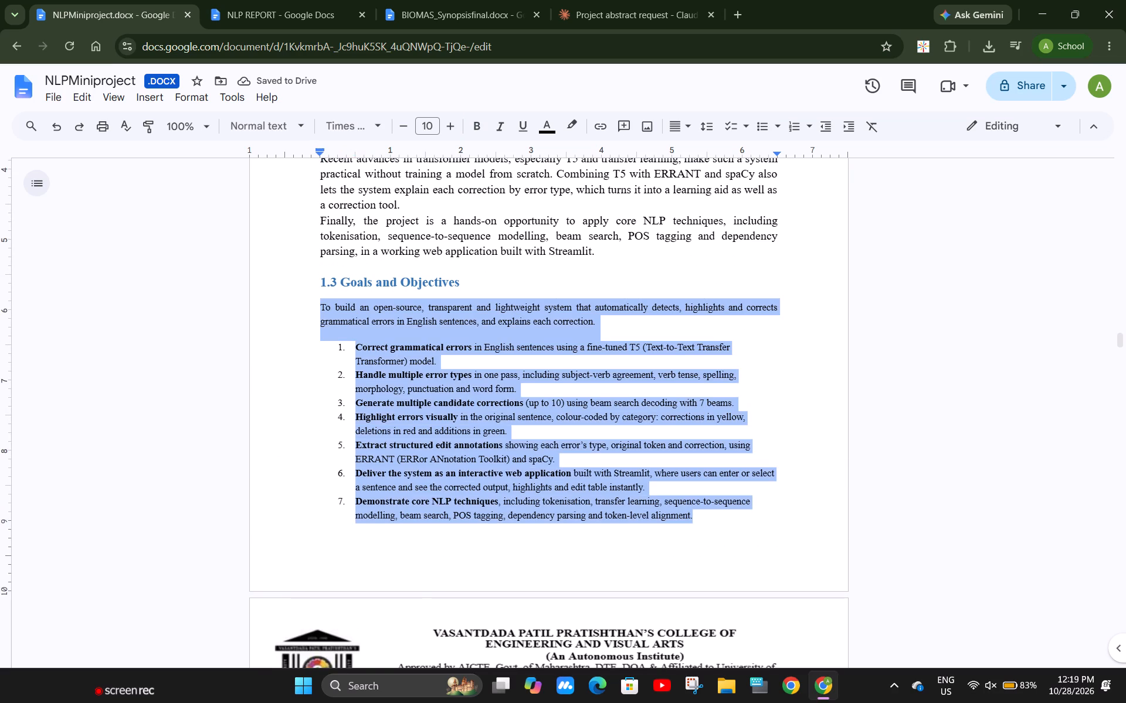
drag(297, 302, 289, 300)
click(446, 132)
click(446, 132)
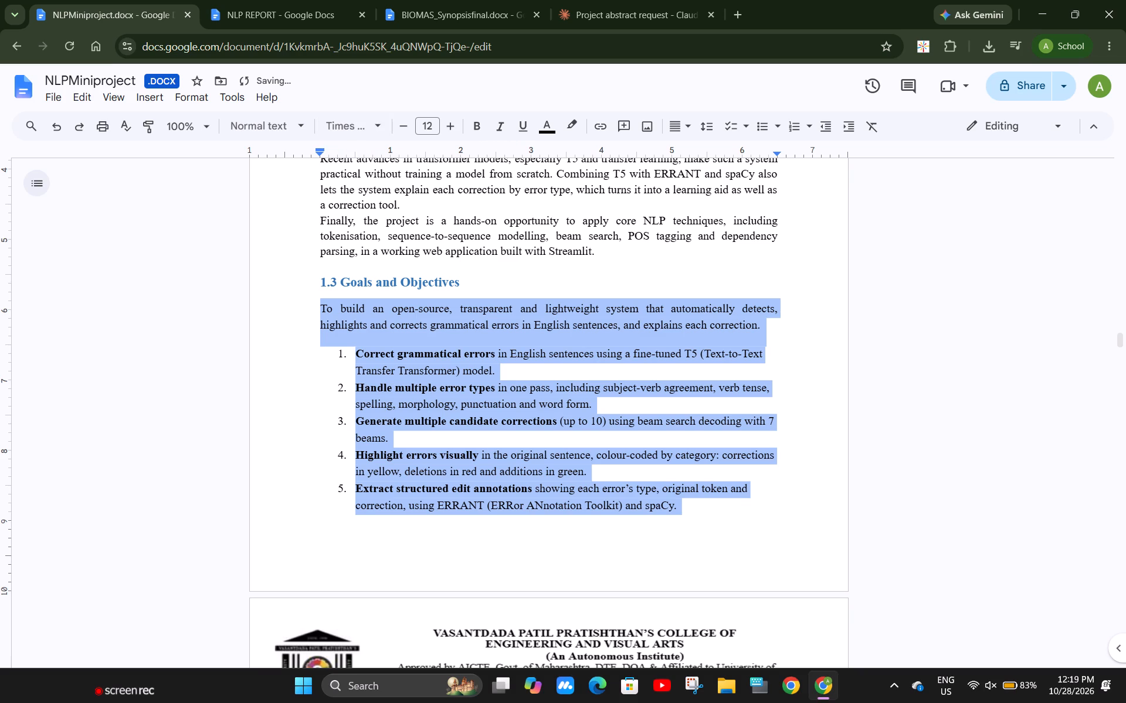
Justify the 1.3 goal sentence and the selected numbered objectives.
click(674, 127)
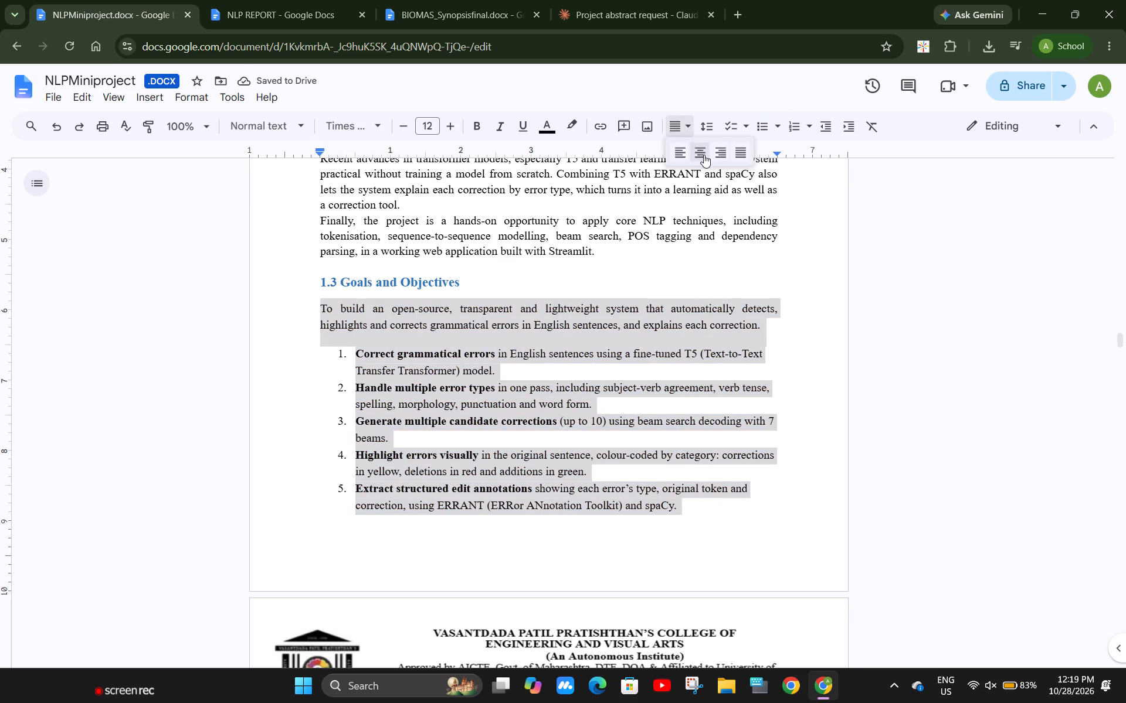
click(739, 158)
Set the 1.3 goal sentence and numbered objectives to 1.15 line spacing with no space before or after paragraphs.
click(706, 128)
click(755, 172)
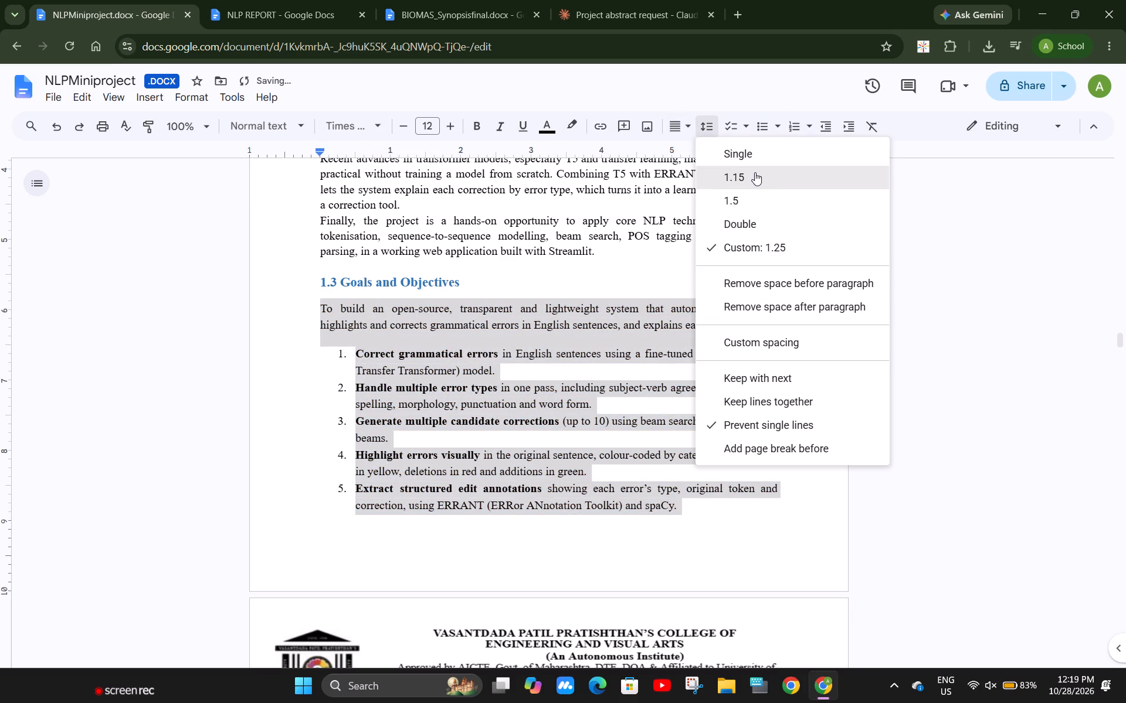
click(710, 125)
click(764, 271)
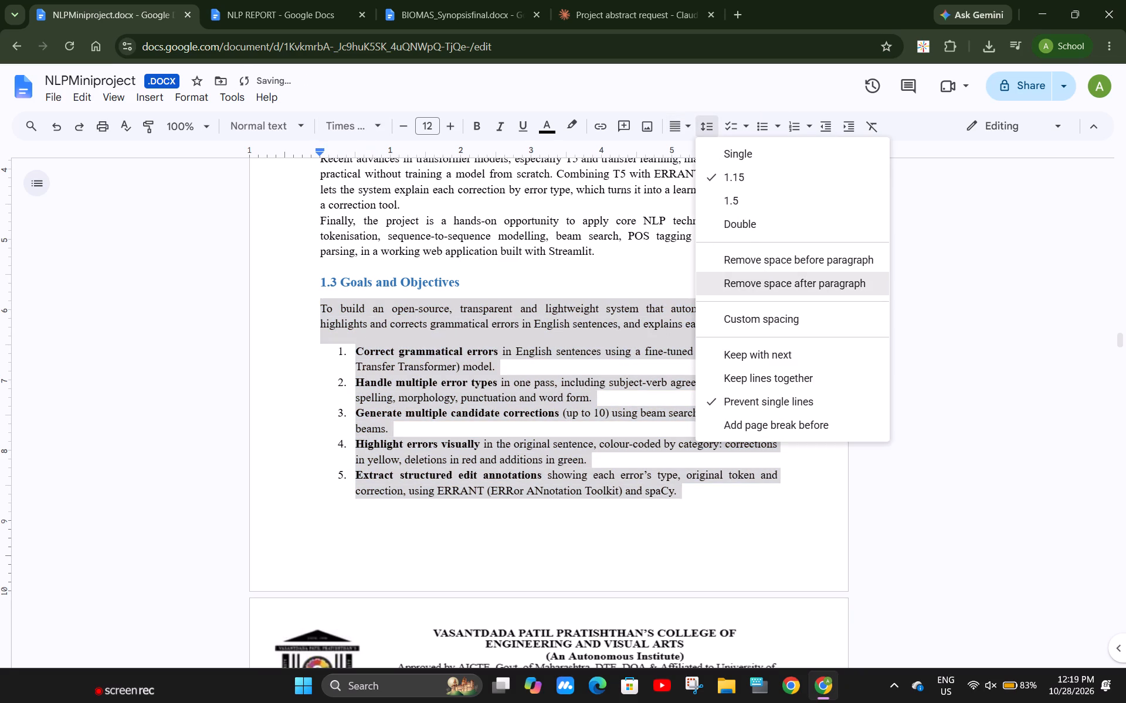
click(712, 132)
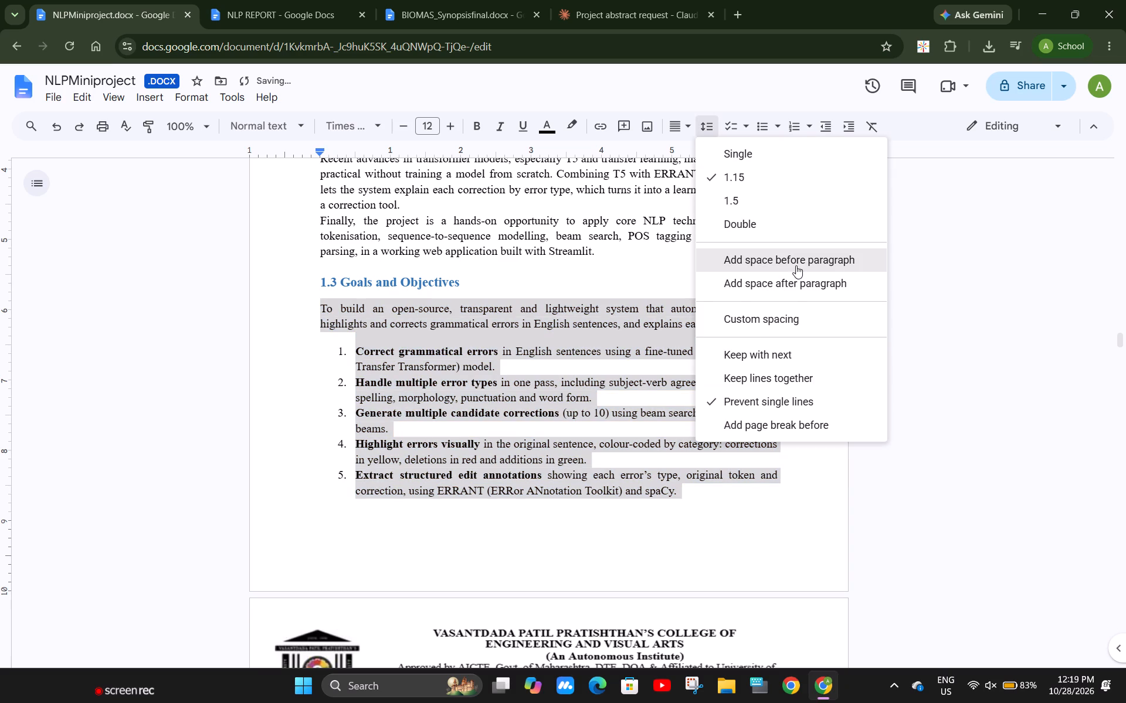
click(818, 248)
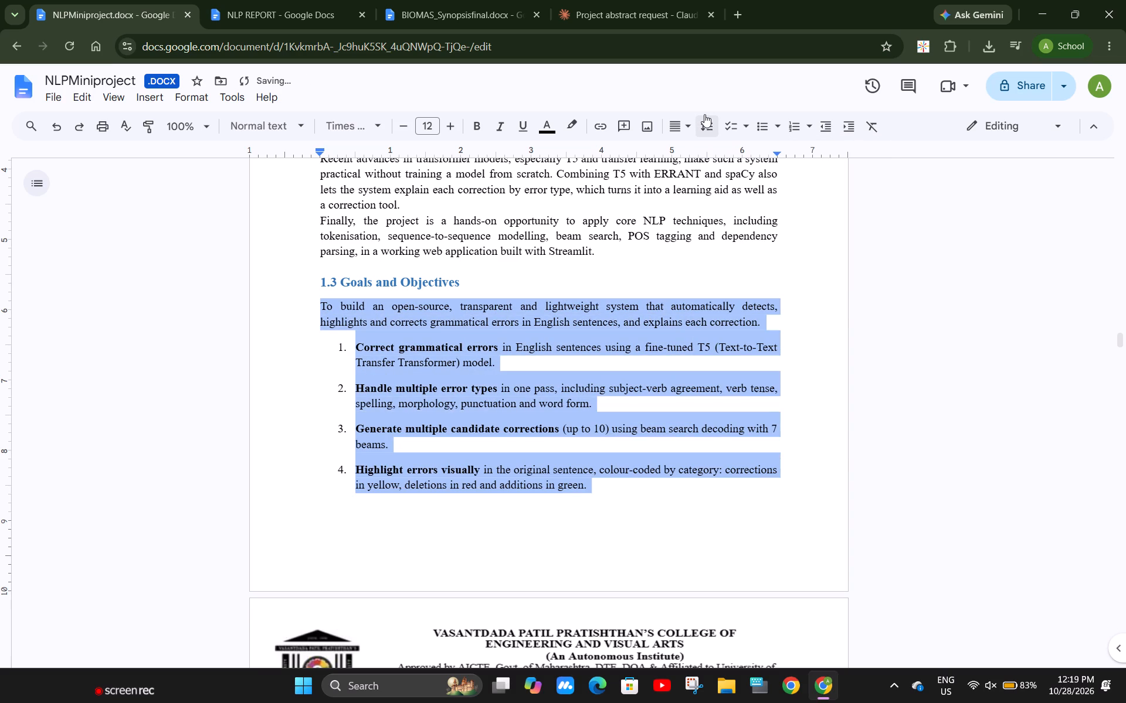
click(708, 121)
click(760, 253)
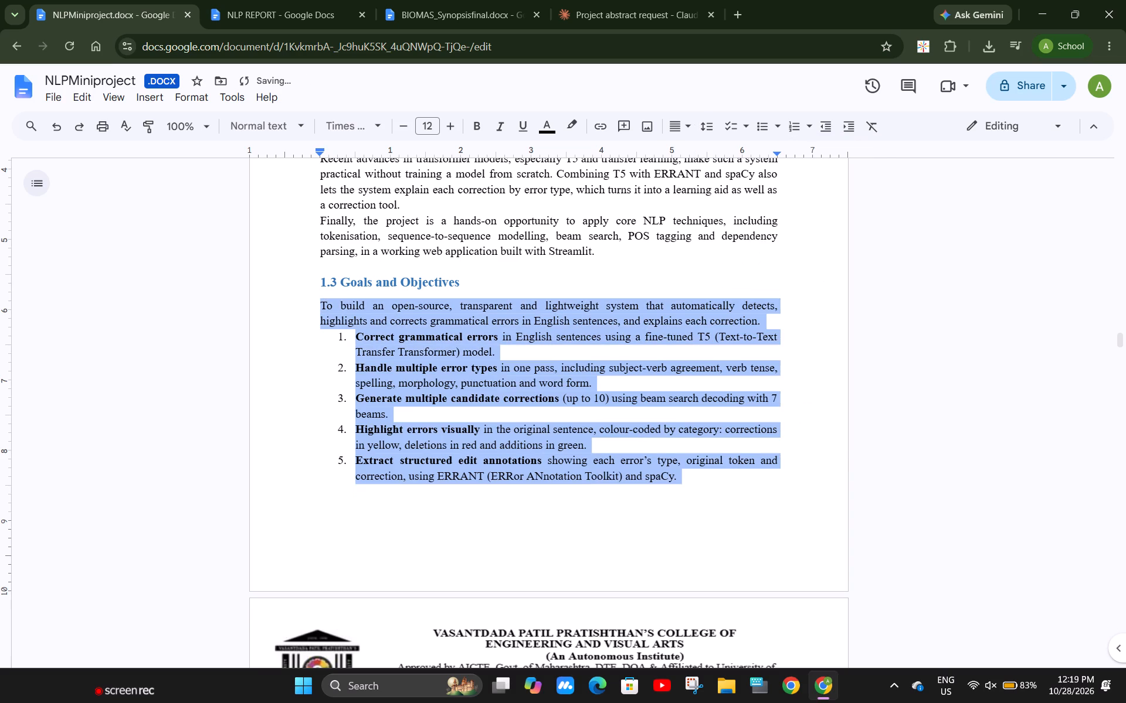
Delete objectives 6 to 8, the empty bullet and the tropical mangrove workflow bullet at the end of section 1.3.
click(486, 354)
scroll(486, 354, down, 3)
scroll(486, 354, up, 4)
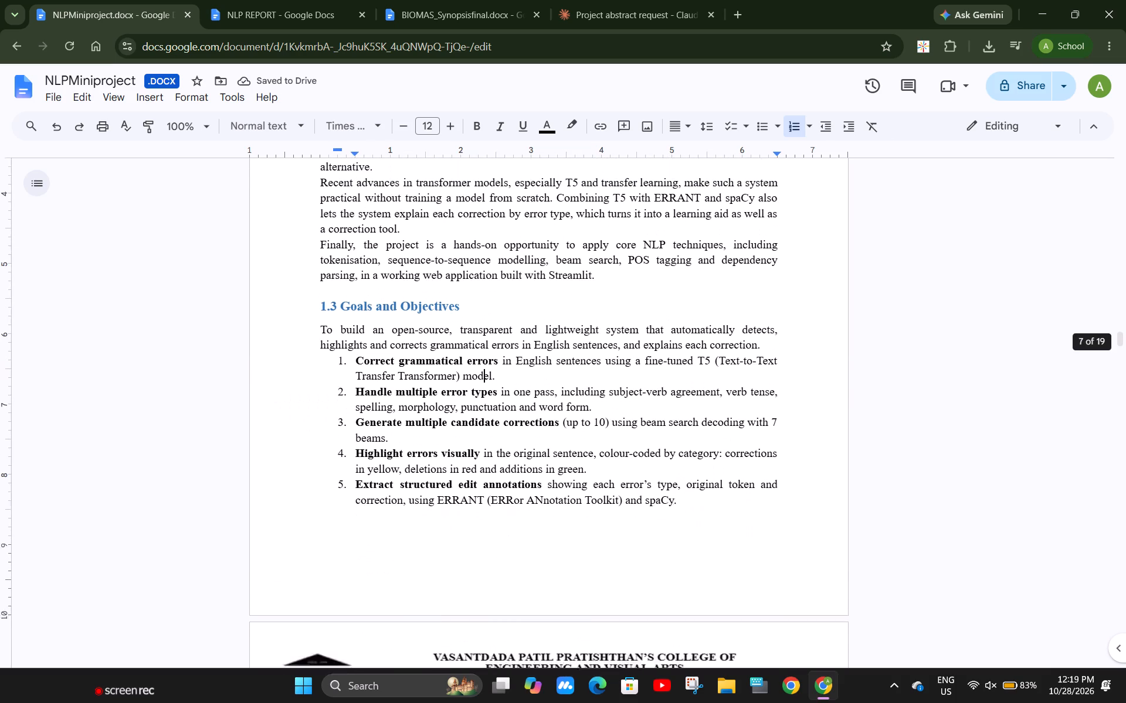
scroll(486, 354, up, 1)
scroll(486, 354, down, 2)
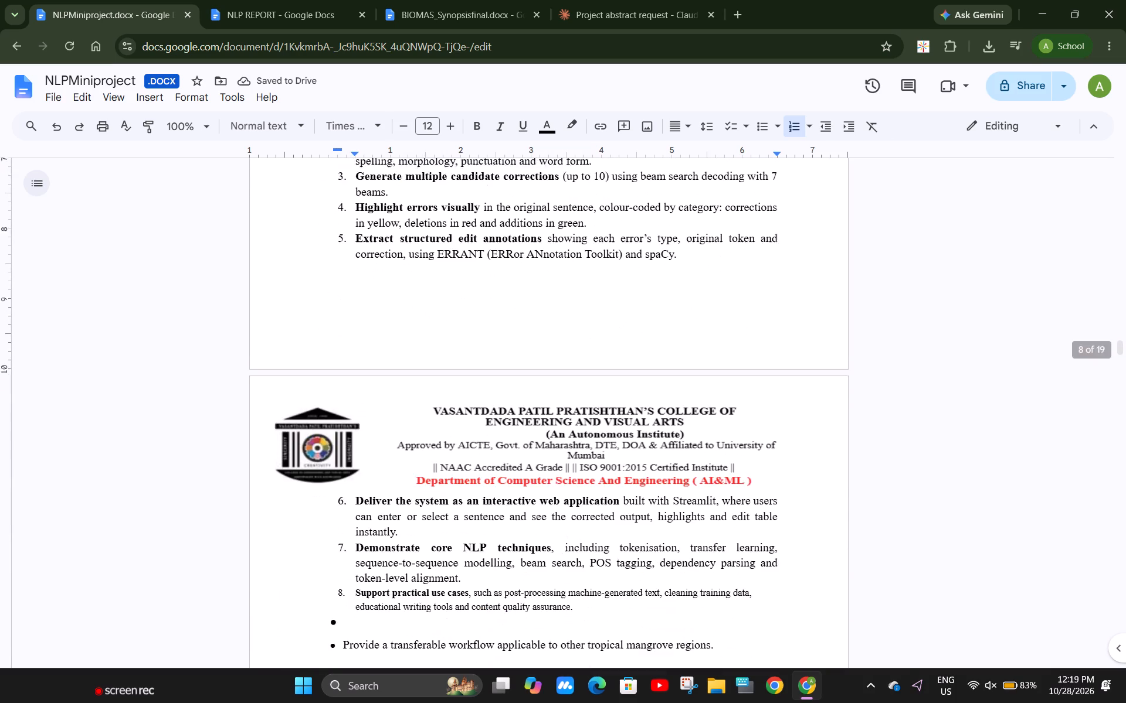
scroll(486, 354, down, 2)
drag(589, 530, 491, 496)
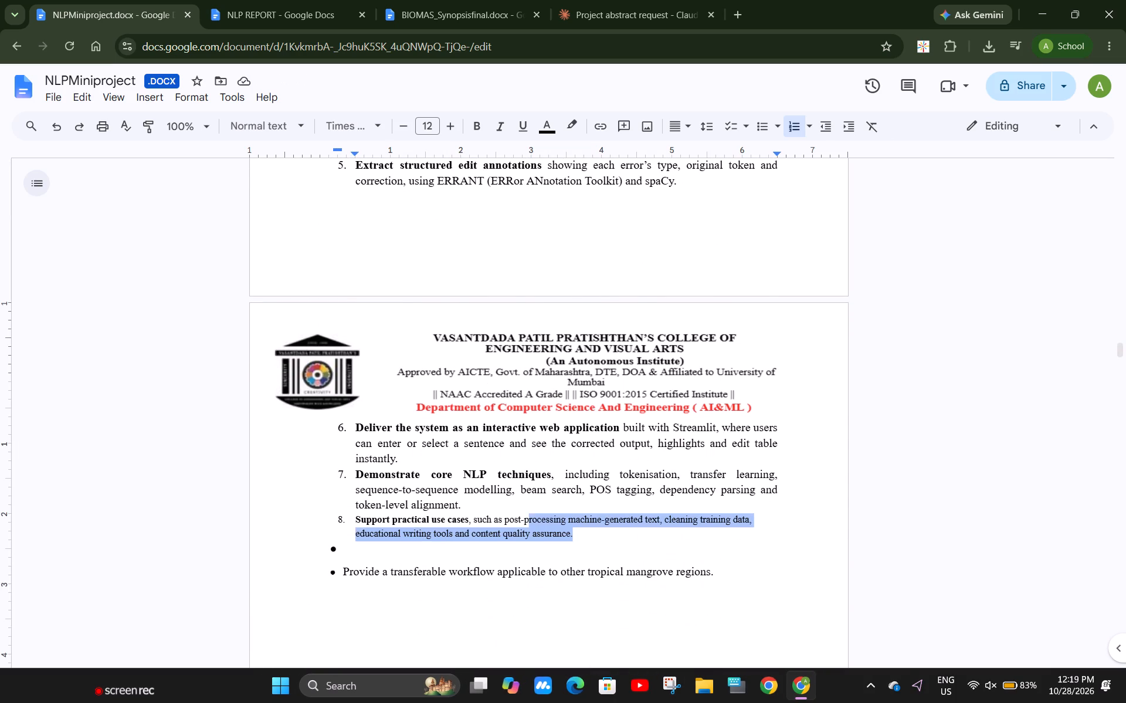
drag(491, 496, 340, 424)
drag(755, 570, 422, 501)
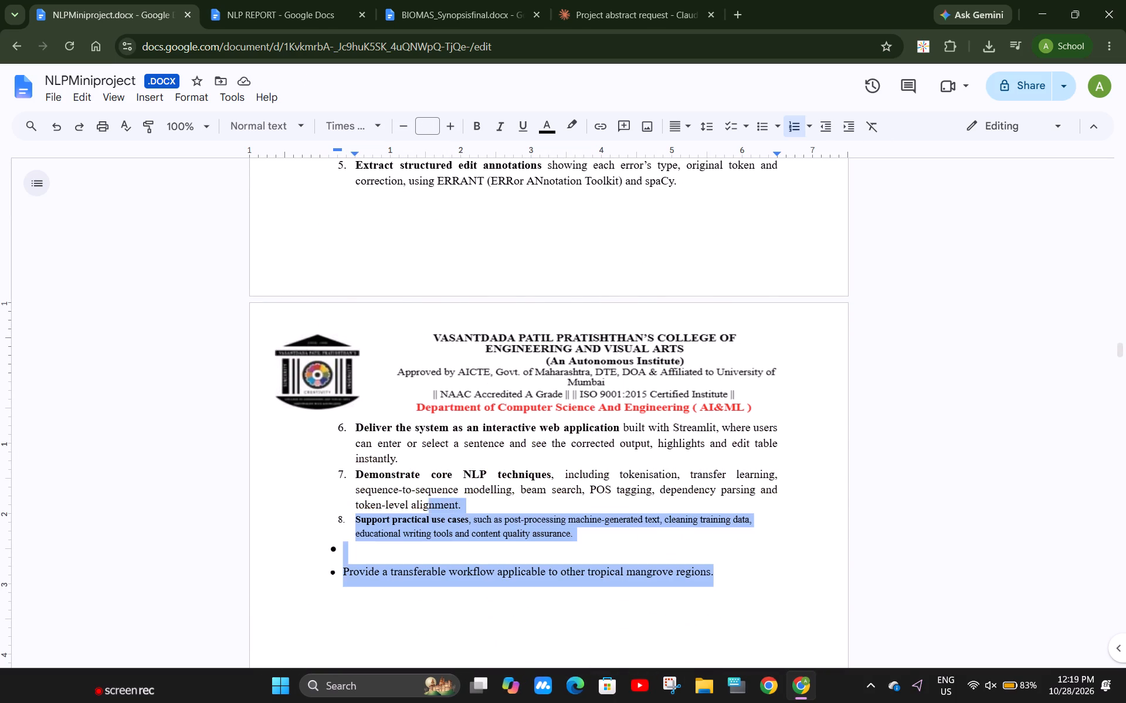
drag(422, 501, 317, 432)
key(BackSpace)
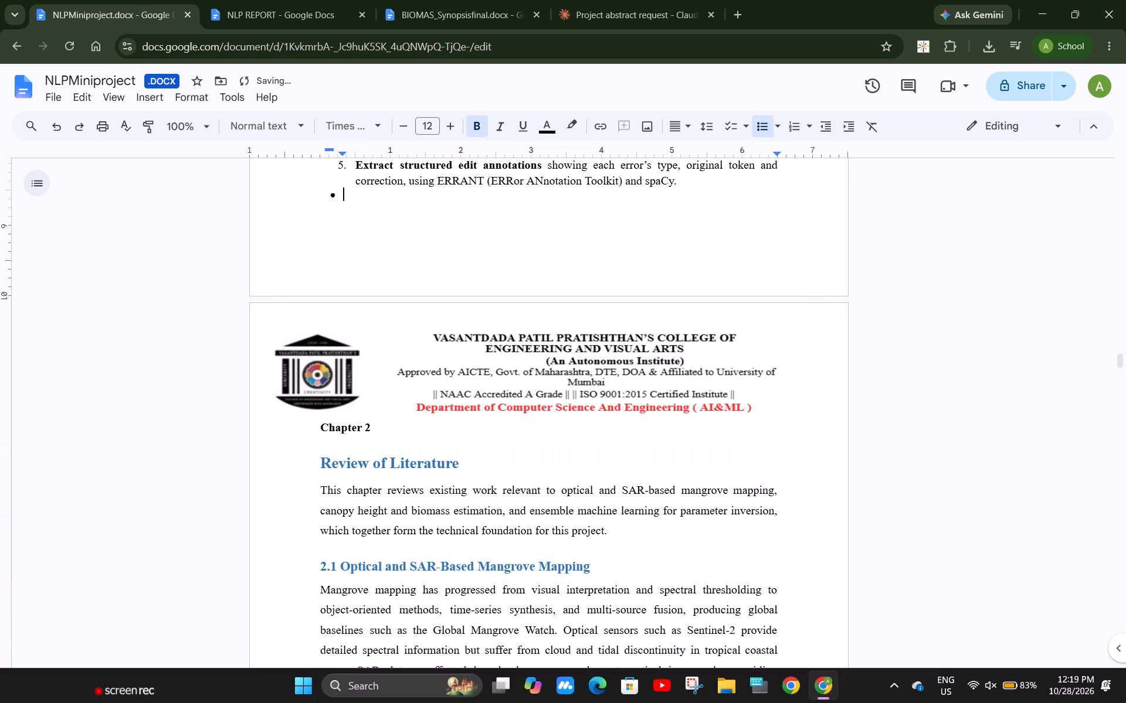
key(BackSpace)
Review the Chapter 1 pages from the introduction to 1.3 and the opening sections of Chapter 2.
scroll(439, 414, up, 3)
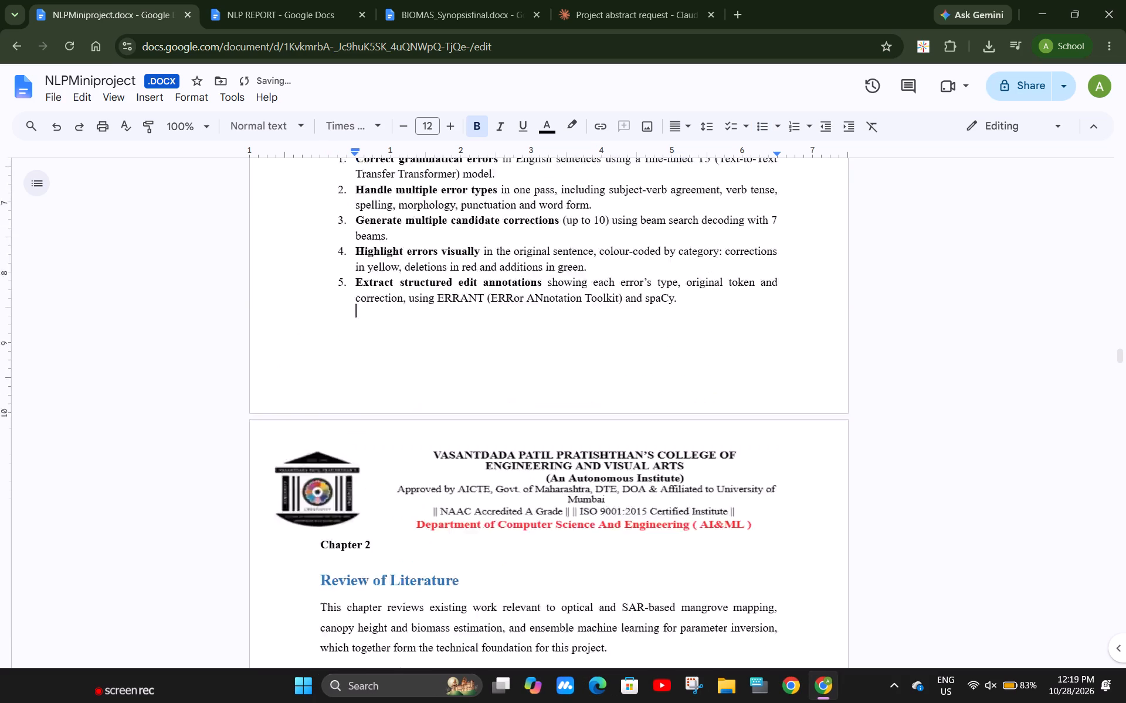
scroll(439, 414, up, 2)
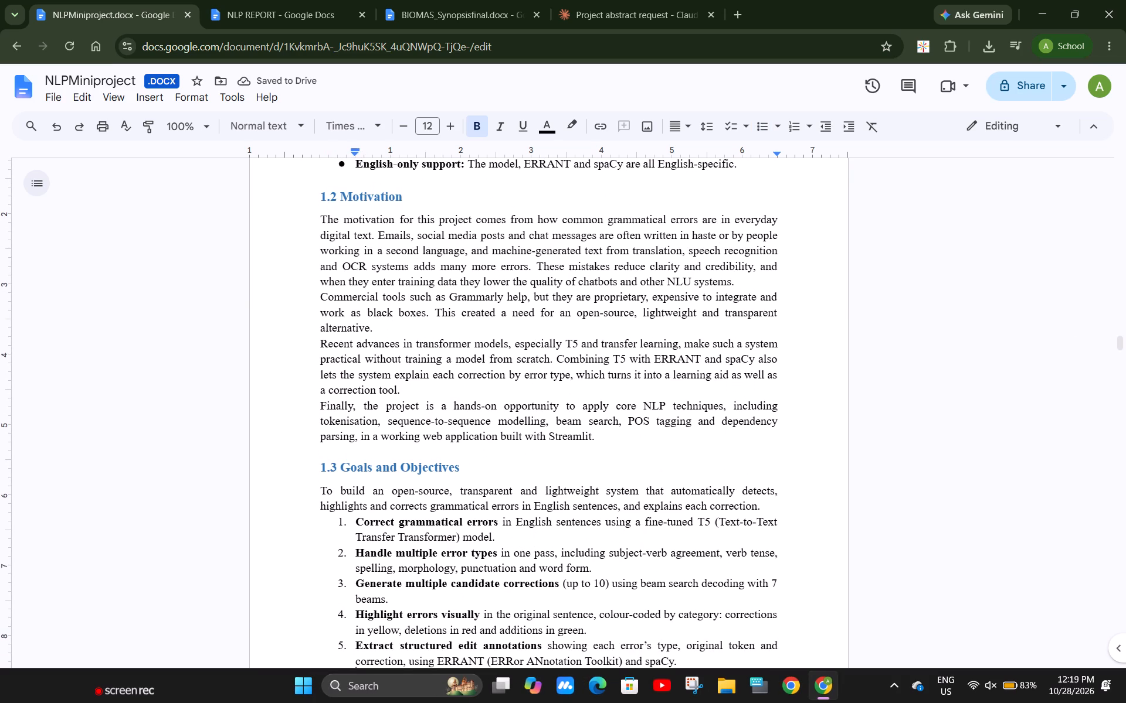
click(390, 499)
scroll(390, 499, down, 2)
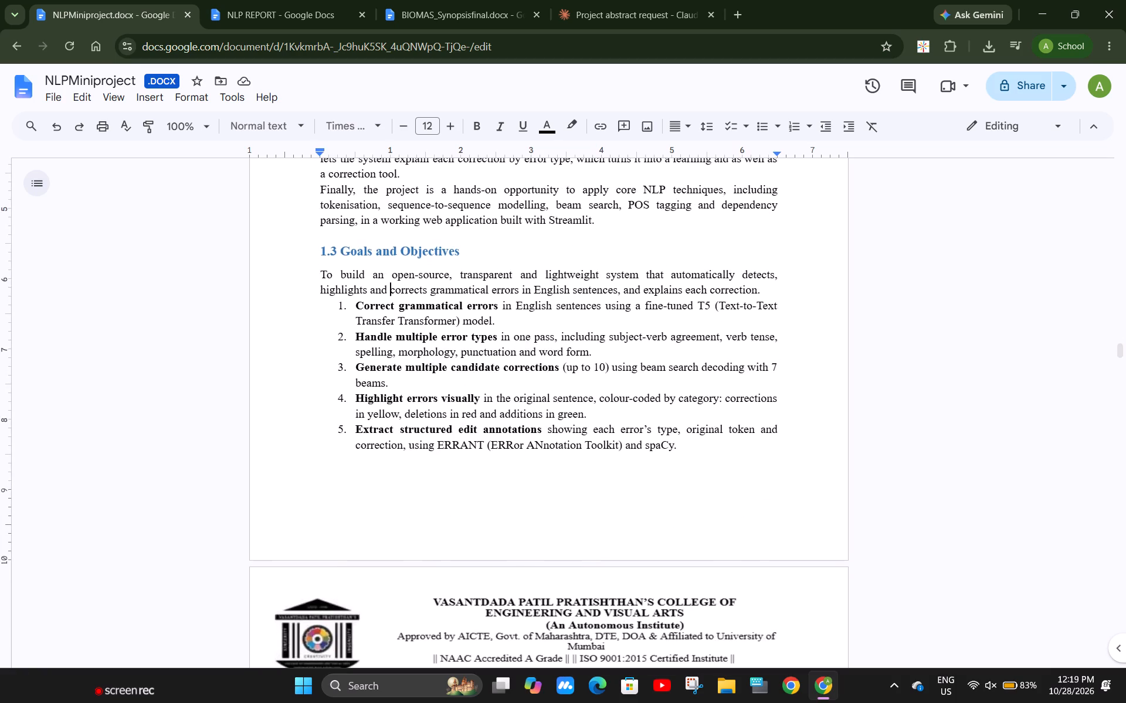
scroll(390, 499, up, 12)
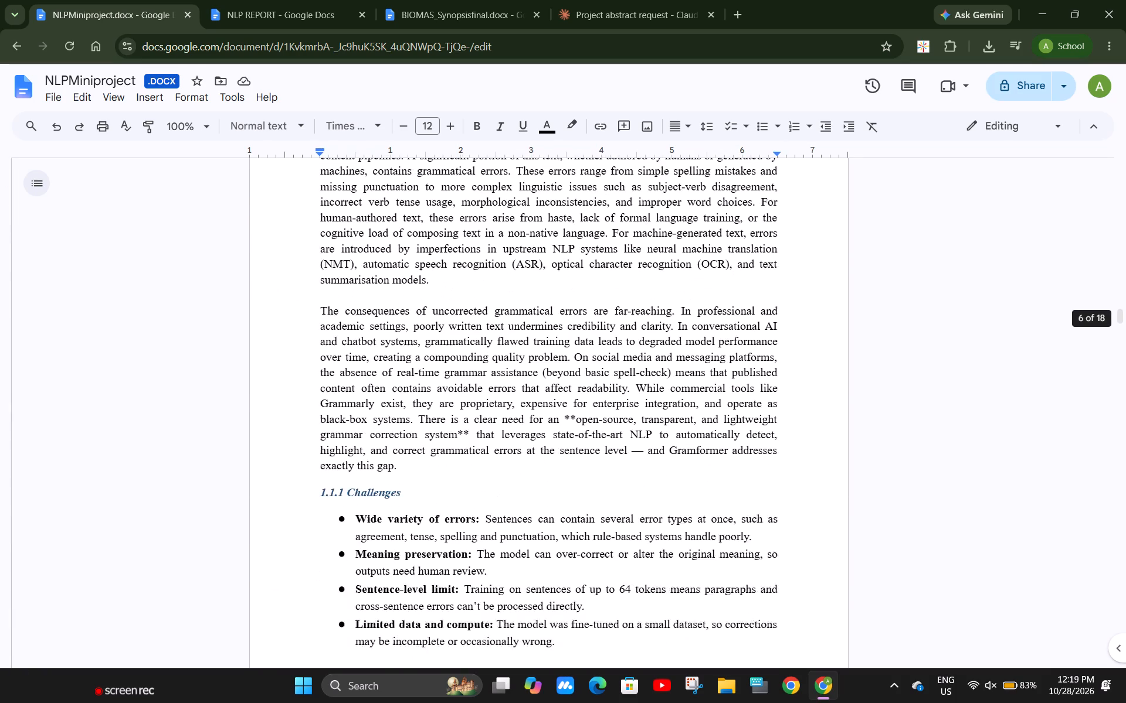
scroll(390, 499, up, 2)
scroll(396, 369, up, 8)
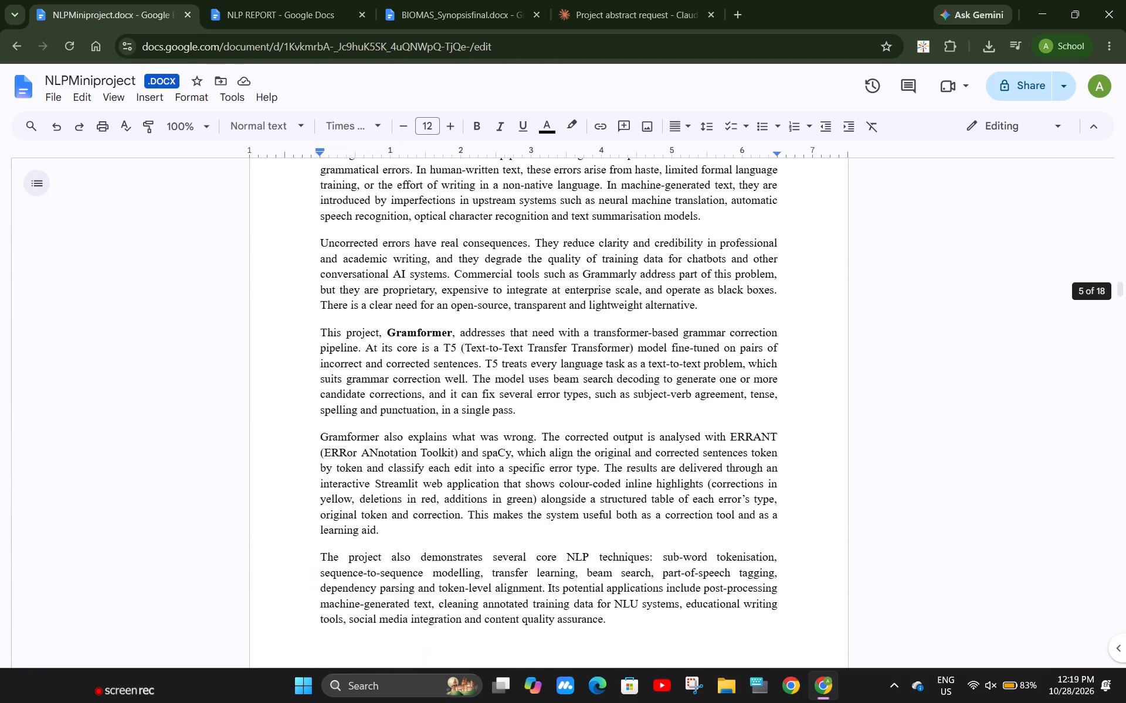
scroll(396, 369, up, 1)
scroll(396, 369, down, 9)
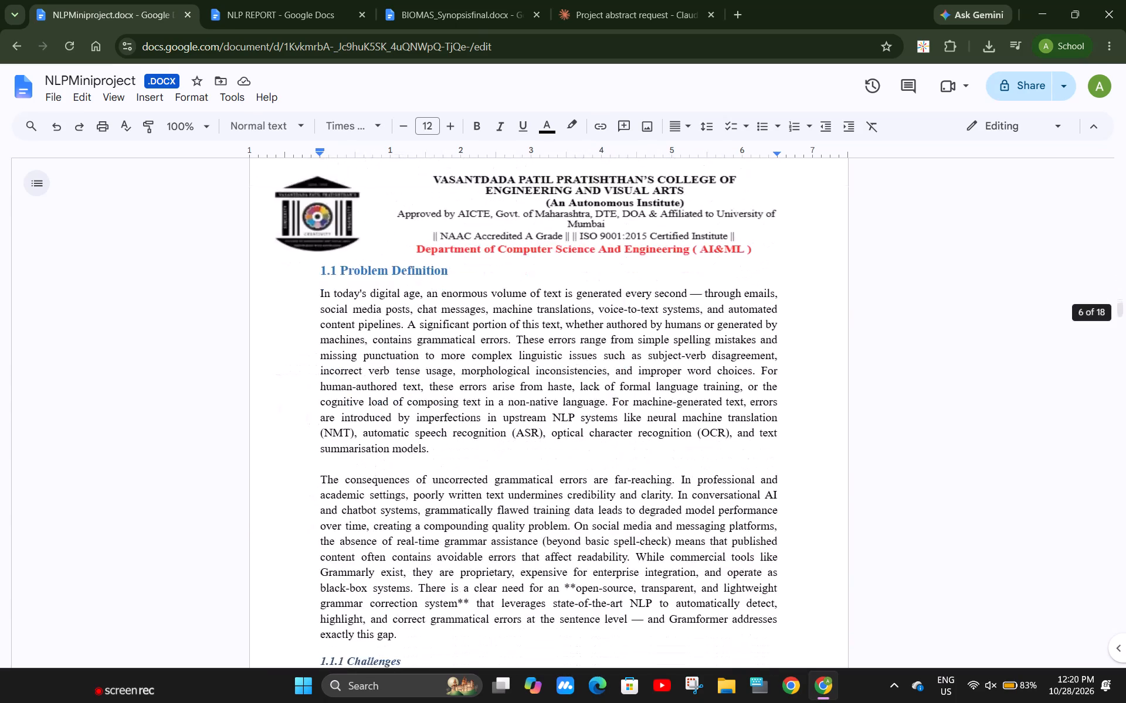
scroll(396, 369, down, 6)
scroll(396, 369, up, 1)
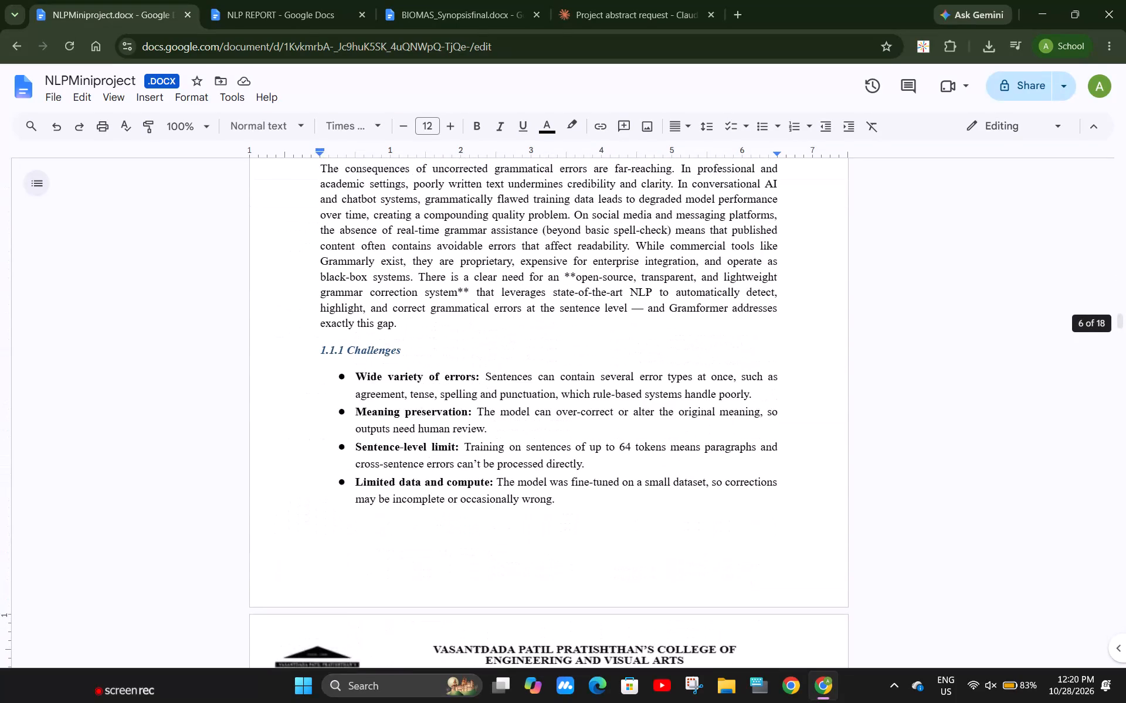
scroll(396, 369, up, 7)
scroll(396, 369, down, 2)
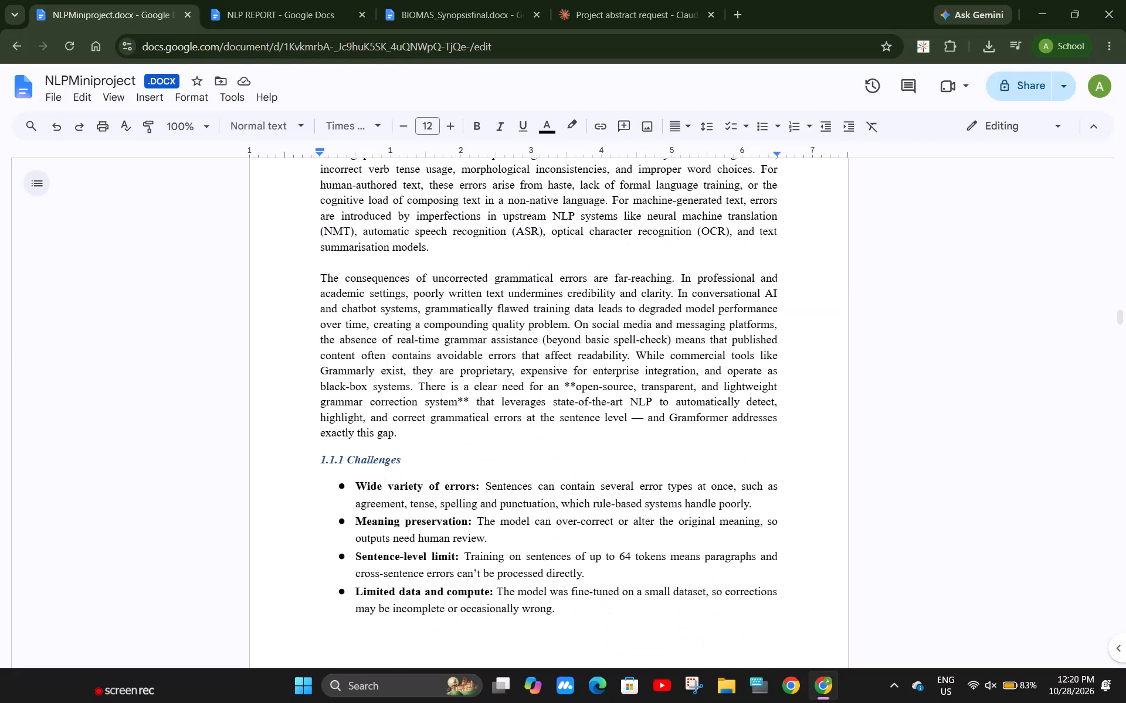
scroll(396, 369, down, 9)
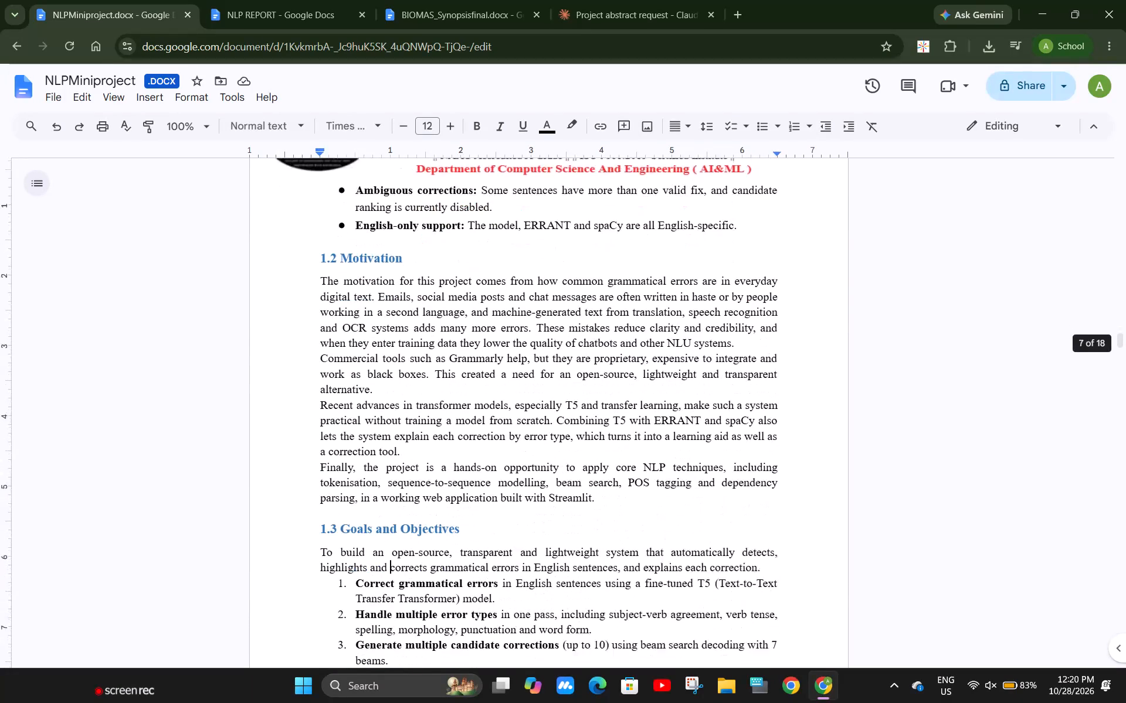
scroll(396, 369, down, 6)
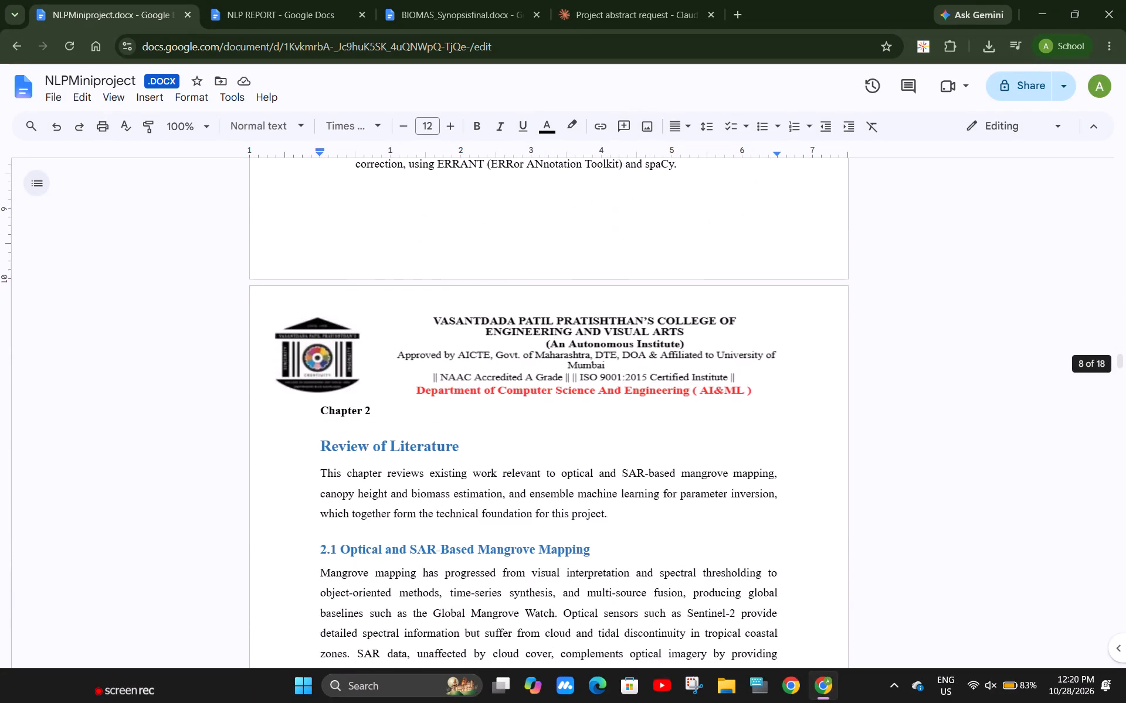
scroll(396, 369, down, 2)
scroll(538, 381, down, 1)
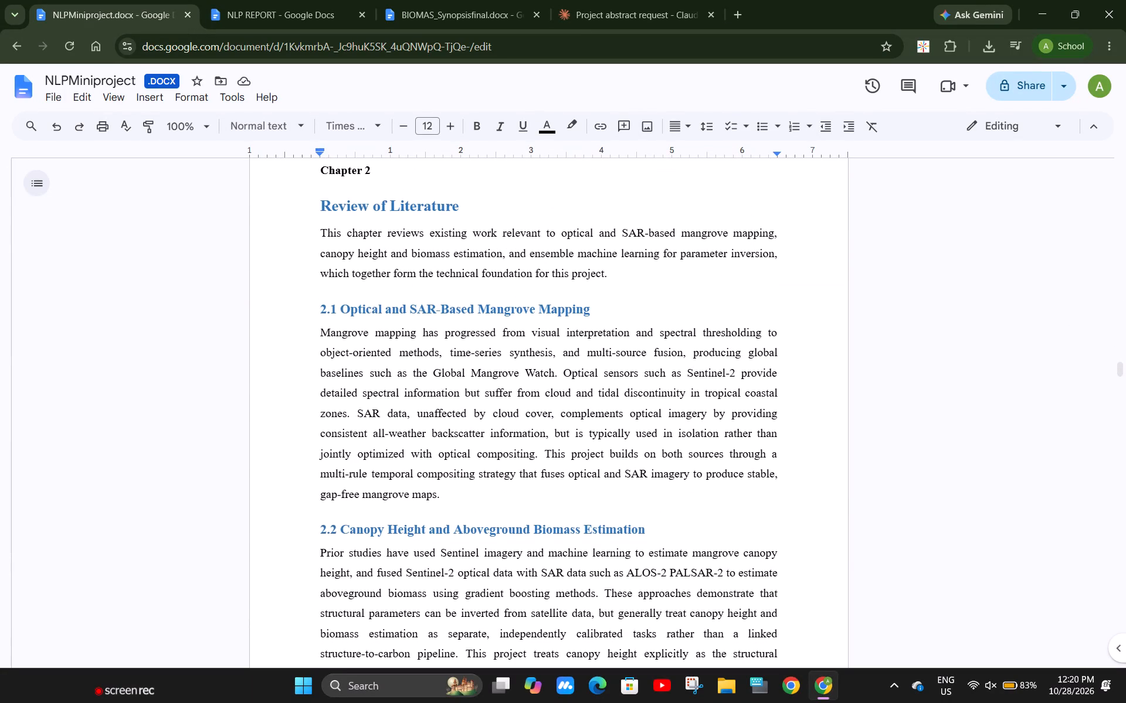
scroll(538, 381, down, 1)
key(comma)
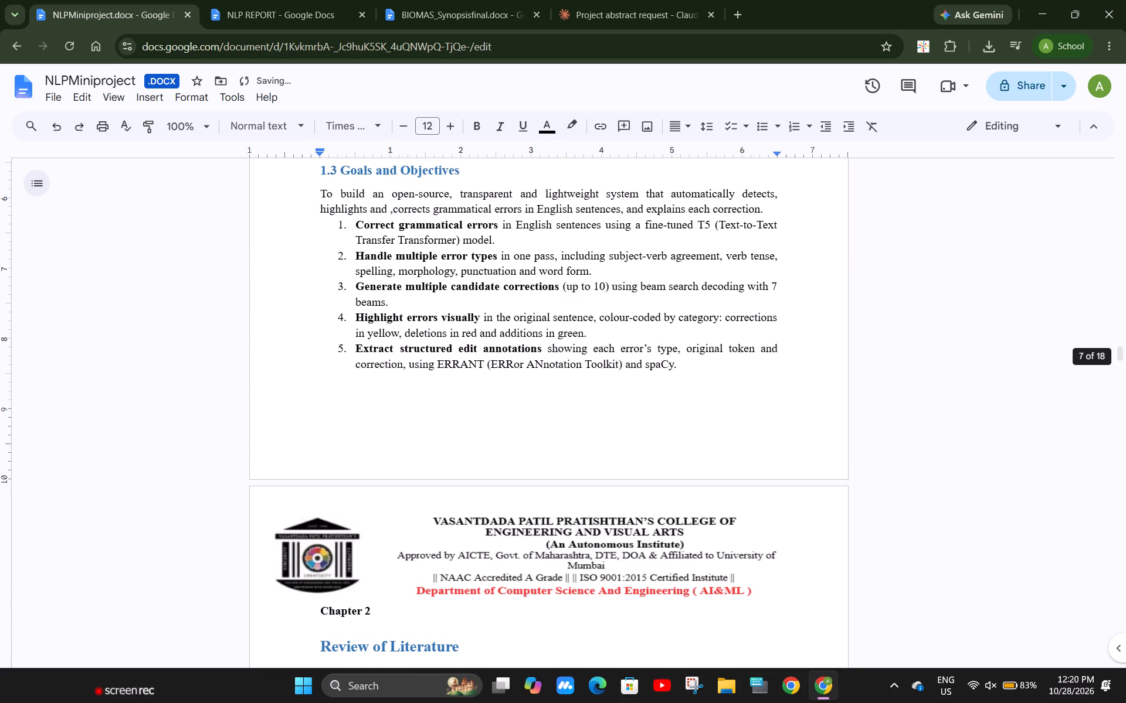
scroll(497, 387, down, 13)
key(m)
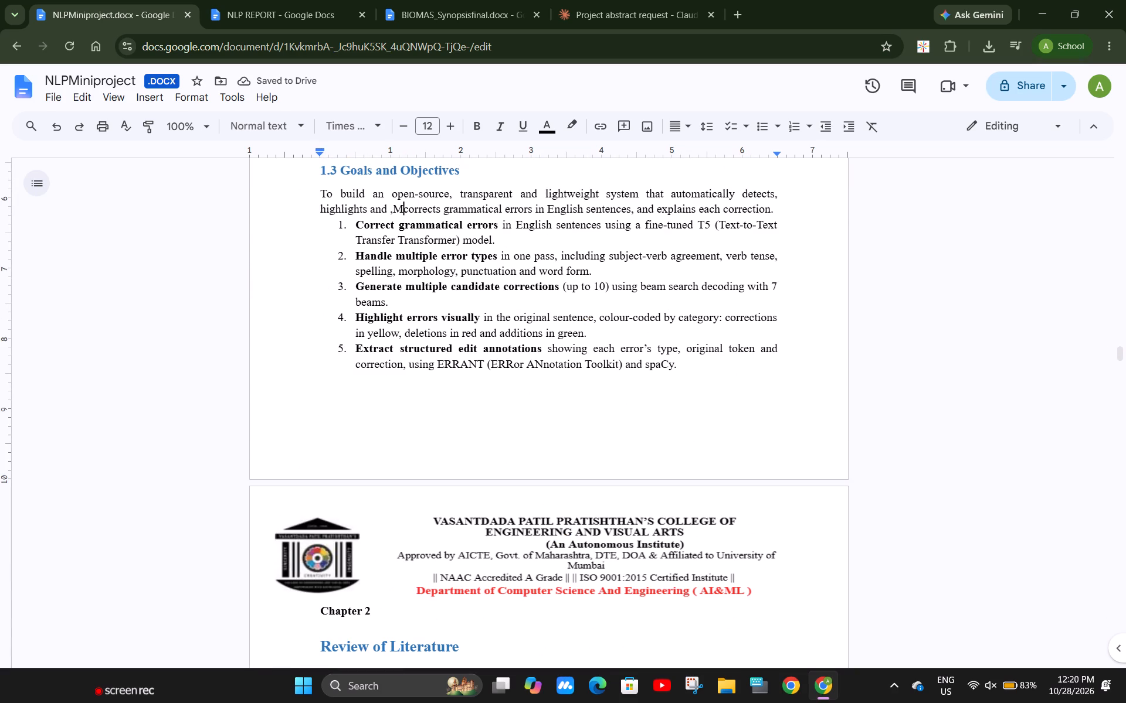
Switch to NLP REPORT and look through its Objectives, Methodology, NLP Techniques and Tech Stack sections for source content.
click(250, 0)
scroll(422, 326, down, 4)
key(BackSpace)
scroll(422, 326, down, 1)
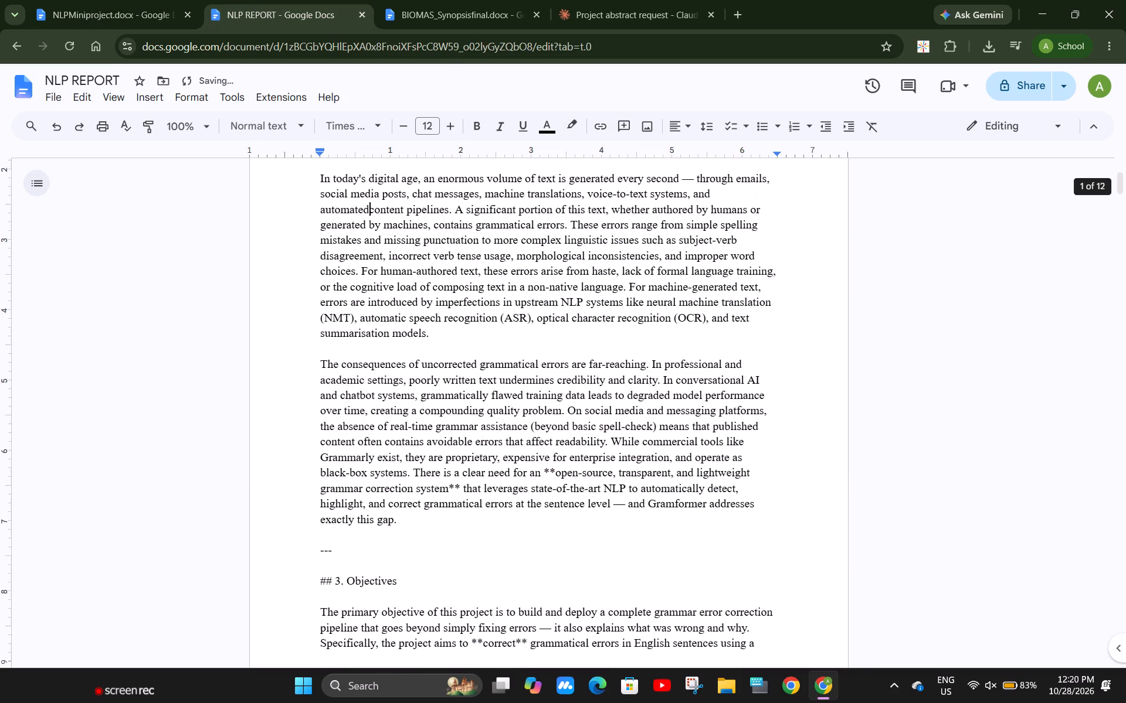
scroll(422, 326, down, 1)
scroll(492, 509, down, 6)
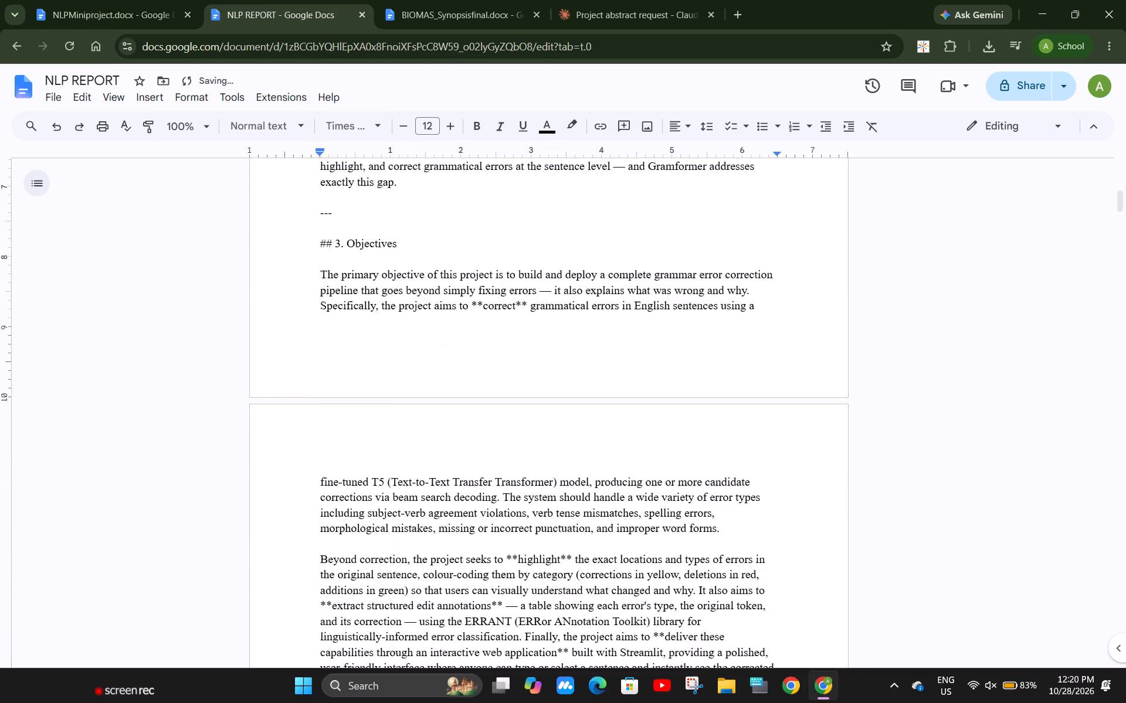
scroll(492, 509, down, 6)
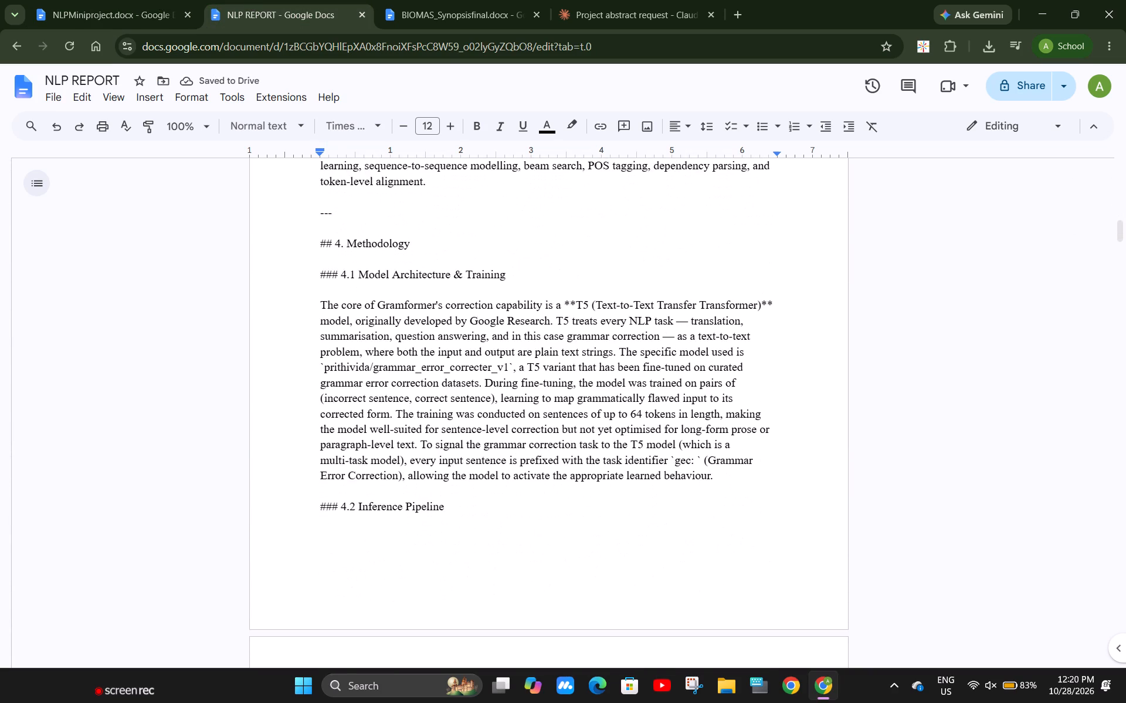
scroll(492, 509, down, 16)
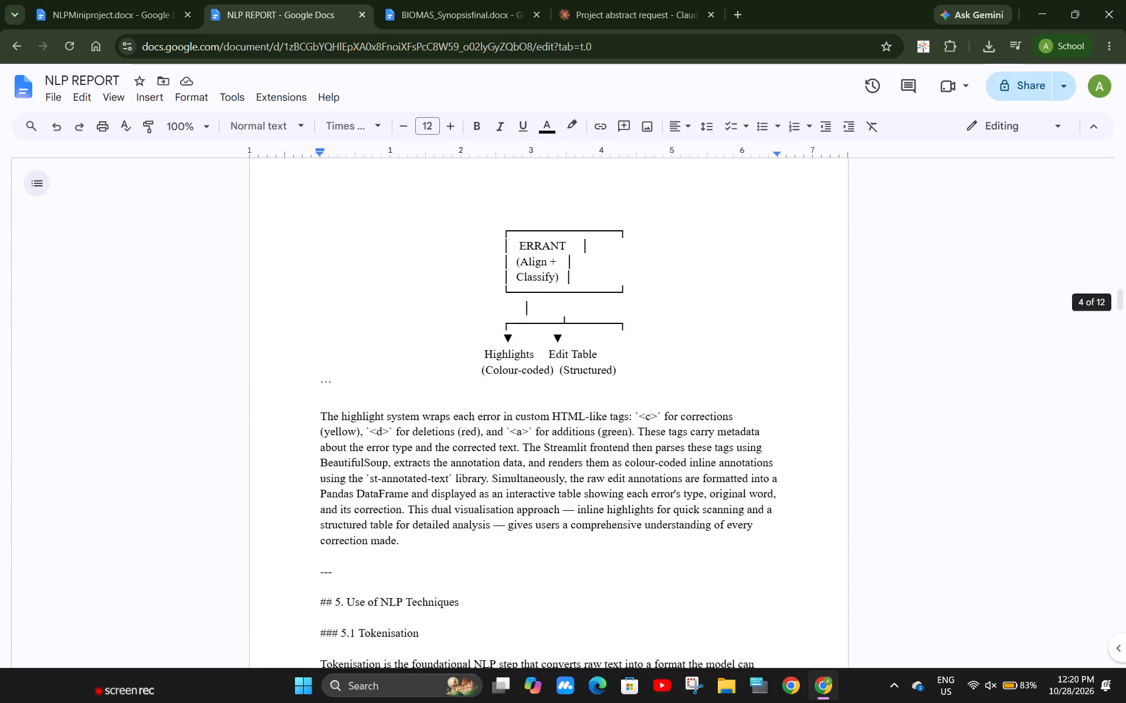
scroll(492, 509, down, 4)
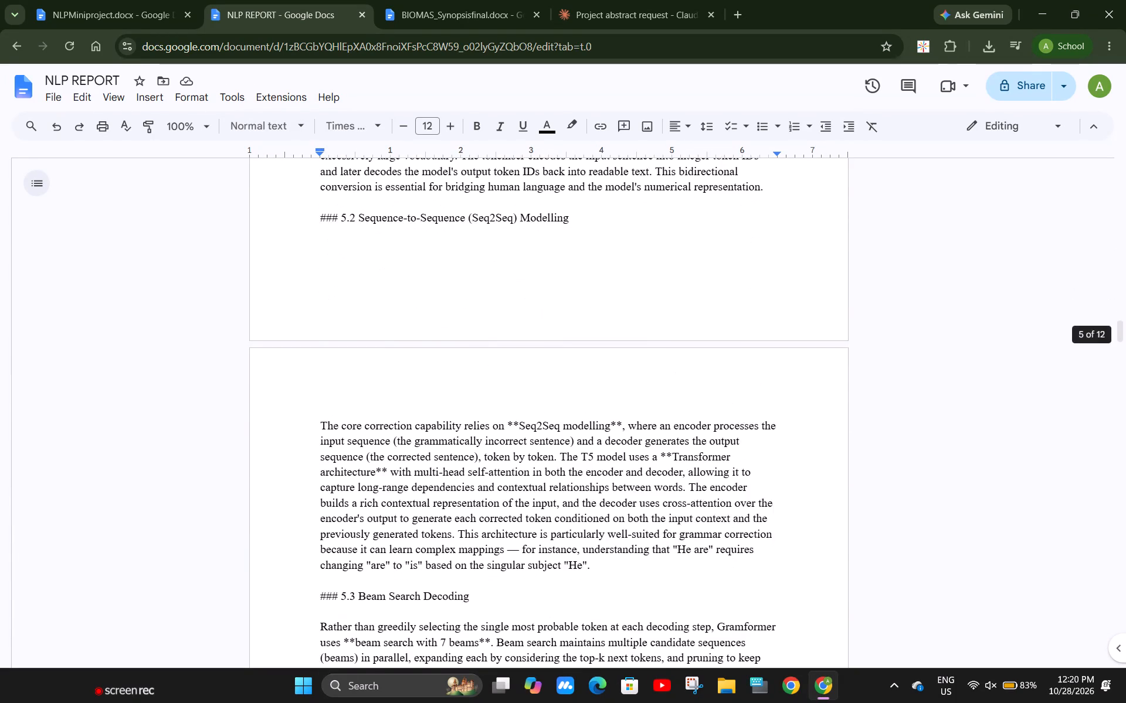
scroll(492, 509, down, 11)
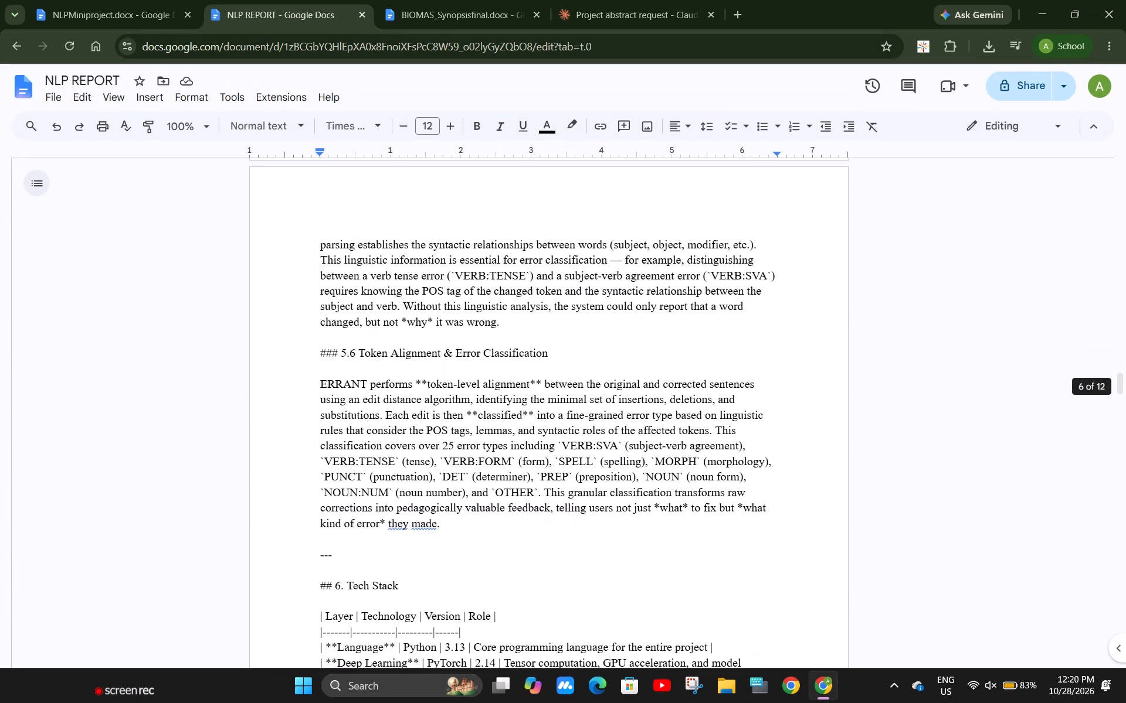
scroll(492, 509, down, 15)
scroll(492, 509, up, 11)
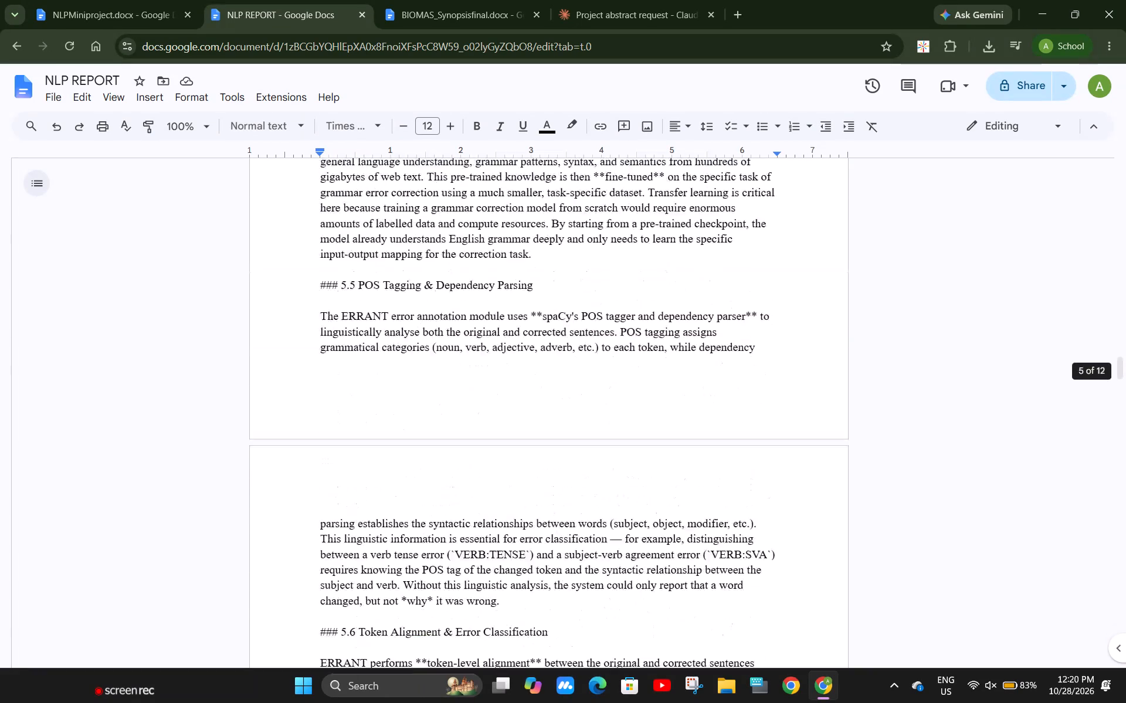
scroll(492, 509, up, 20)
scroll(492, 509, up, 9)
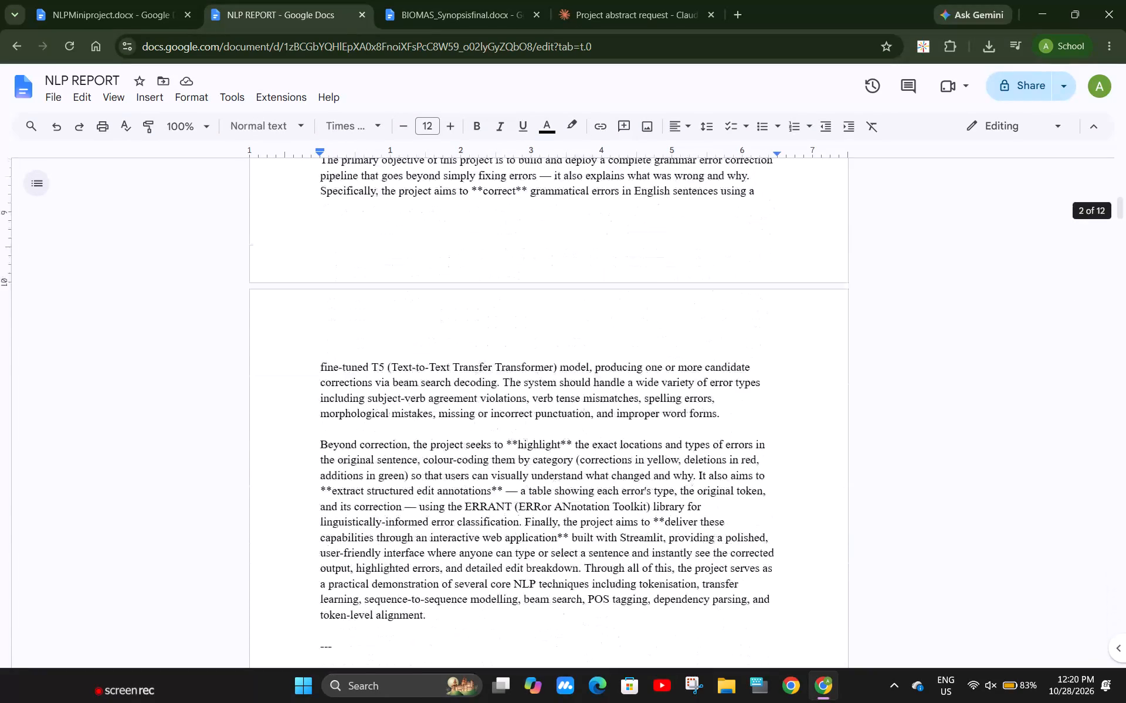
scroll(492, 509, up, 6)
scroll(492, 509, down, 5)
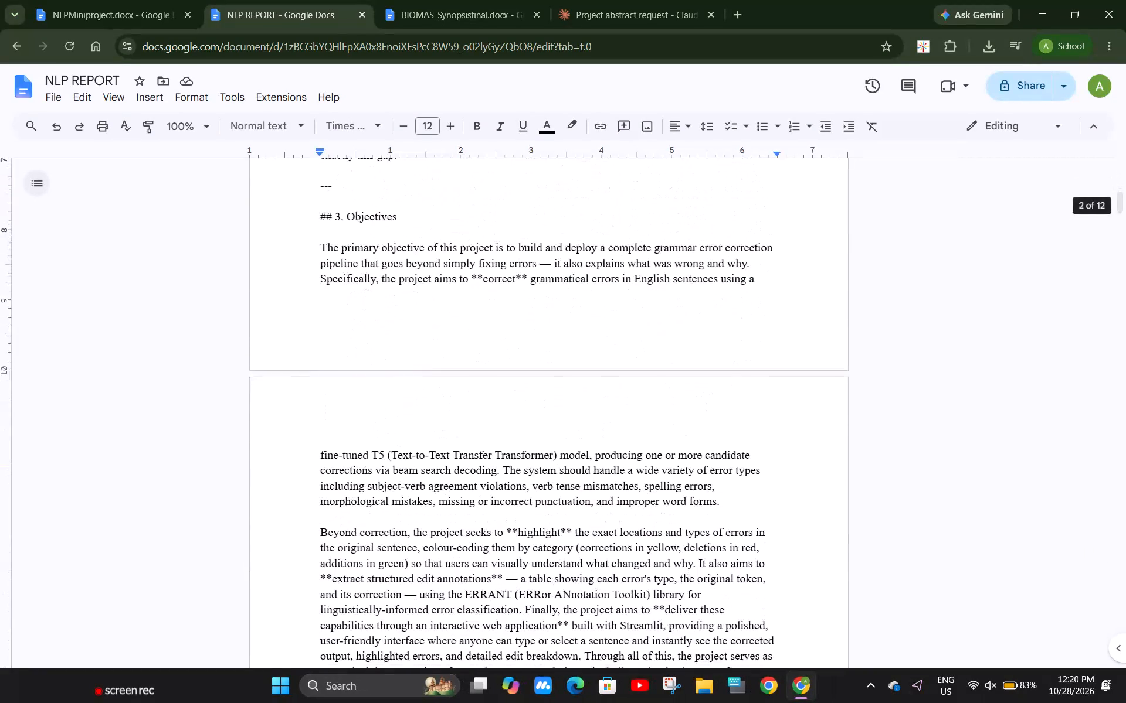
scroll(492, 509, down, 2)
scroll(426, 590, down, 6)
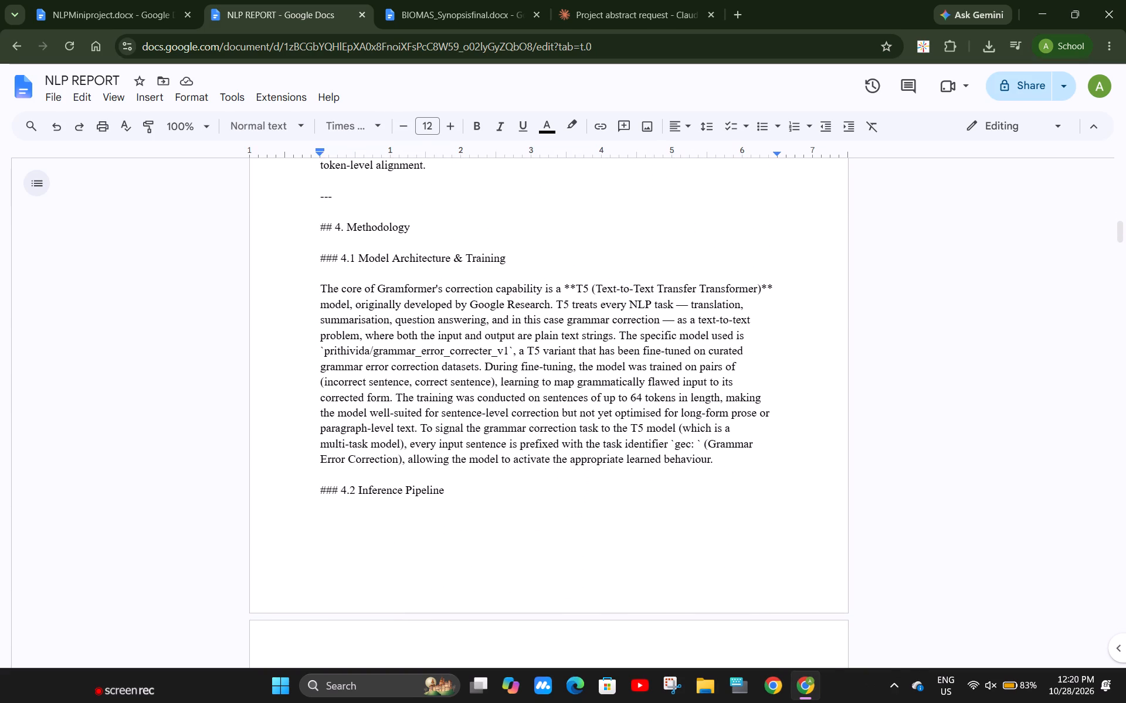
click(446, 0)
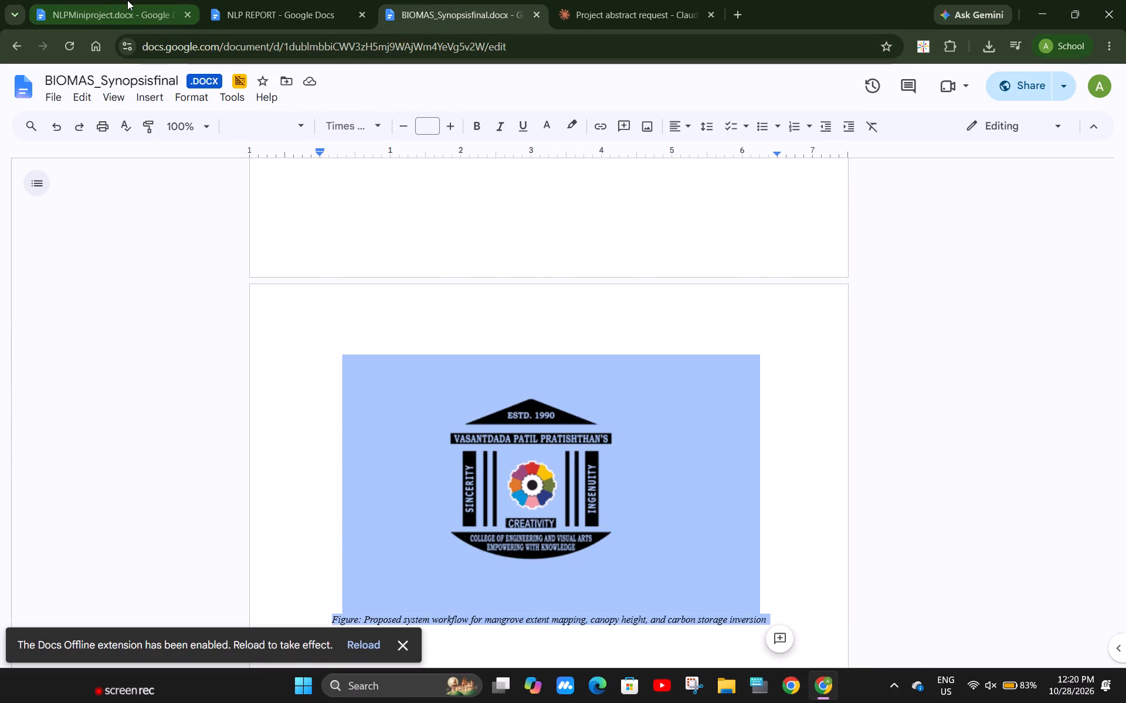
click(127, 0)
scroll(460, 305, down, 3)
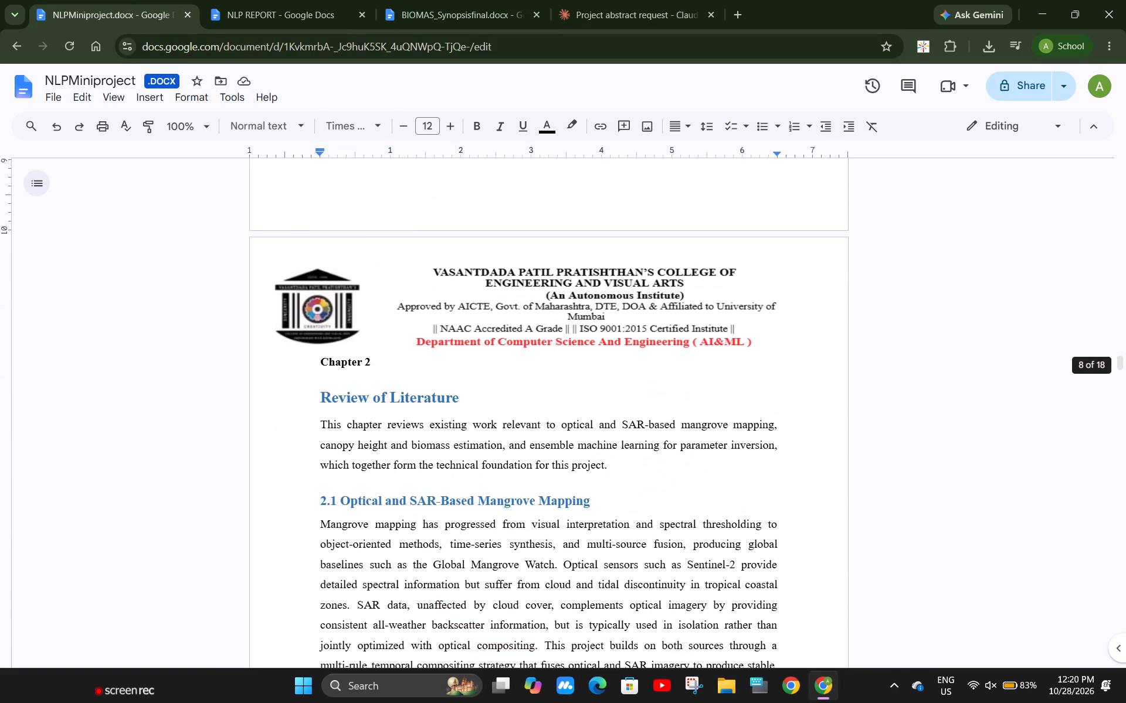
scroll(460, 305, down, 9)
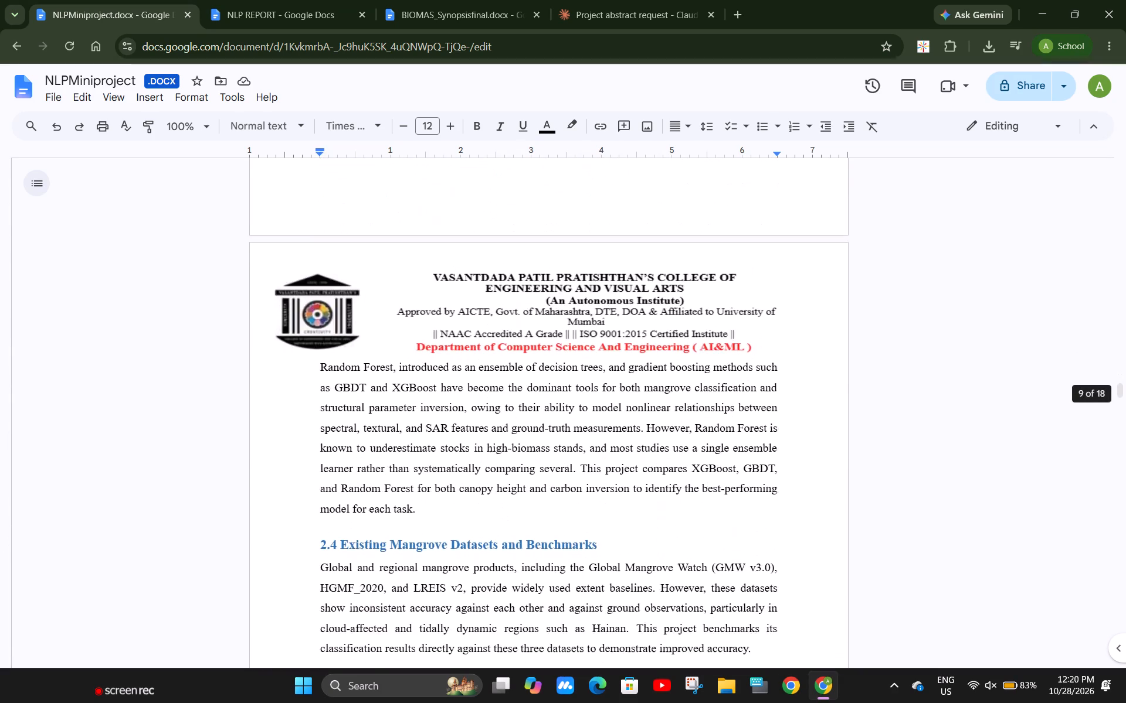
scroll(460, 305, down, 8)
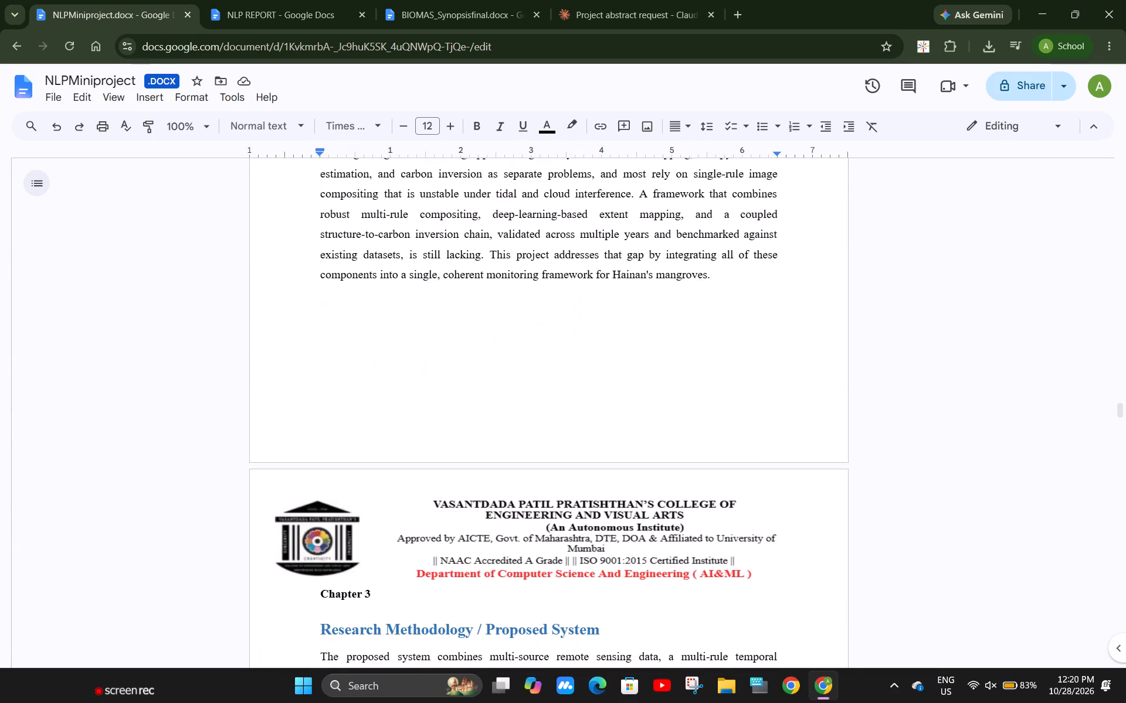
scroll(460, 305, down, 2)
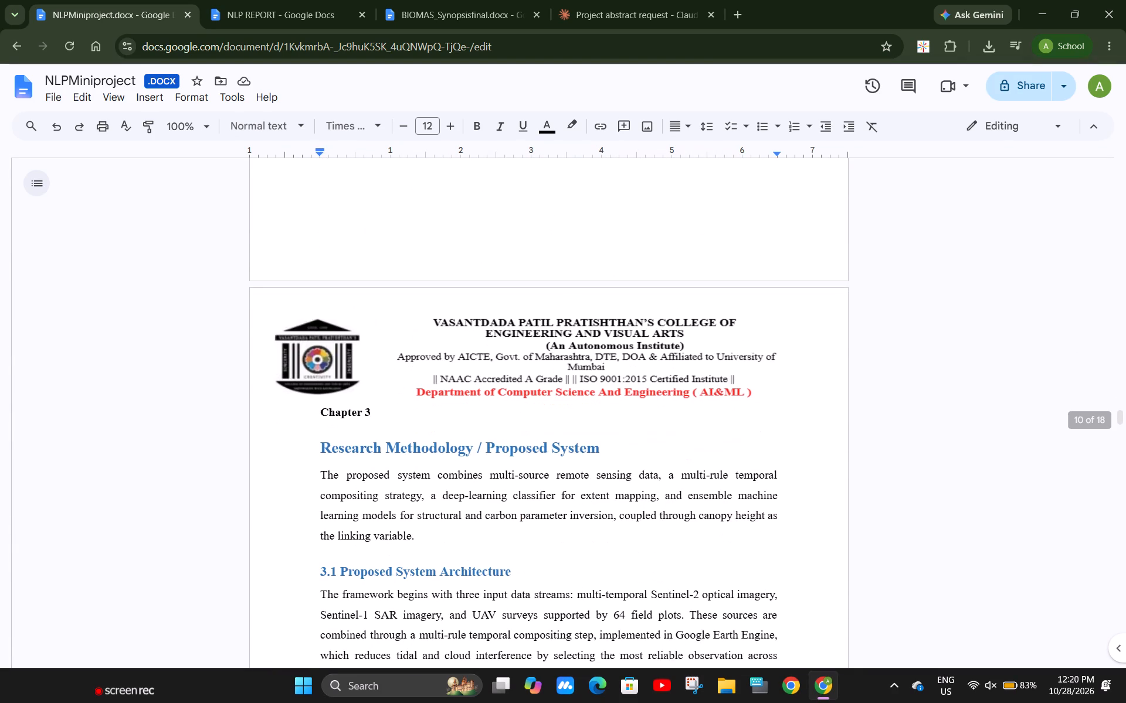
scroll(445, 412, down, 1)
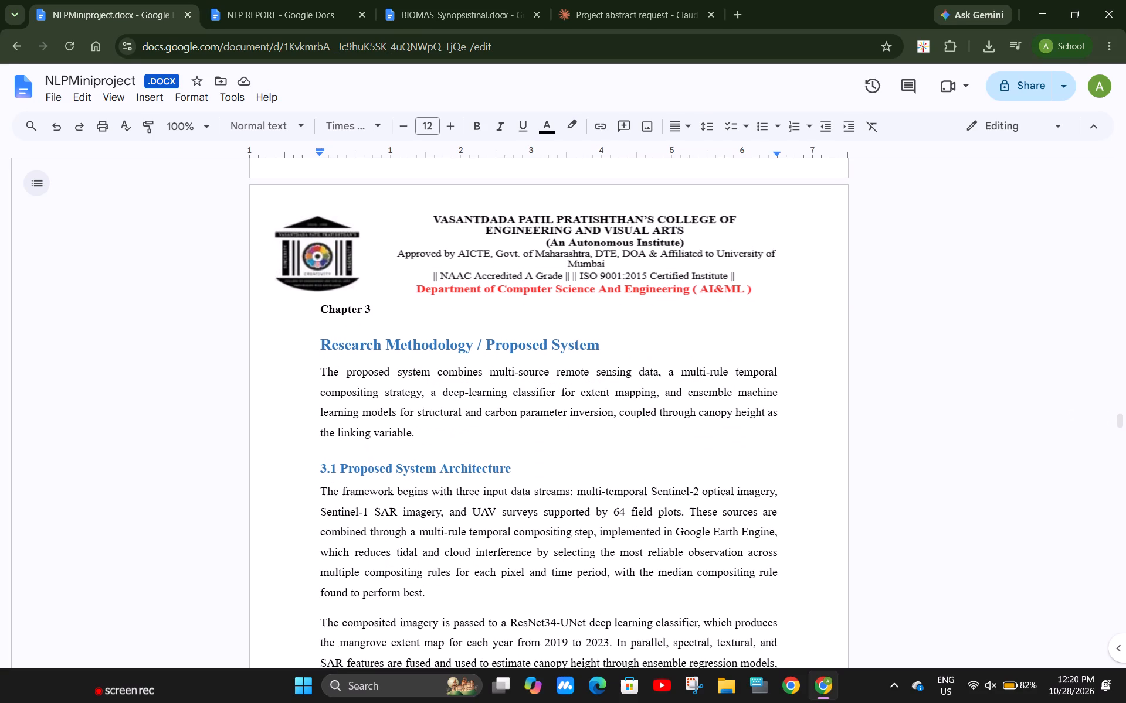
scroll(470, 421, down, 2)
scroll(470, 421, up, 7)
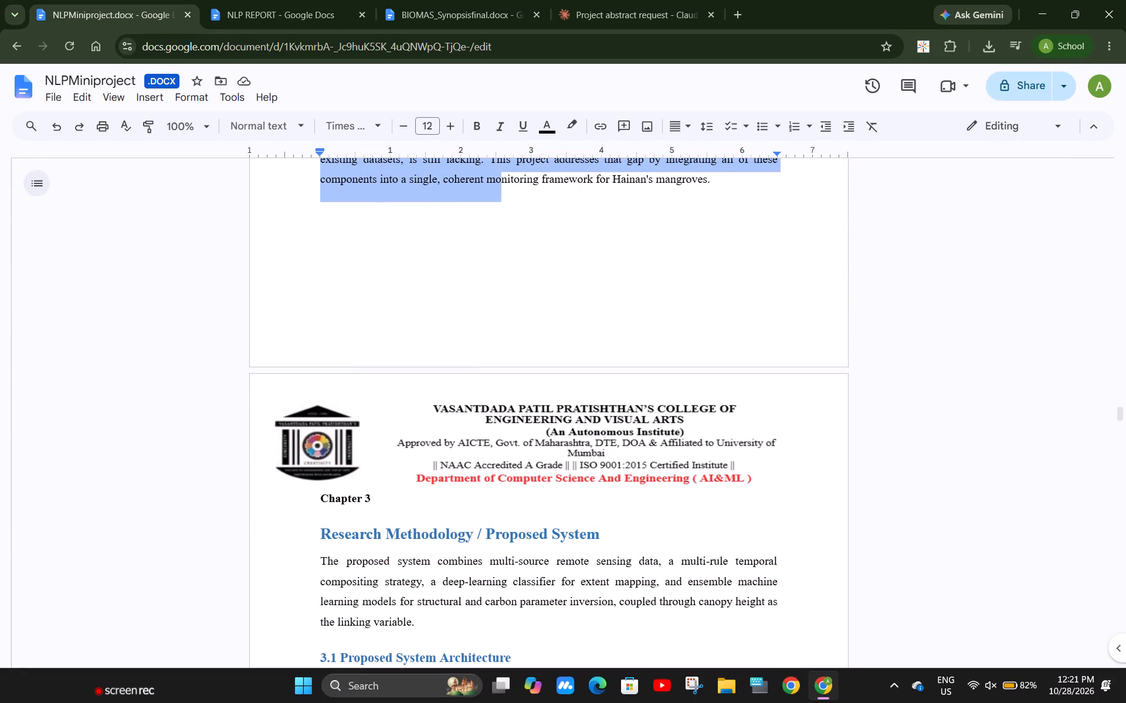
drag(480, 247, 708, 178)
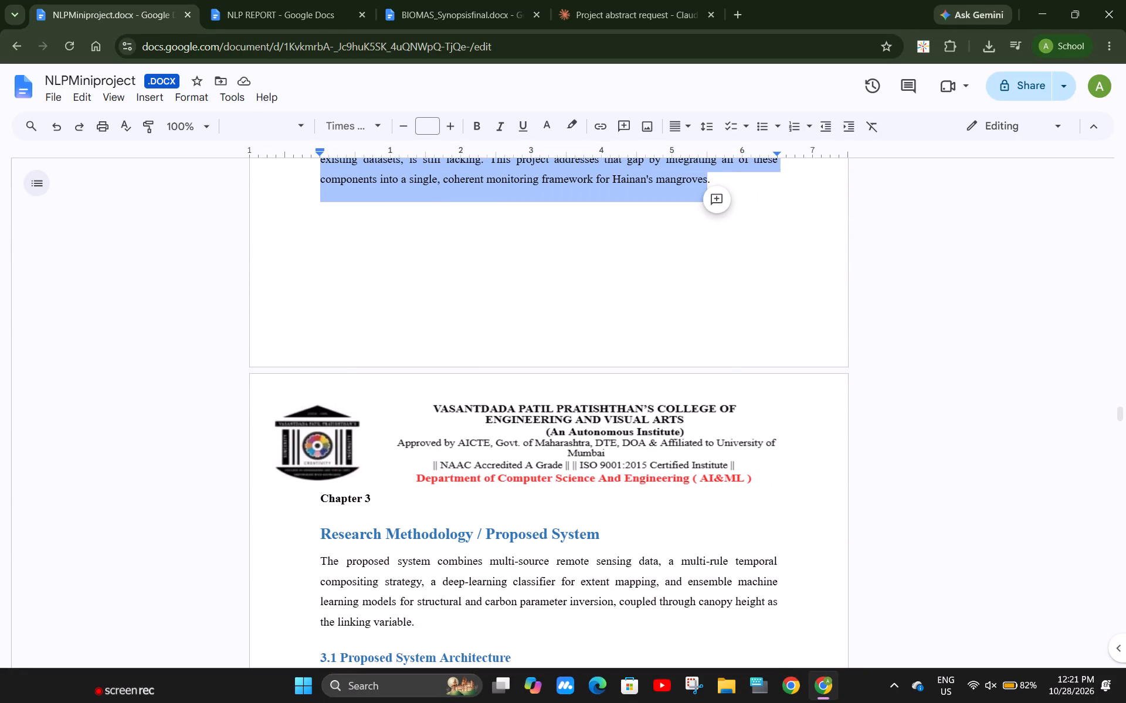
key(ctrl+v)
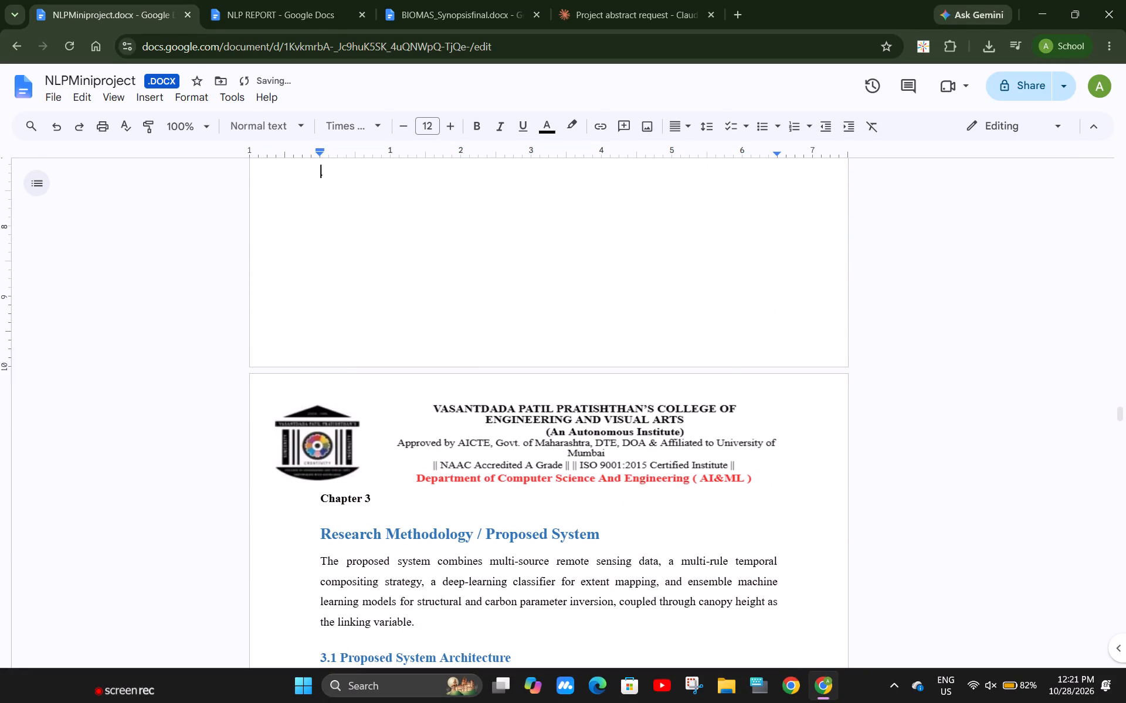
Review the pasted paper summaries in Chapter 2 from the Review of Literature heading to the Summary Table.
scroll(503, 248, up, 4)
scroll(497, 357, up, 6)
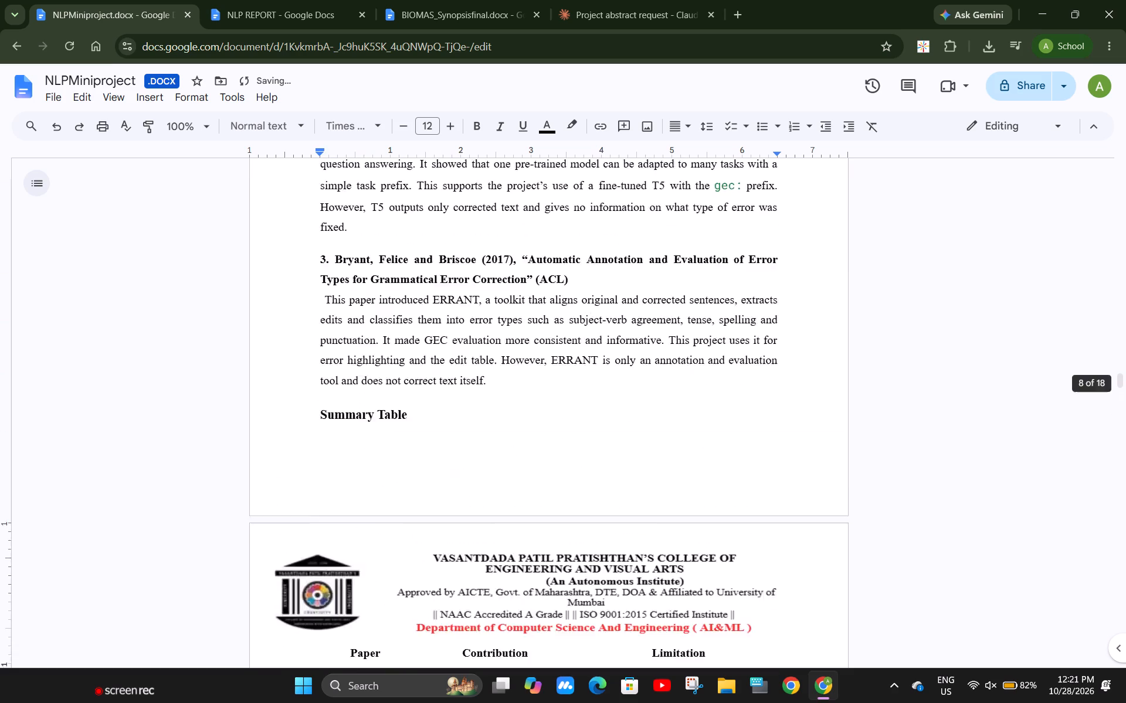
scroll(497, 357, up, 5)
scroll(497, 357, down, 1)
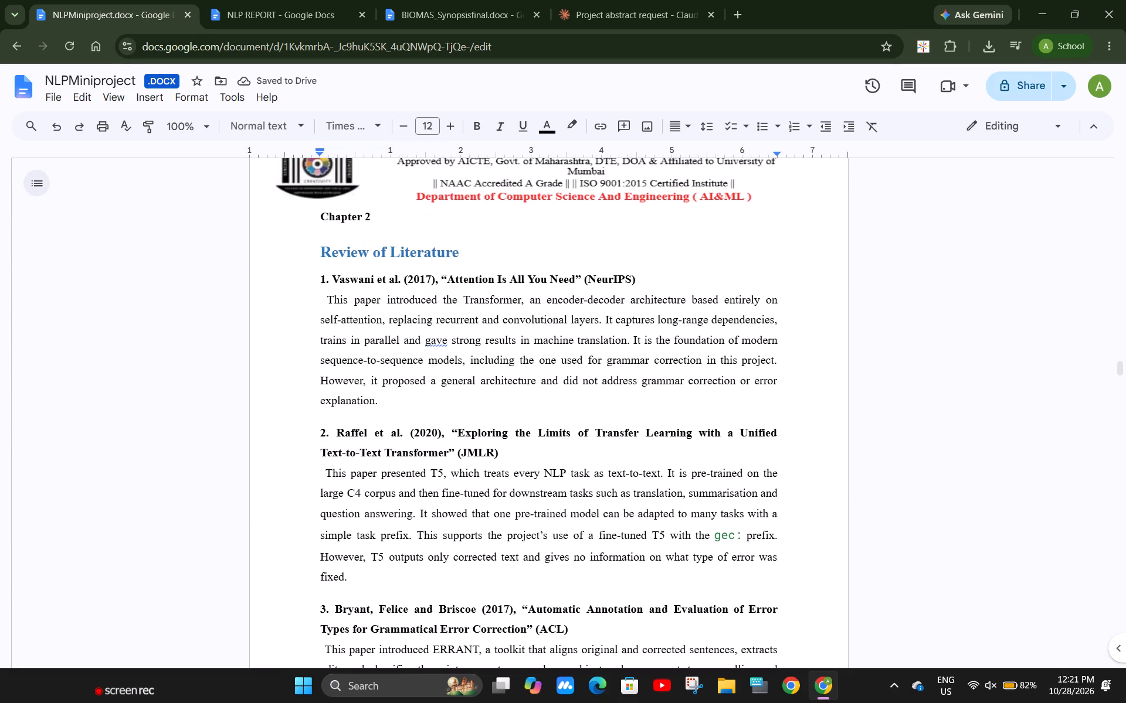
scroll(420, 363, down, 2)
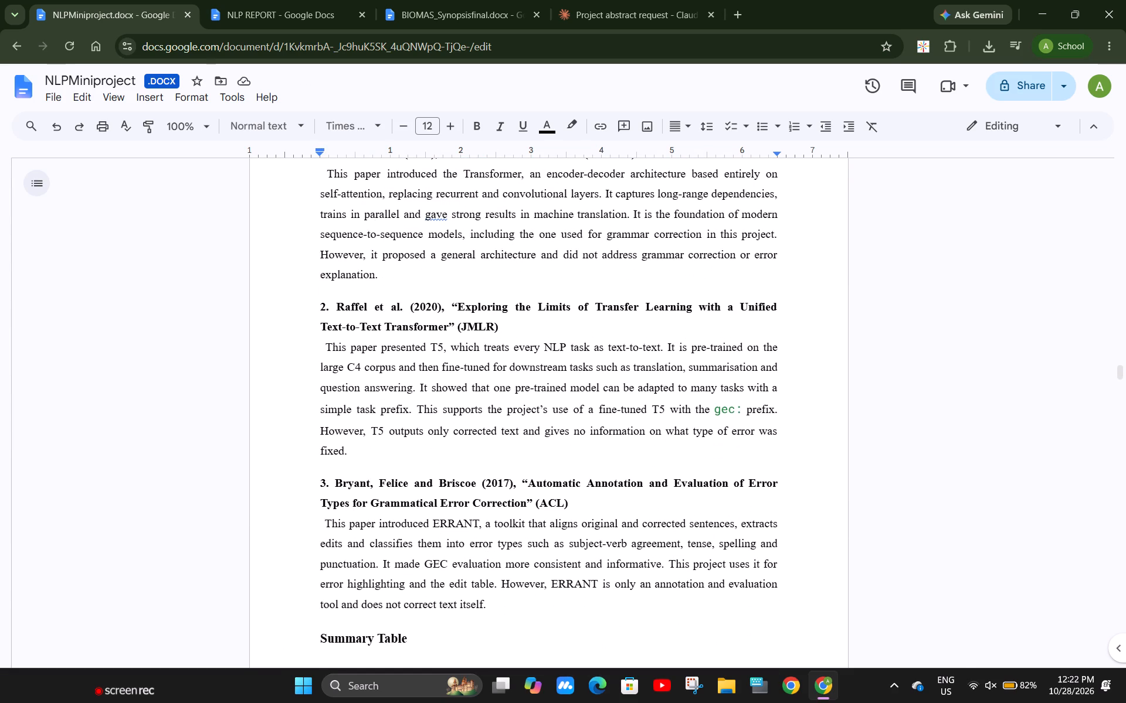
scroll(363, 368, down, 2)
Insert two blank lines before the Summary Table heading to move it onto the same page as its table.
scroll(363, 368, down, 1)
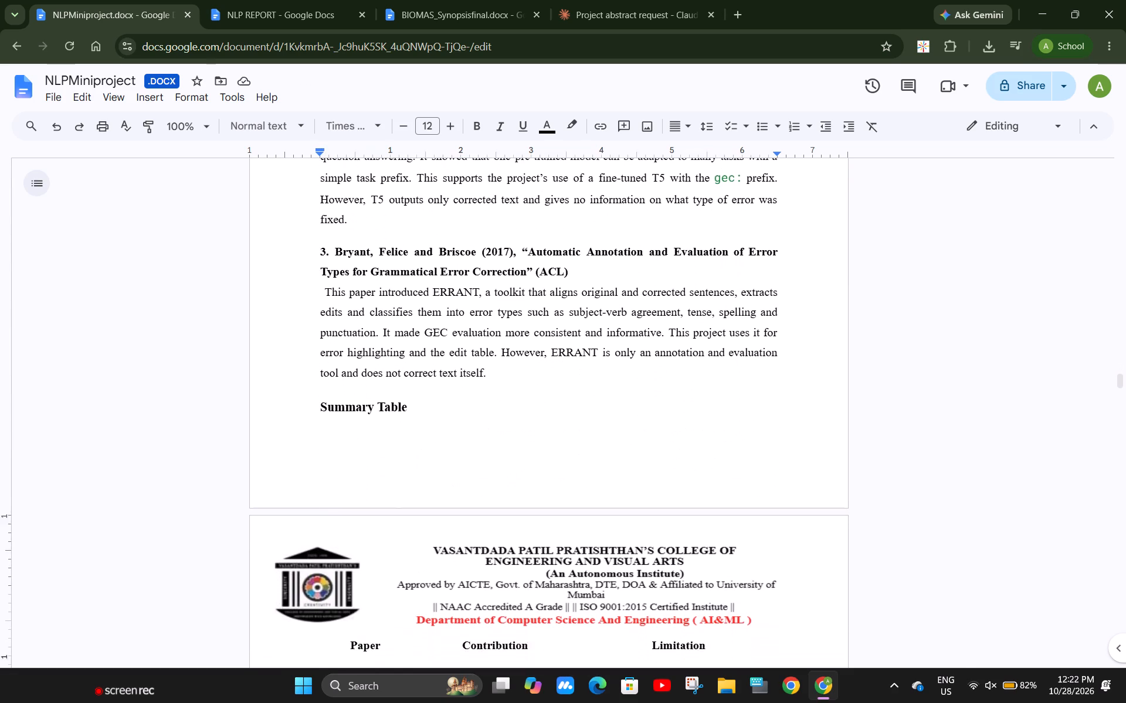
scroll(363, 368, down, 1)
click(318, 390)
key(Return)
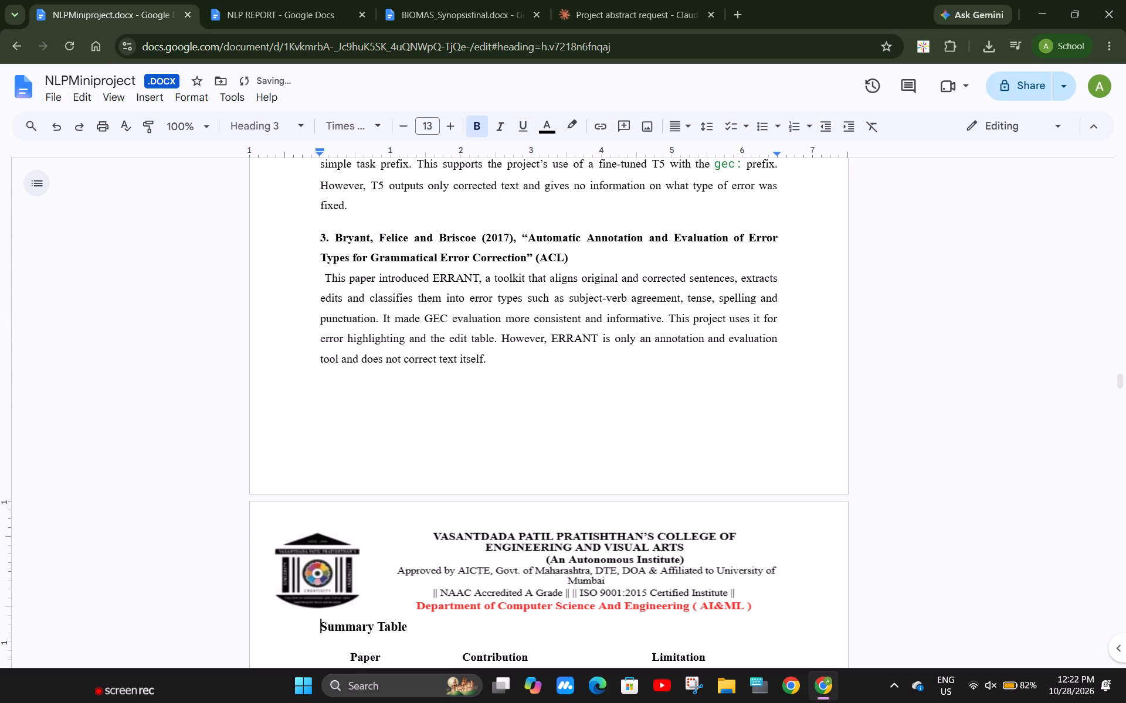
scroll(318, 390, down, 1)
key(Return)
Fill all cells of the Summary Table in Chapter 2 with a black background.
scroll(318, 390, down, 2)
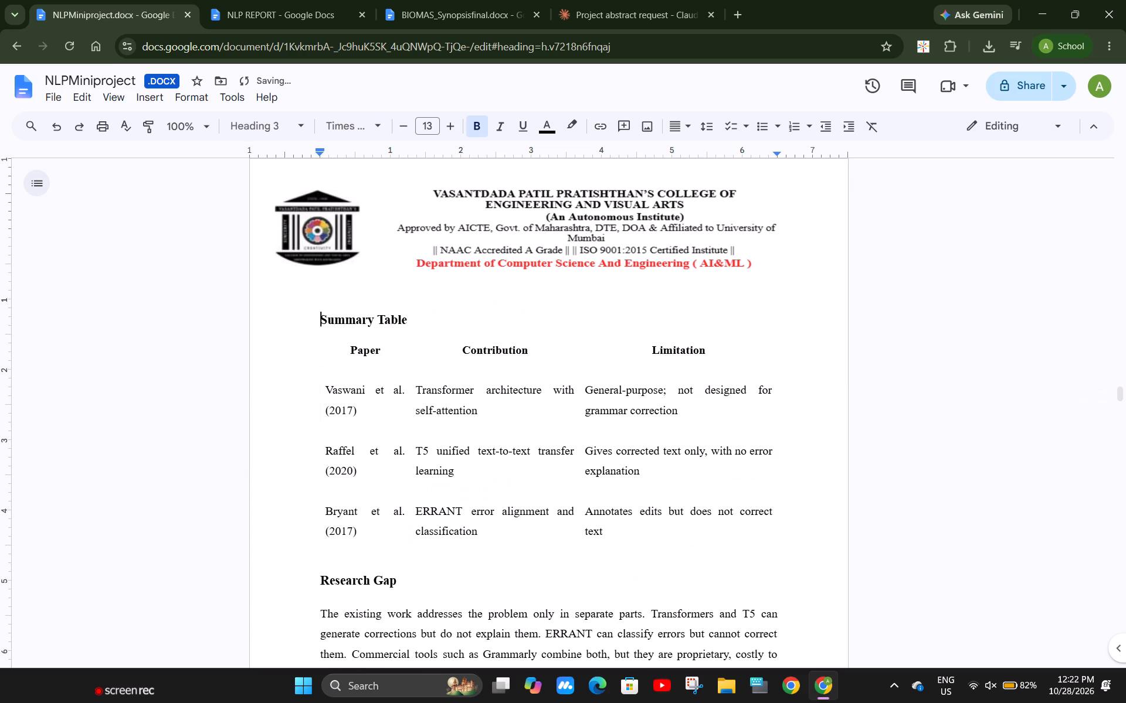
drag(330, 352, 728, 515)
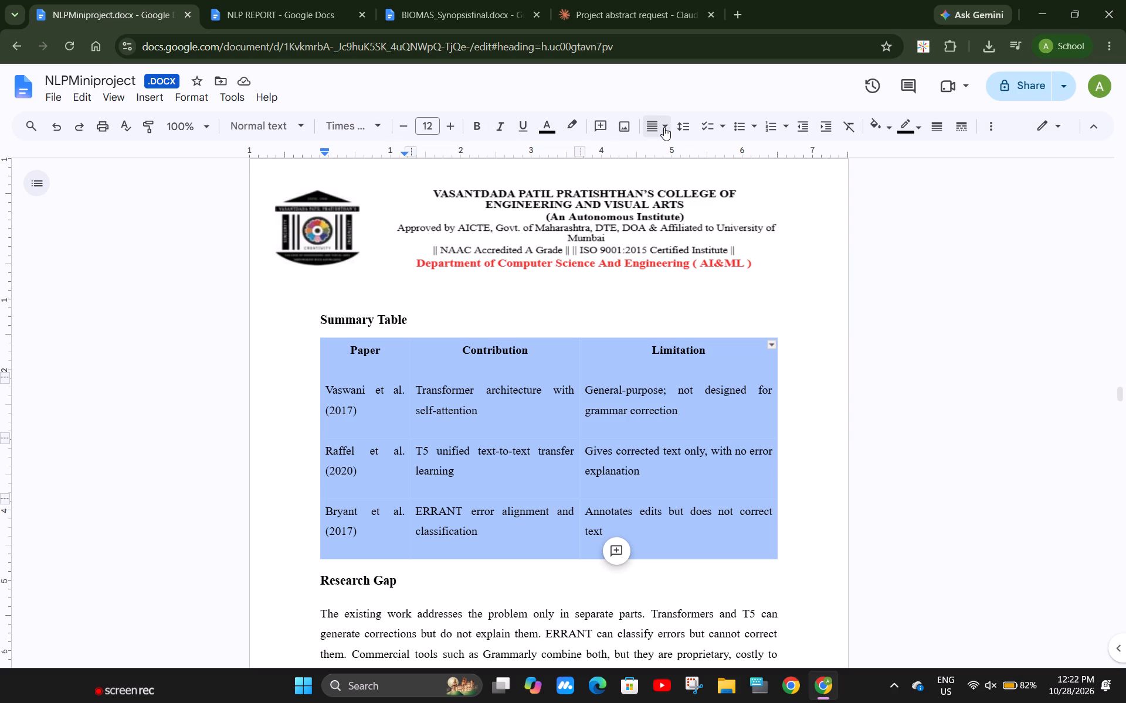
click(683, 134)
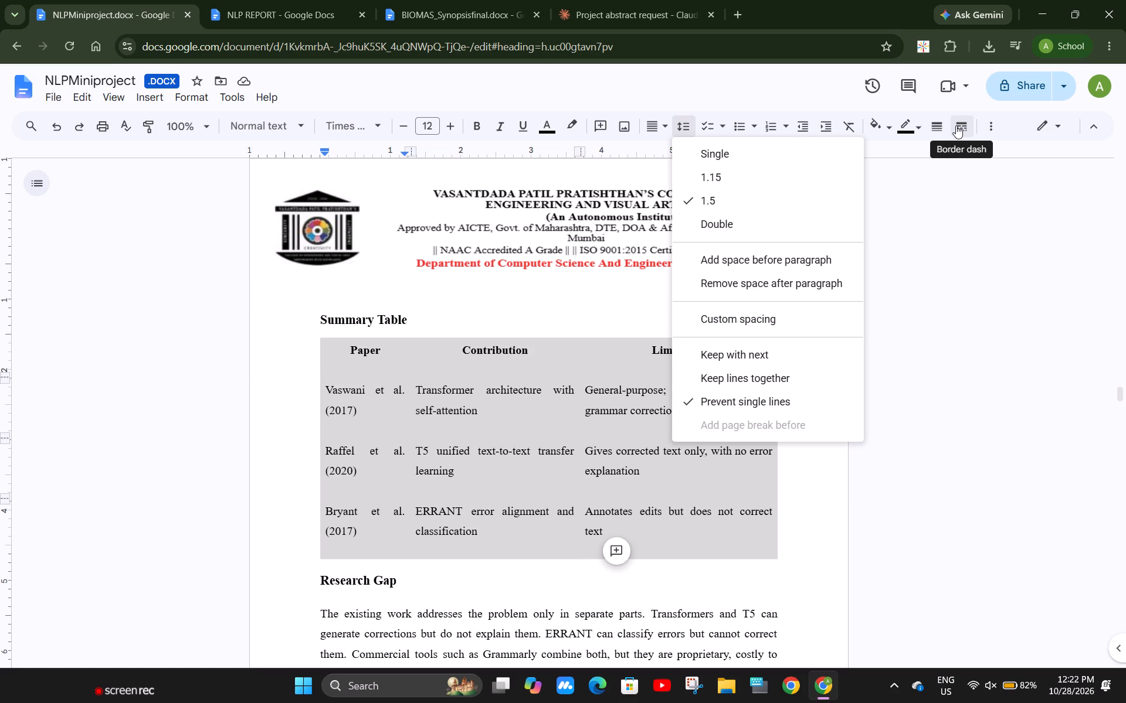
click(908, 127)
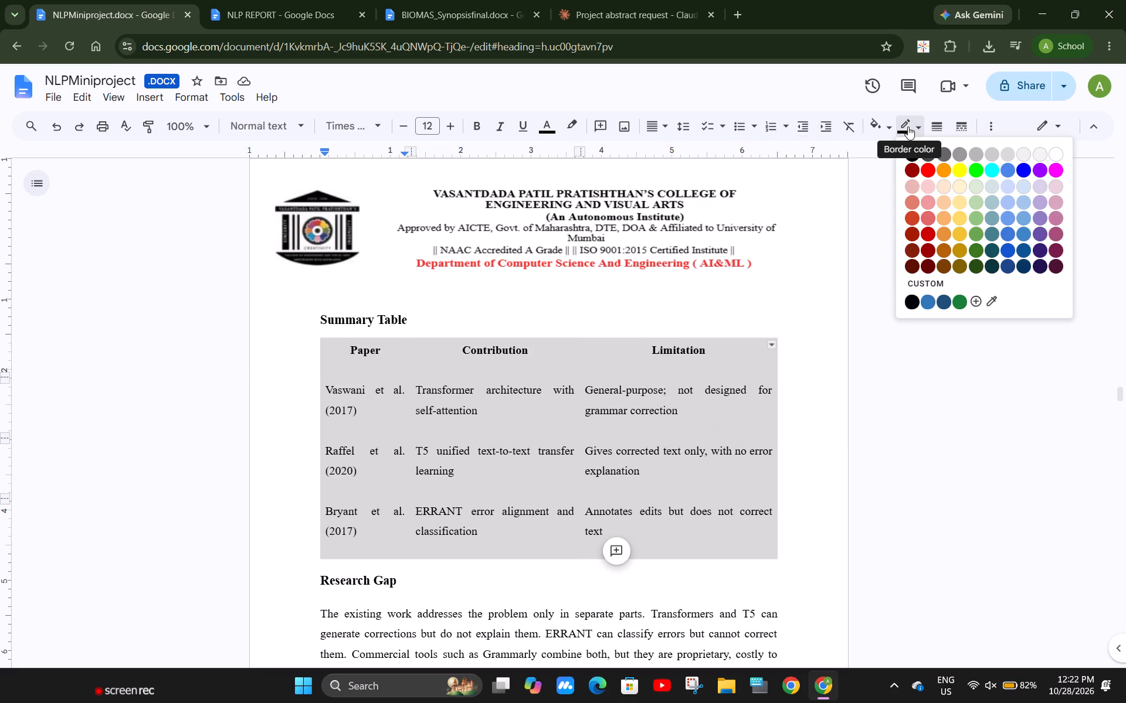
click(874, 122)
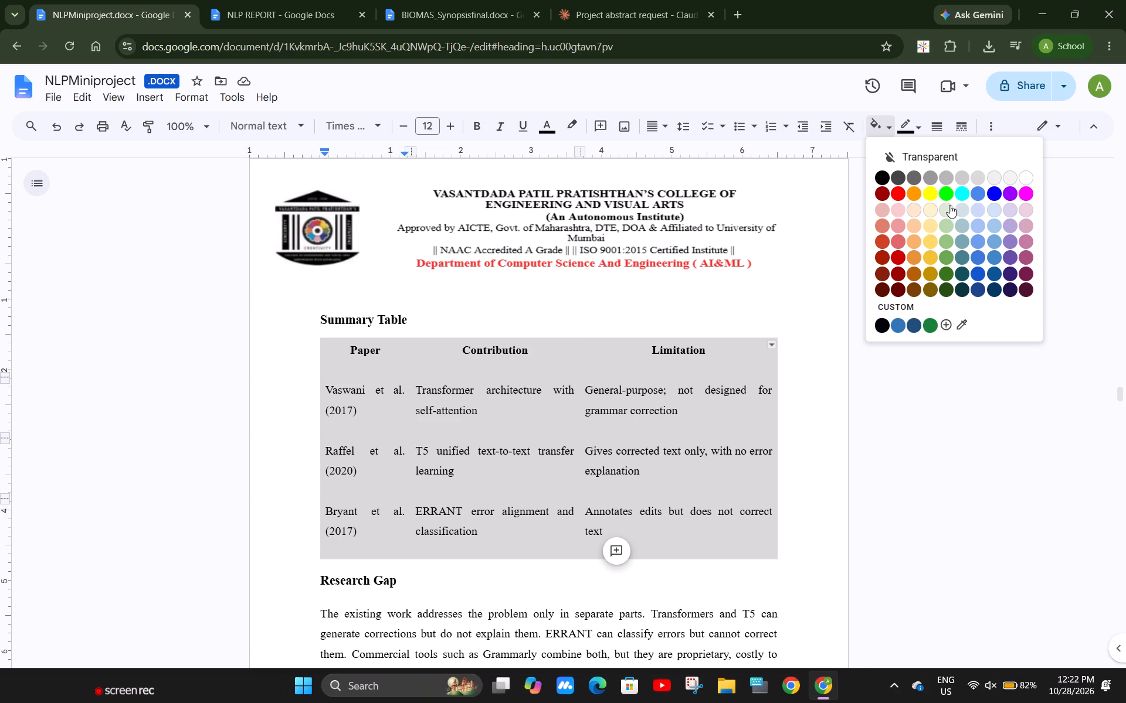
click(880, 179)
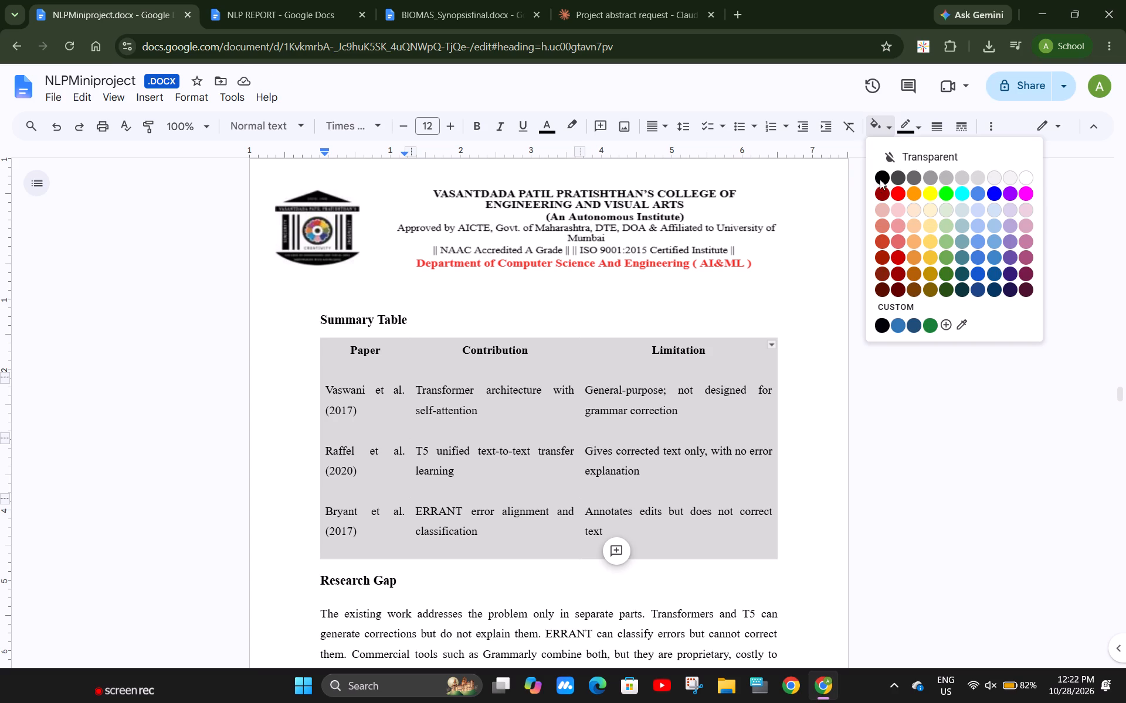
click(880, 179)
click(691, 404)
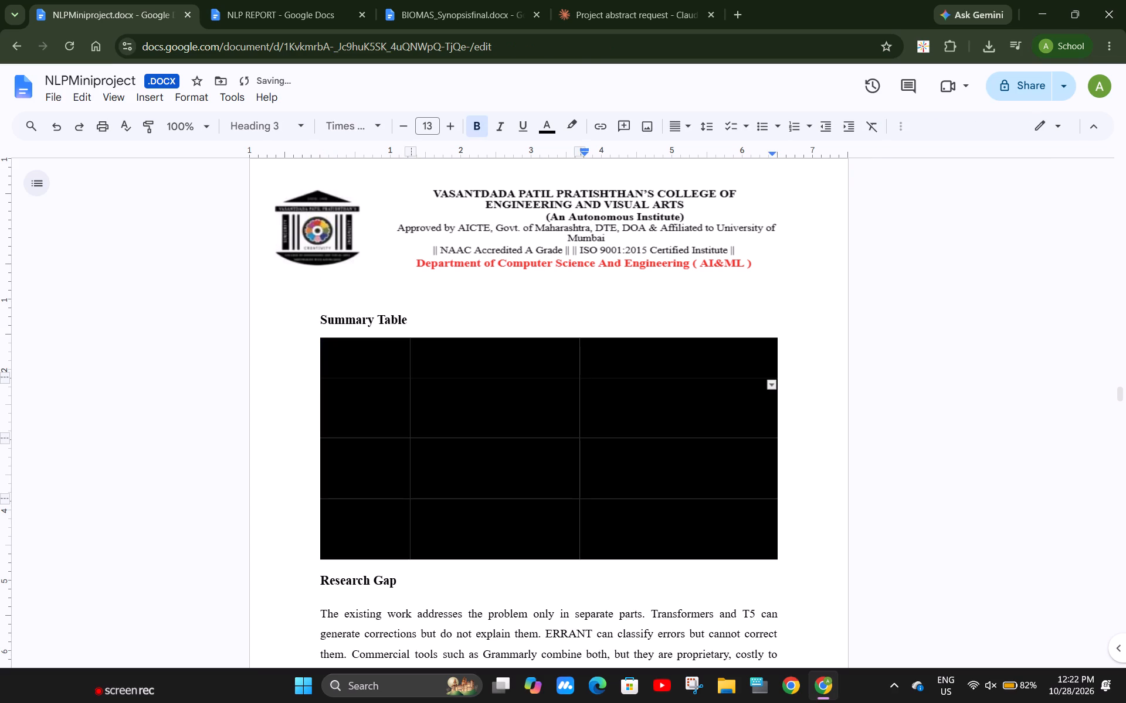
Set the background of all Summary Table cells to white.
drag(327, 350, 649, 496)
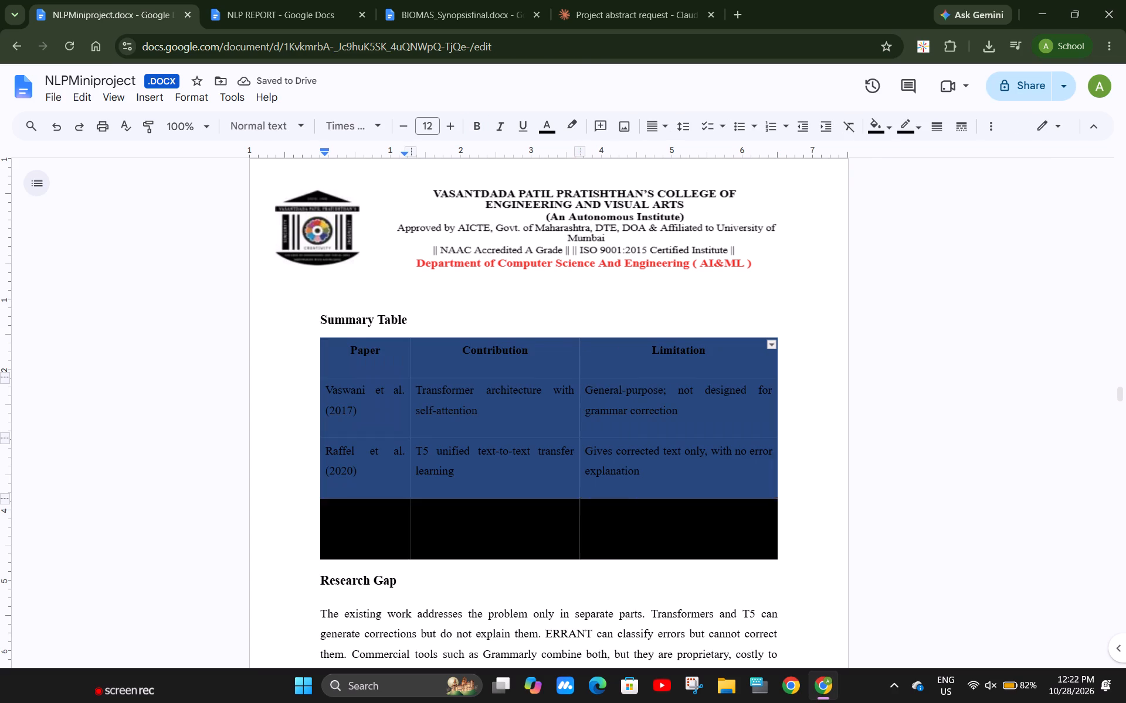
drag(649, 496, 707, 515)
click(874, 127)
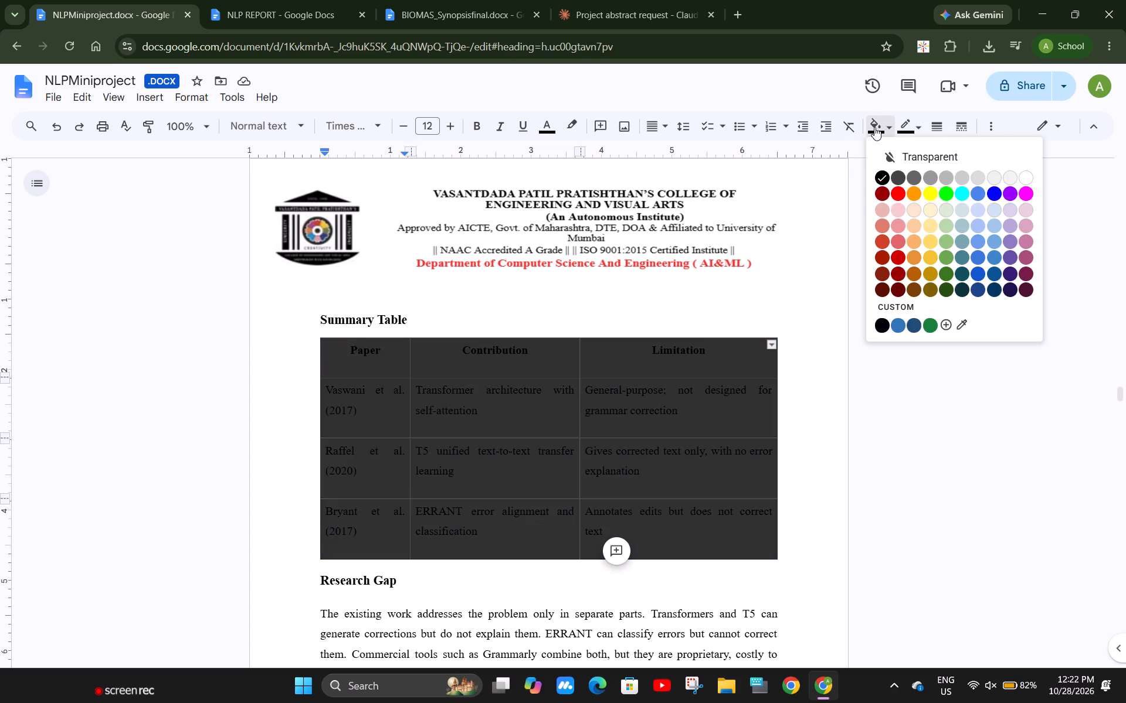
click(1022, 183)
drag(1022, 183, 667, 368)
Add thin black borders around all cells of the Summary Table by setting a border width.
scroll(667, 368, down, 2)
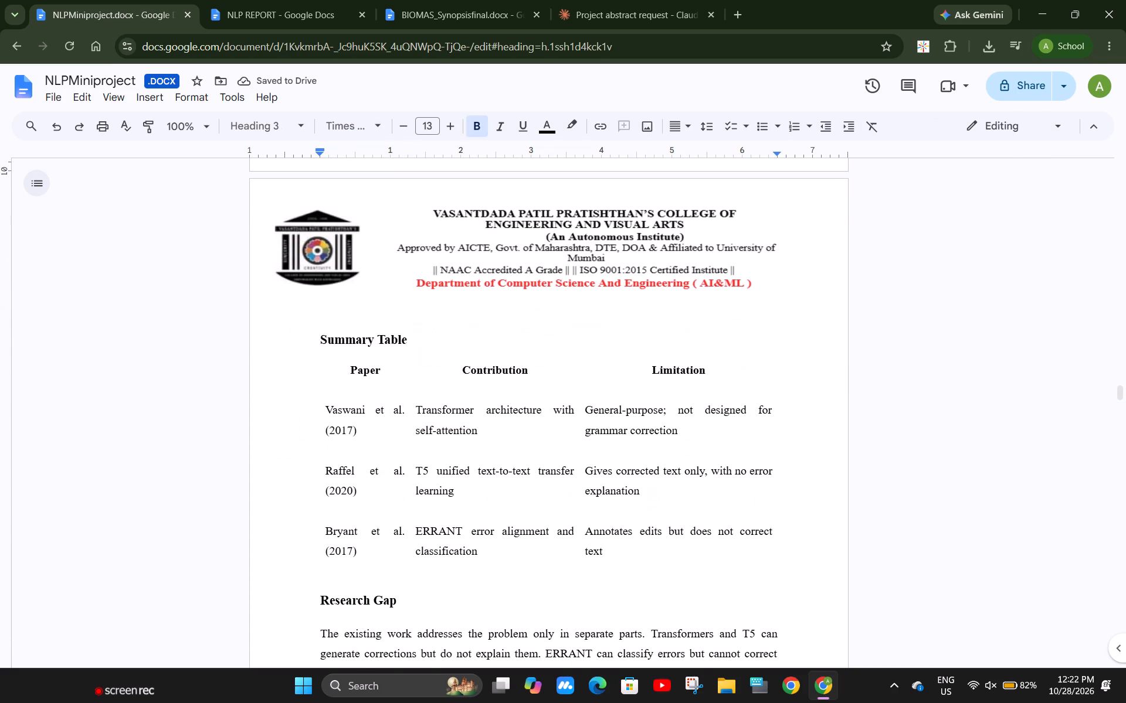
drag(674, 554, 327, 367)
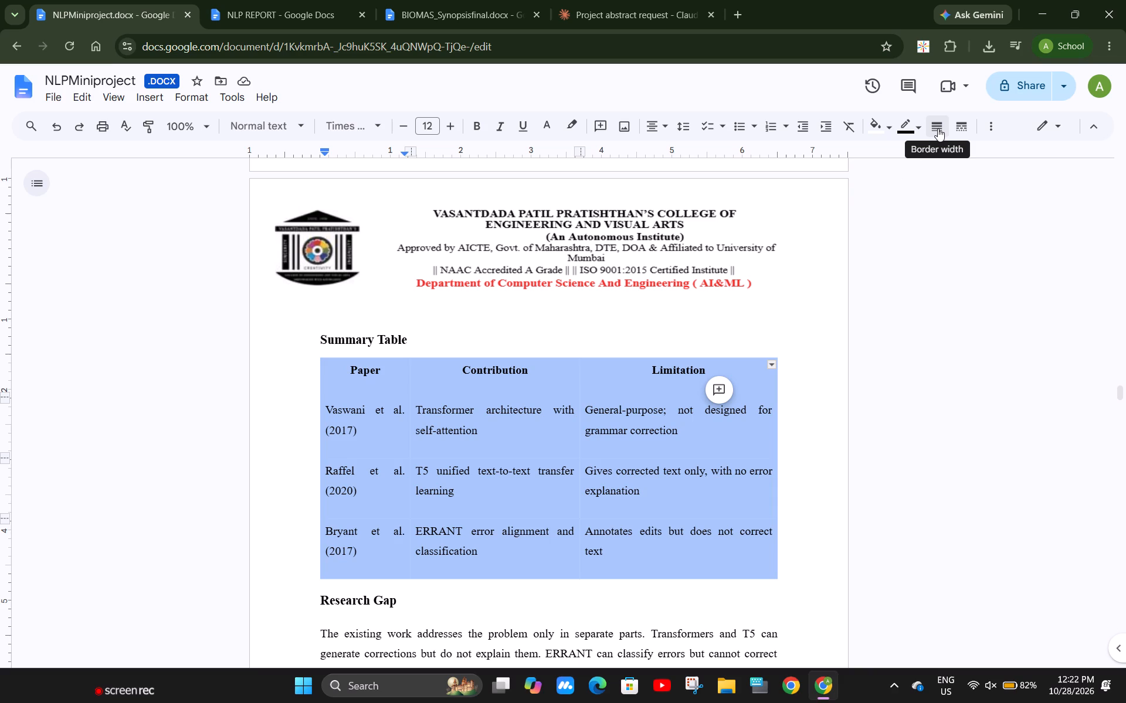
click(938, 128)
click(961, 217)
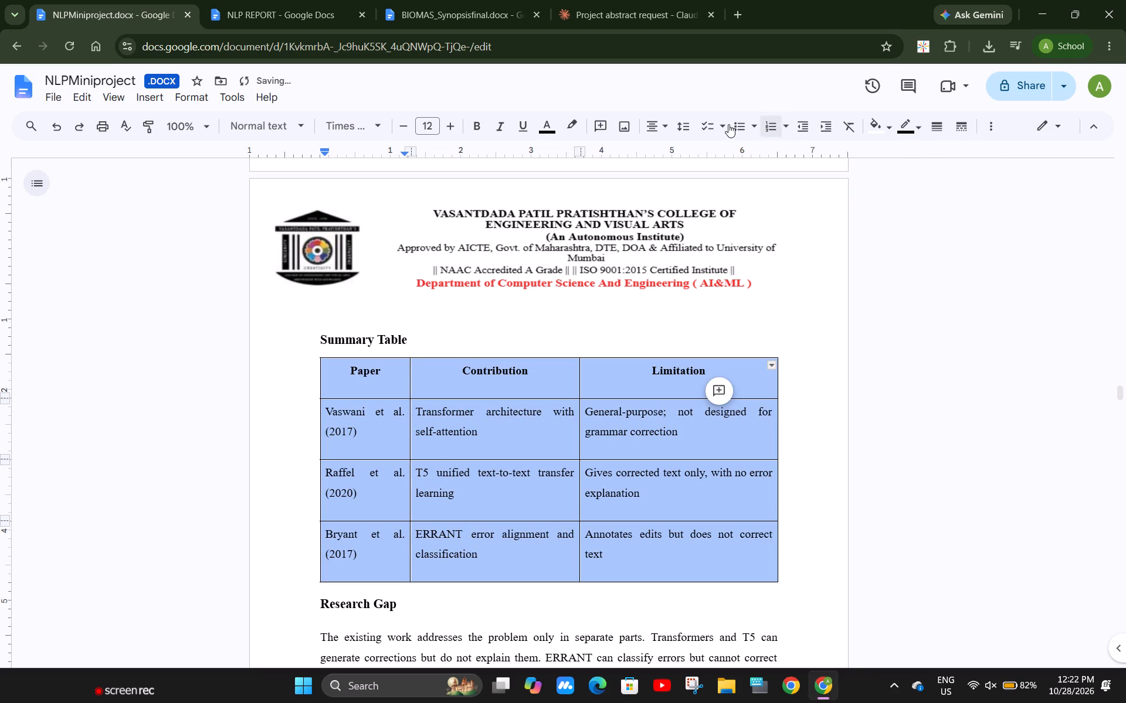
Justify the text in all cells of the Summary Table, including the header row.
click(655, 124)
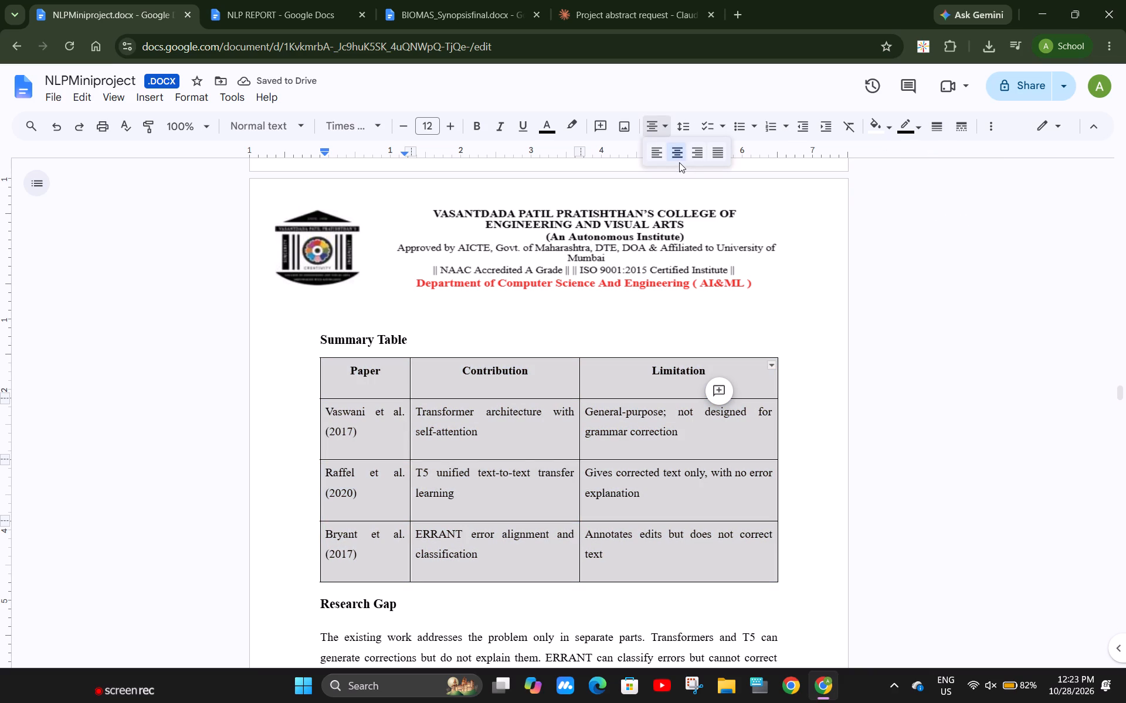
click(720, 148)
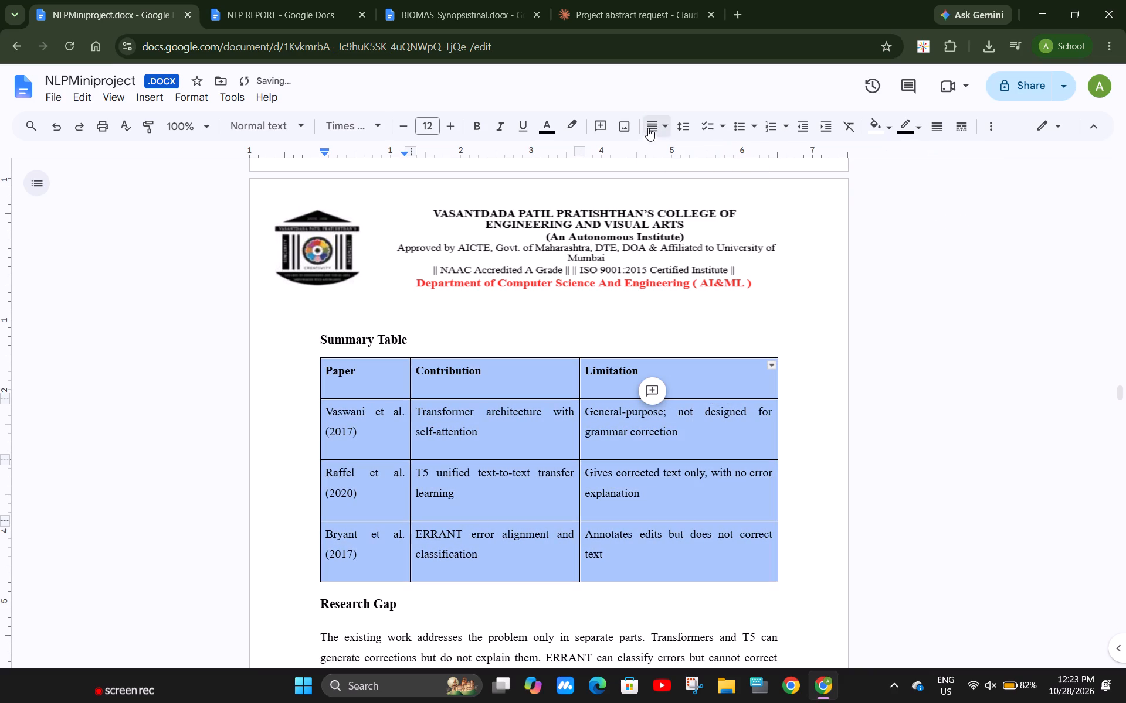
Center the Paper, Contribution and Limitation labels in the Summary Table's header row.
click(356, 385)
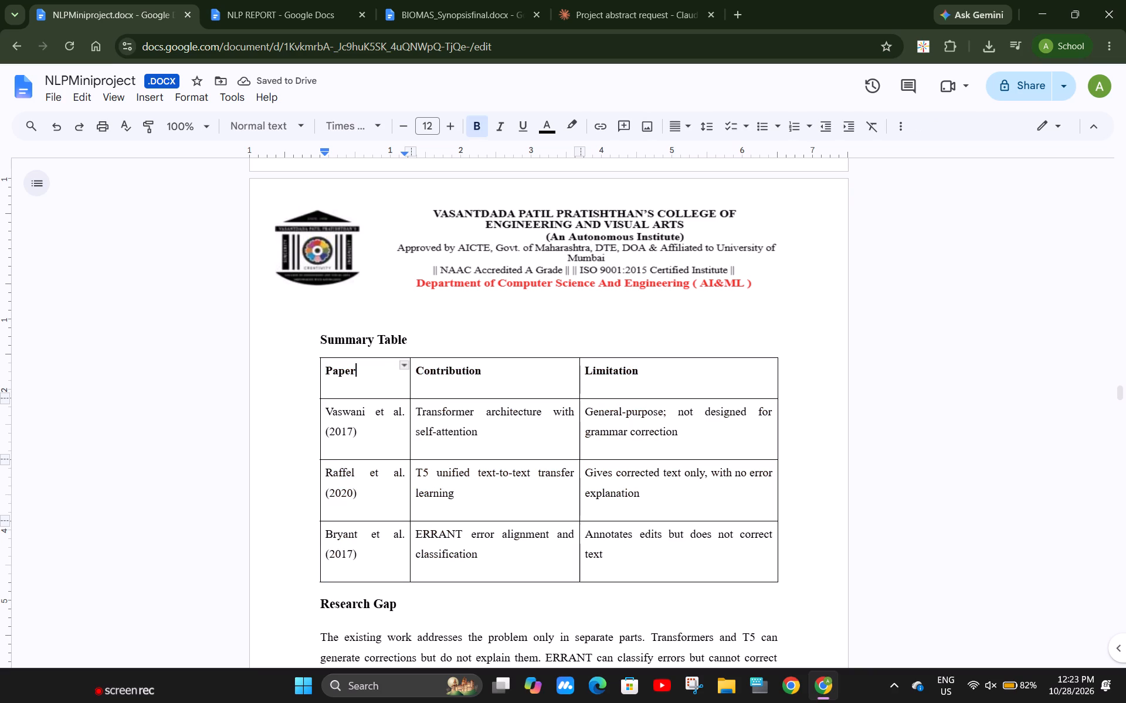
drag(367, 383, 596, 377)
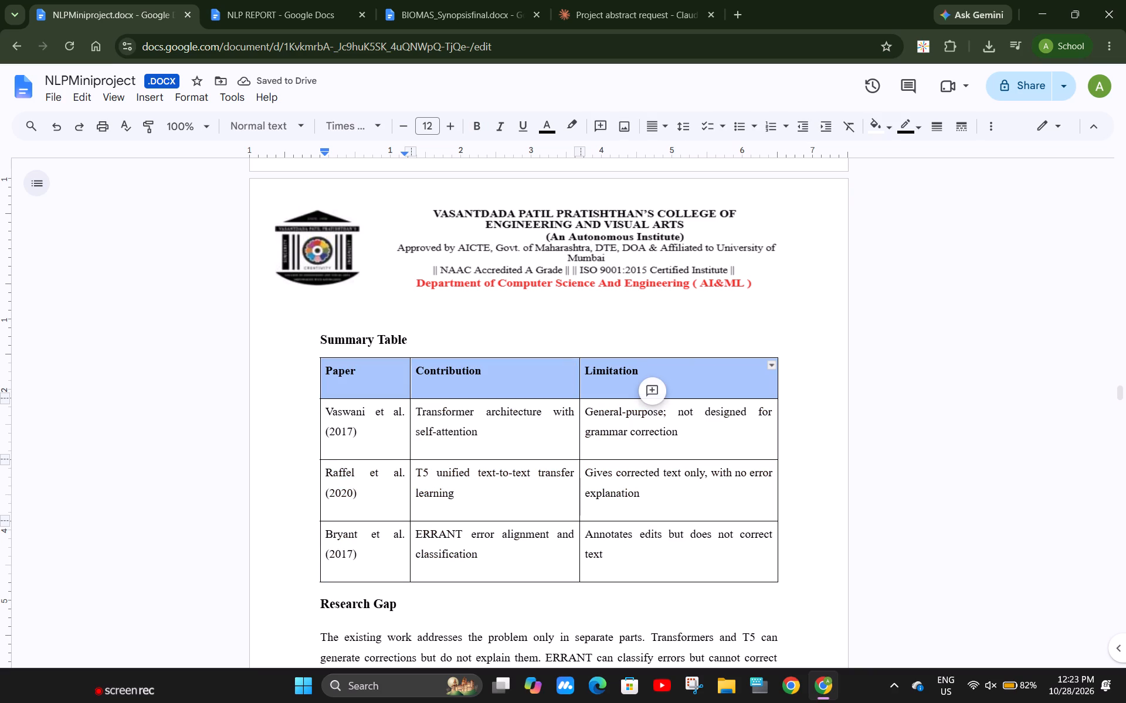
click(657, 132)
click(676, 158)
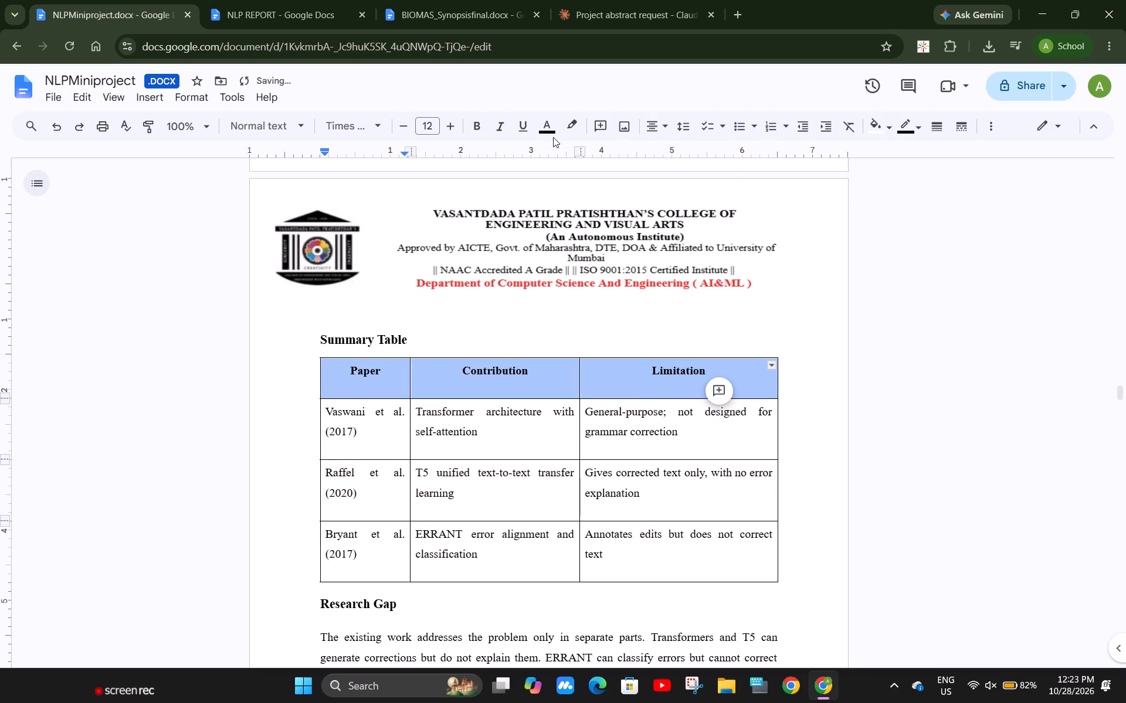
Resize the Summary Table's columns, extending the table slightly past both text margins so each paper citation fits on one line.
scroll(571, 409, down, 3)
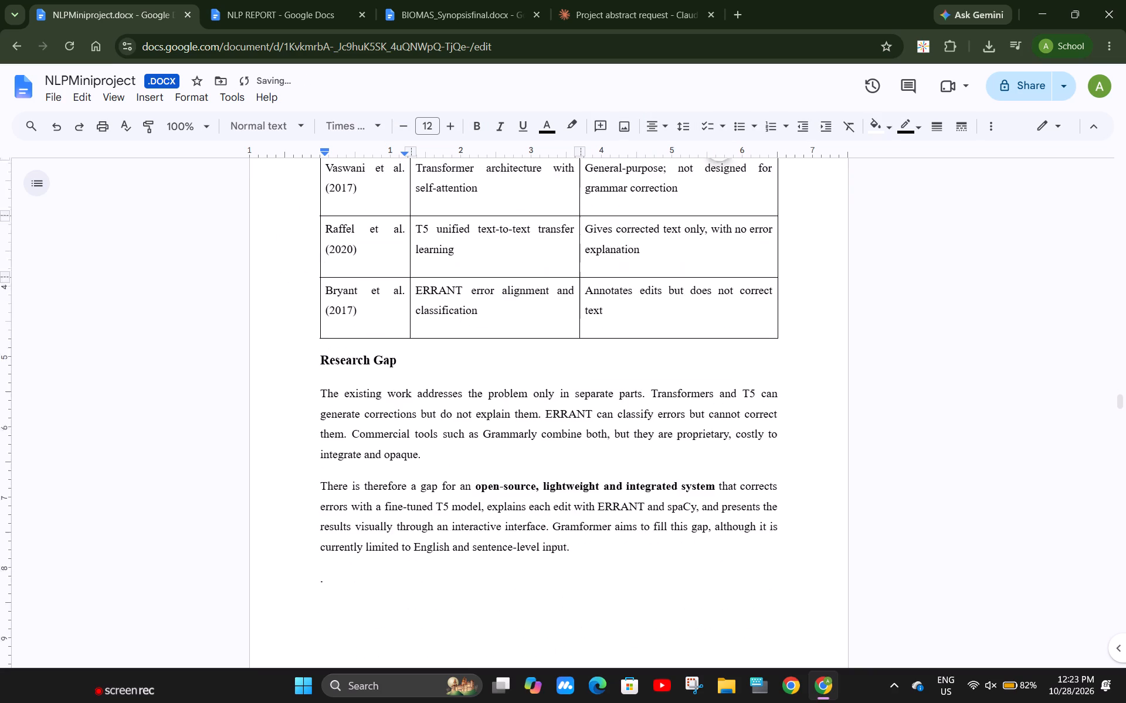
scroll(571, 409, up, 1)
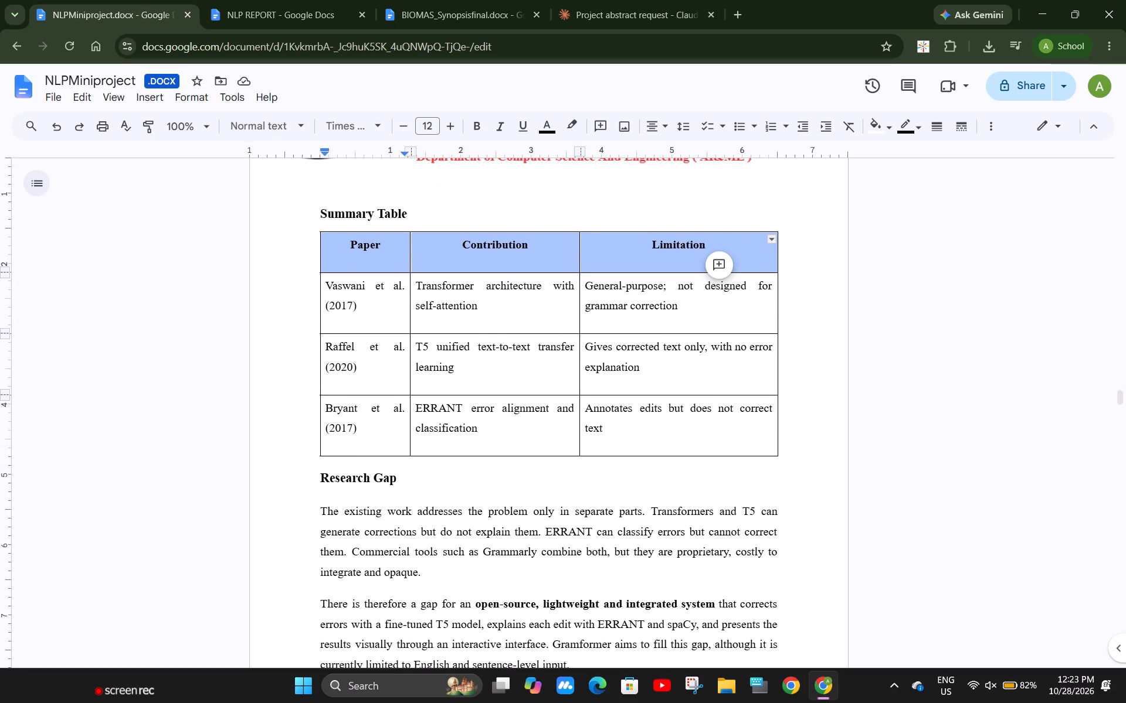
drag(411, 309, 428, 310)
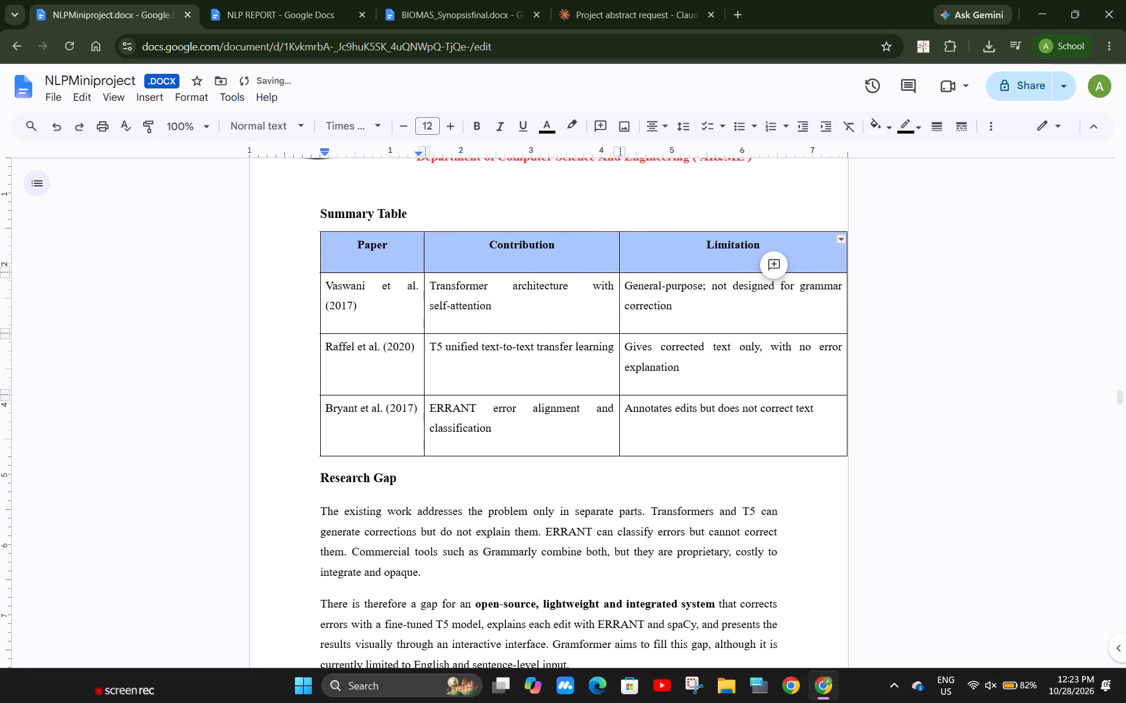
drag(321, 310, 296, 312)
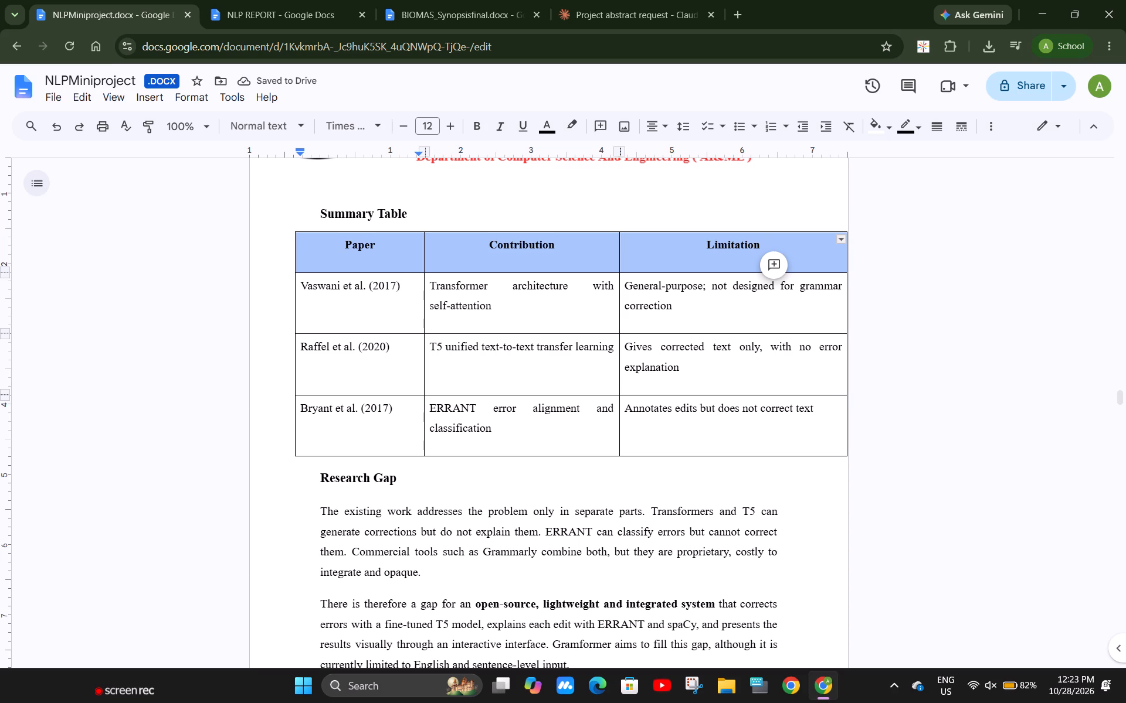
drag(423, 302, 404, 310)
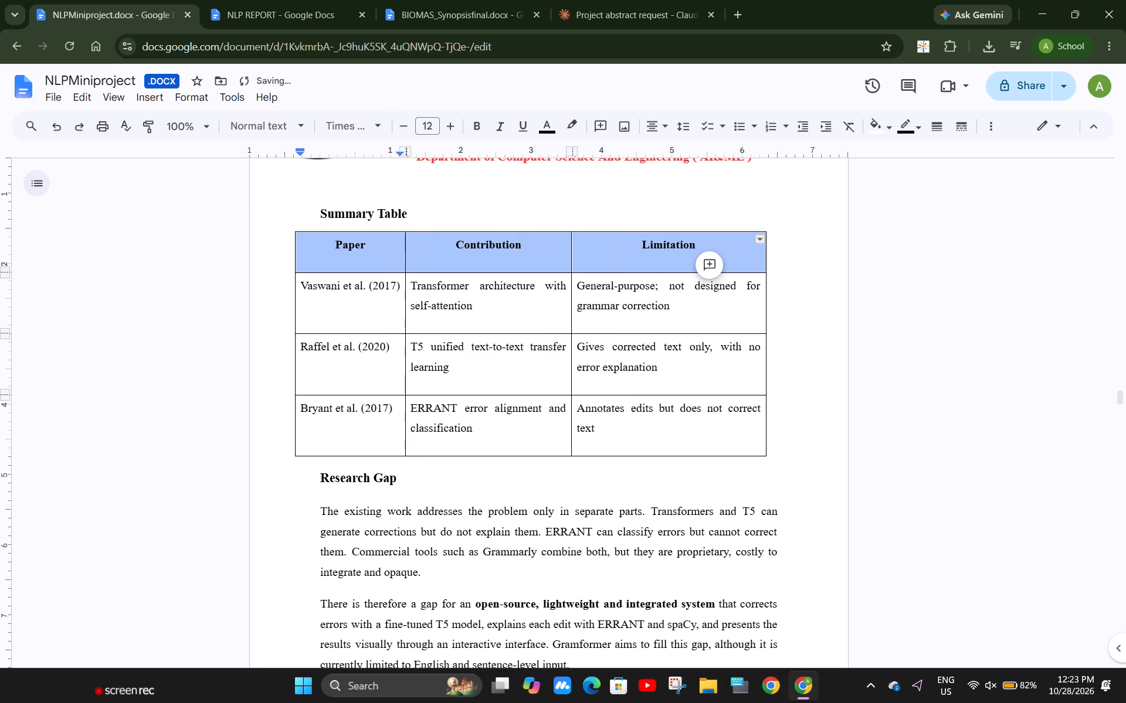
drag(574, 322, 587, 325)
drag(788, 323, 798, 323)
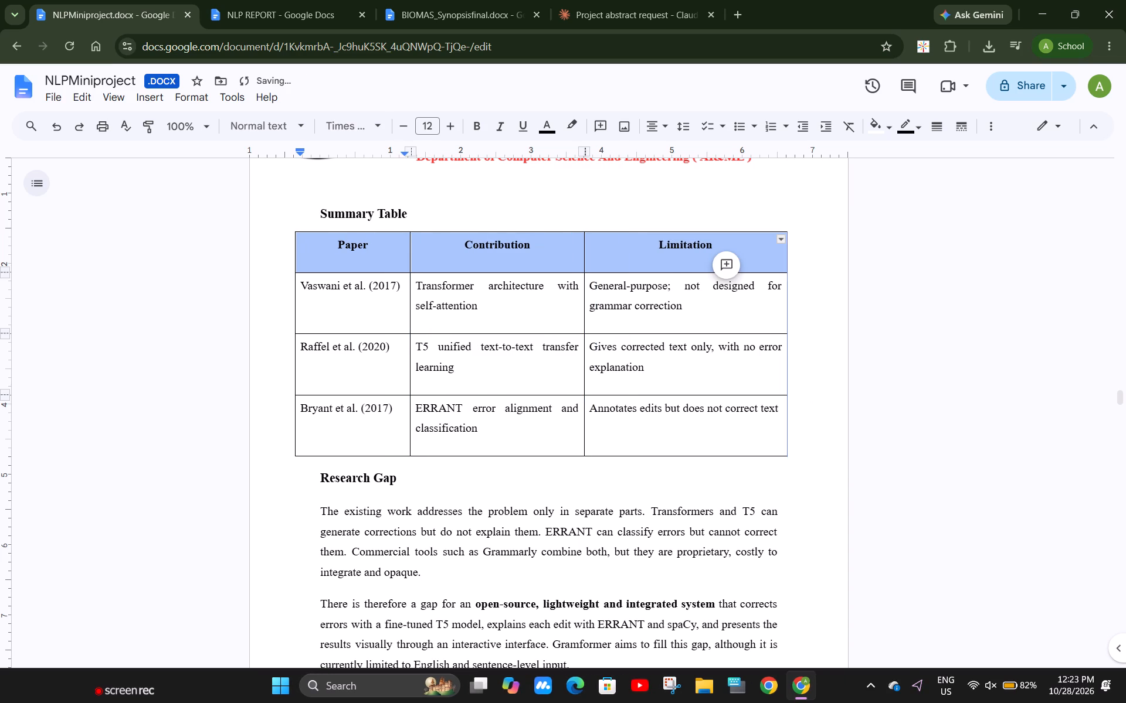
drag(798, 323, 806, 324)
click(937, 335)
Increase the font size of the Summary Table's header row by two points.
scroll(937, 335, up, 1)
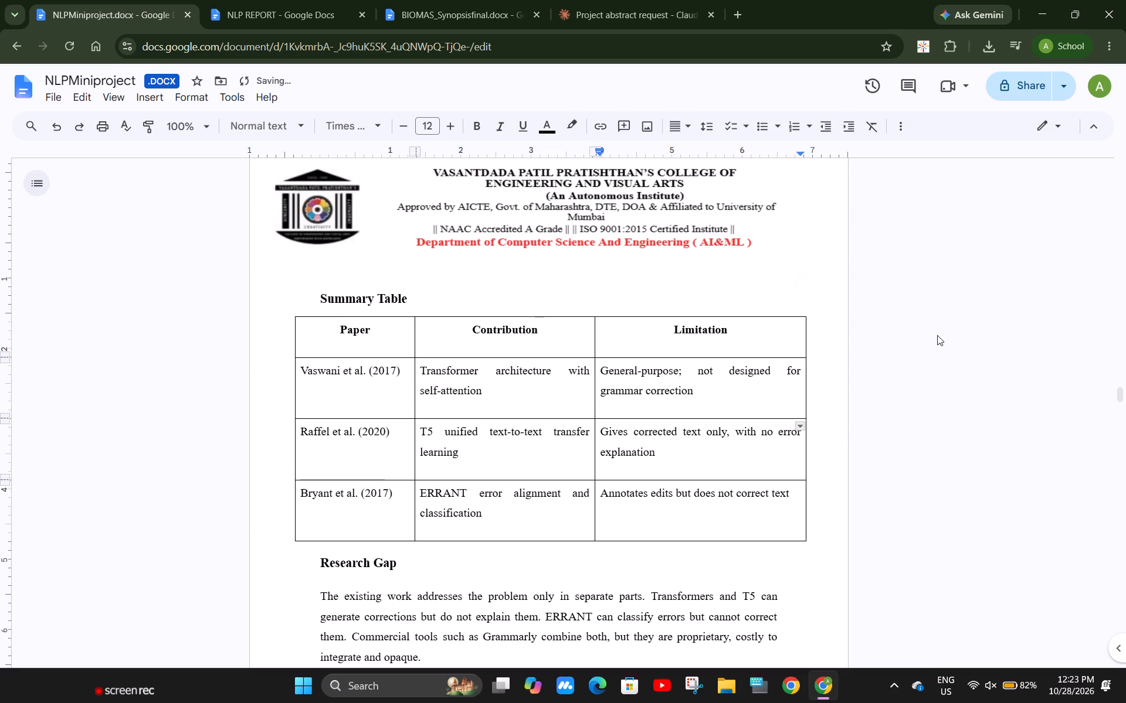
drag(330, 331, 705, 329)
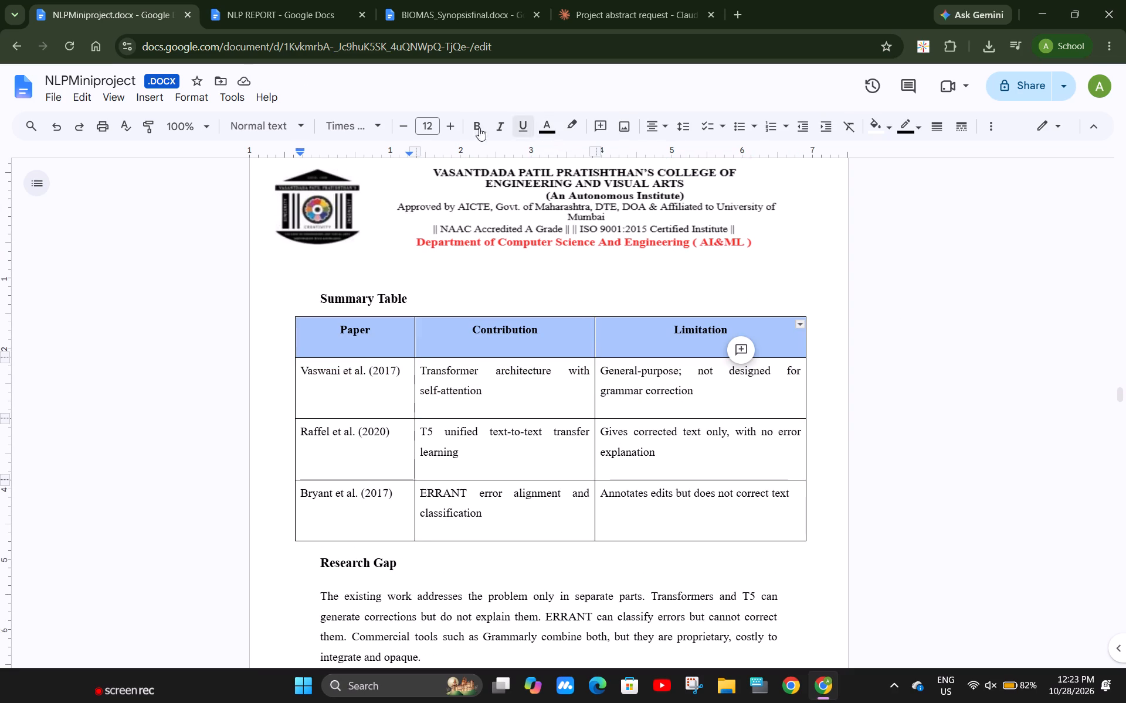
double_click(457, 128)
click(940, 376)
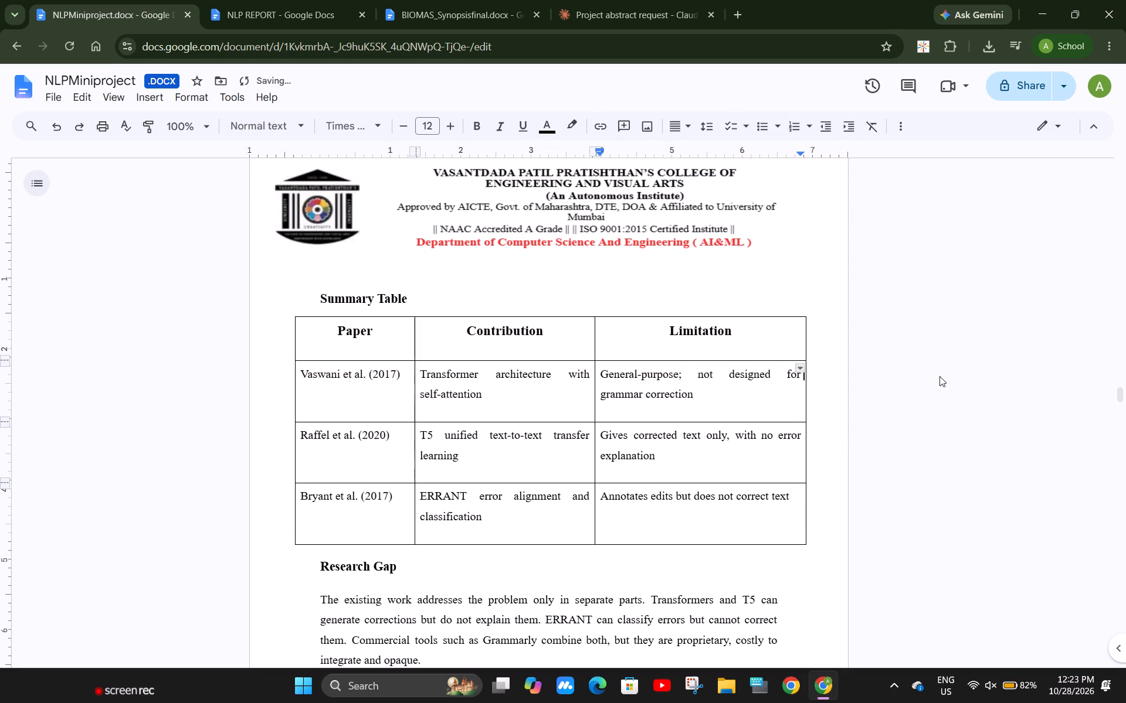
Compare the Summary Table and Research Gap headings in Chapter 2 with Chapter 3's Research Methodology / Proposed System heading.
click(435, 297)
scroll(582, 539, down, 1)
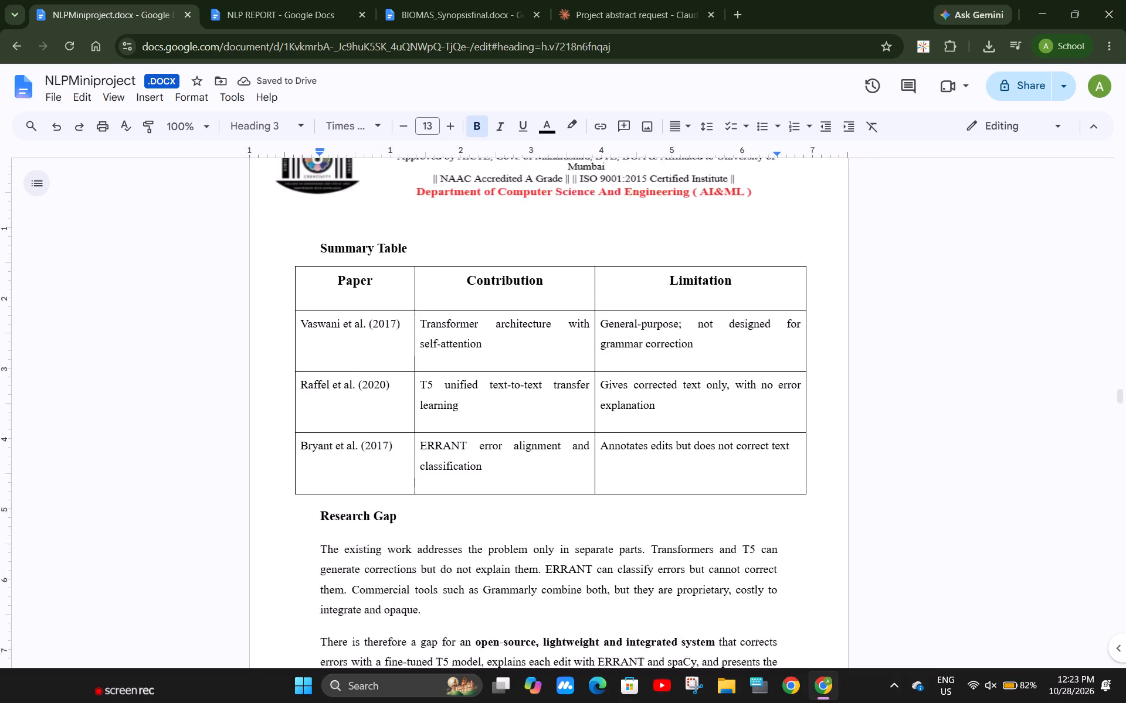
scroll(582, 539, down, 1)
drag(319, 379, 421, 385)
scroll(421, 385, down, 2)
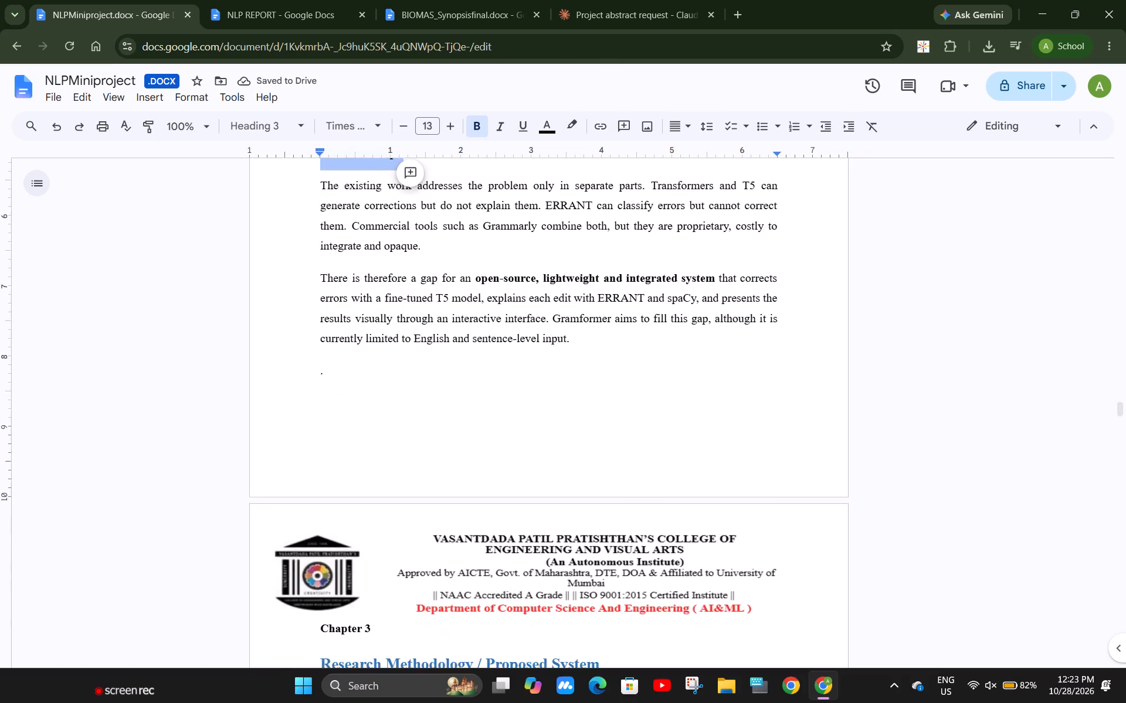
scroll(421, 385, down, 3)
scroll(308, 468, right, 1)
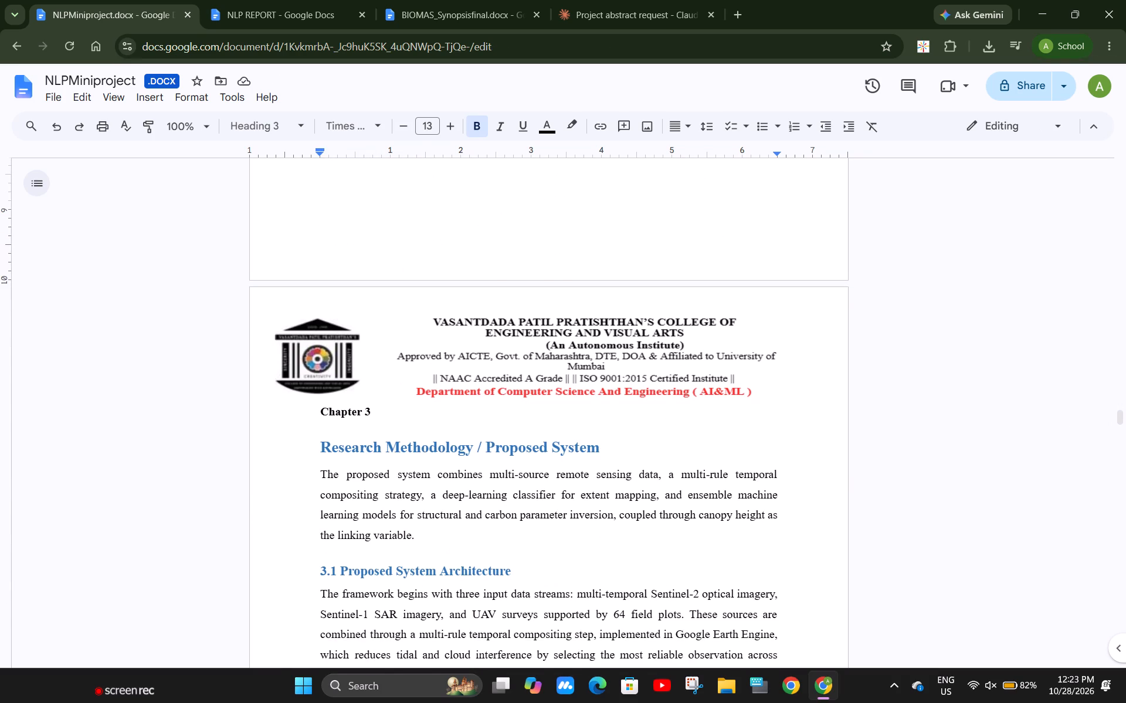
scroll(308, 468, right, 1)
drag(320, 445, 602, 450)
scroll(433, 303, up, 15)
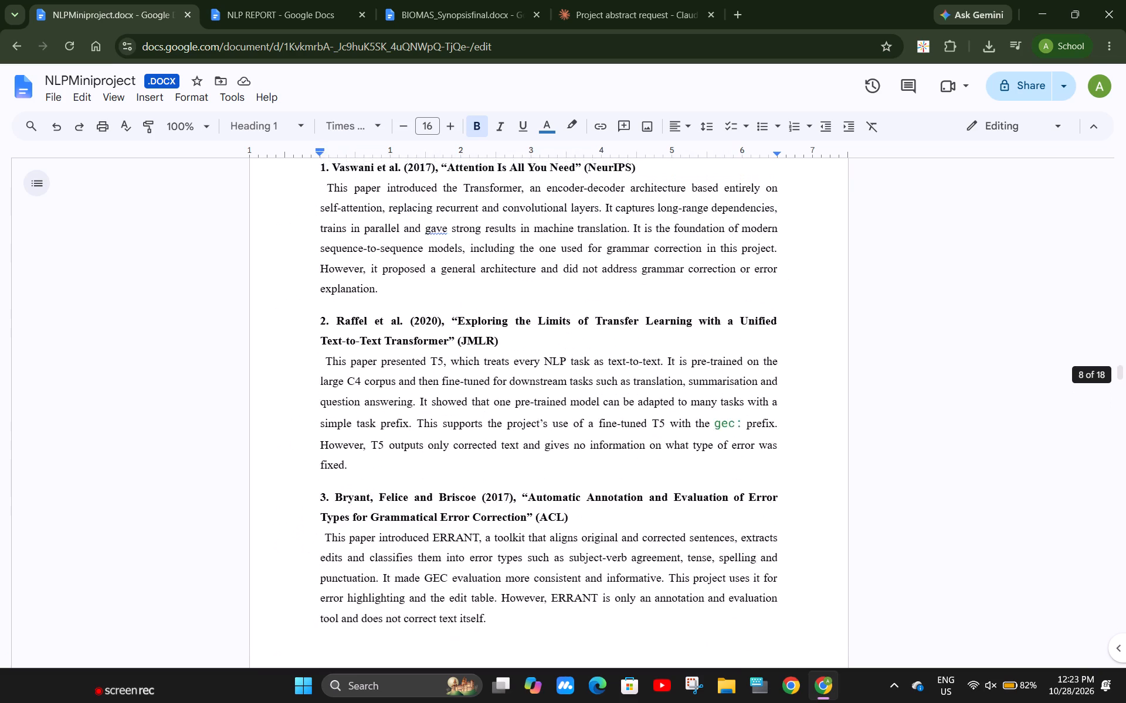
scroll(433, 303, up, 5)
scroll(433, 303, down, 9)
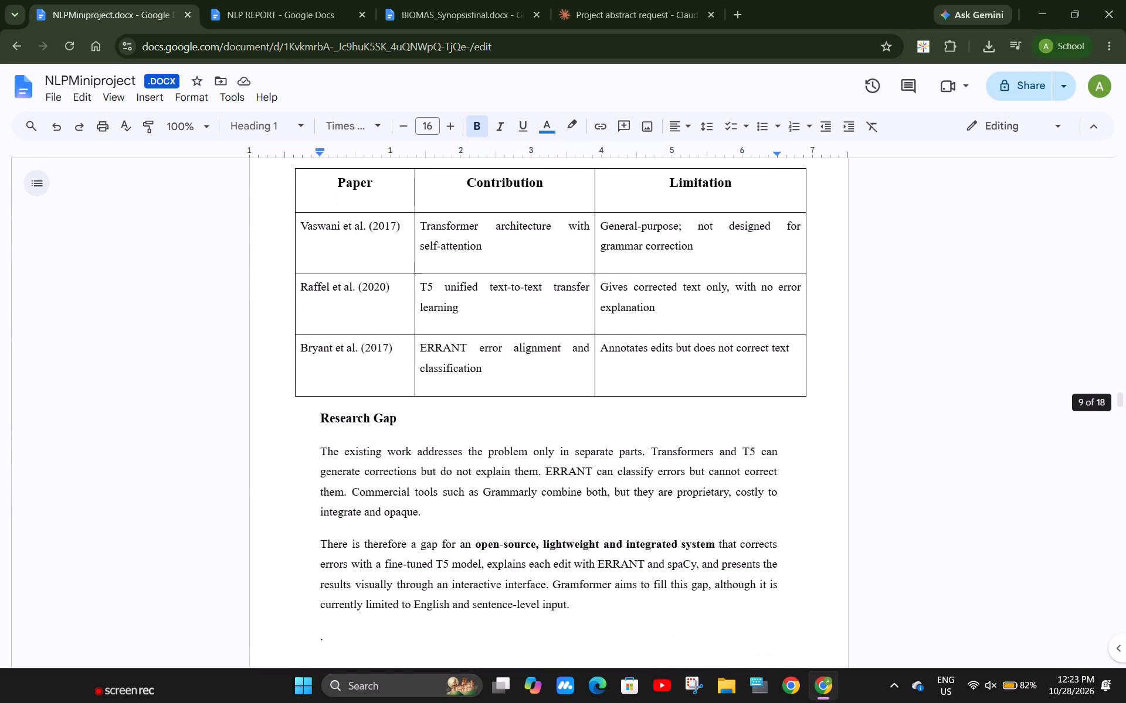
scroll(433, 303, down, 4)
scroll(389, 555, down, 1)
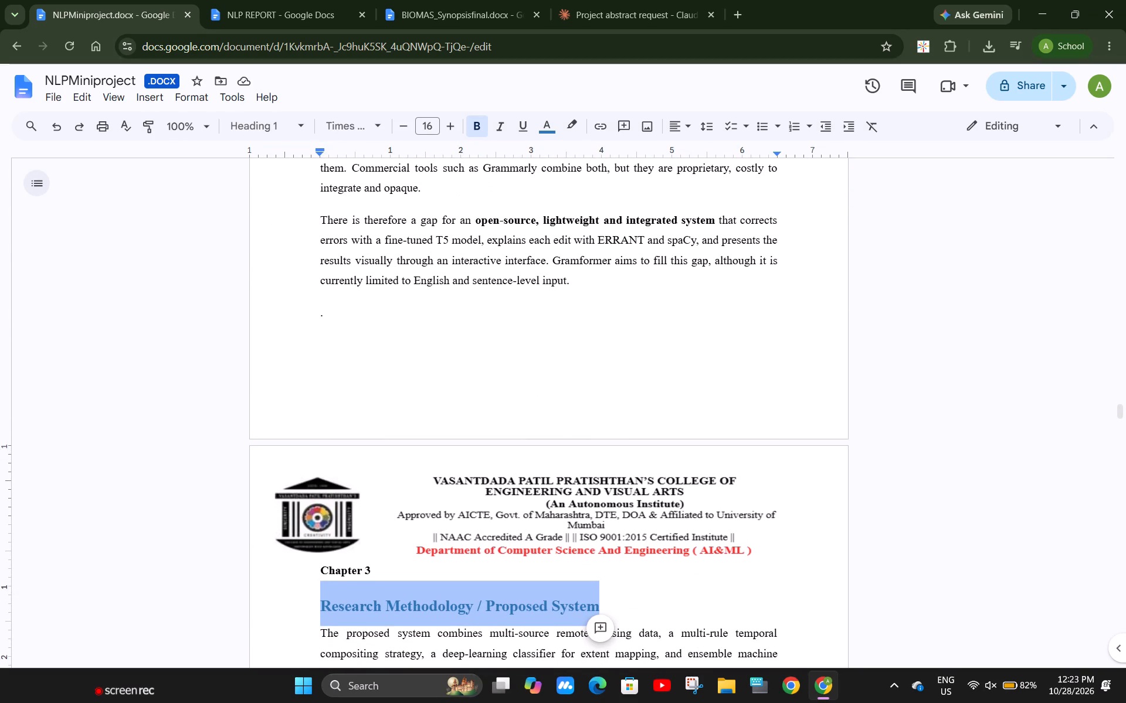
Replace Chapter 2's Research Gap heading with a copy of "Research Methodology / Proposed" from Chapter 3's heading, keeping its blue Heading 1 style.
click(320, 595)
drag(320, 595, 552, 610)
key(ctrl+c)
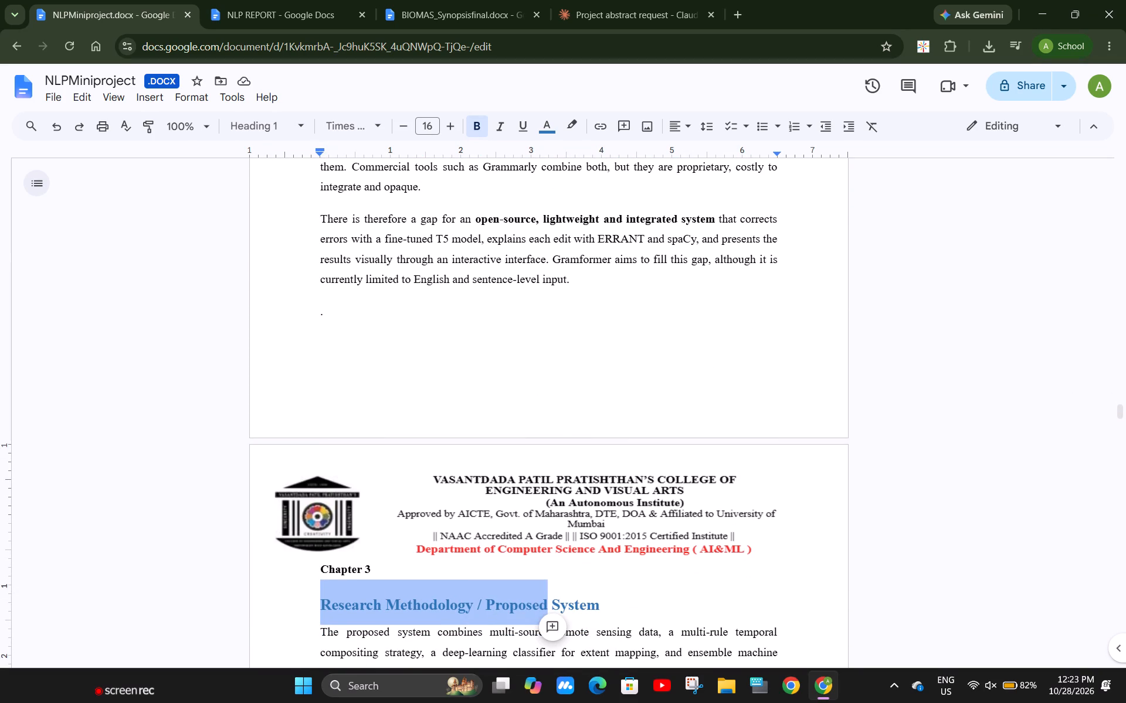
scroll(479, 347, up, 5)
drag(413, 396, 312, 395)
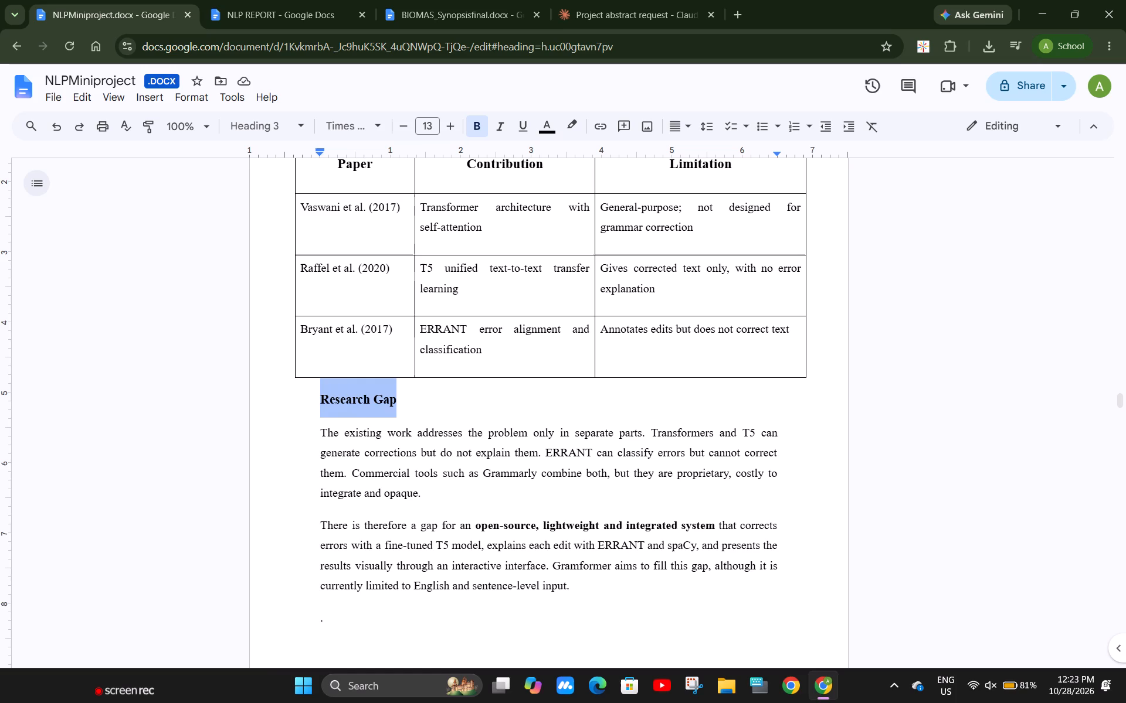
key(ctrl+v)
click(500, 399)
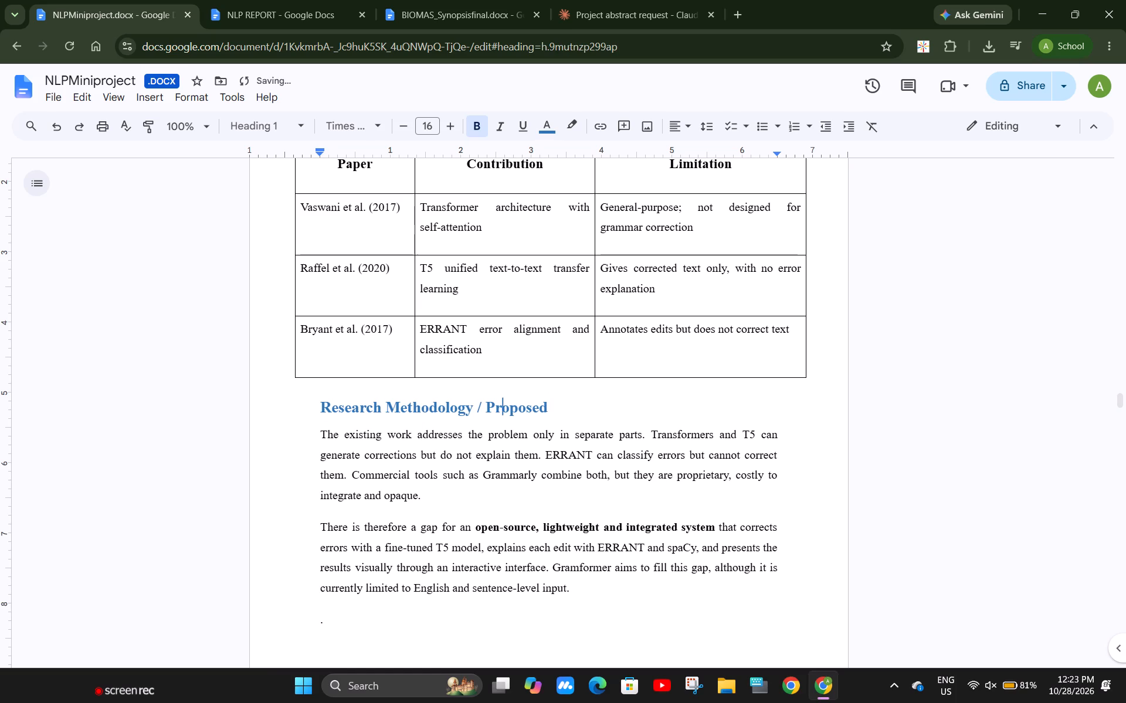
Insert a blank line between the Summary Table and the pasted blue heading below it.
key(Up)
click(535, 389)
click(255, 422)
key(Return)
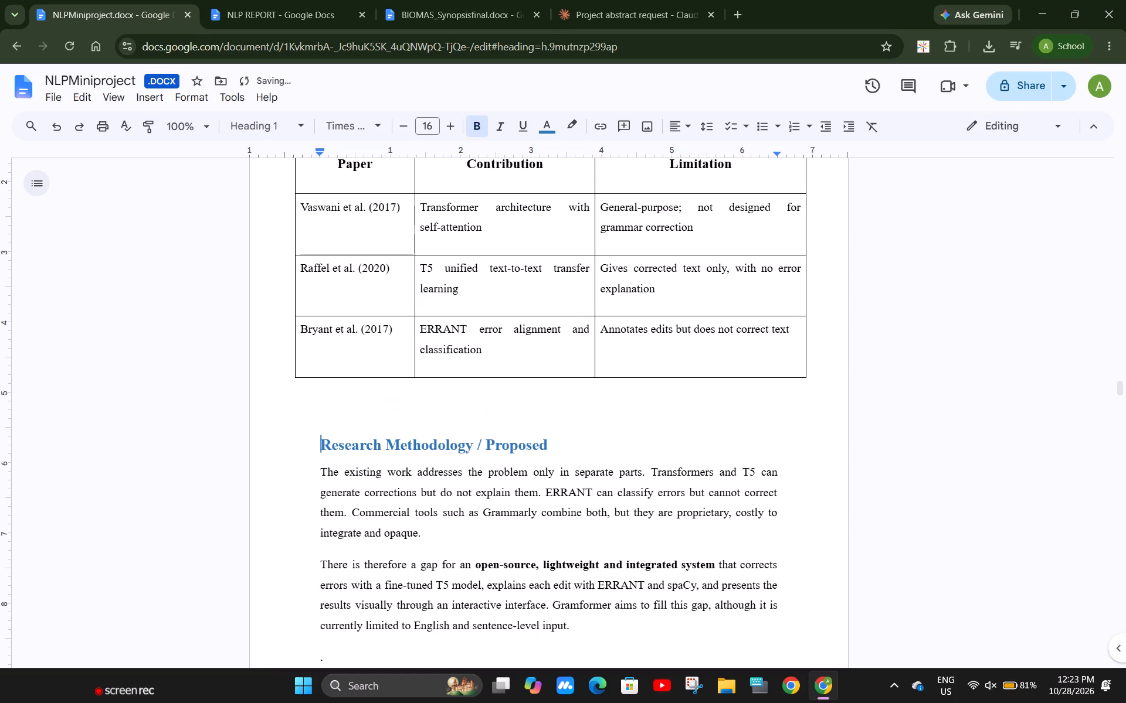
Reword the pasted blue heading below the Summary Table as "Research Gap".
drag(553, 446, 402, 446)
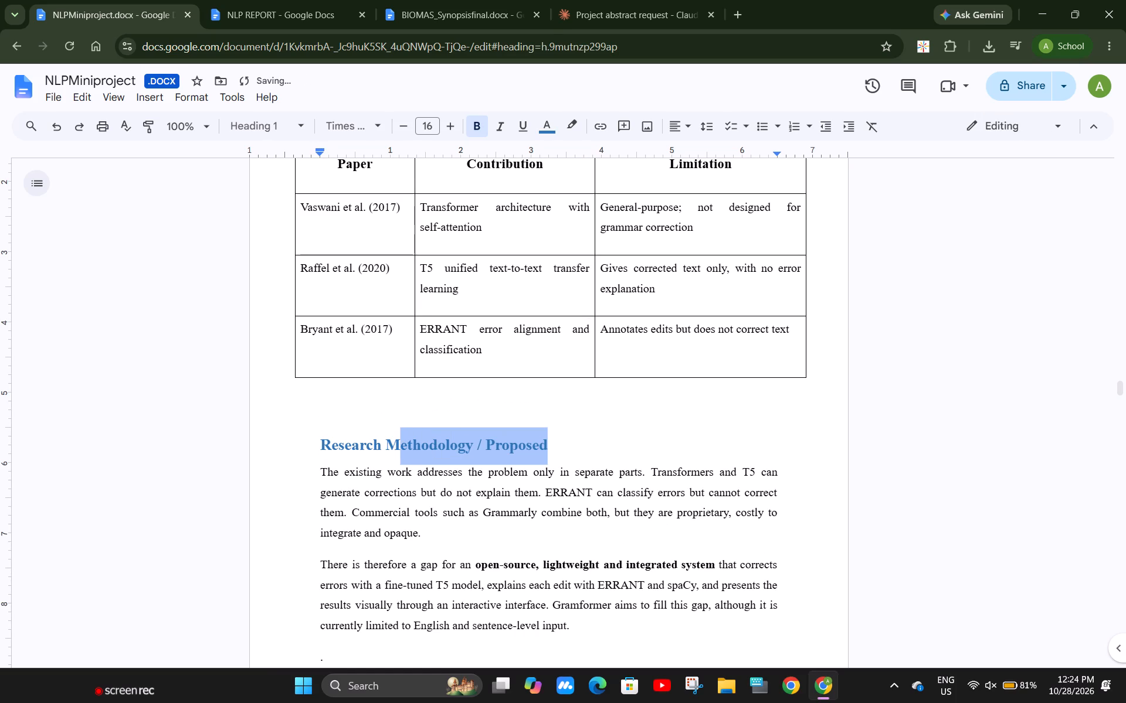
drag(402, 446, 389, 440)
key(BackSpace)
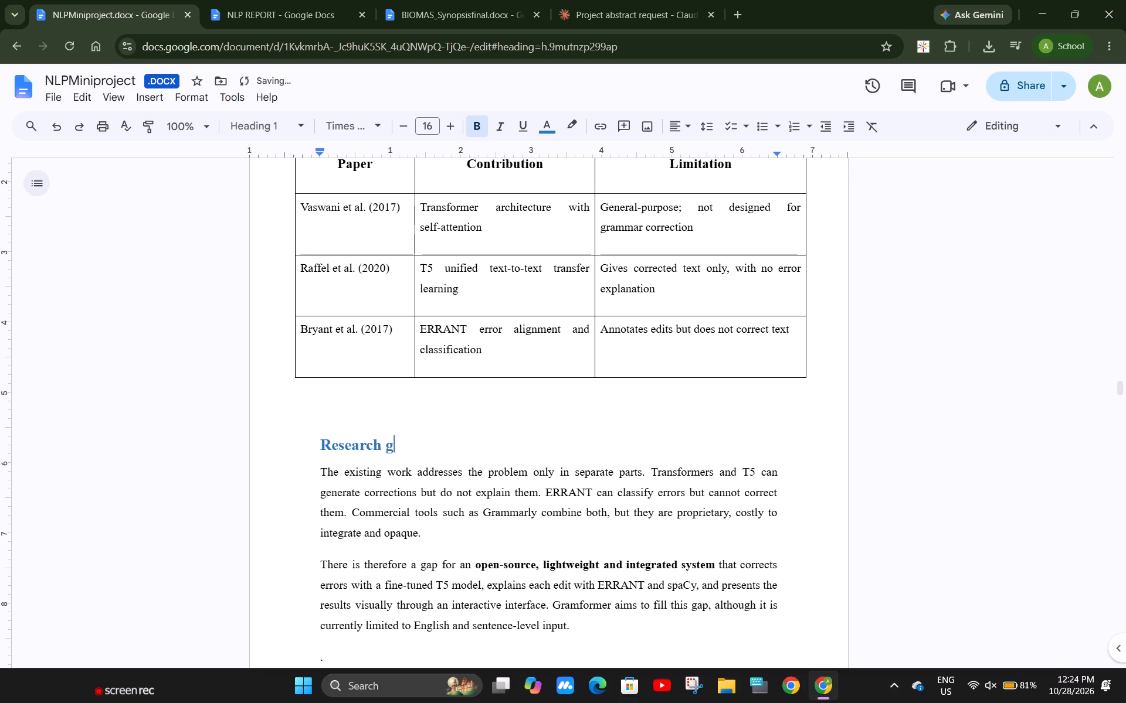
key(BackSpace)
Remove the stray period after the Research Gap text and the empty page before Chapter 3.
scroll(474, 462, down, 2)
scroll(474, 462, up, 4)
scroll(474, 462, down, 1)
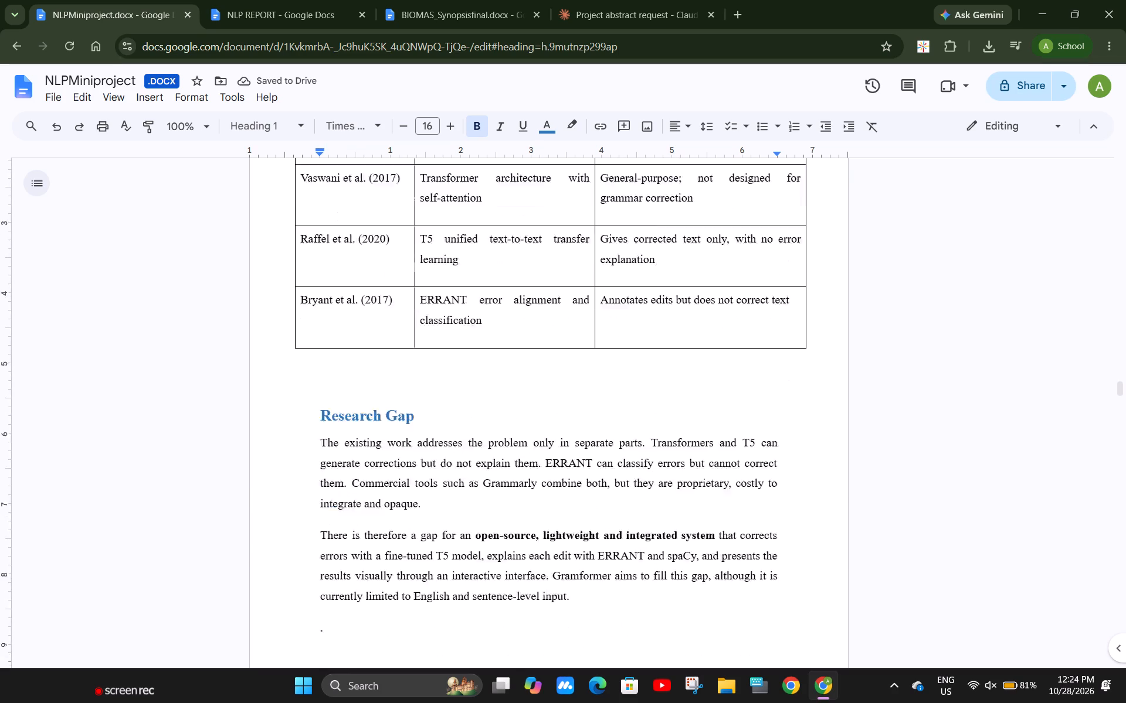
scroll(474, 462, down, 9)
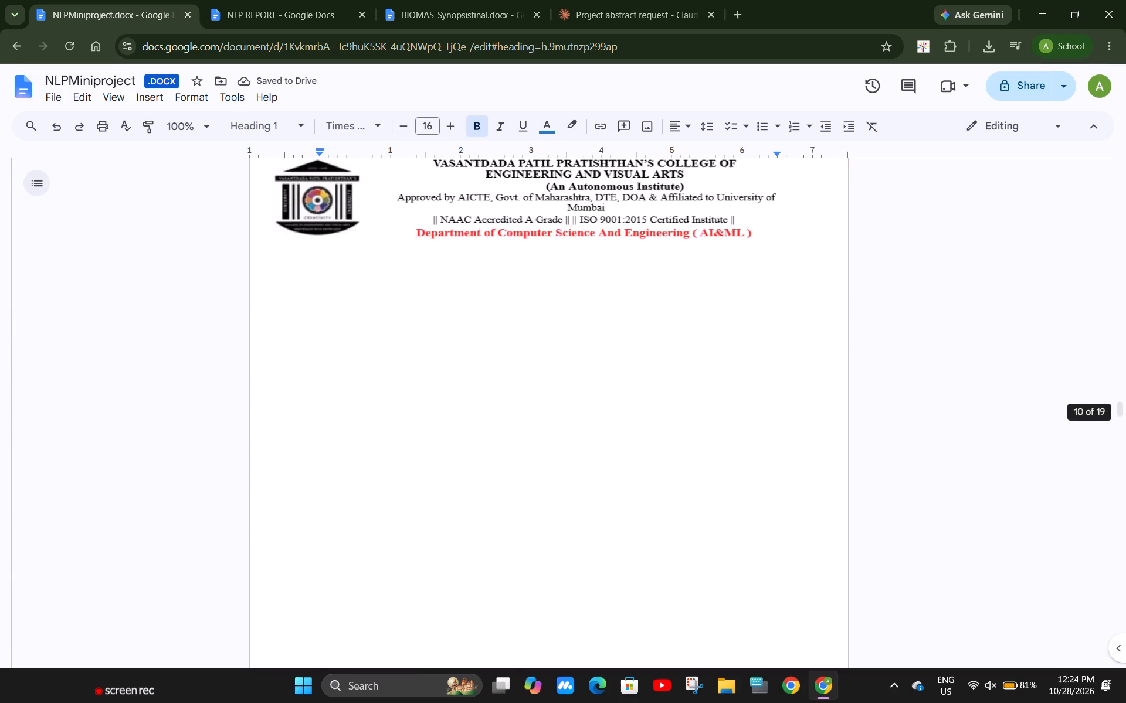
scroll(474, 462, down, 5)
scroll(474, 462, up, 1)
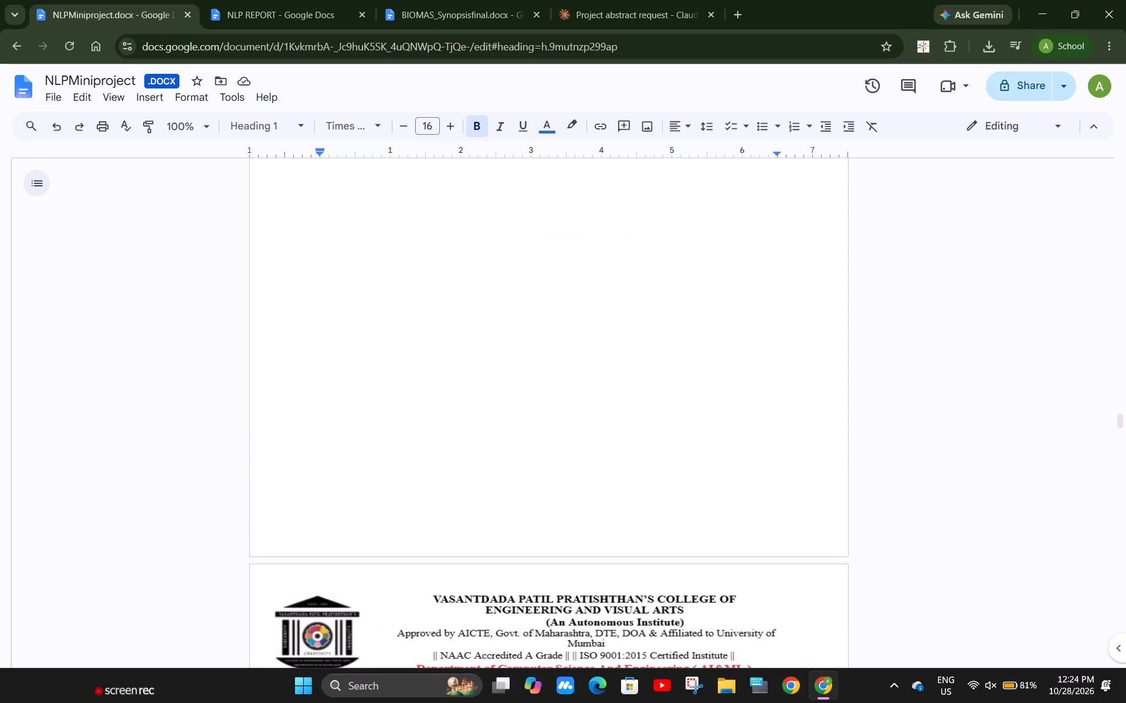
drag(459, 545, 464, 508)
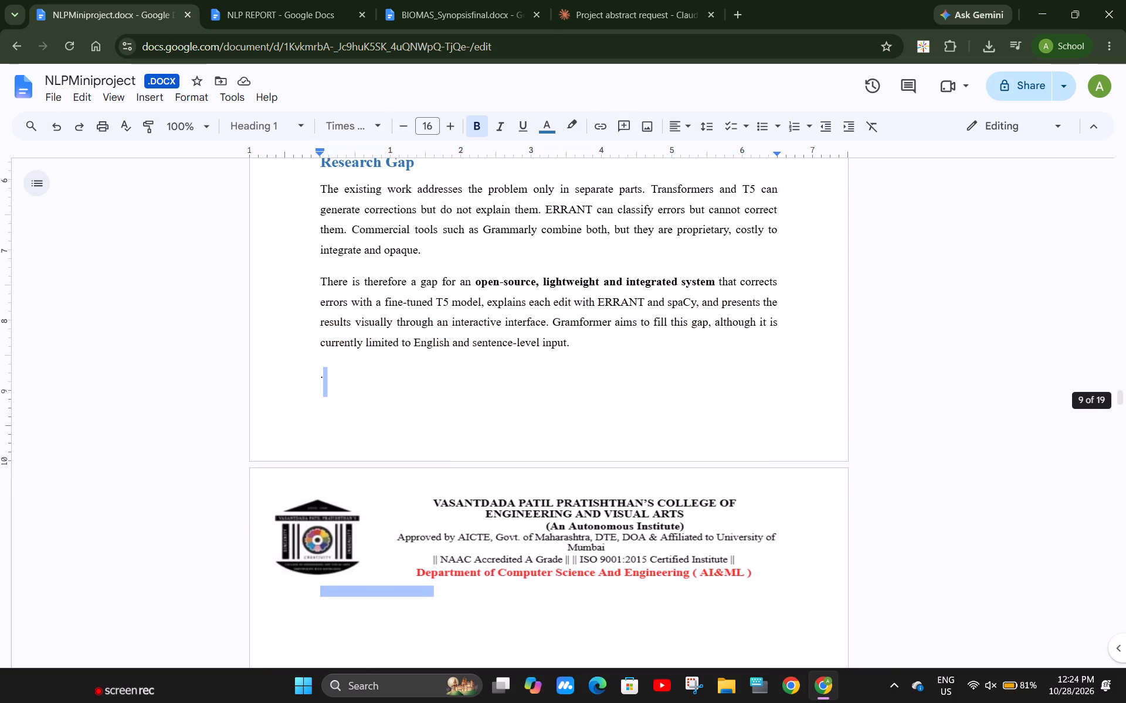
drag(464, 508, 439, 614)
drag(351, 412, 318, 367)
key(Down)
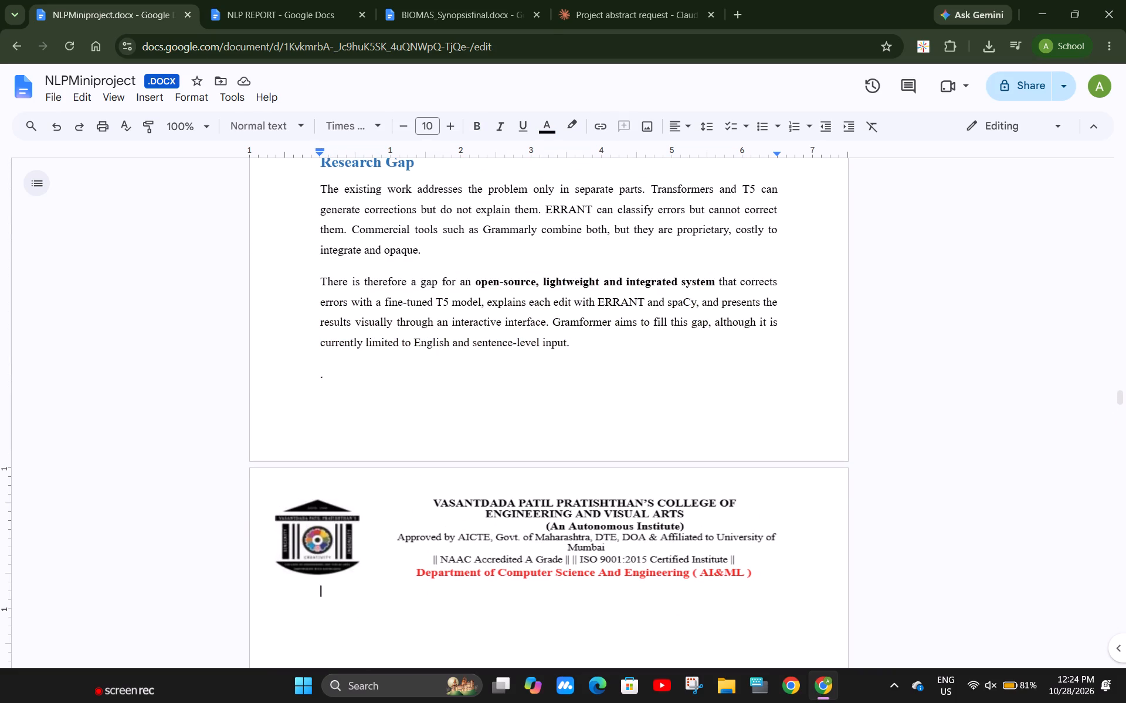
key(BackSpace)
key(BackSpace)
key(BackSpace)
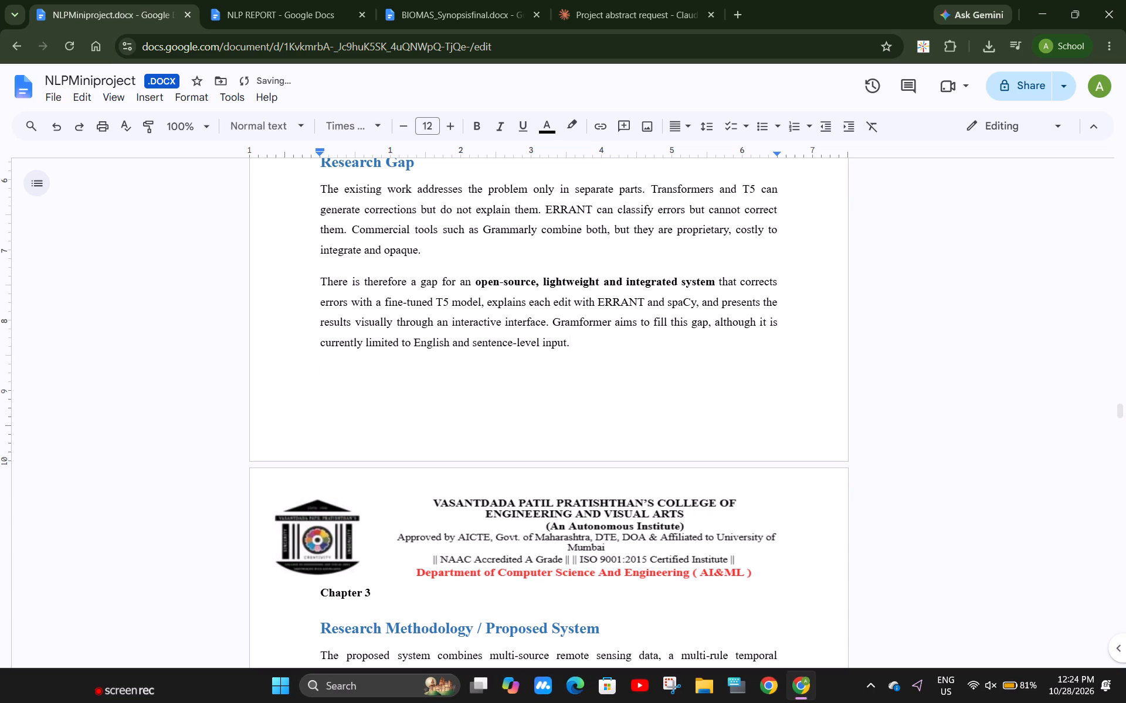
Shorten Chapter 3's main heading to "Methodology / Proposed System".
scroll(544, 441, down, 3)
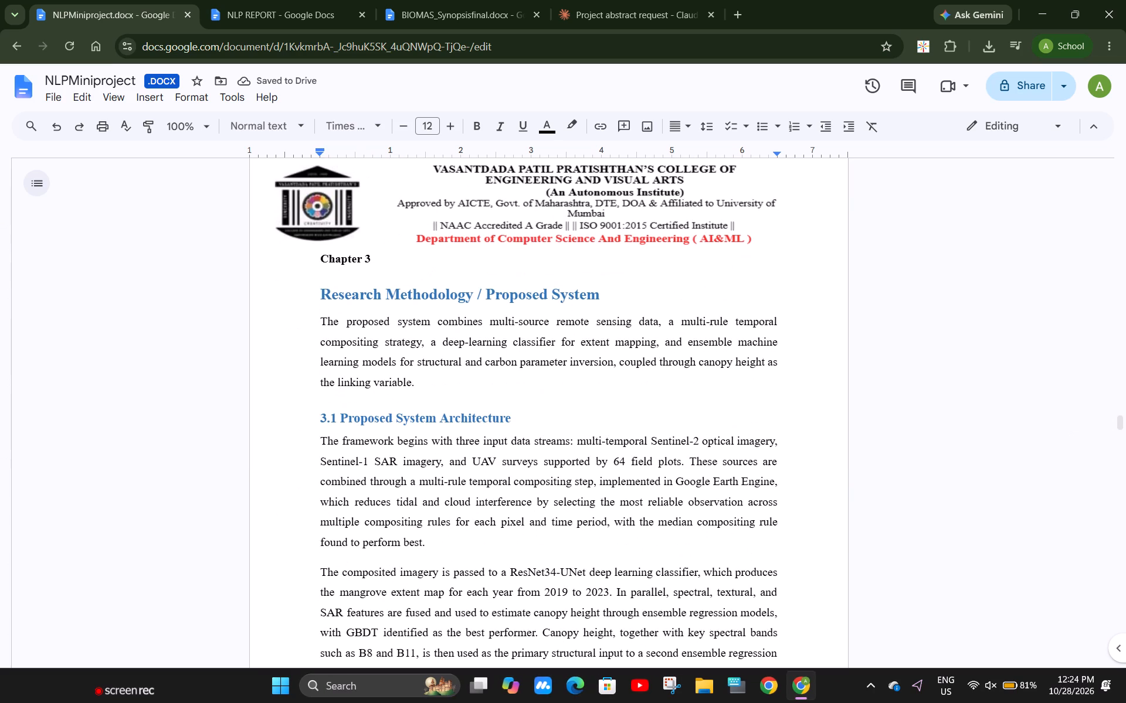
scroll(594, 415, down, 2)
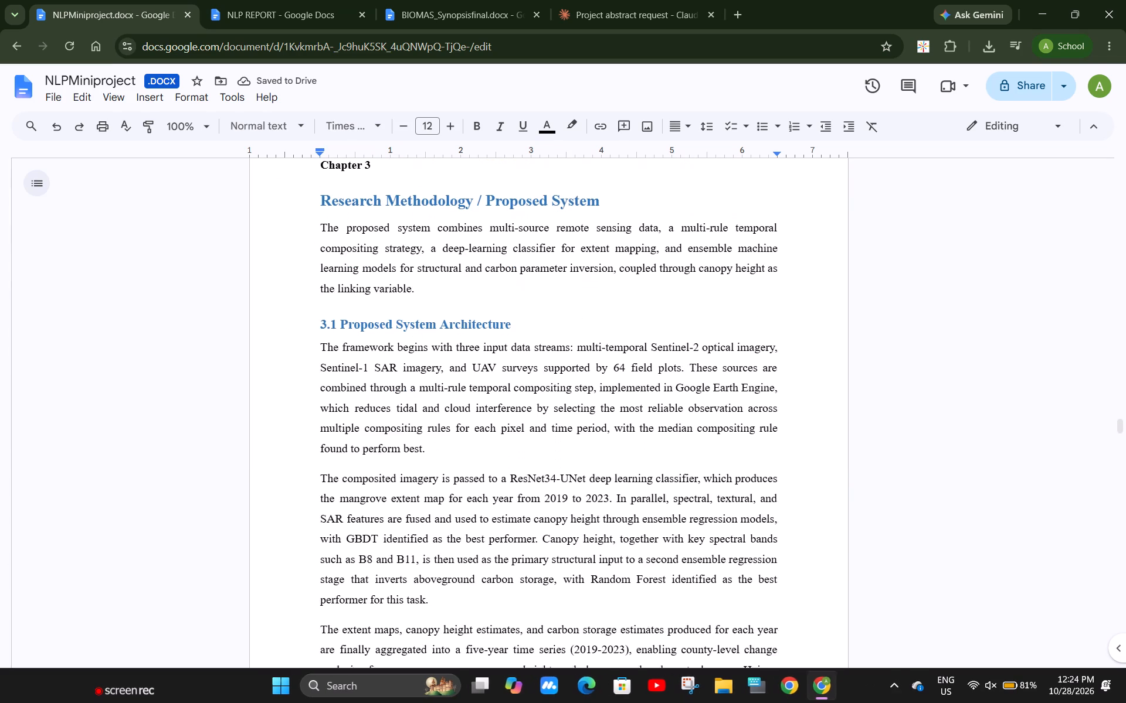
scroll(594, 415, down, 1)
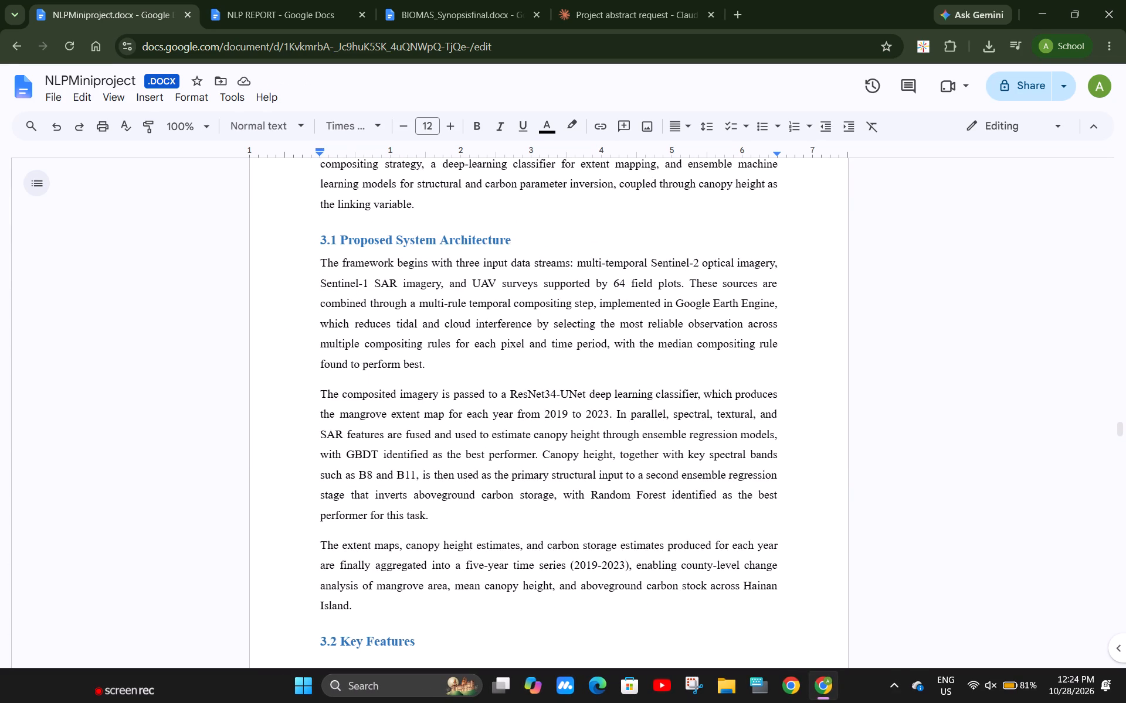
scroll(533, 337, up, 3)
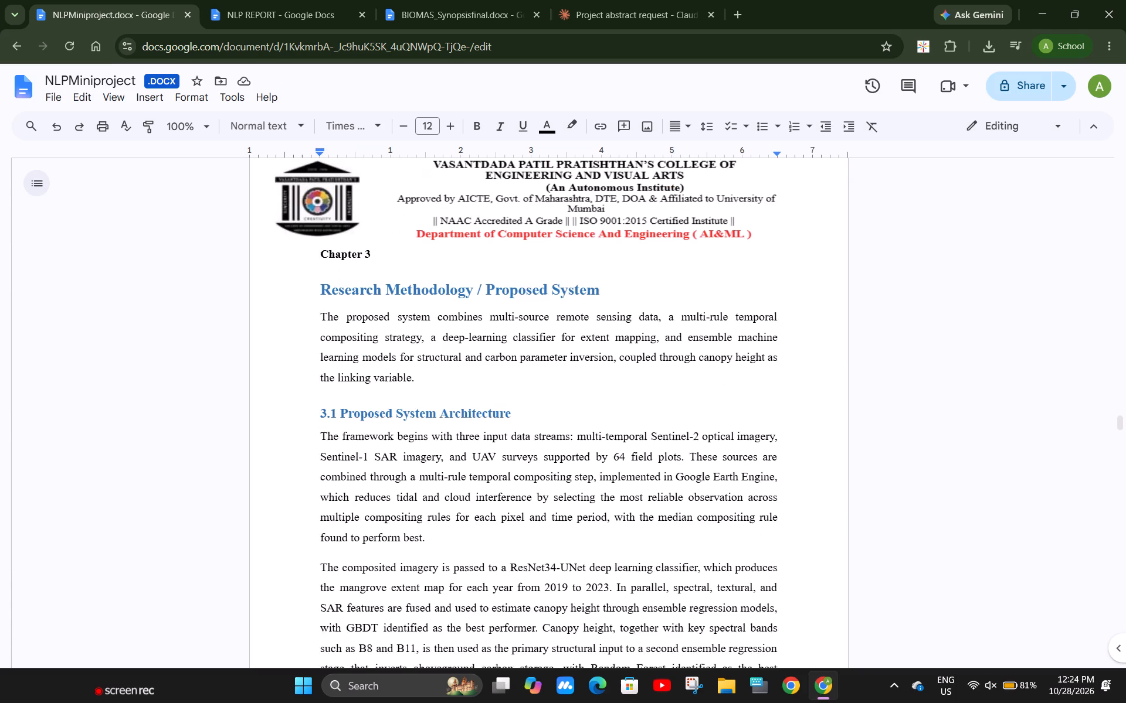
scroll(533, 337, up, 1)
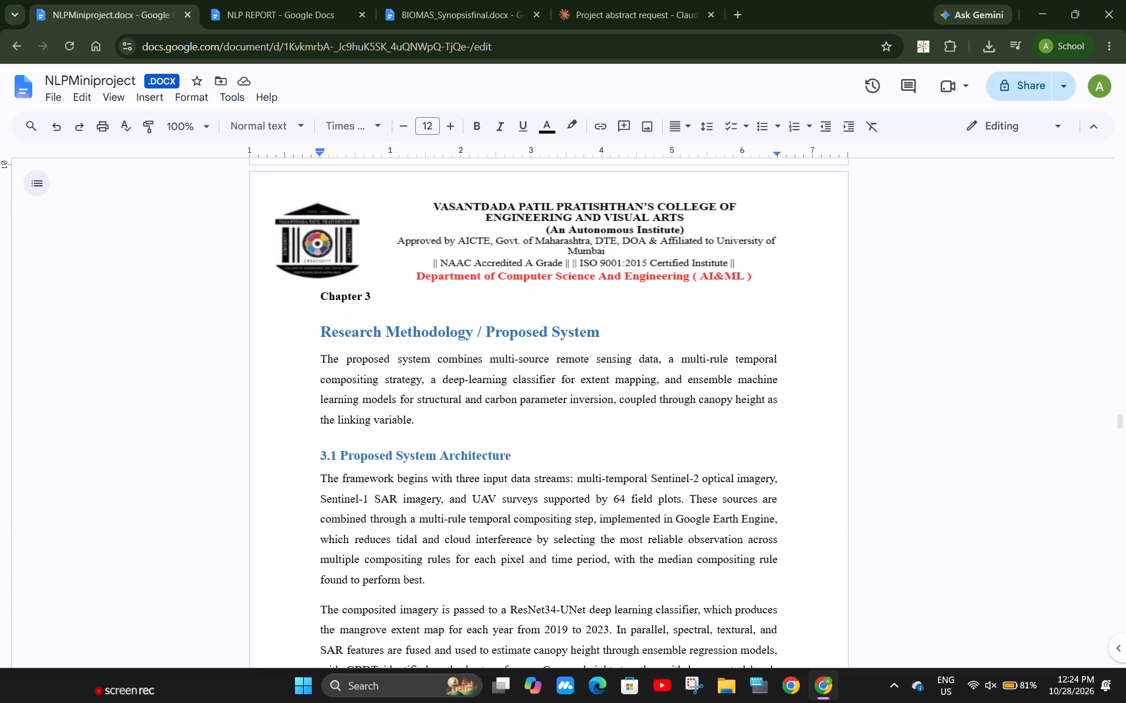
scroll(398, 333, down, 1)
drag(384, 197, 353, 196)
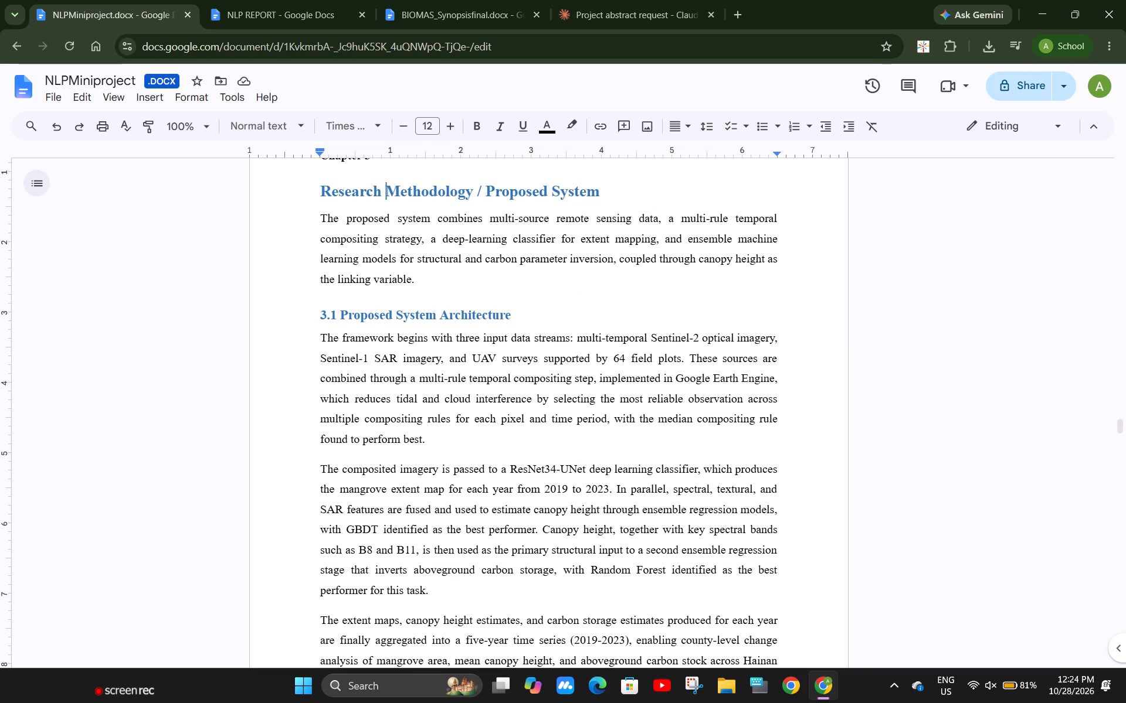
drag(353, 196, 310, 194)
key(BackSpace)
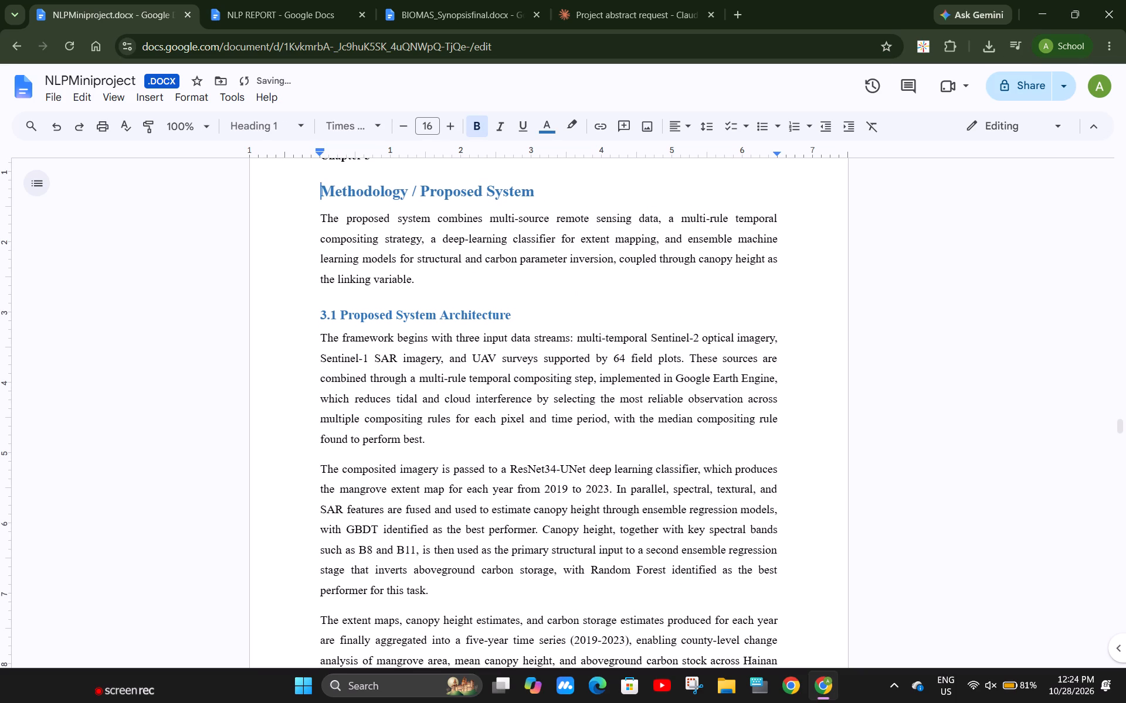
Switch to NLP REPORT and copy the paragraph under section 4.1 Model Architecture & Training.
scroll(494, 231, up, 1)
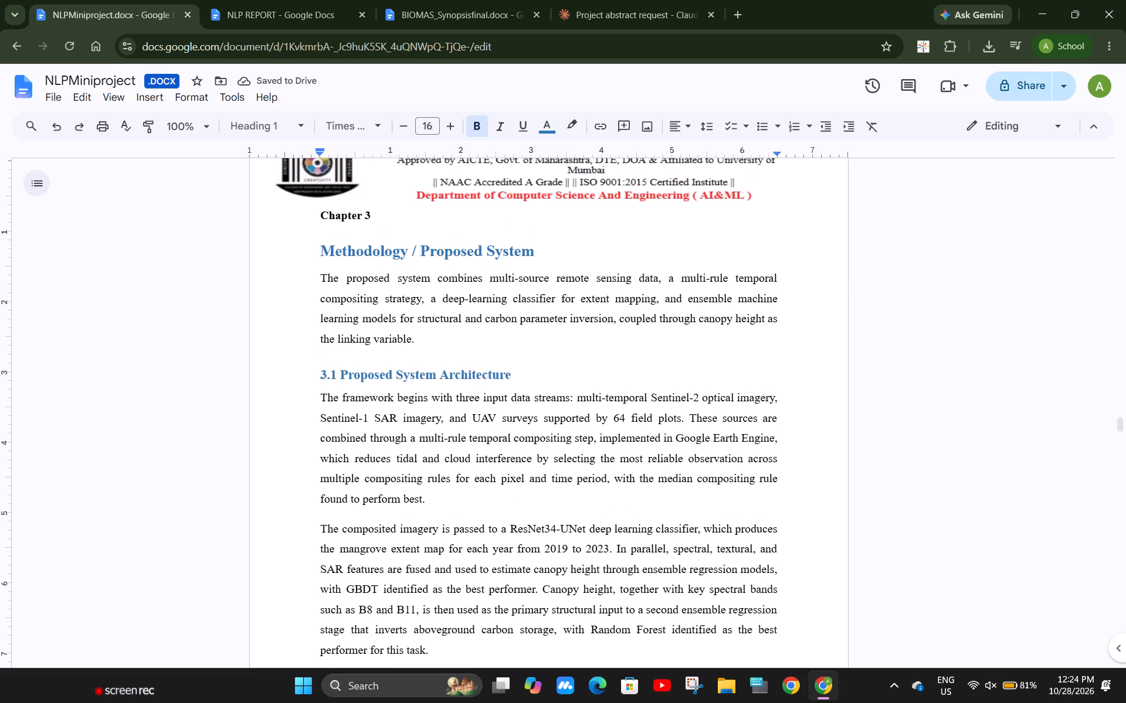
scroll(451, 347, down, 1)
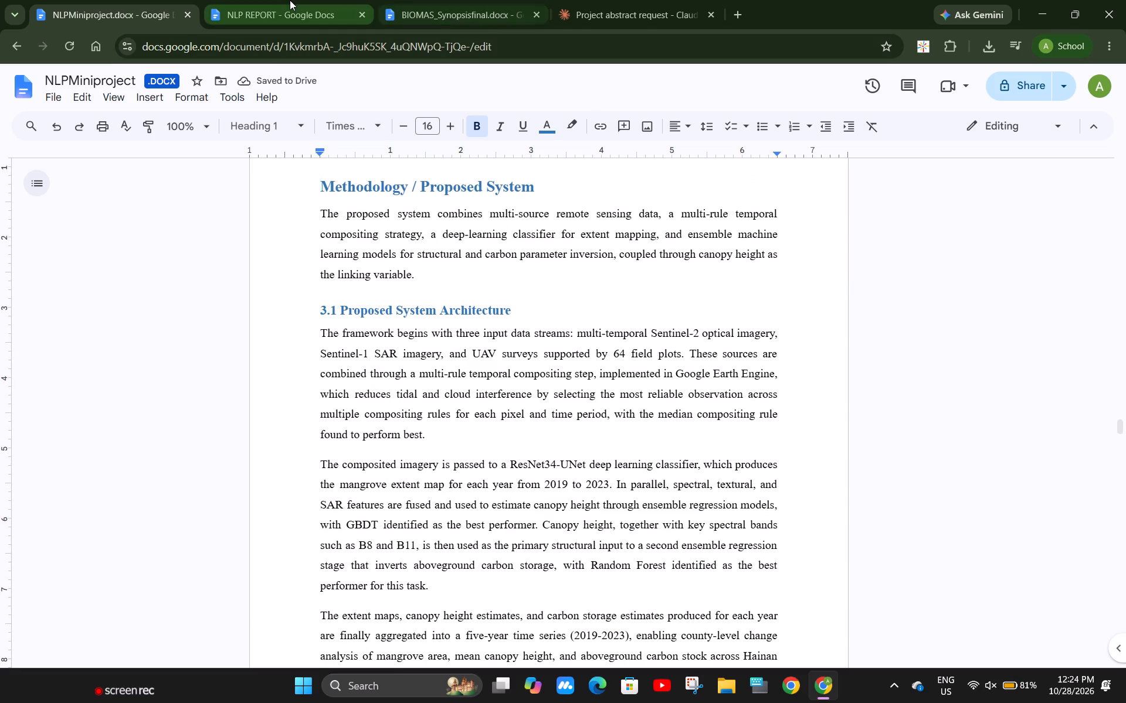
click(290, 0)
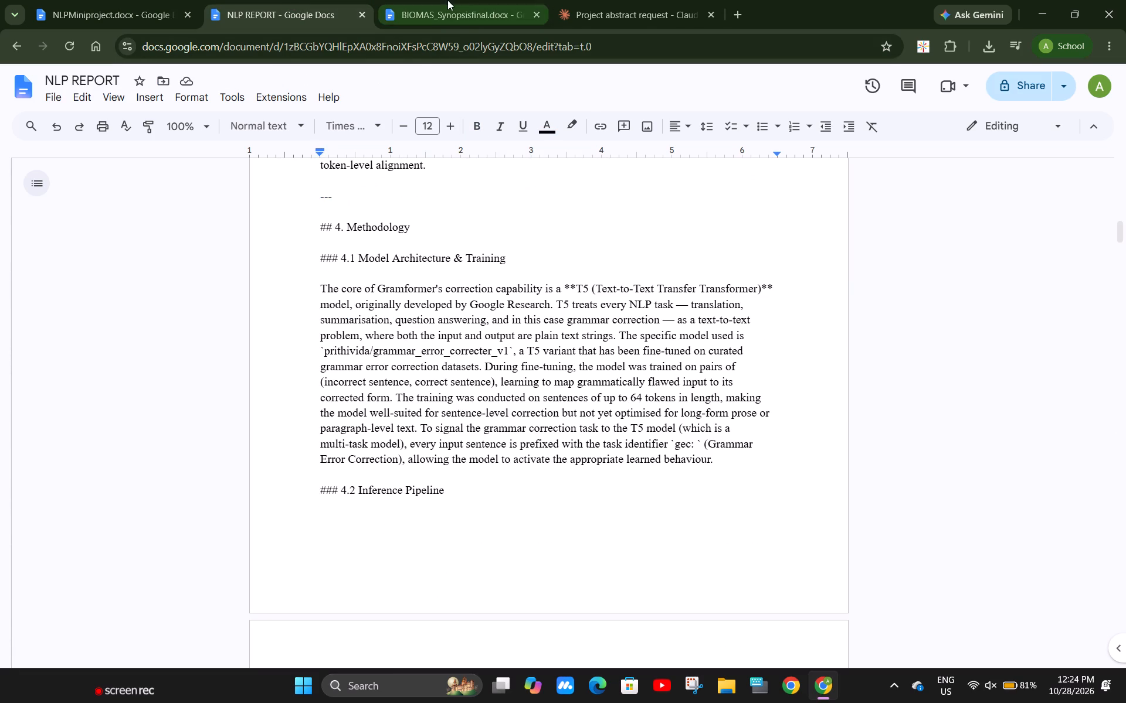
click(100, 0)
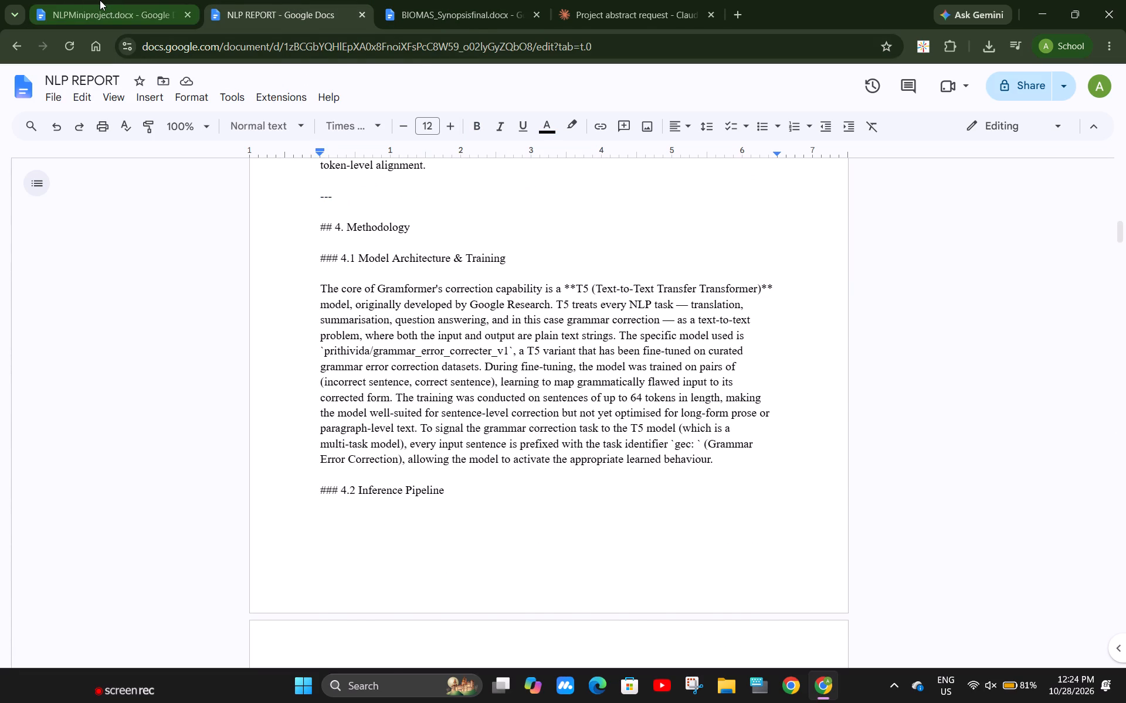
scroll(557, 191, up, 1)
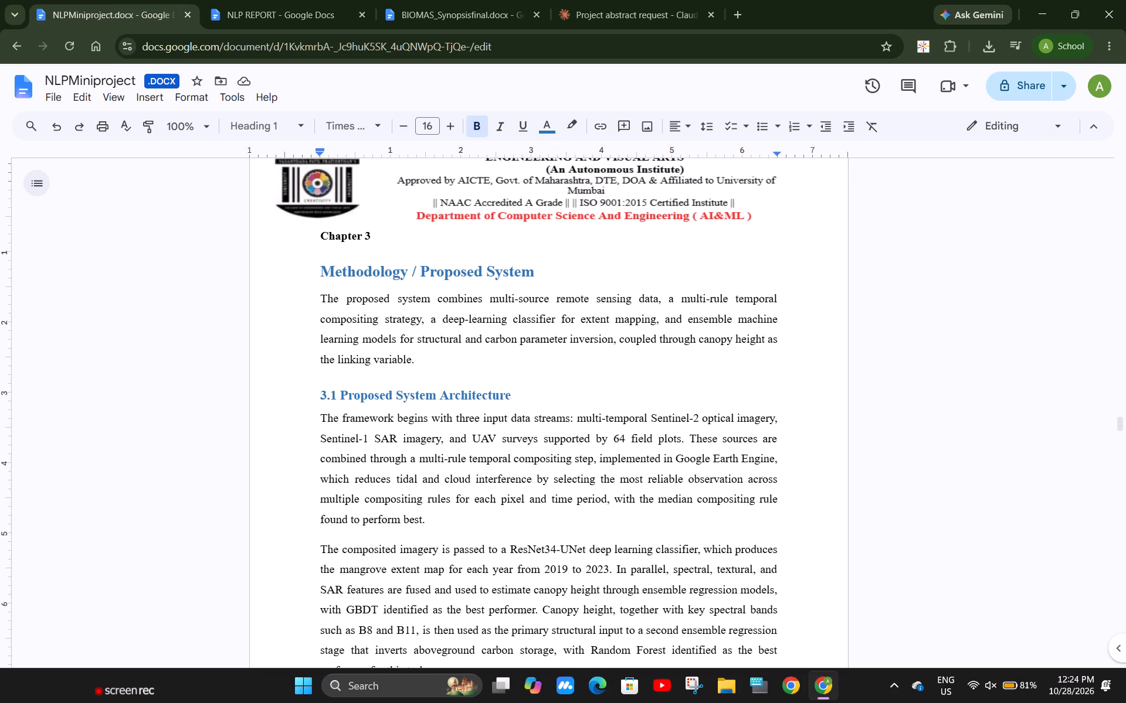
click(280, 3)
scroll(420, 278, down, 1)
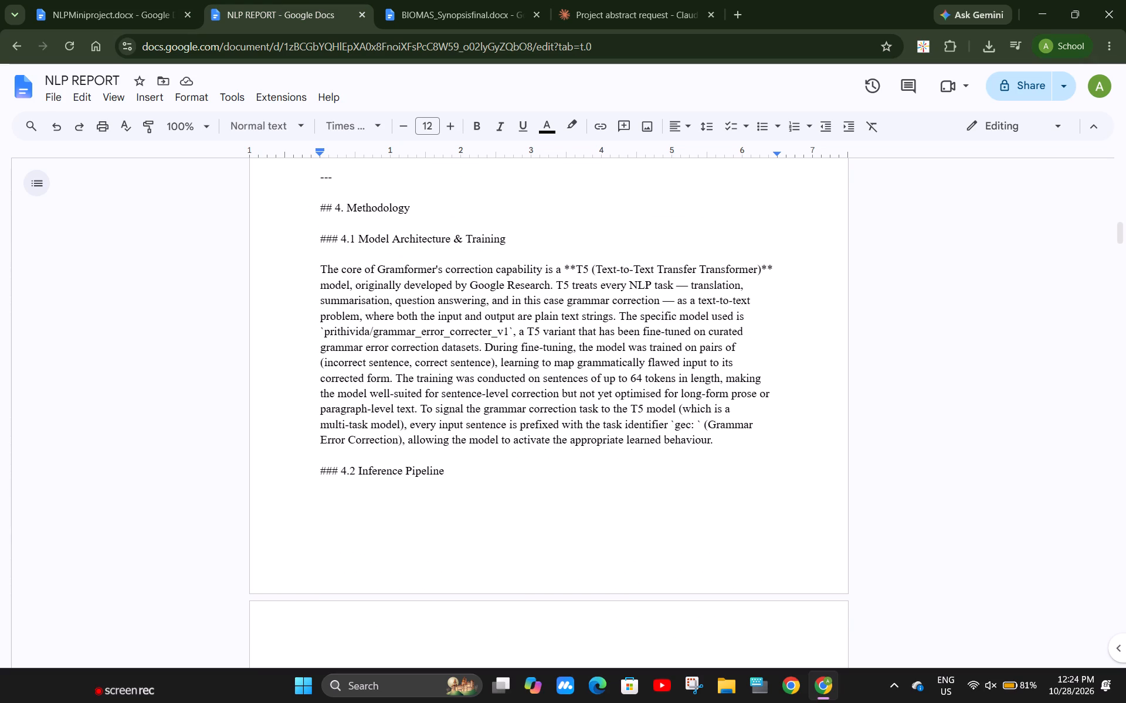
drag(721, 443, 294, 268)
key(ctrl+v)
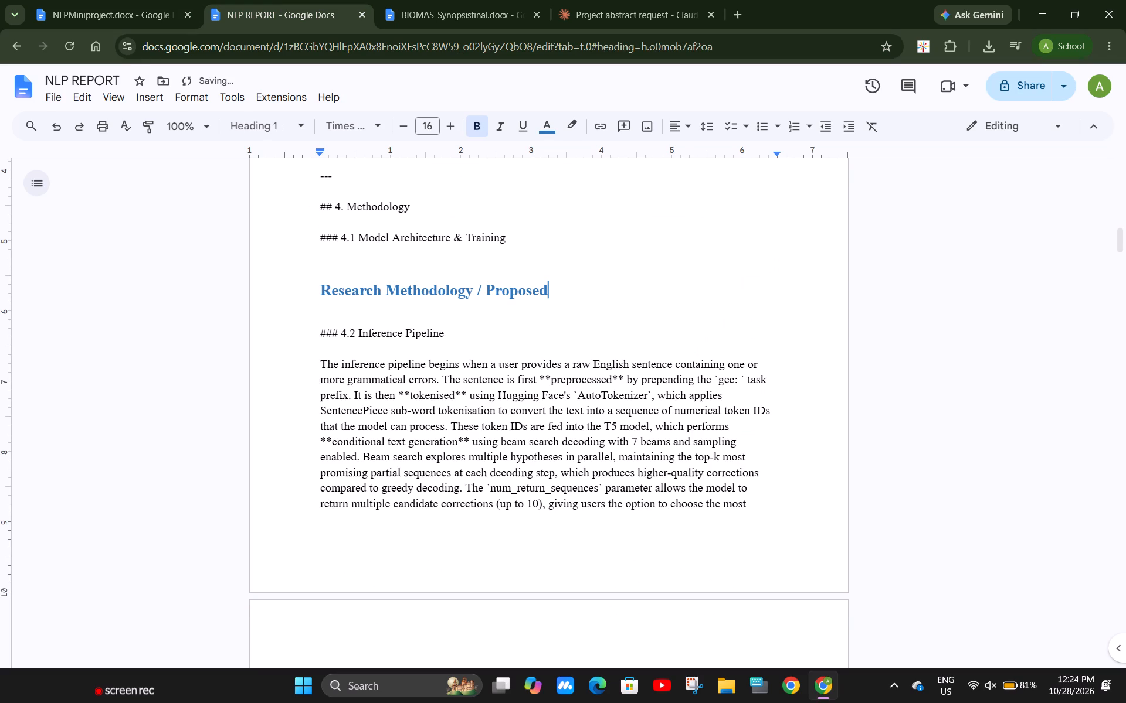
key(ctrl+z)
key(ctrl+c)
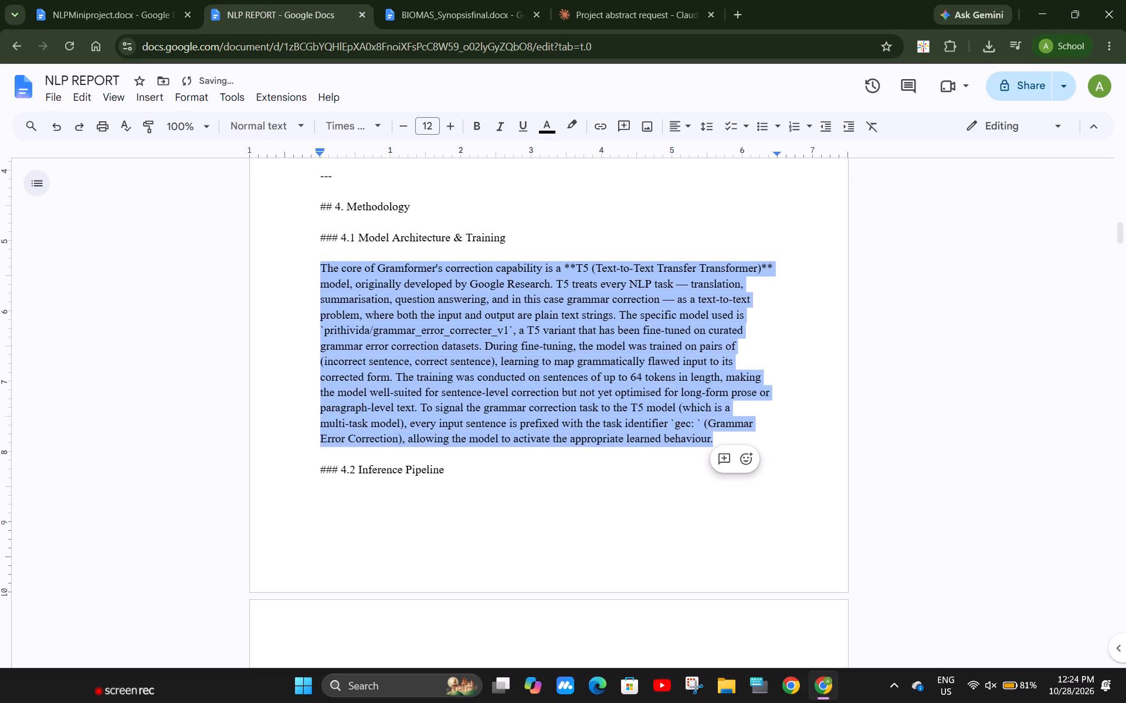
Switch to NLPMiniproject and change "System" to "Model" in the heading 3.1 Proposed System Architecture.
click(118, 0)
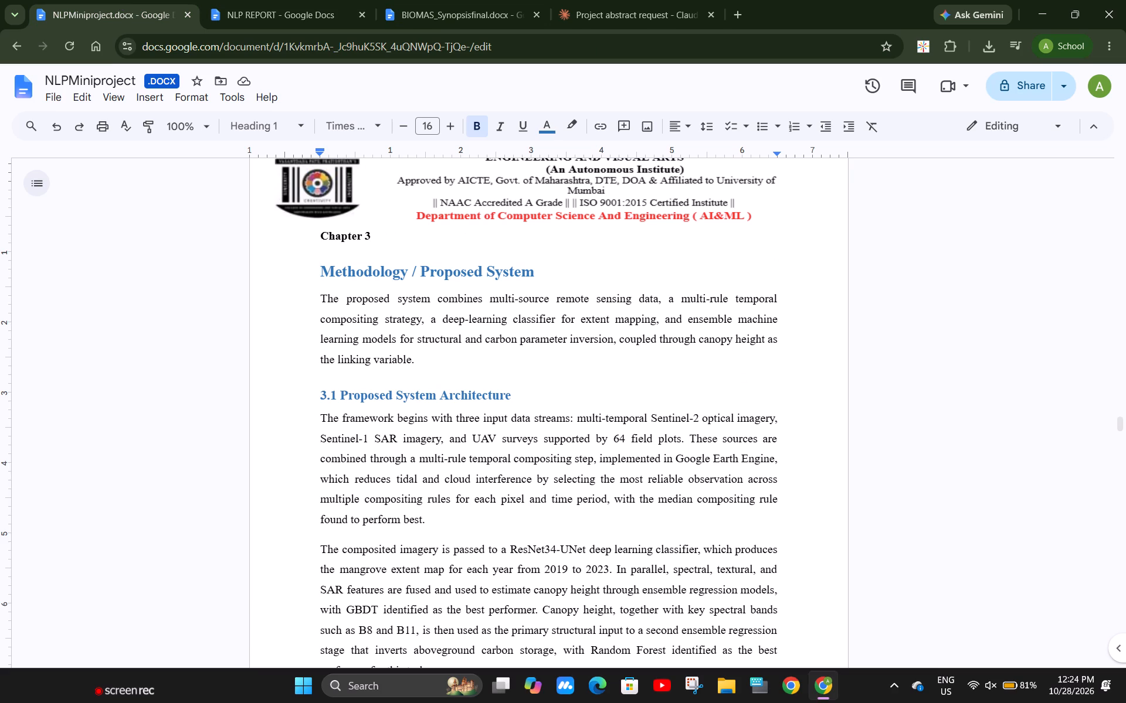
scroll(347, 445, down, 1)
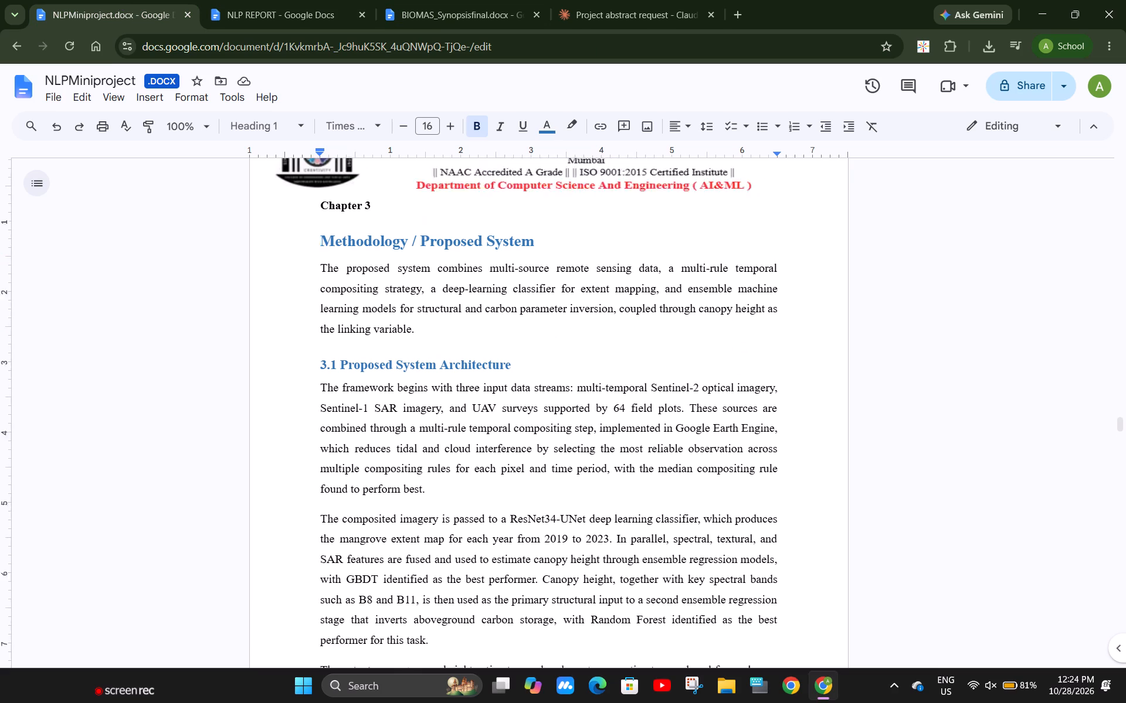
scroll(347, 445, down, 1)
drag(435, 245, 399, 251)
text(del)
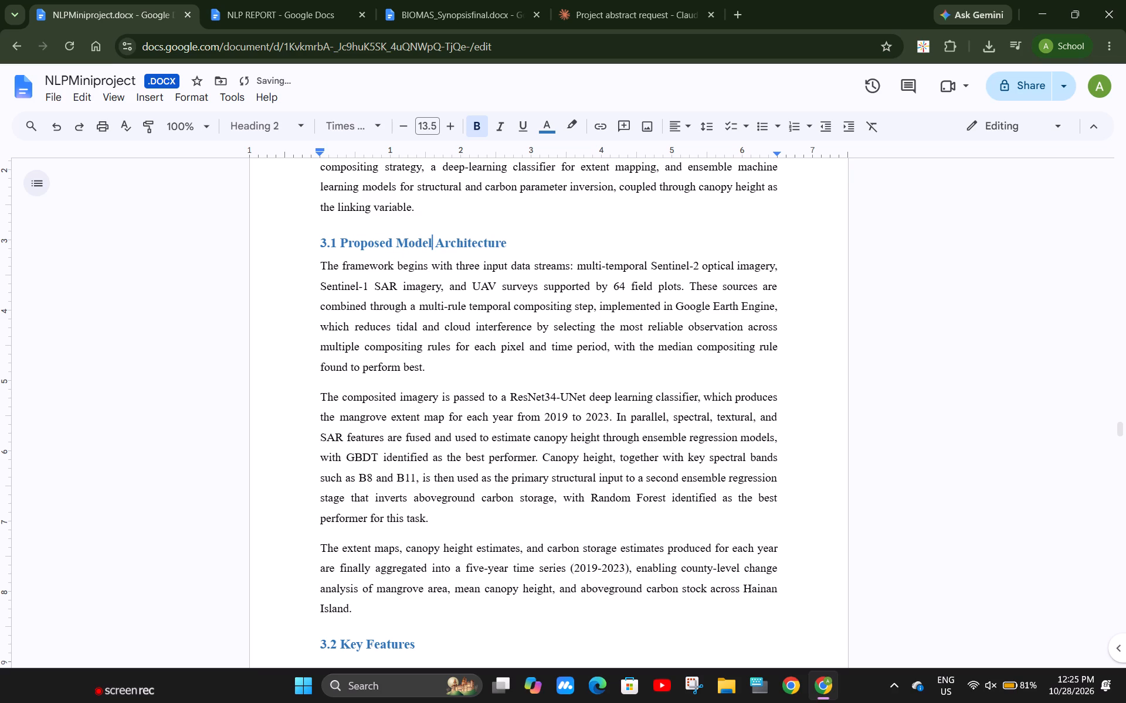
Extend the 3.1 heading with "/Training" so it reads "Proposed Model Architecture/Training".
click(509, 249)
key(slash)
key(Left)
key(space)
key(Right)
key(space)
key(Left)
key(Left)
key(BackSpace)
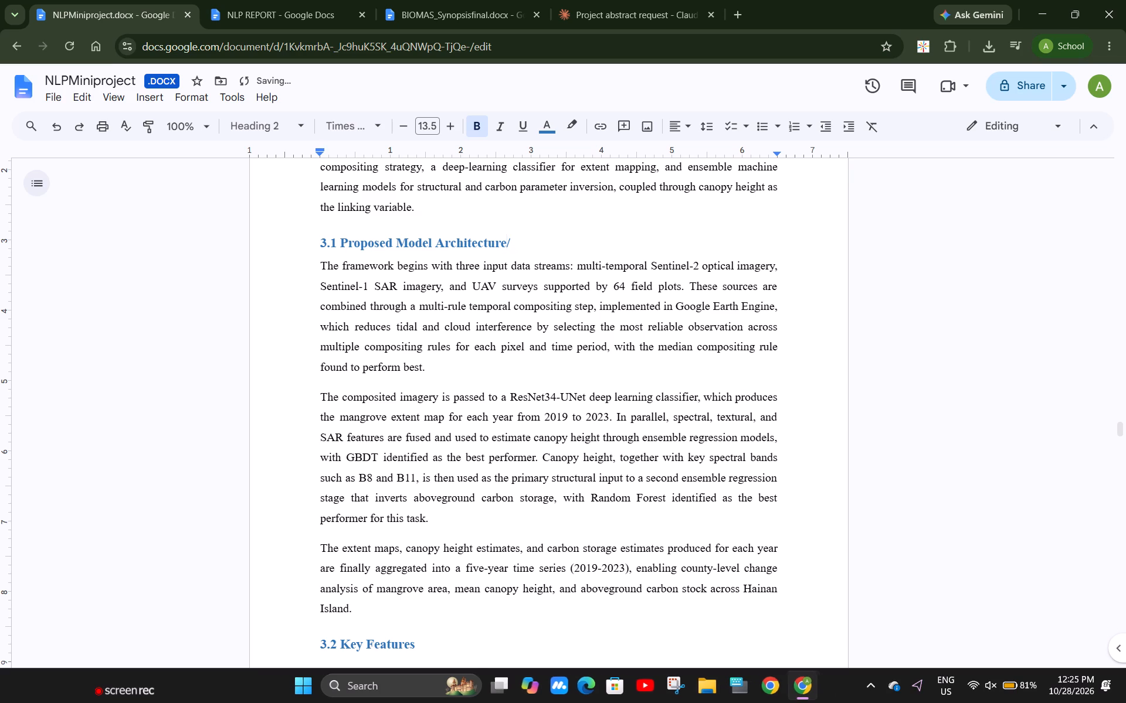
key(Right)
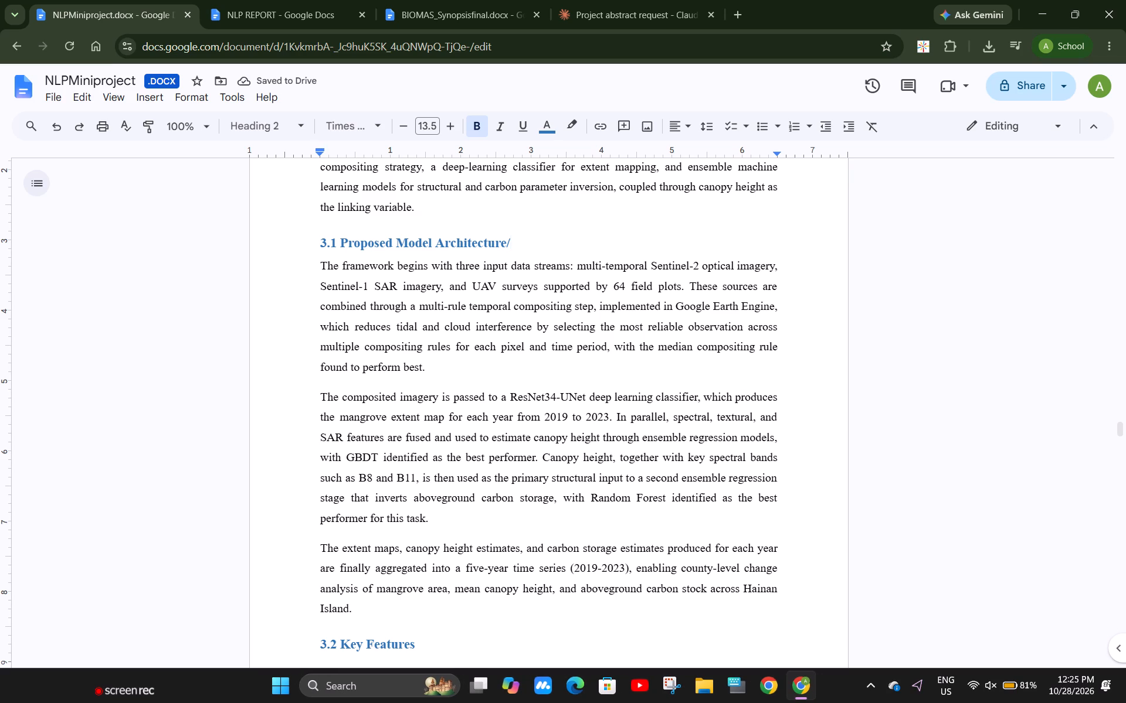
key(l)
key(e)
key(BackSpace)
key(r)
key(BackSpace)
key(BackSpace)
key(t)
key(BackSpace)
key(BackSpace)
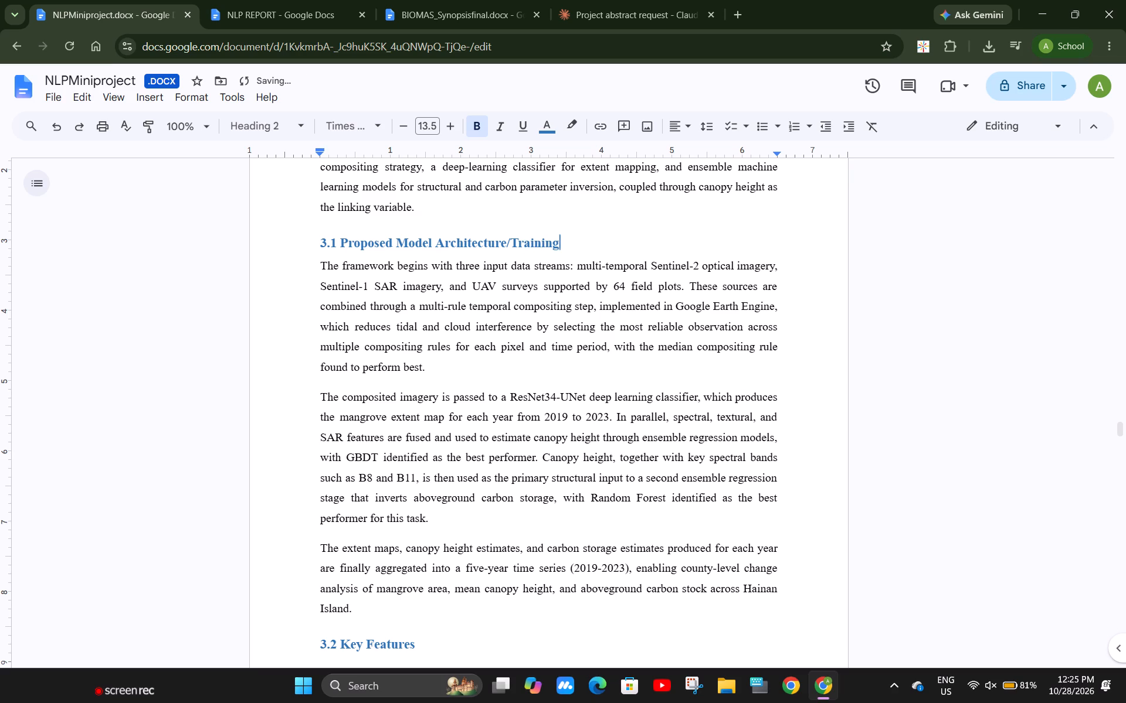
Replace all the remote-sensing paragraphs under heading 3.1 with the copied Gramformer model paragraph.
drag(365, 604, 318, 271)
key(ctrl+v)
ctrl+click(318, 271)
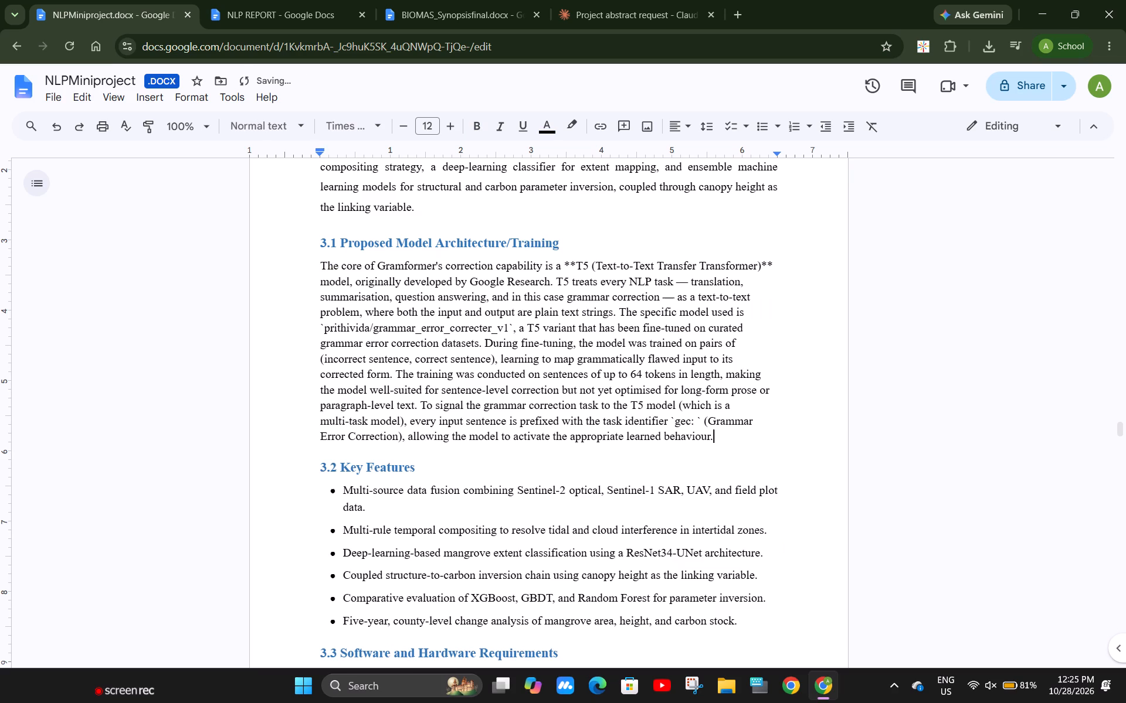
Justify the pasted Gramformer paragraph under heading 3.1.
click(731, 444)
drag(731, 444, 325, 278)
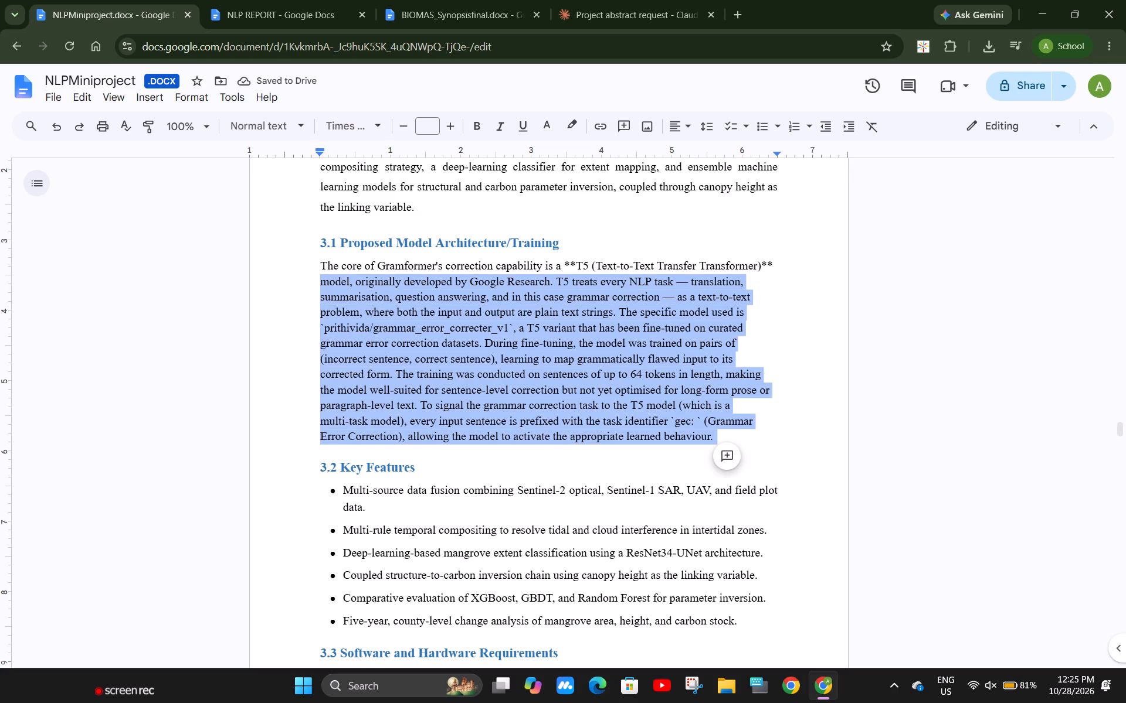
drag(325, 278, 323, 272)
click(677, 129)
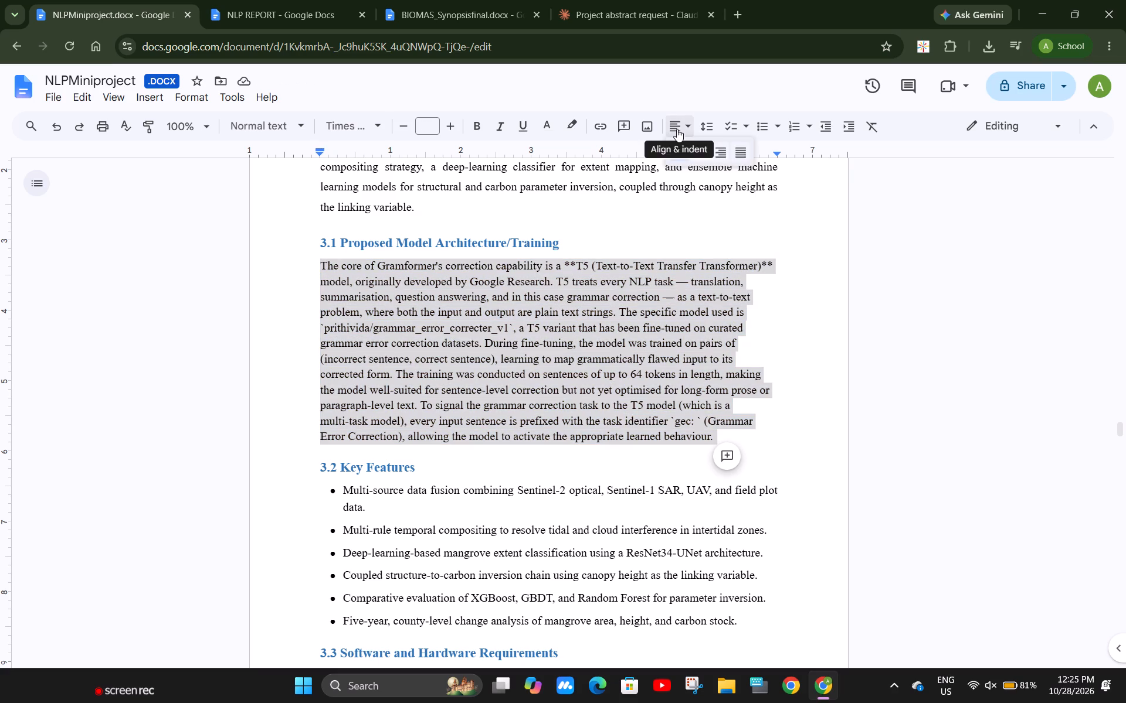
click(737, 152)
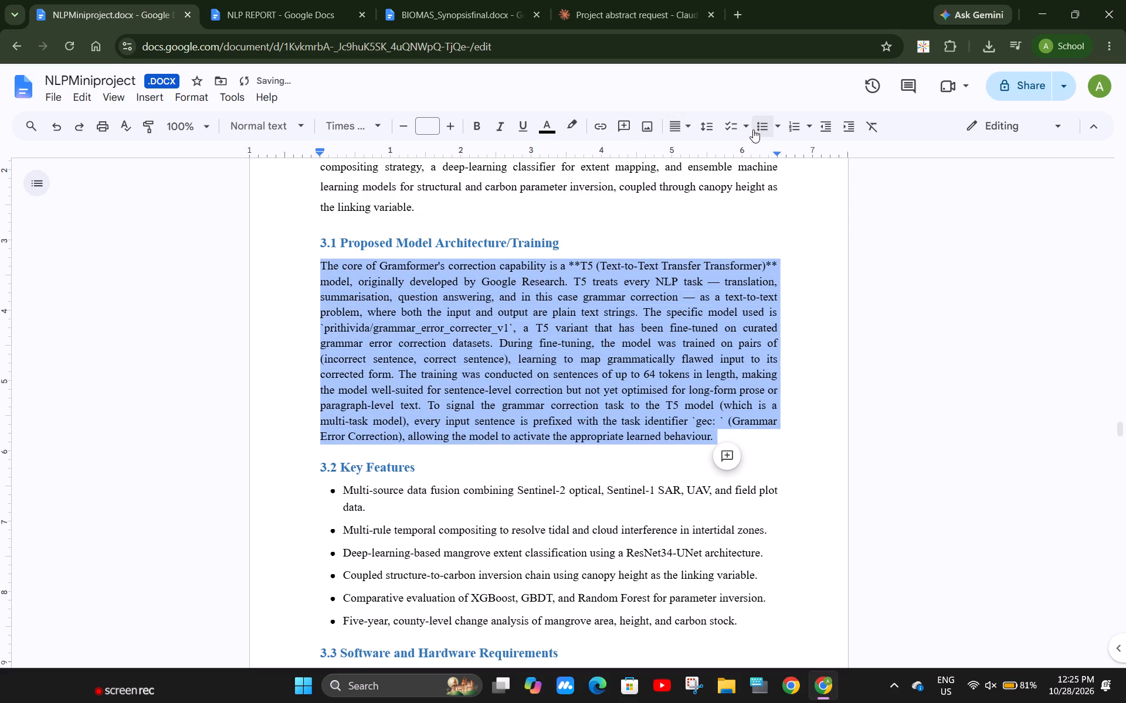
click(711, 121)
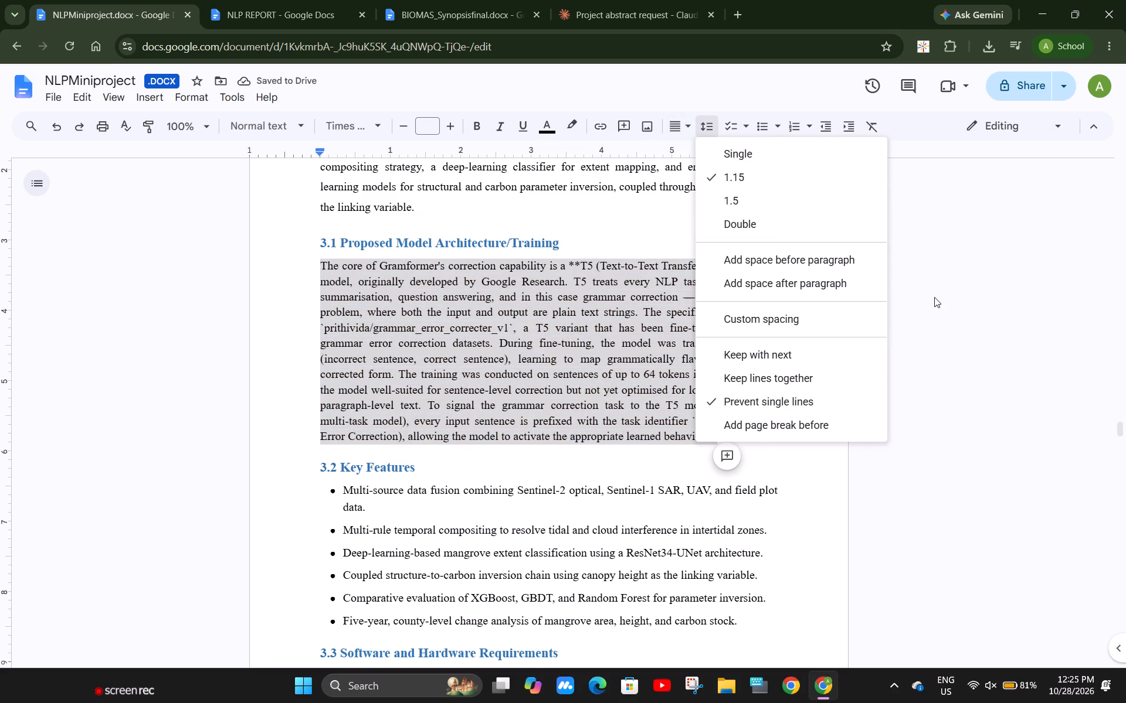
click(934, 297)
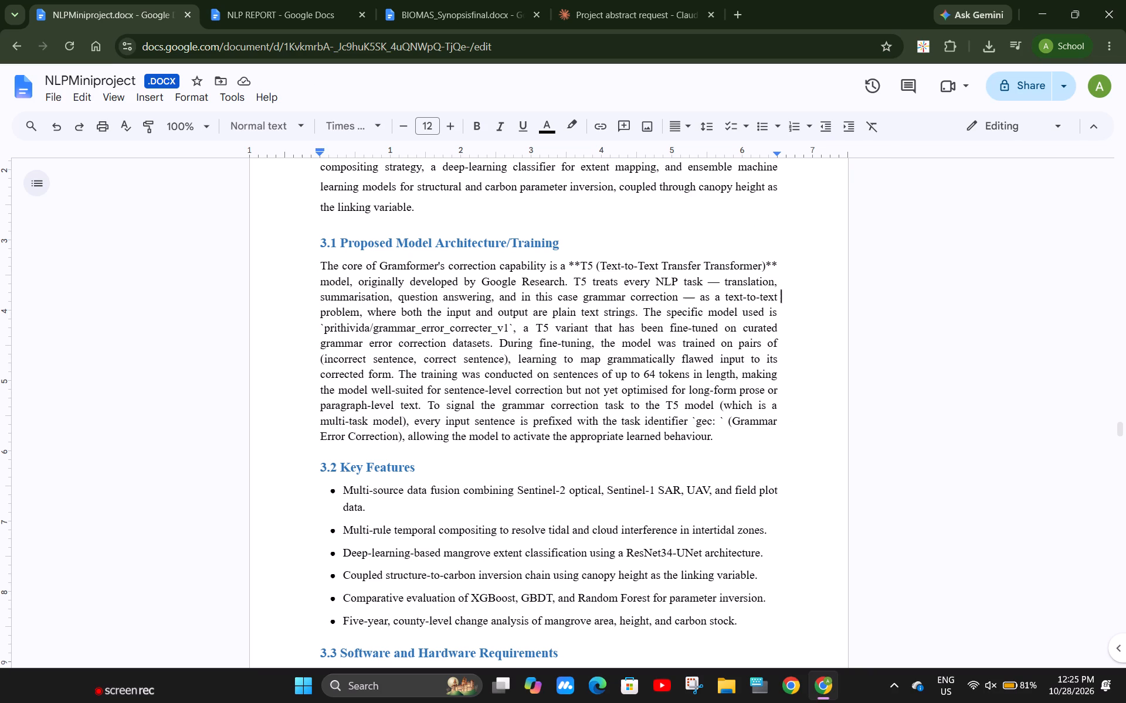
Remove the double asterisks around "T5 (Text-to-Text Transfer Transformer)" in the 3.1 paragraph and make the phrase bold.
drag(571, 265, 586, 266)
drag(586, 266, 582, 267)
key(BackSpace)
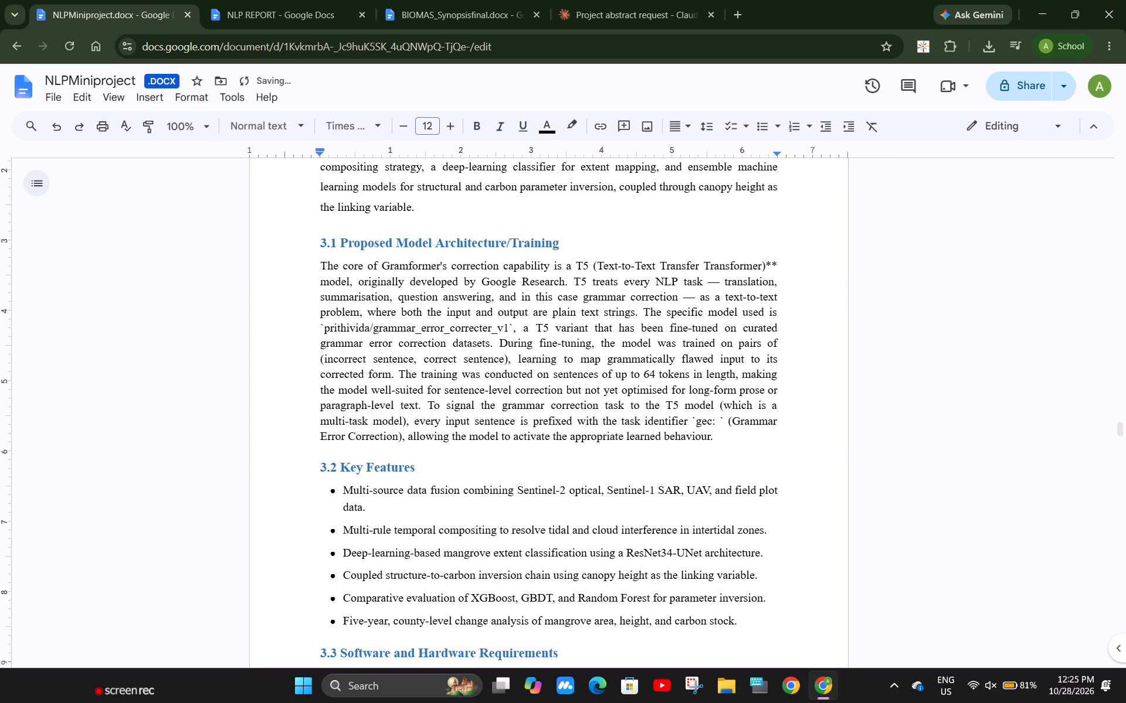
drag(778, 269, 768, 271)
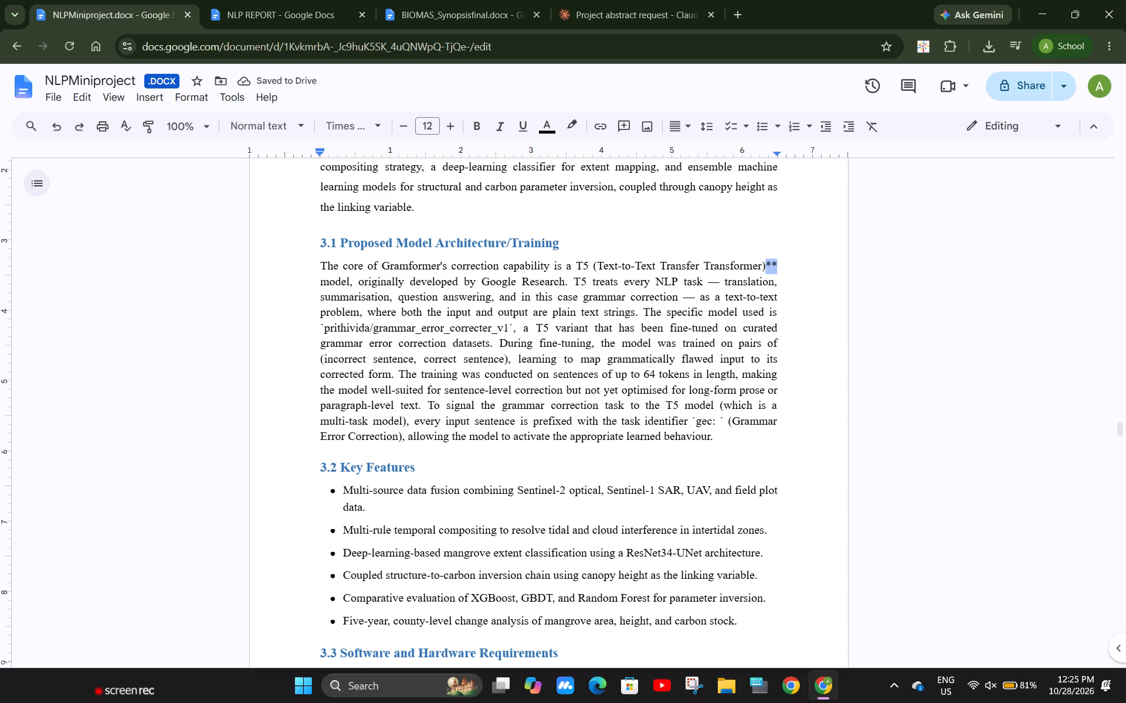
key(BackSpace)
click(768, 271)
click(768, 271)
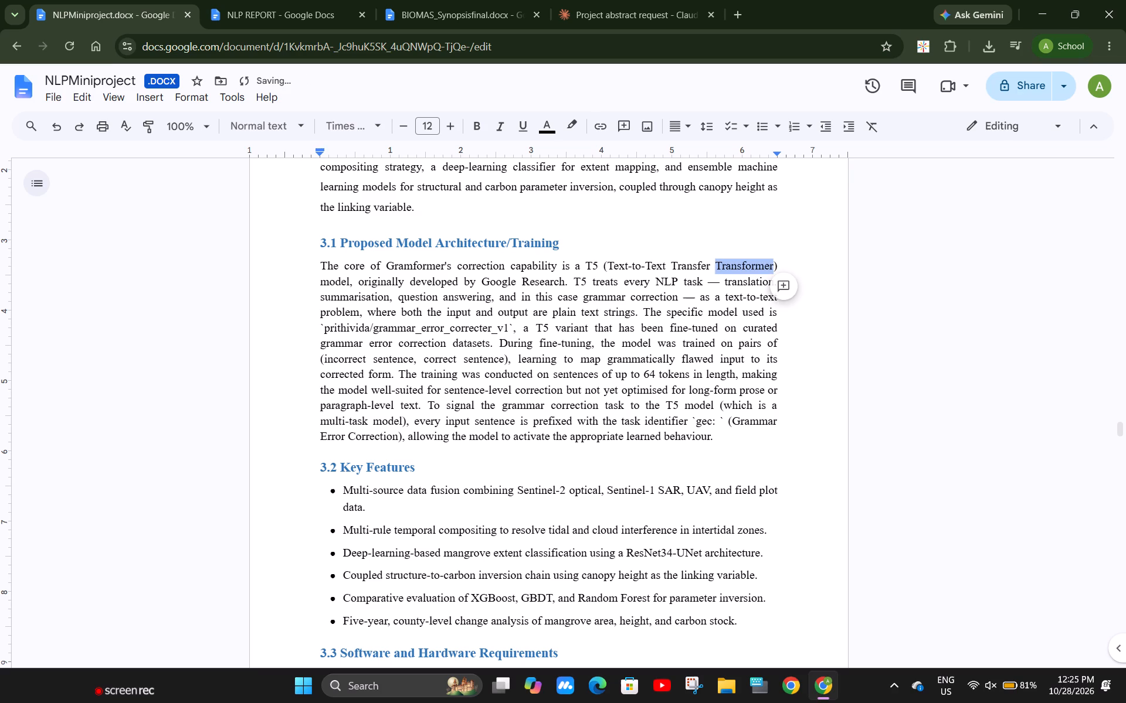
drag(588, 269, 797, 268)
key(ctrl+b)
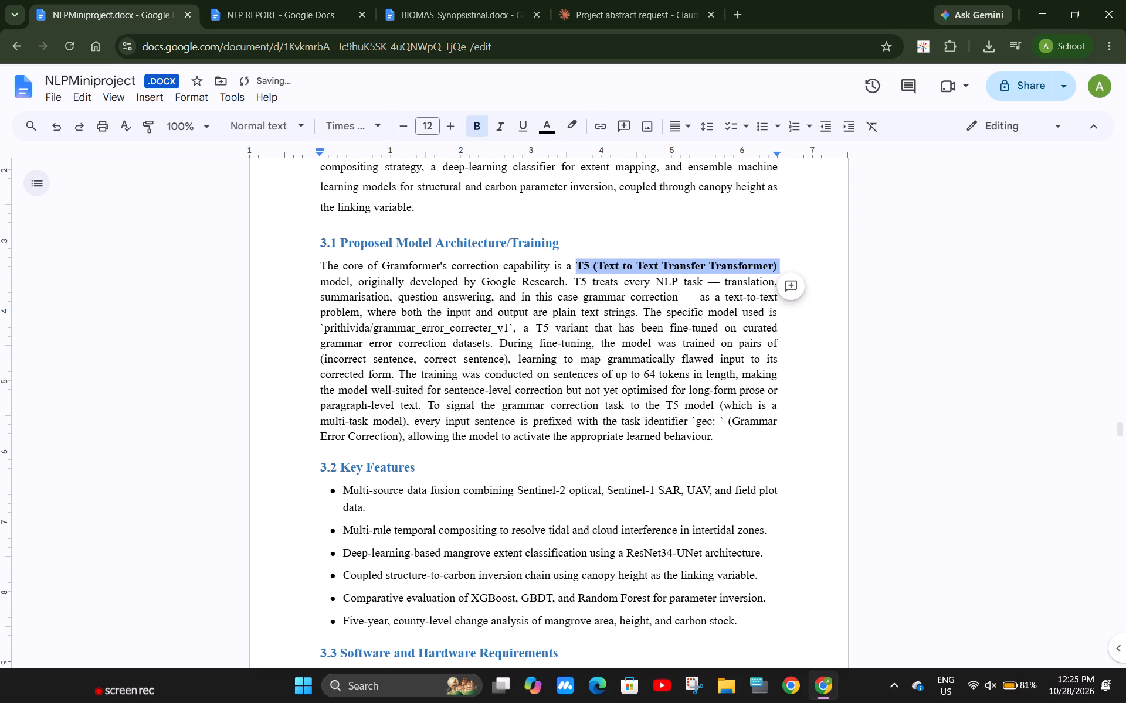
click(576, 384)
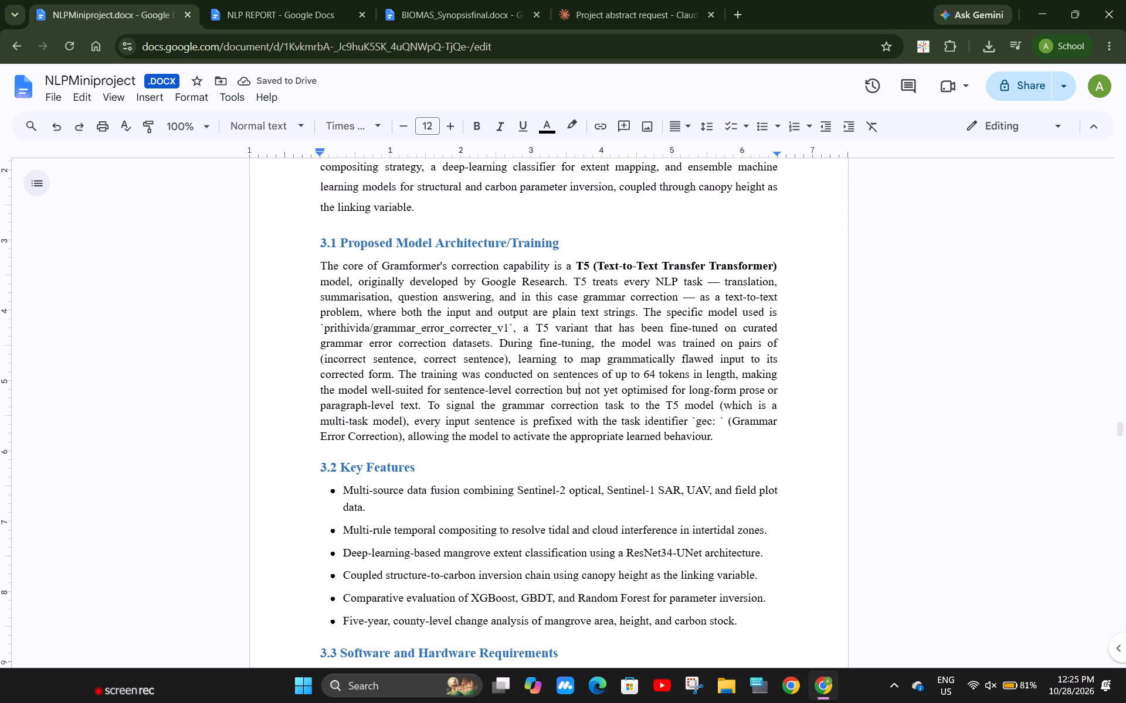
Make the model name "prithivida/grammar_error_correcter_v1" bold in the 3.1 paragraph.
drag(324, 328, 516, 332)
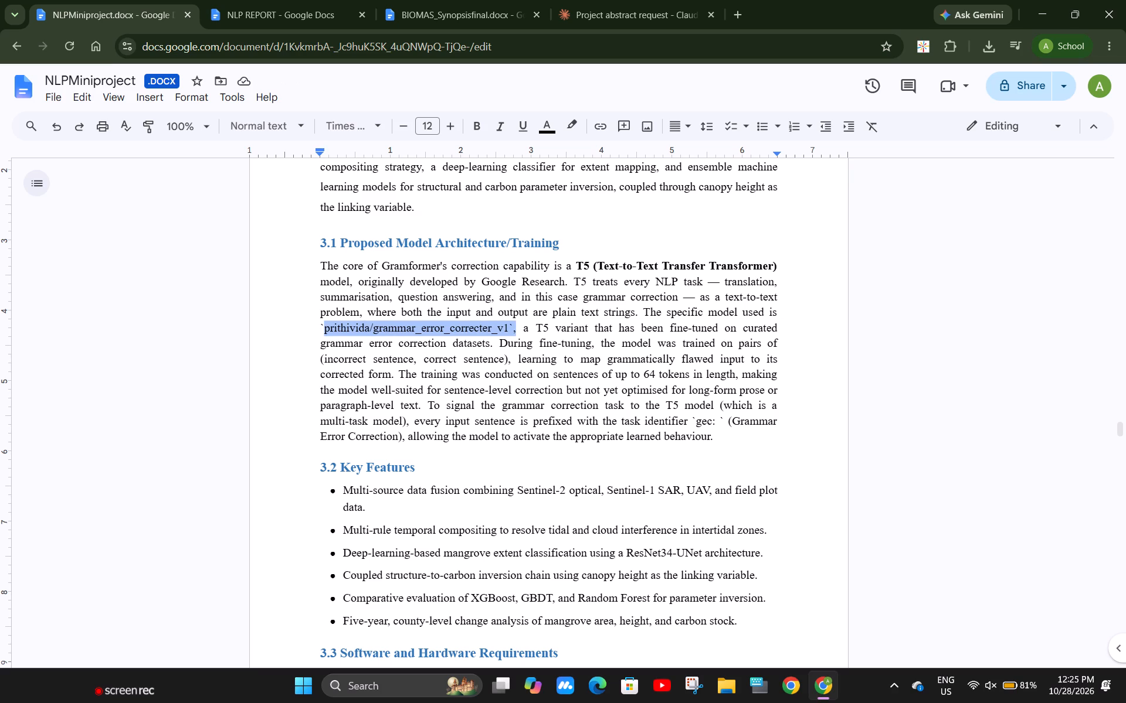
drag(516, 332, 507, 332)
key(ctrl+b)
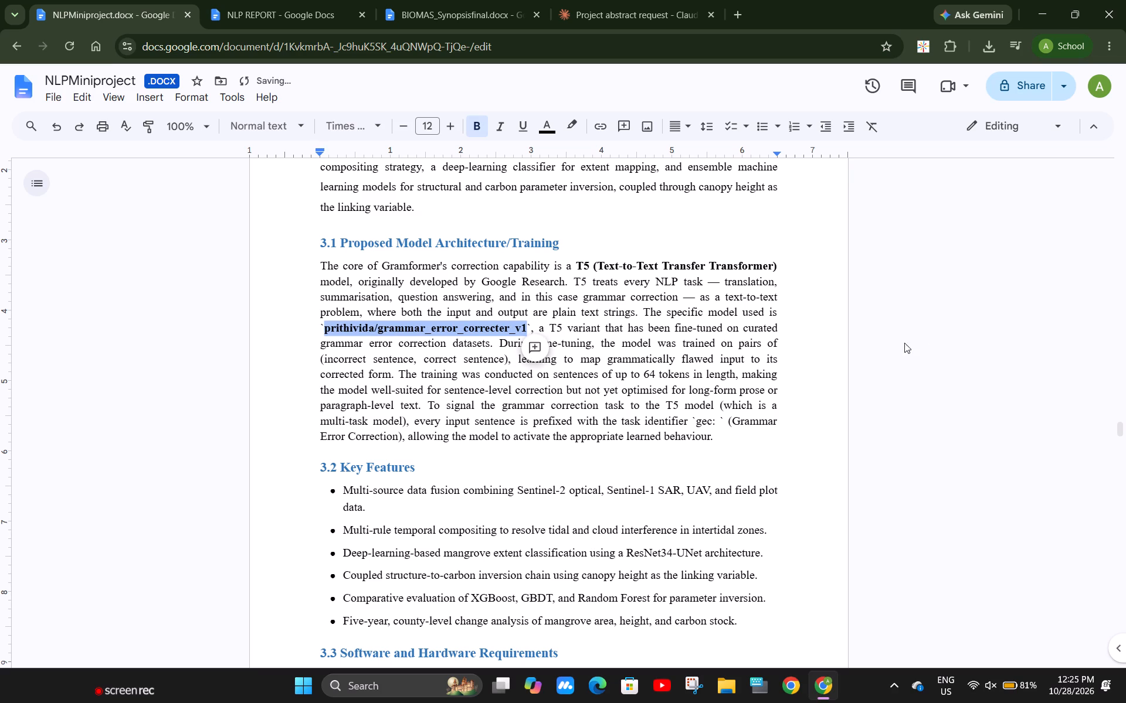
click(997, 337)
Review Chapter 3 from its introduction through the Key Features section to check what still needs replacing.
scroll(619, 419, down, 1)
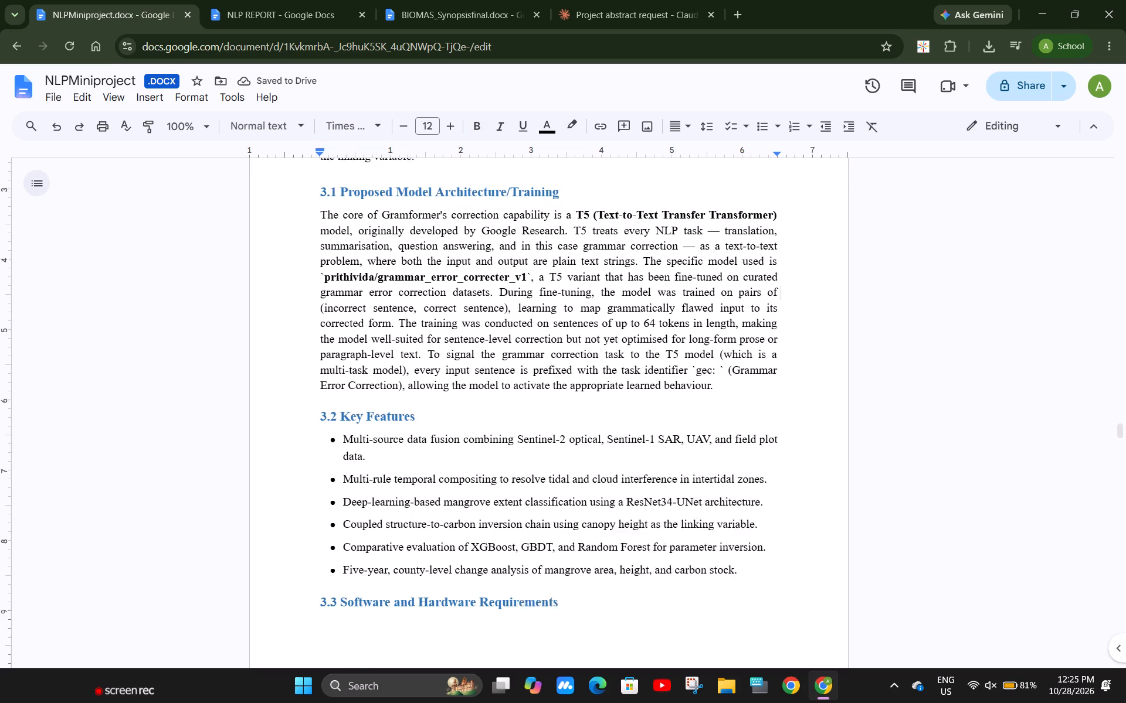
scroll(619, 419, down, 2)
scroll(540, 381, up, 1)
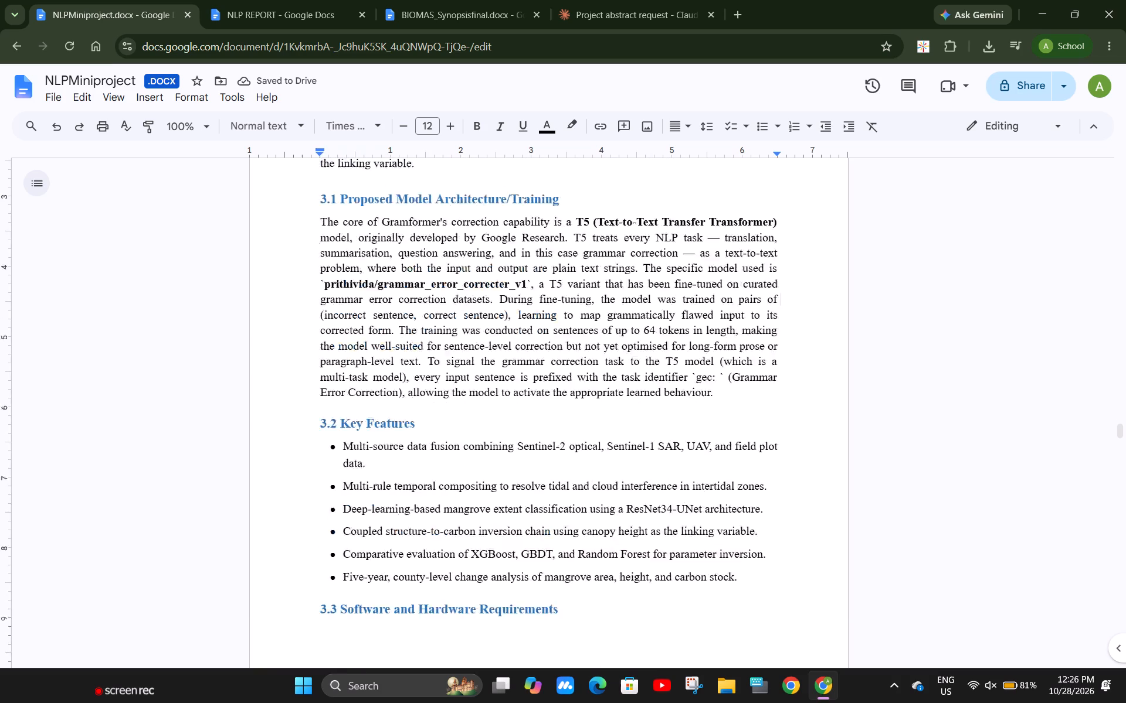
scroll(540, 381, up, 1)
scroll(501, 326, up, 1)
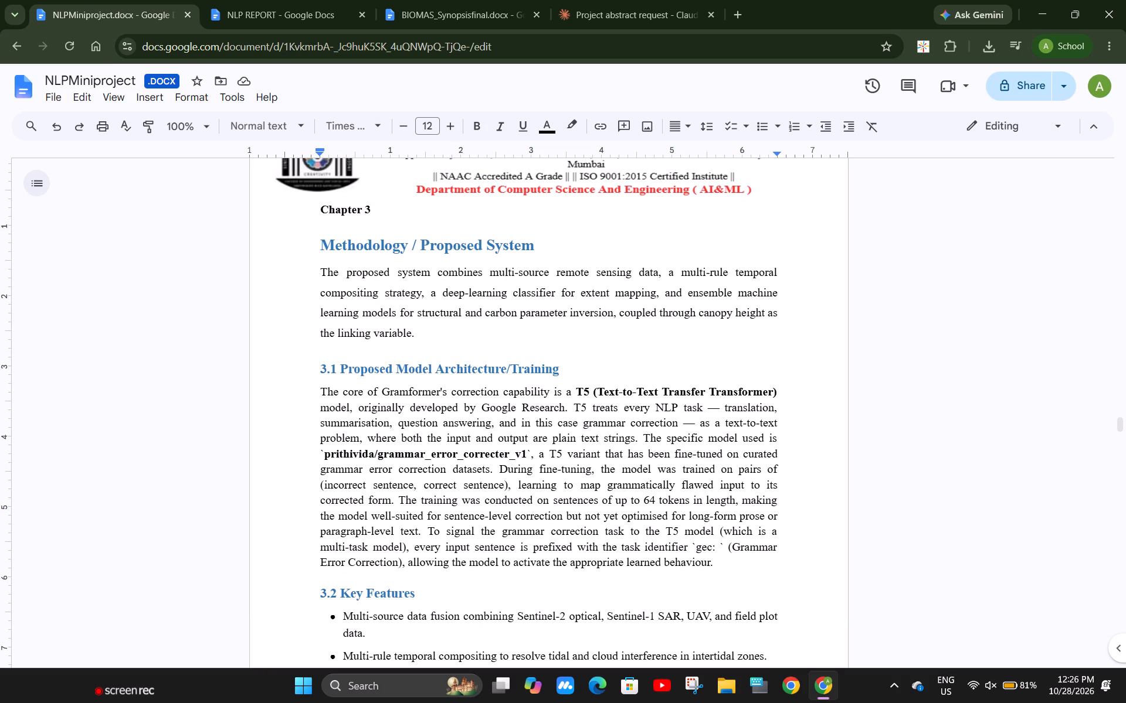
click(451, 306)
scroll(462, 387, down, 1)
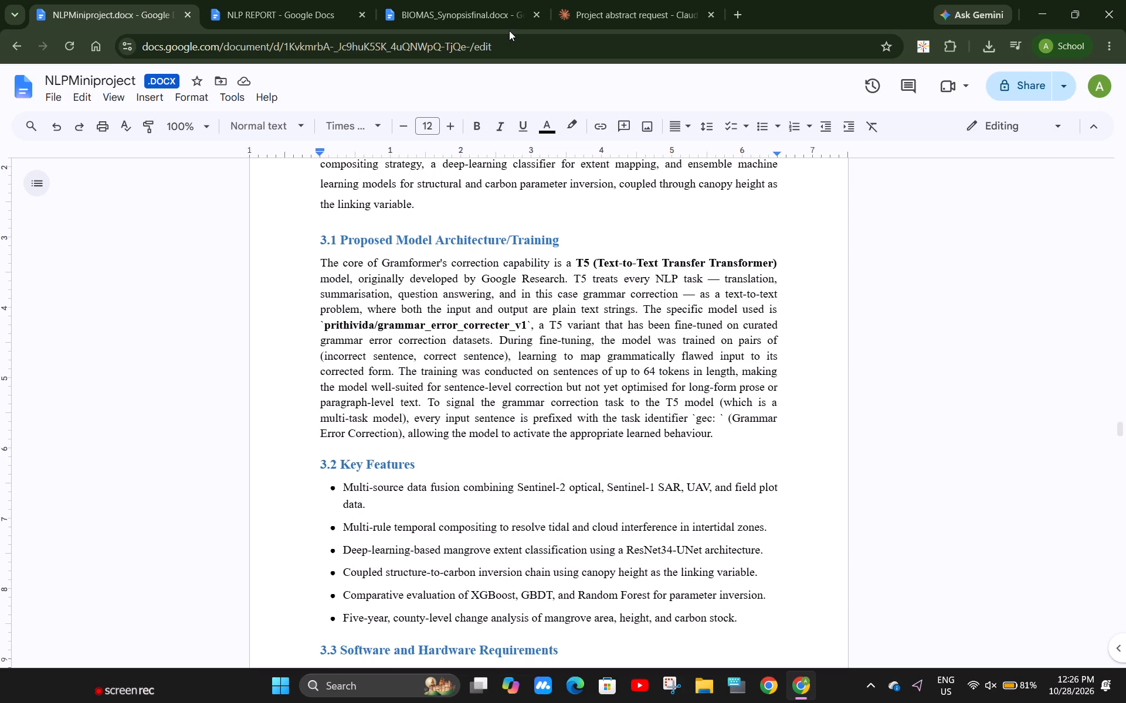
Switch to NLP REPORT and copy the section 4.2 title "Inference Pipeline" without its number.
click(296, 0)
click(451, 302)
scroll(451, 302, down, 2)
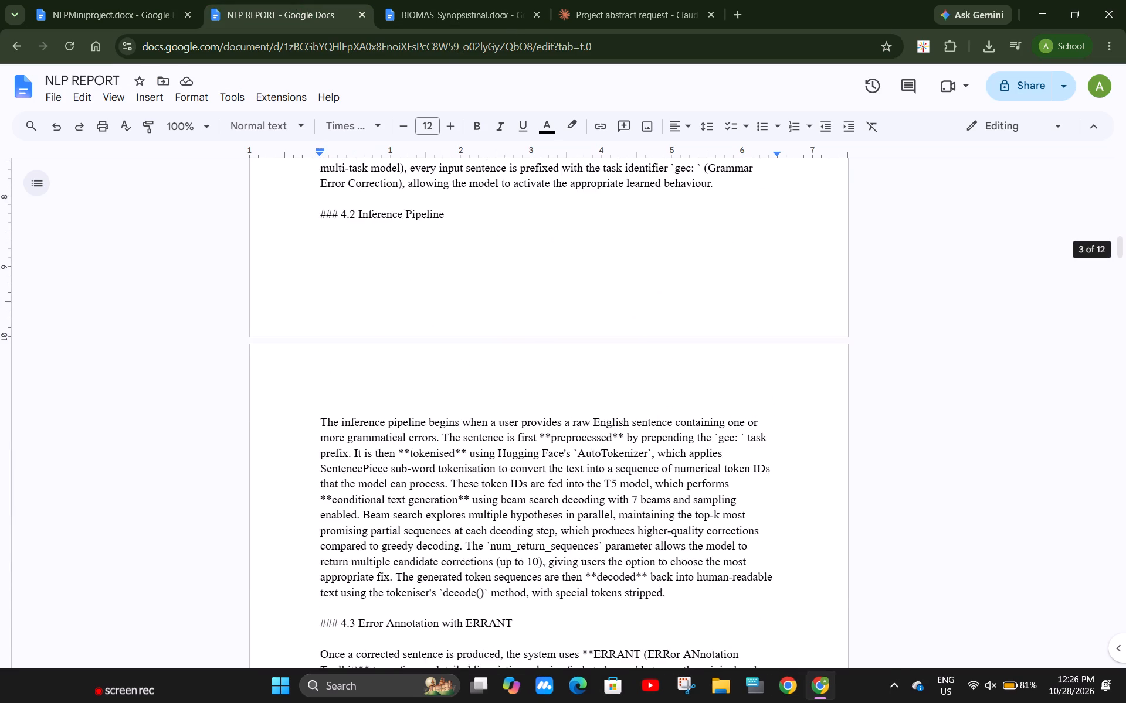
scroll(451, 302, down, 1)
scroll(451, 302, up, 1)
drag(443, 244, 352, 248)
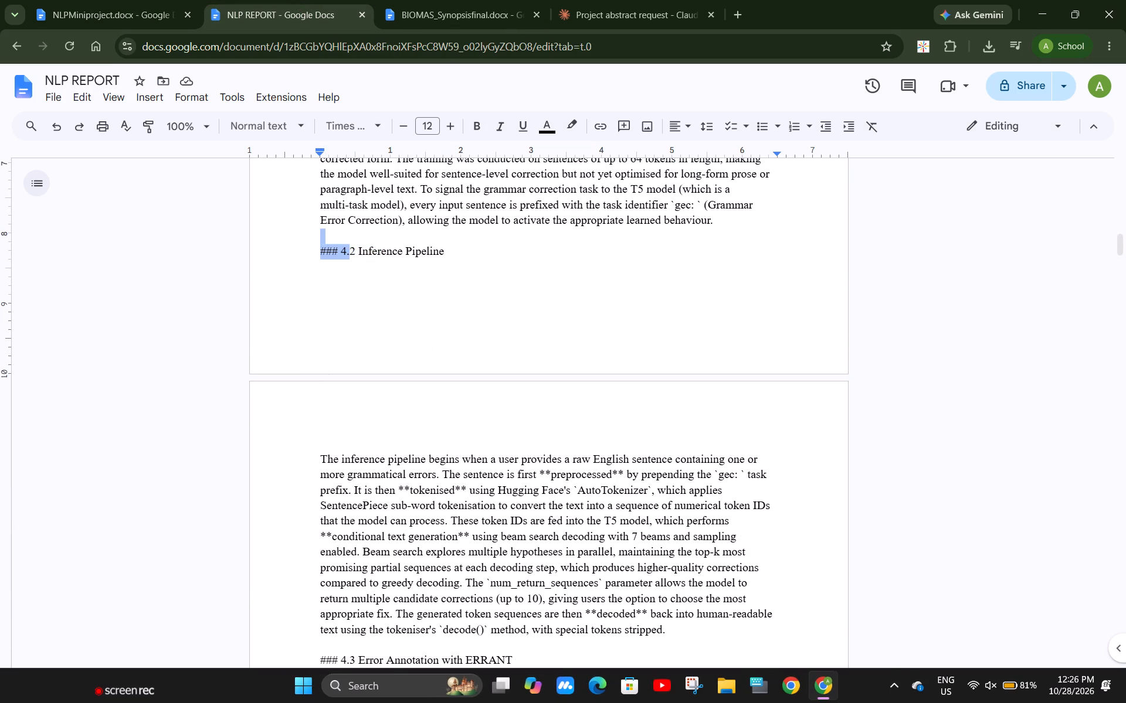
drag(352, 248, 362, 252)
click(362, 252)
drag(357, 255, 436, 248)
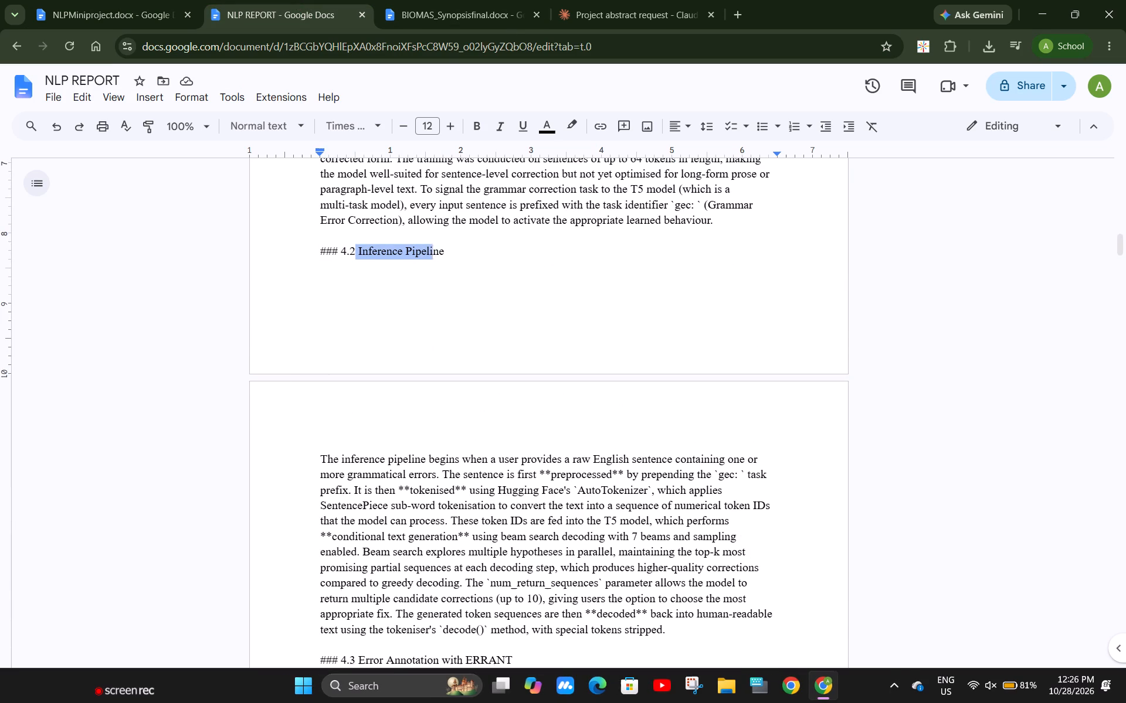
drag(436, 248, 449, 251)
key(ctrl+c)
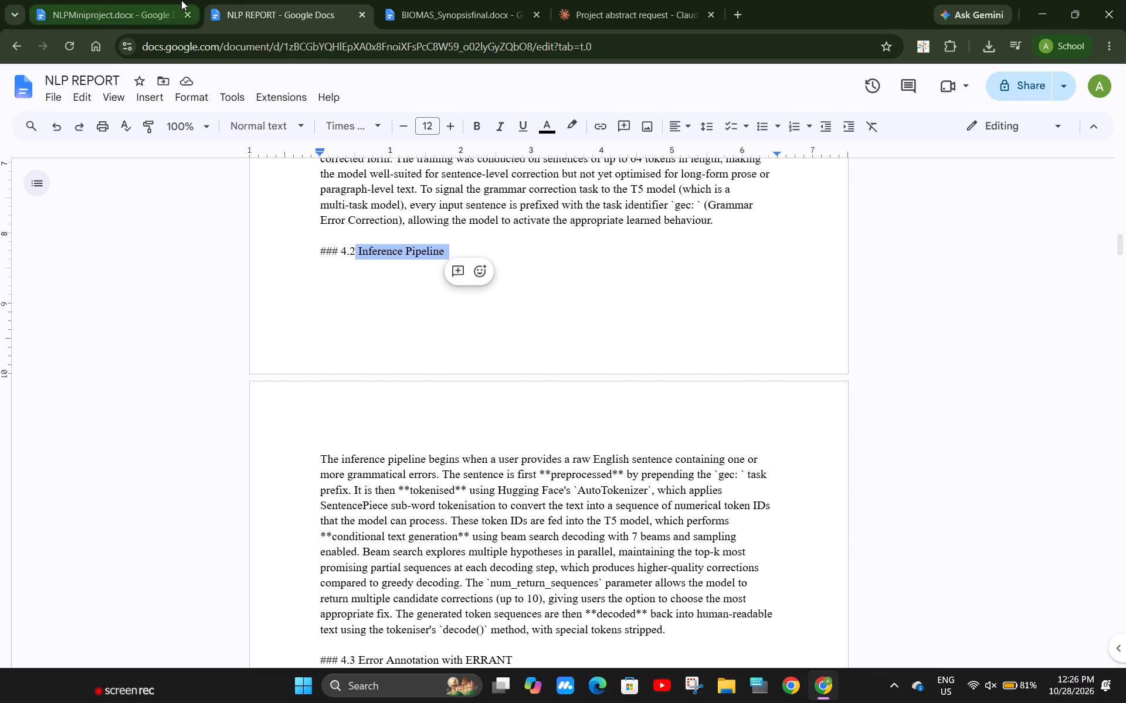
Switch back to NLPMiniproject and replace "Key Features" in heading 3.2 with the copied "Inference Pipeline".
click(181, 0)
scroll(552, 435, down, 1)
drag(426, 371, 337, 366)
key(ctrl+v)
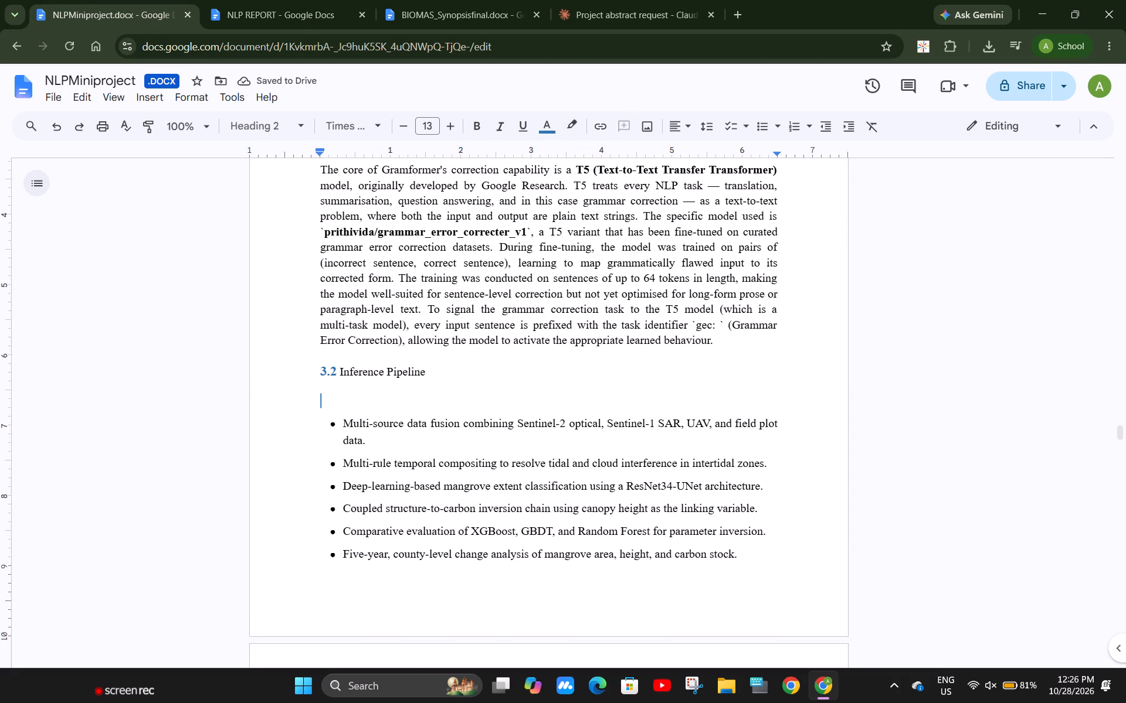
Make the "Inference Pipeline" text in heading 3.2 bold and 13.5 pt, matching its section number.
drag(436, 364, 340, 368)
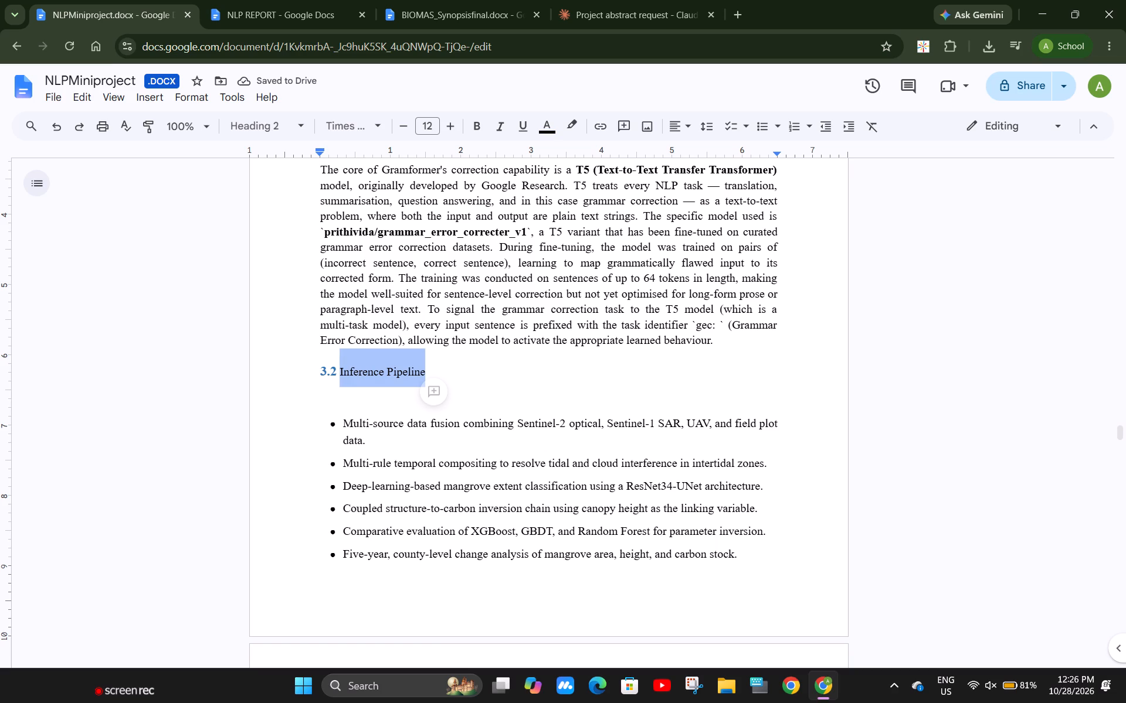
click(327, 370)
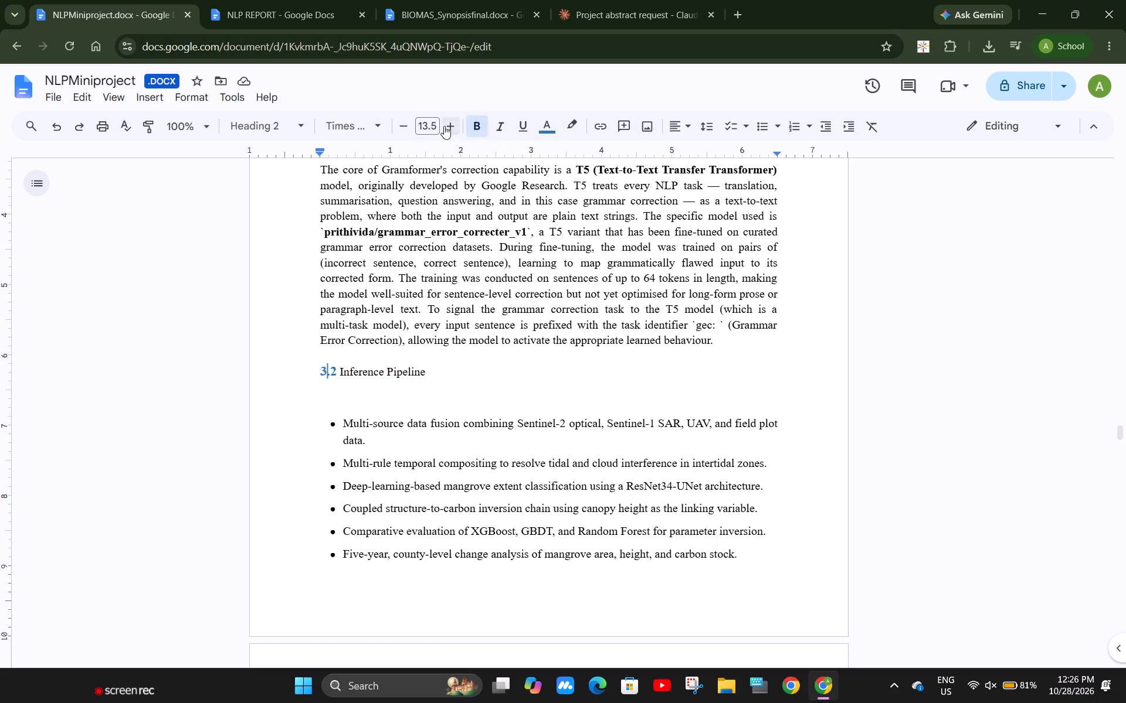
click(423, 369)
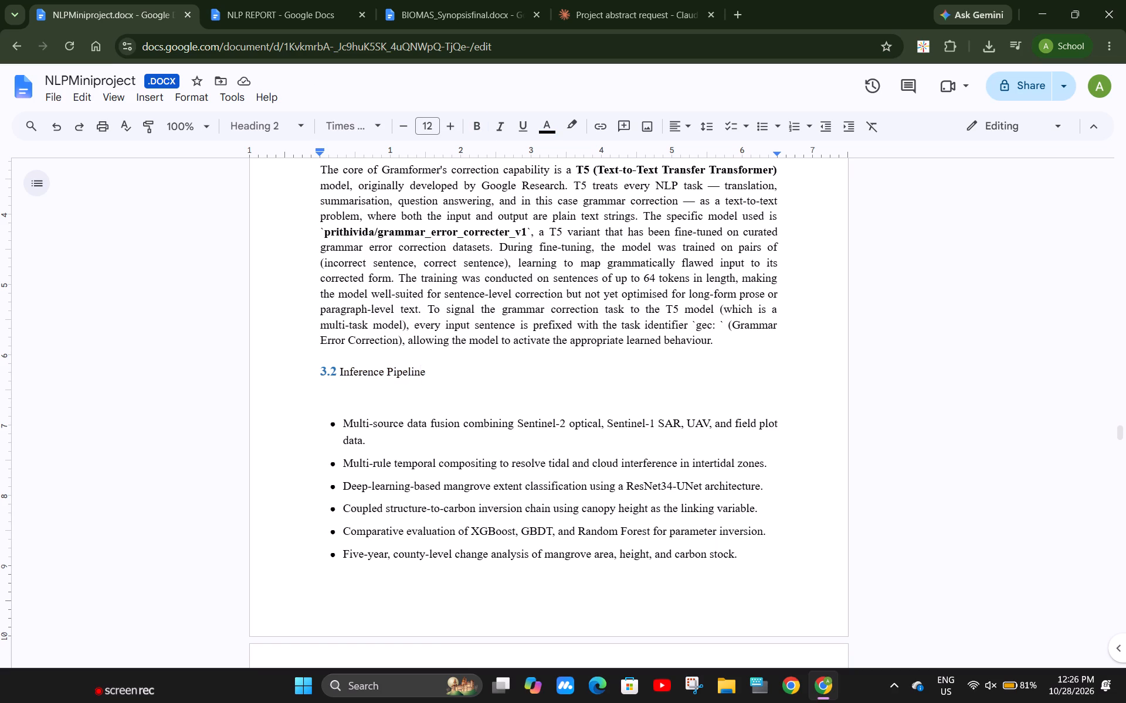
drag(431, 370, 342, 375)
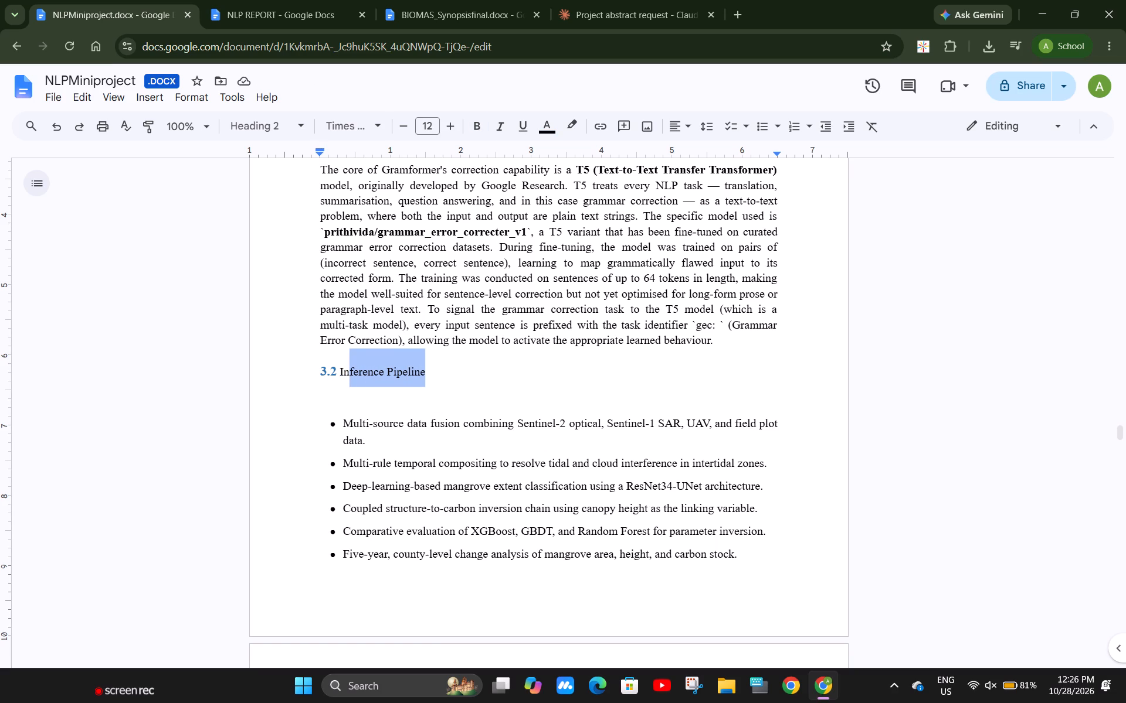
drag(342, 375, 340, 376)
key(ctrl+b)
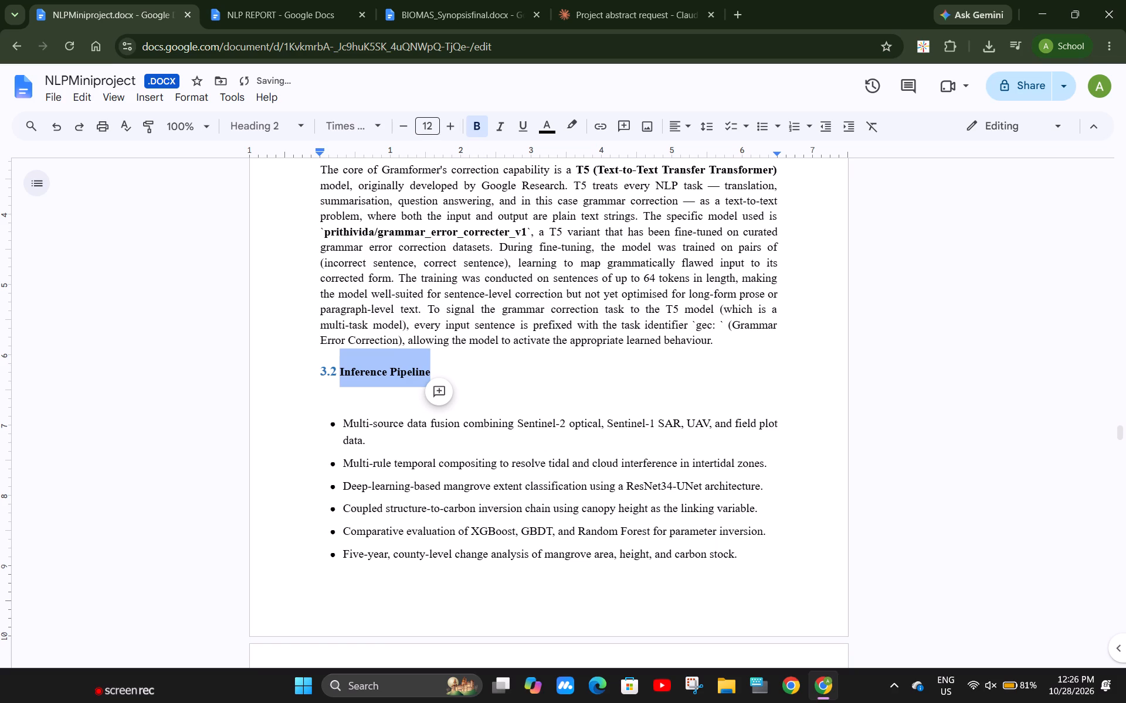
click(437, 122)
text(13,)
key(BackSpace)
text(.5)
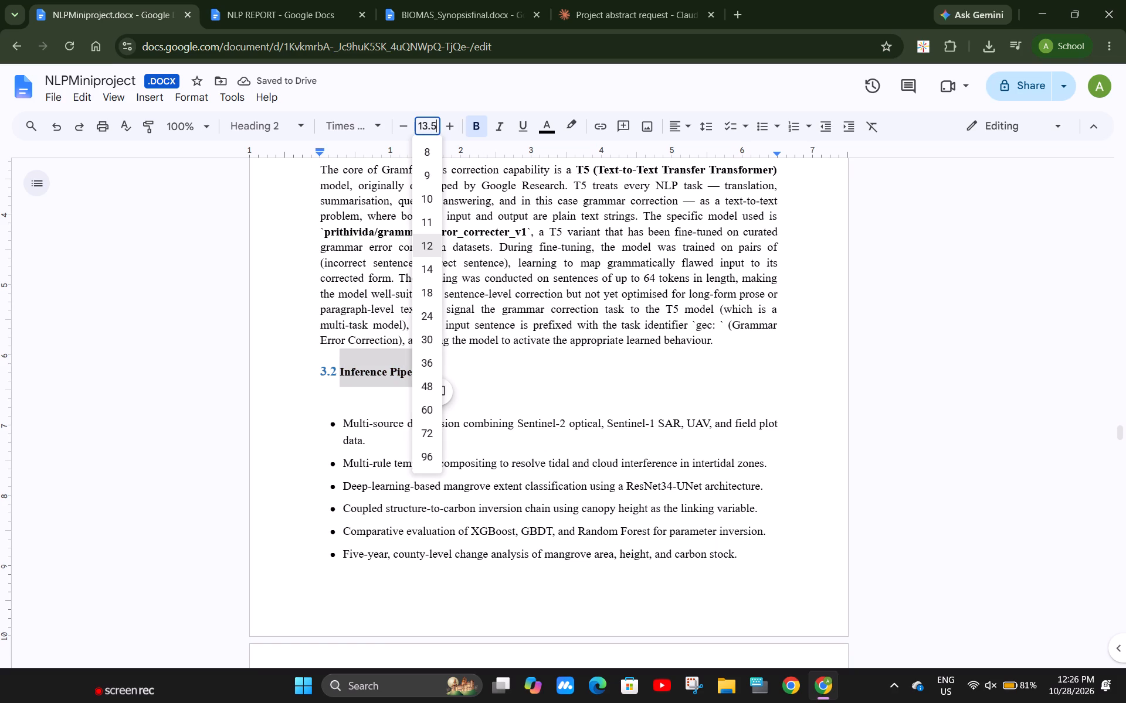
key(Return)
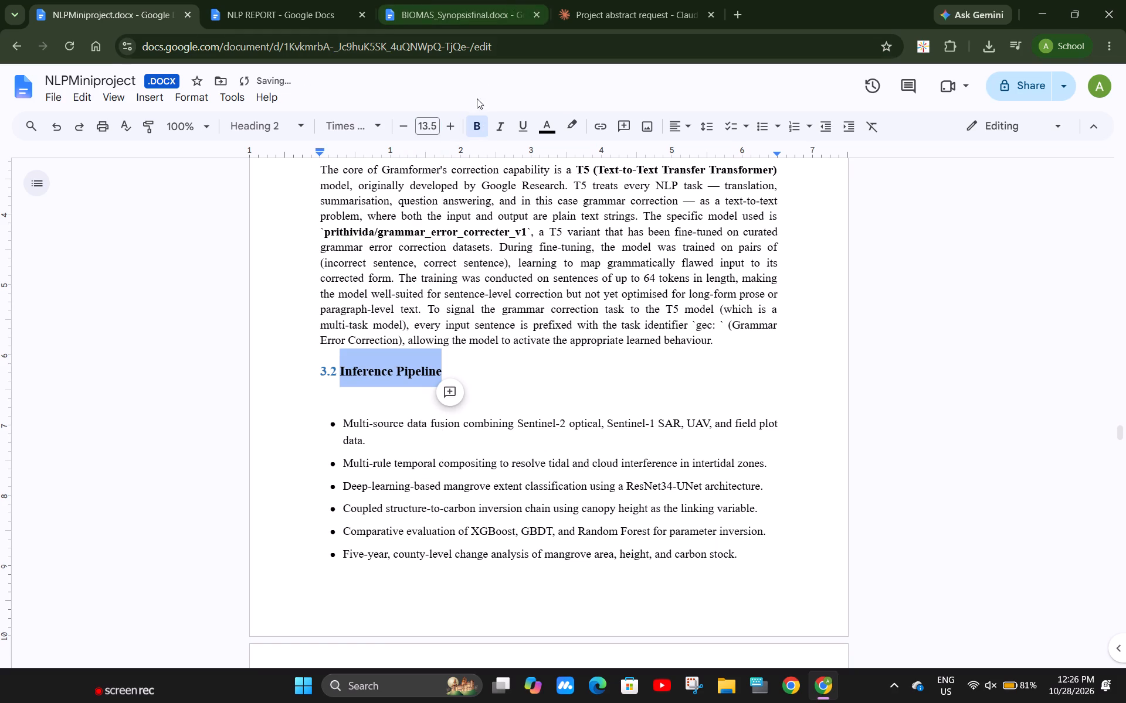
Open the text colour choices for the "Inference Pipeline" text in heading 3.2.
click(543, 127)
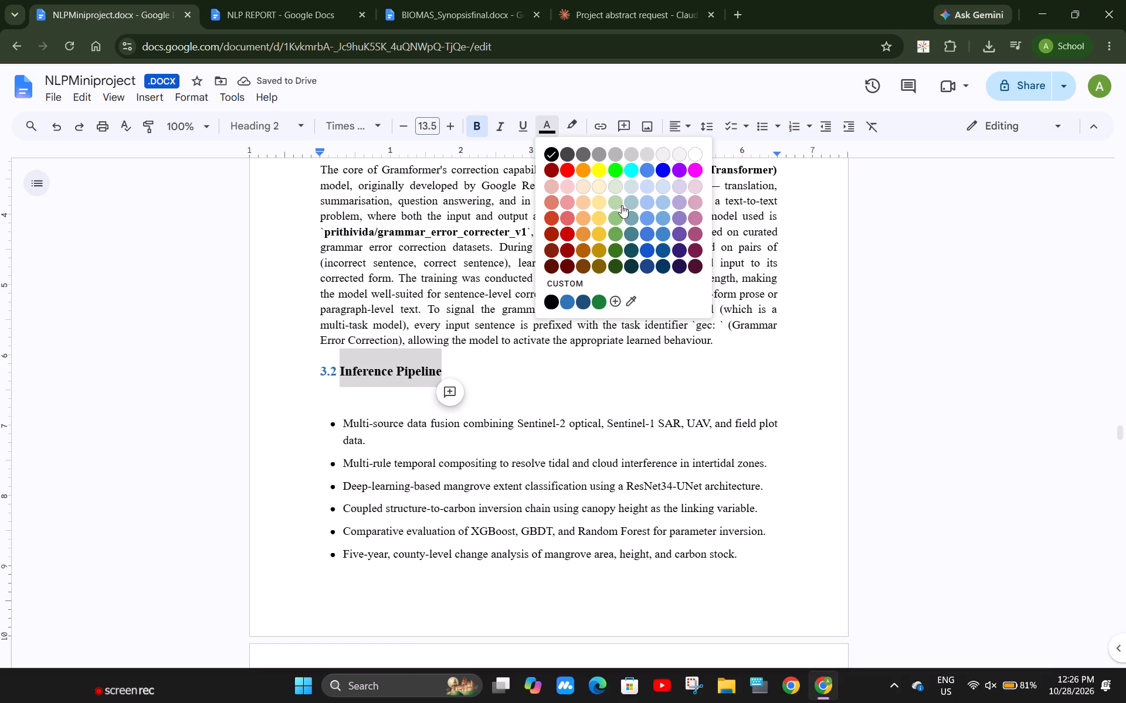
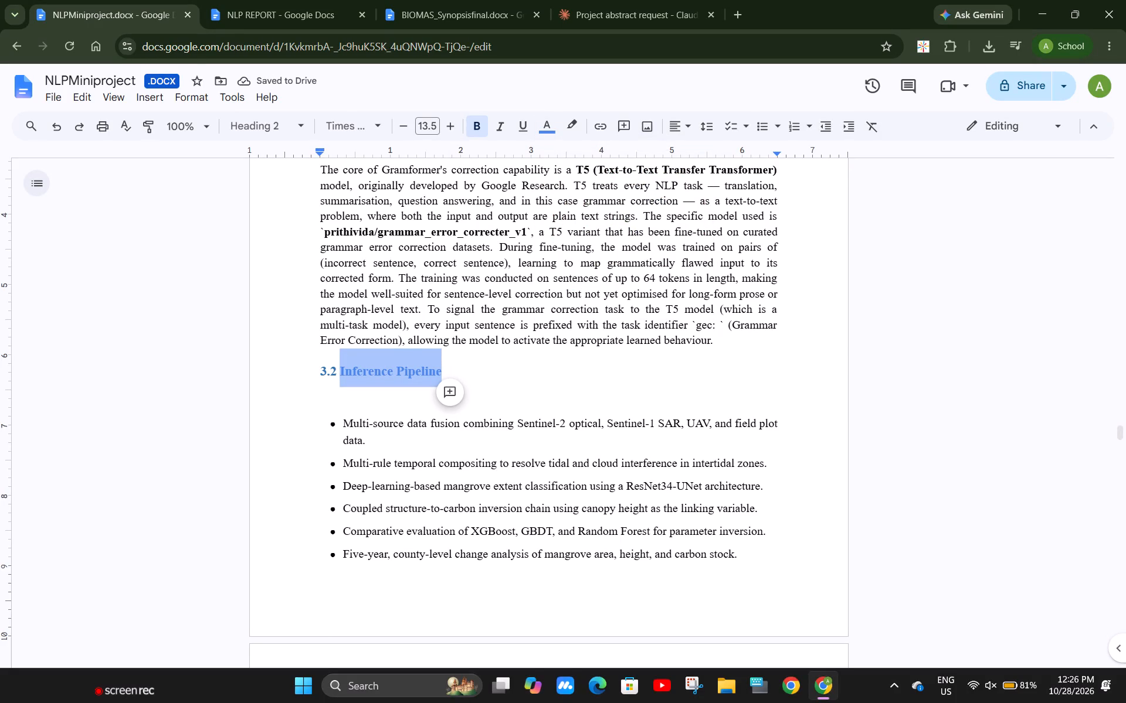
Recolour the "Inference Pipeline" text in heading 3.2 with the custom blue used by its section number.
click(611, 220)
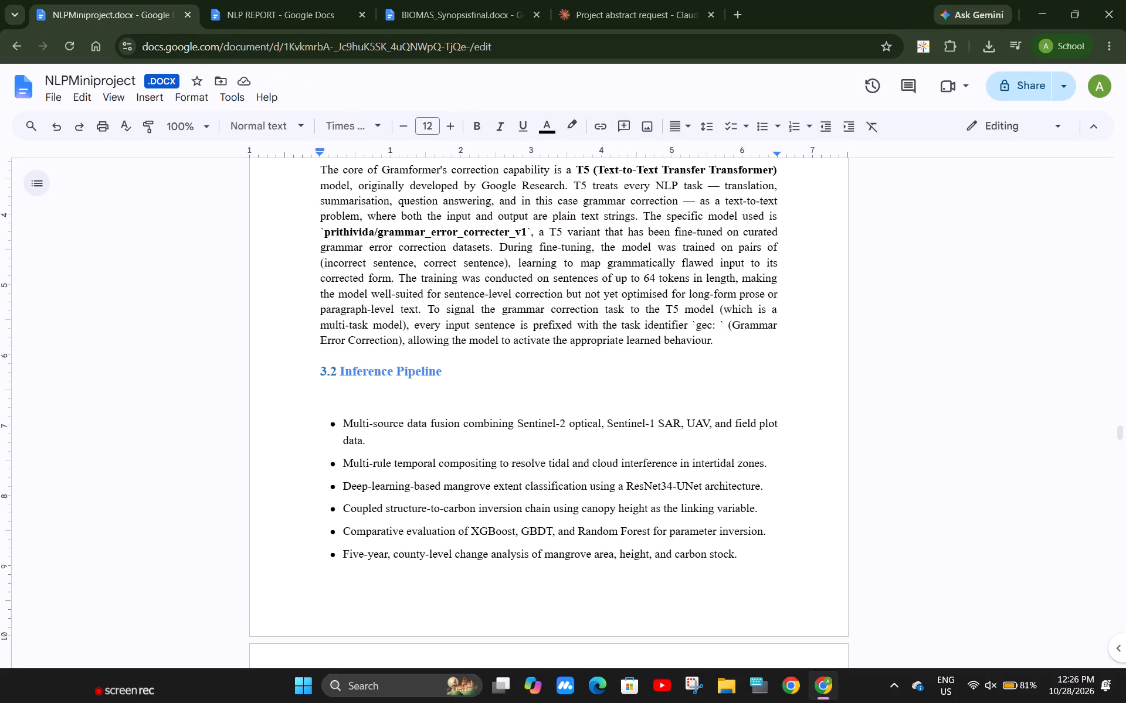
drag(375, 316, 405, 325)
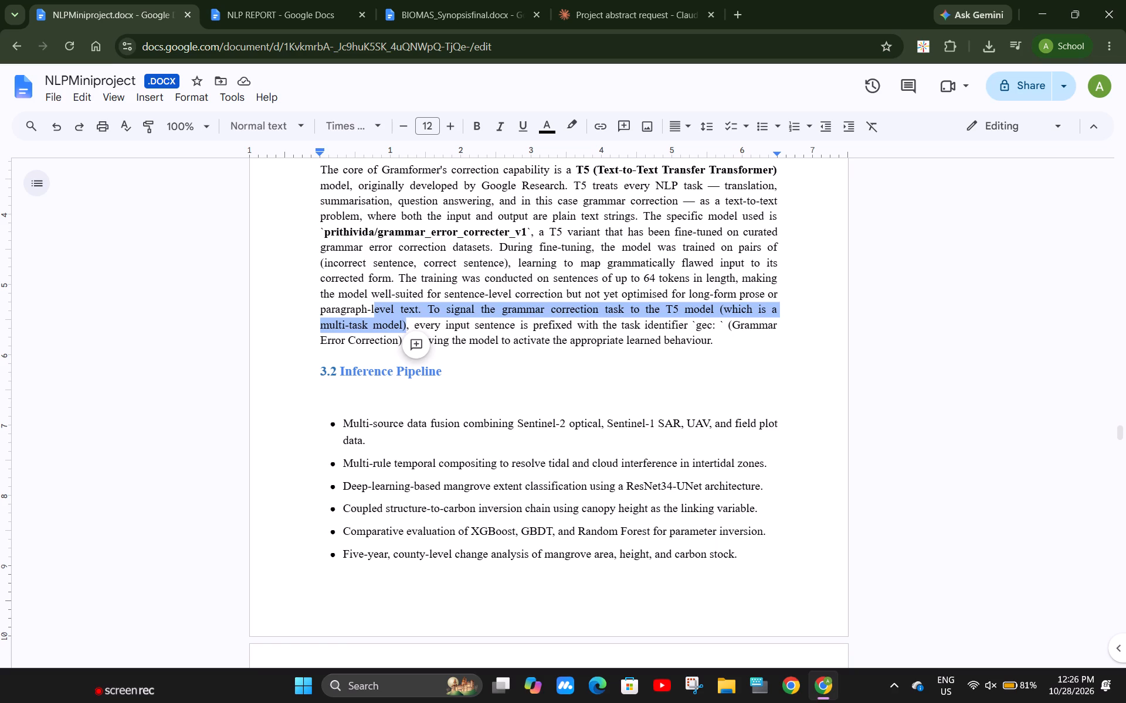
click(325, 372)
click(544, 116)
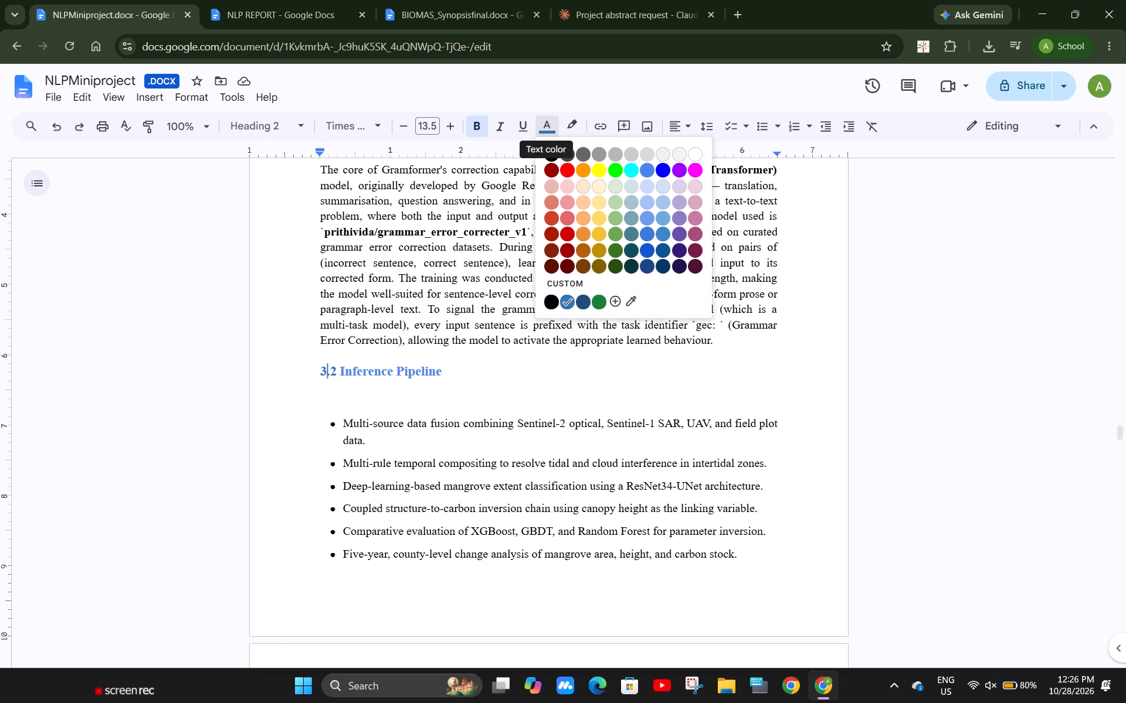
drag(441, 370, 364, 375)
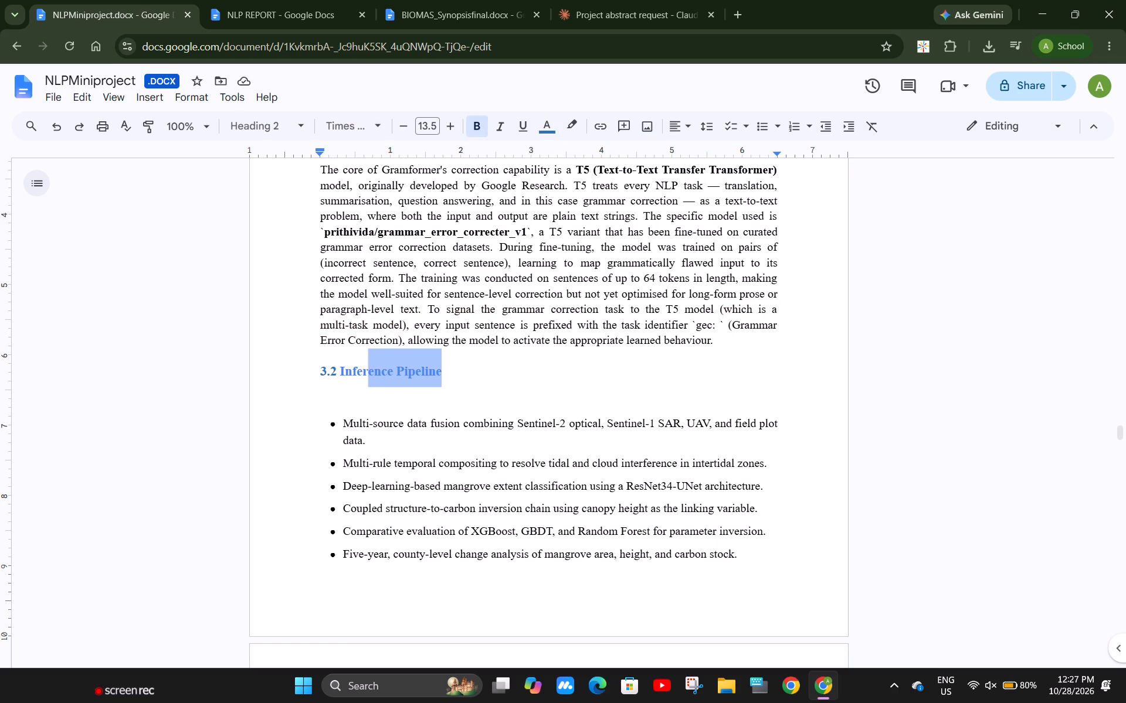
drag(364, 375, 340, 373)
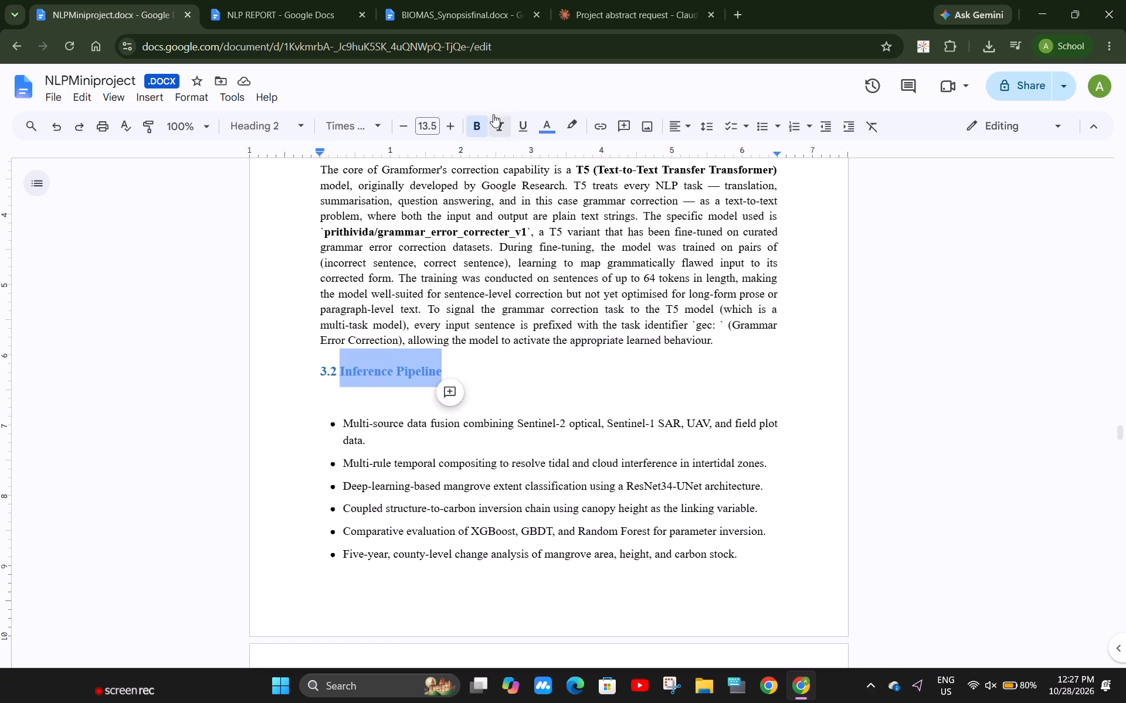
click(542, 132)
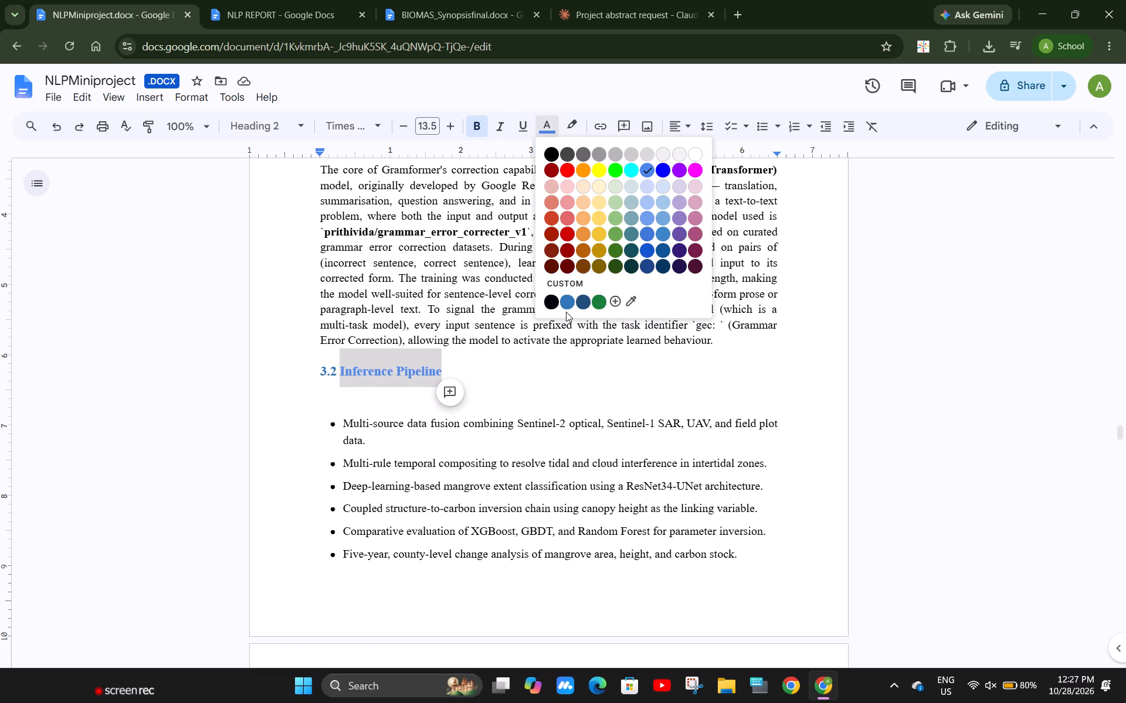
click(566, 302)
Delete the empty line between heading 3.2 and its bullet list.
click(525, 409)
scroll(525, 409, down, 1)
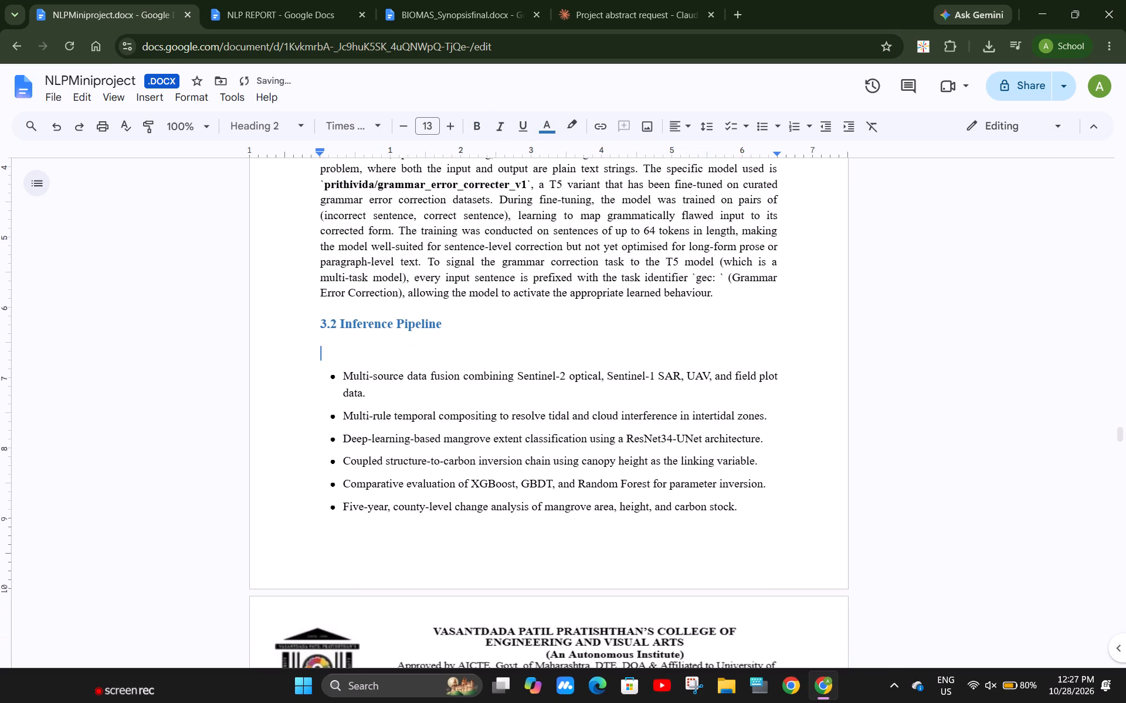
key(BackSpace)
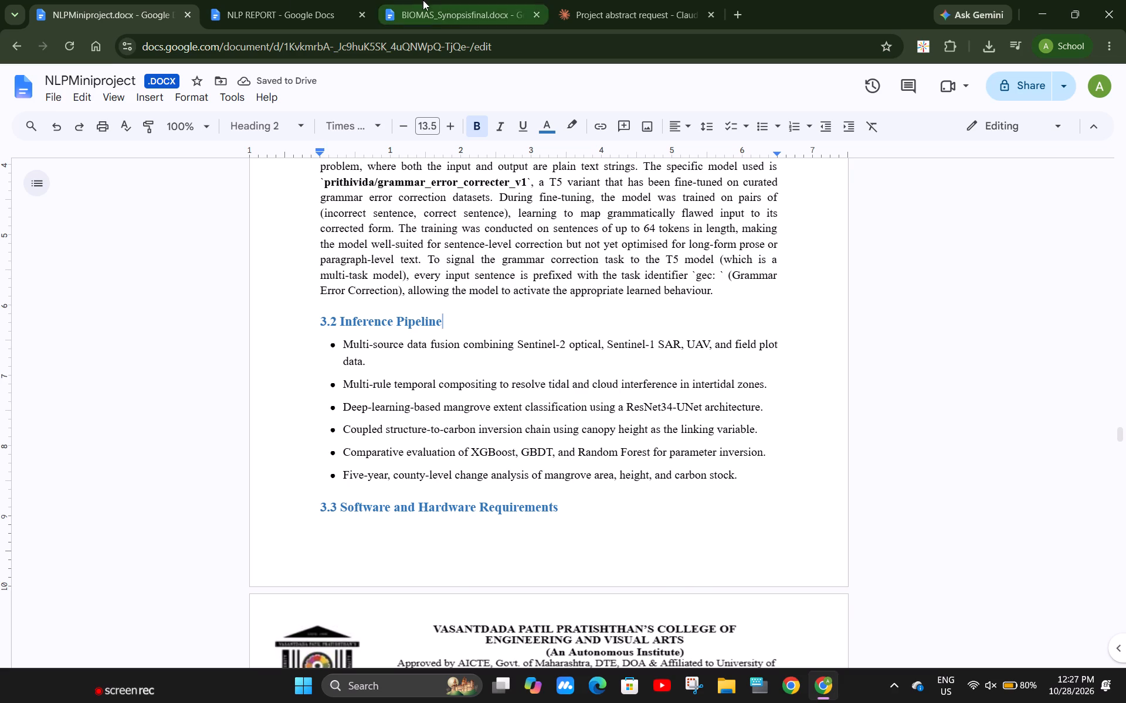
Switch to NLP REPORT and copy the section 4.2 paragraph beginning "The inference pipeline begins when a user provides".
click(280, 0)
scroll(435, 326, down, 2)
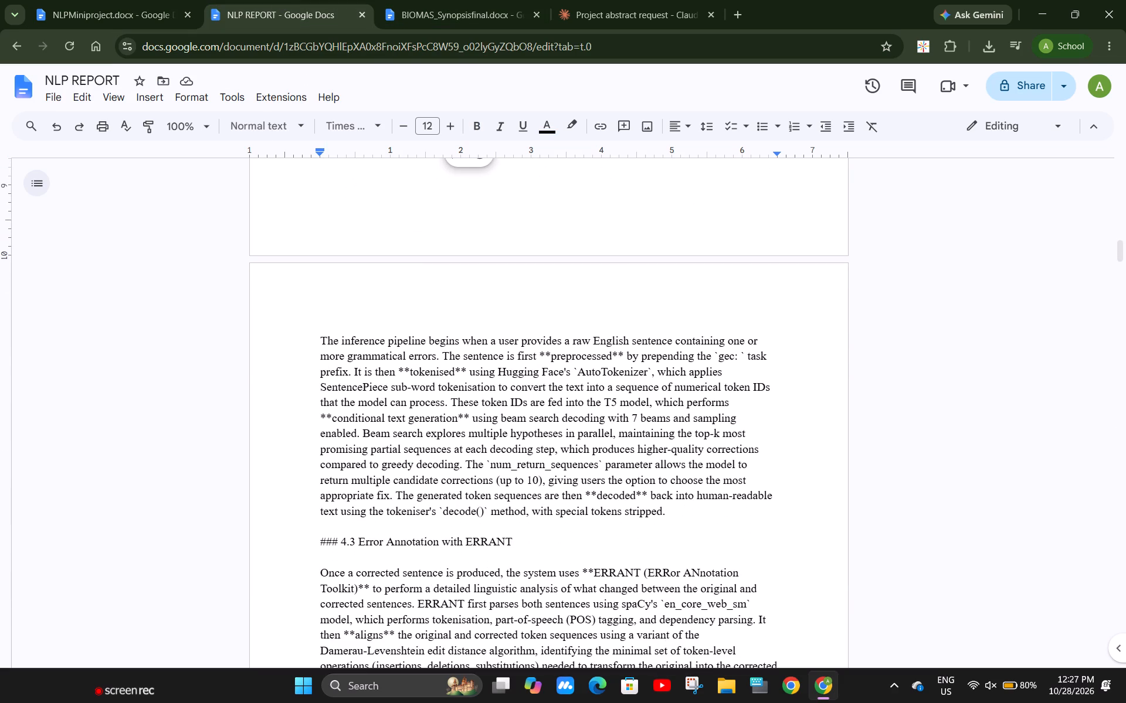
drag(679, 521, 320, 346)
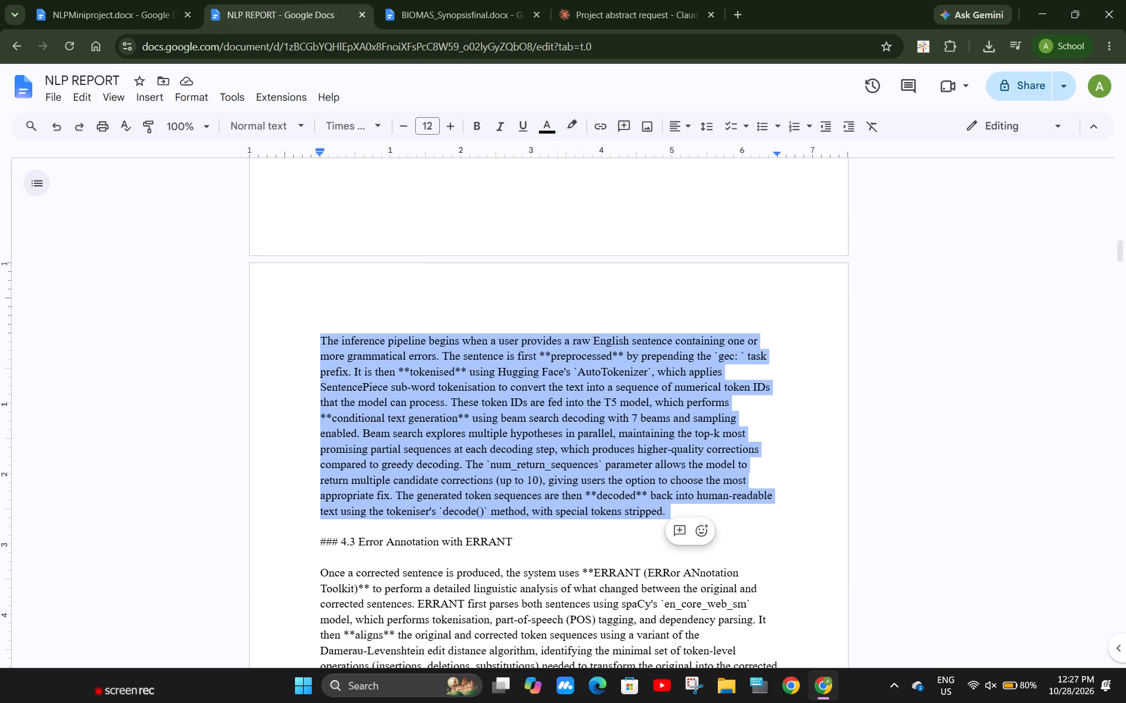
key(ctrl+c)
Switch back to NLPMiniproject and replace the mangrove bullet list under heading 3.2 with the copied inference pipeline paragraph.
click(145, 0)
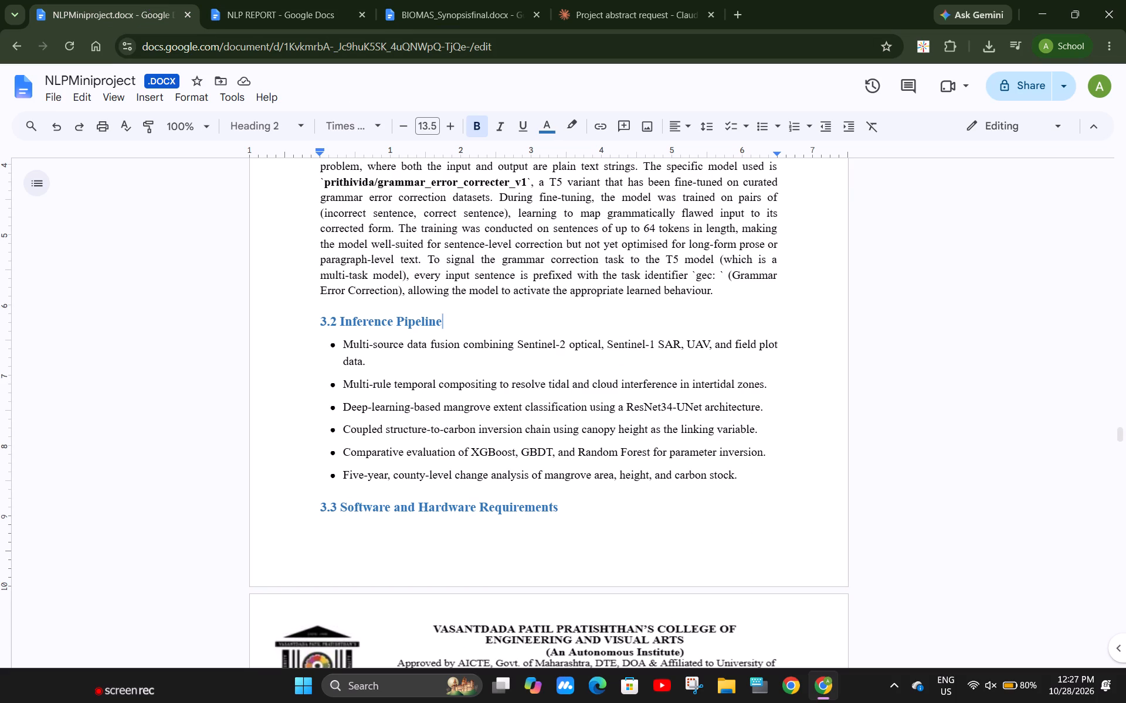
drag(740, 471, 329, 331)
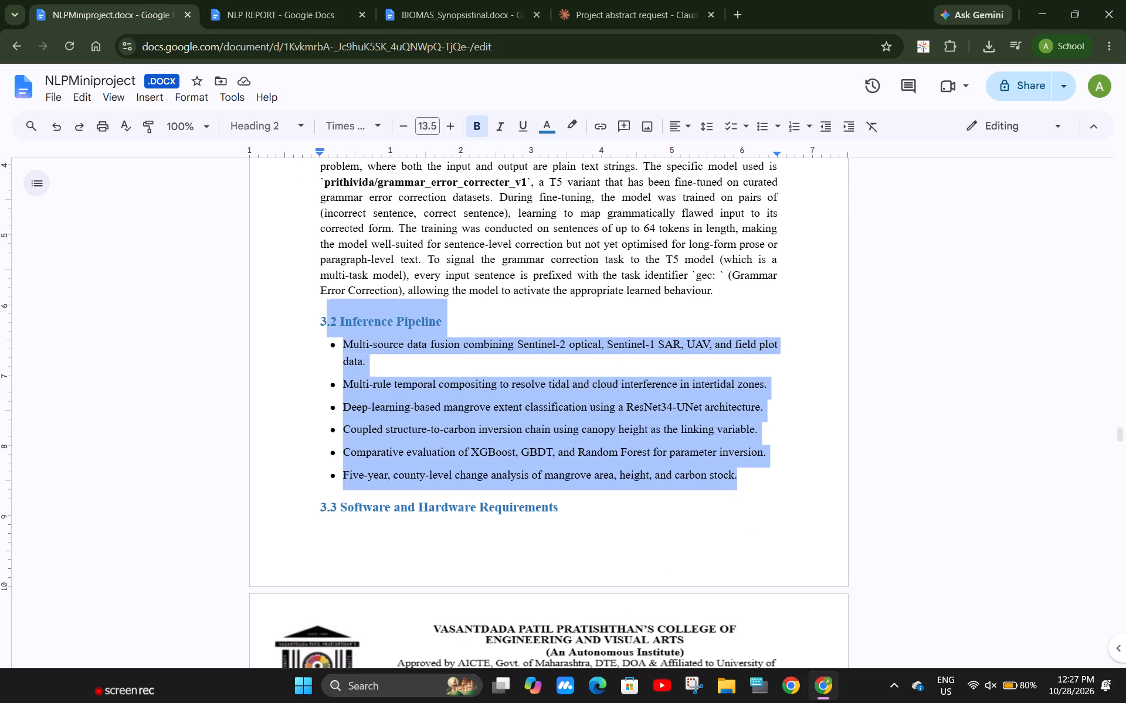
drag(329, 331, 337, 349)
key(ctrl+v)
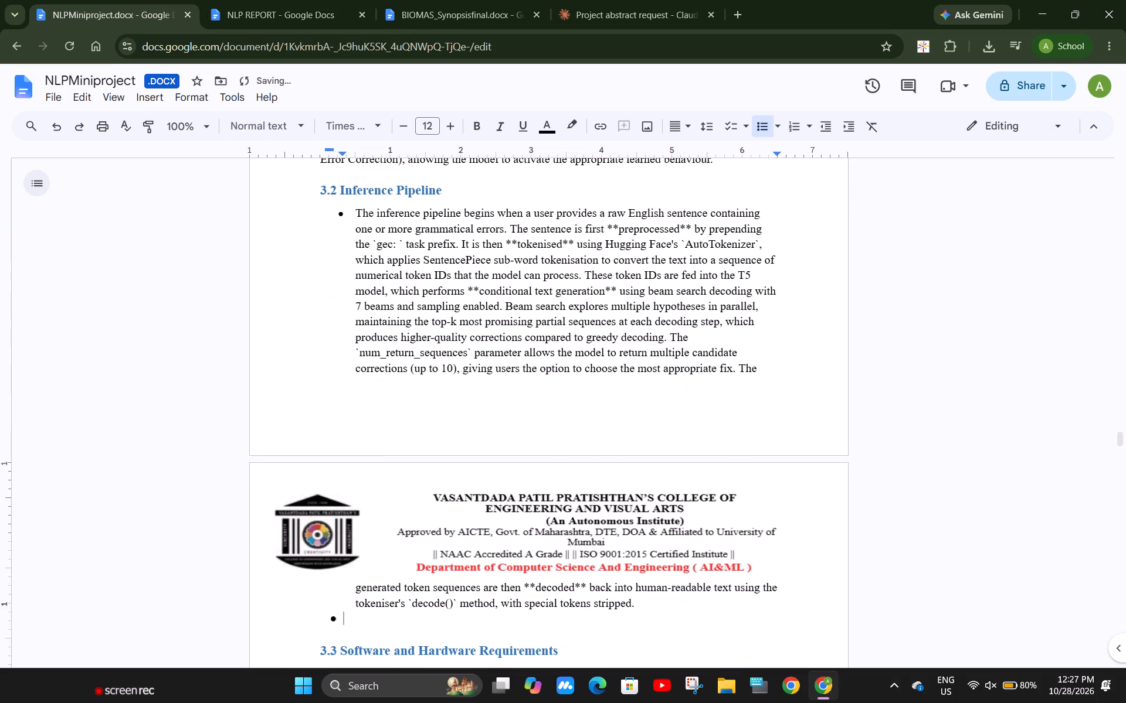
Remove the bullet and indent from the pasted inference pipeline paragraph under heading 3.2.
scroll(453, 335, up, 1)
scroll(358, 376, down, 2)
scroll(358, 376, up, 3)
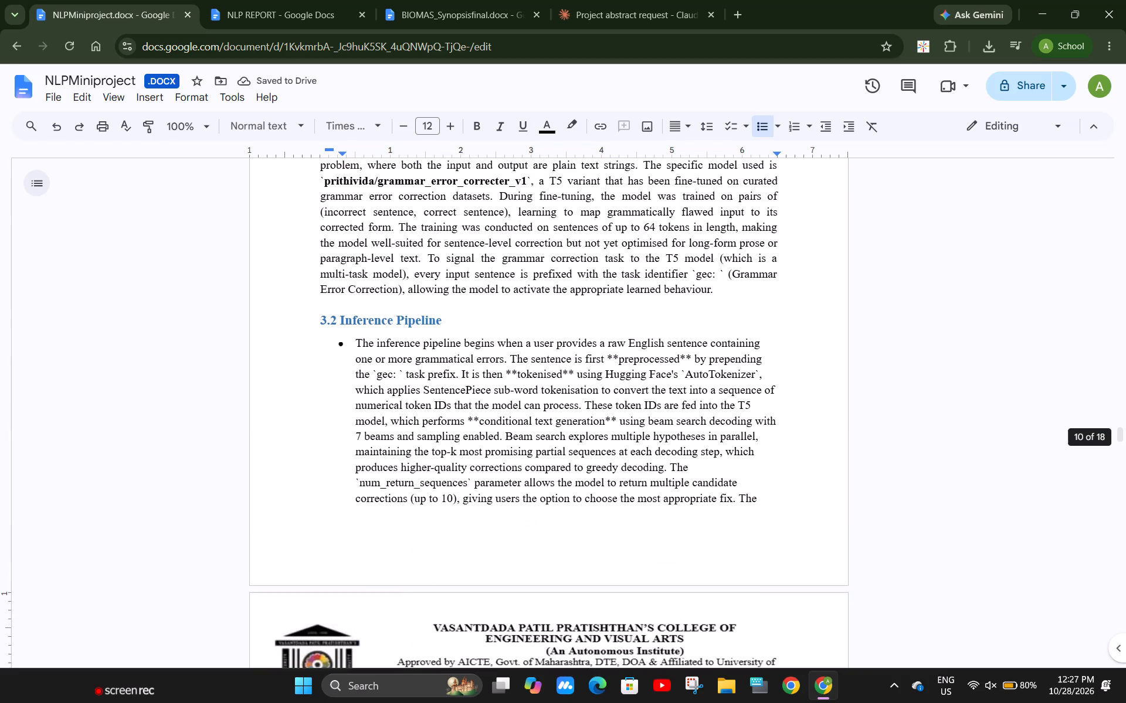
click(357, 350)
key(BackSpace)
key(BackSpace)
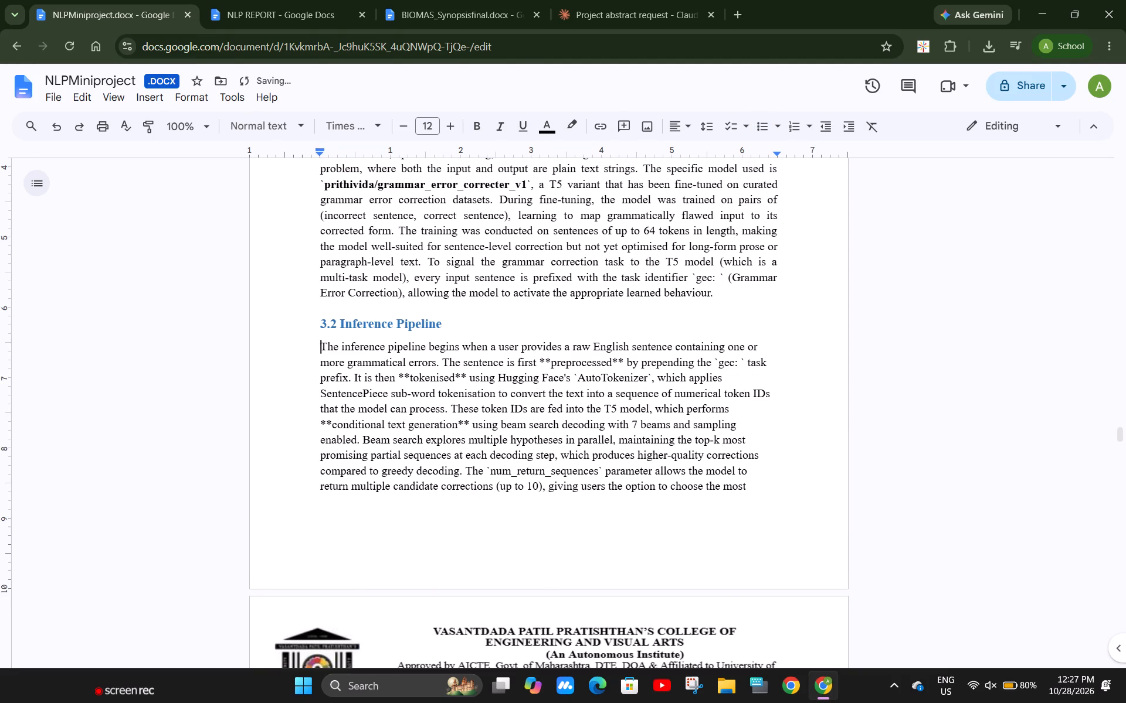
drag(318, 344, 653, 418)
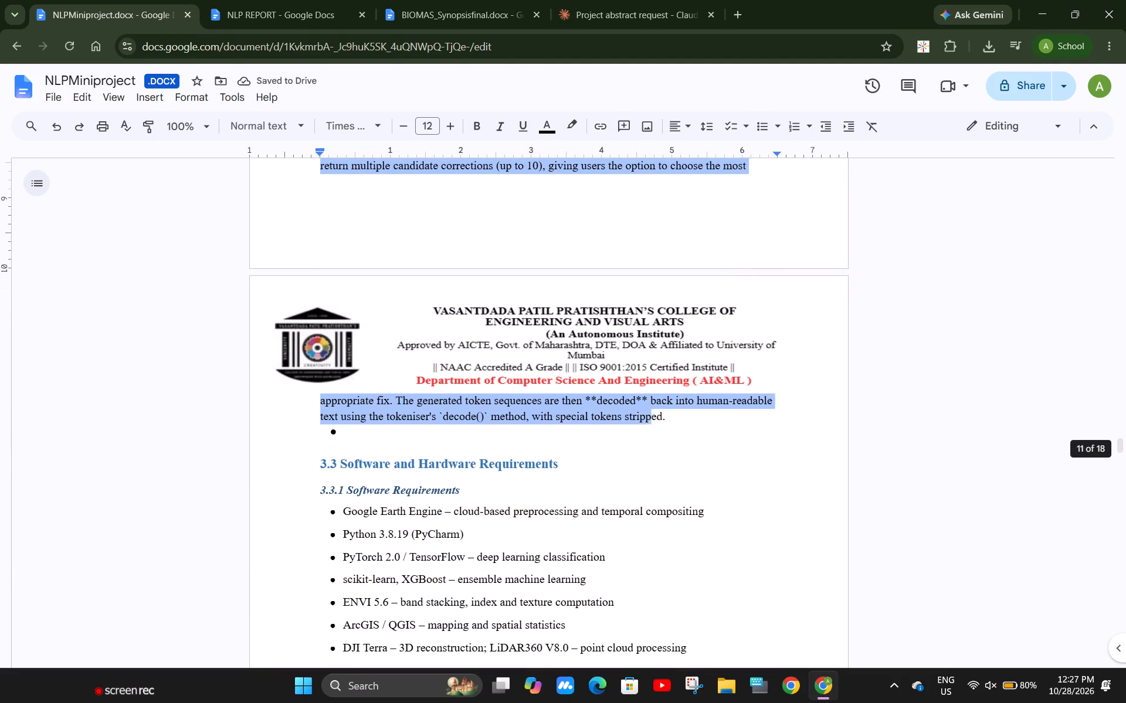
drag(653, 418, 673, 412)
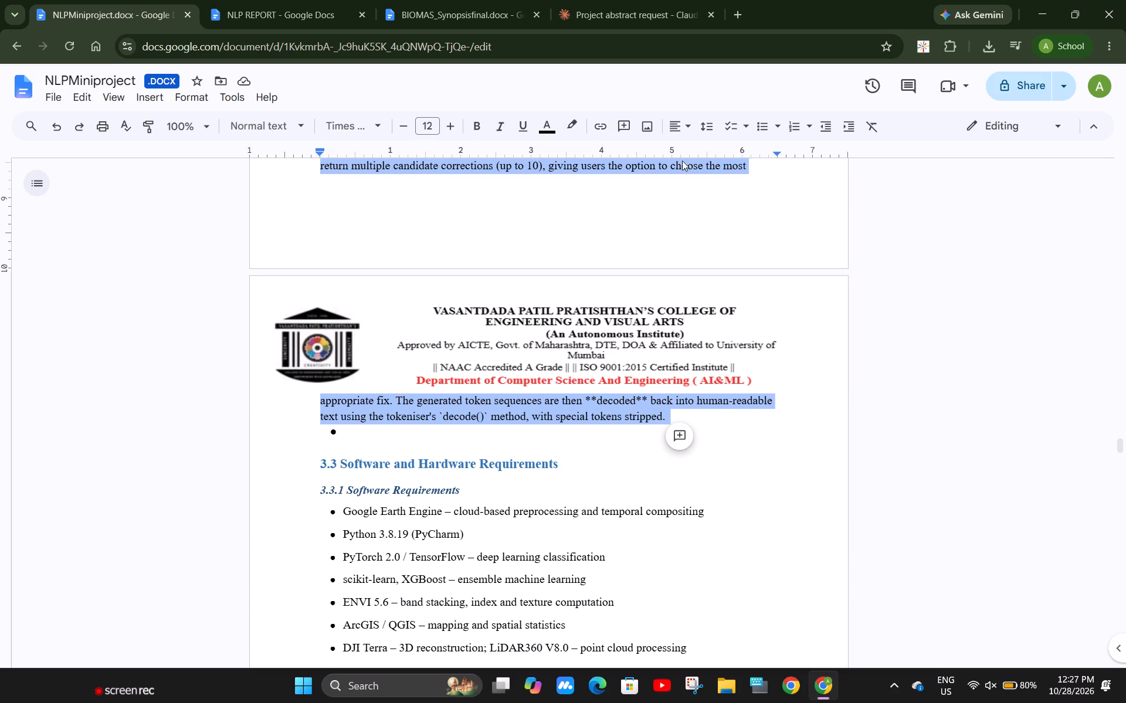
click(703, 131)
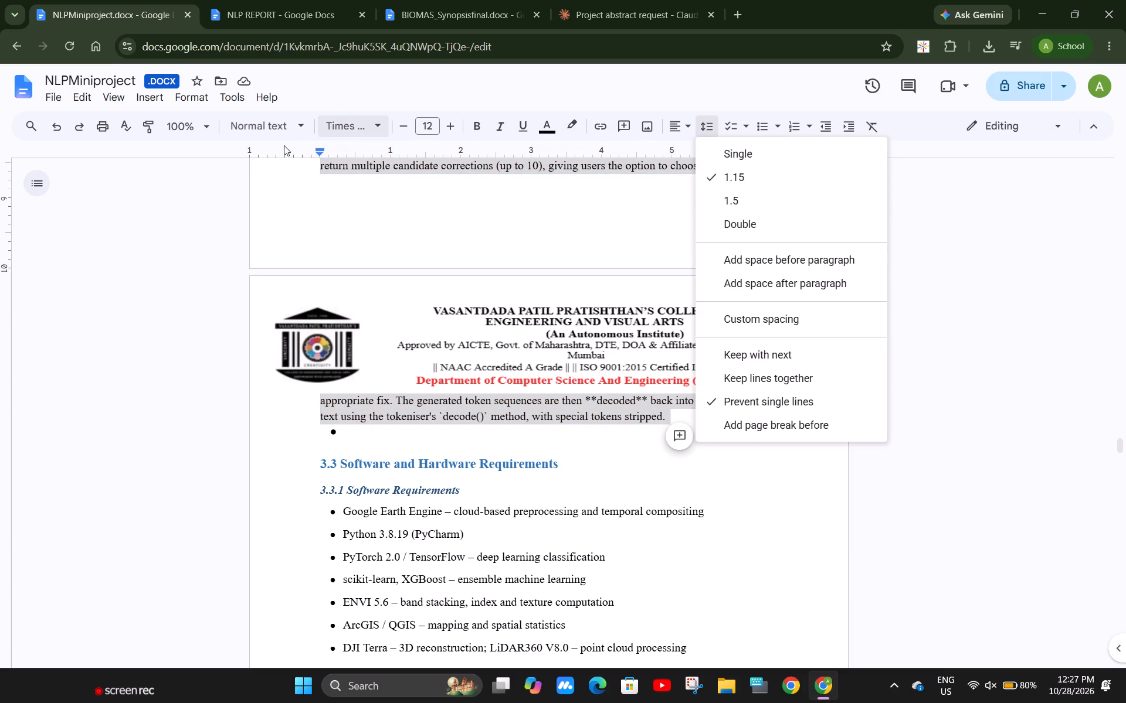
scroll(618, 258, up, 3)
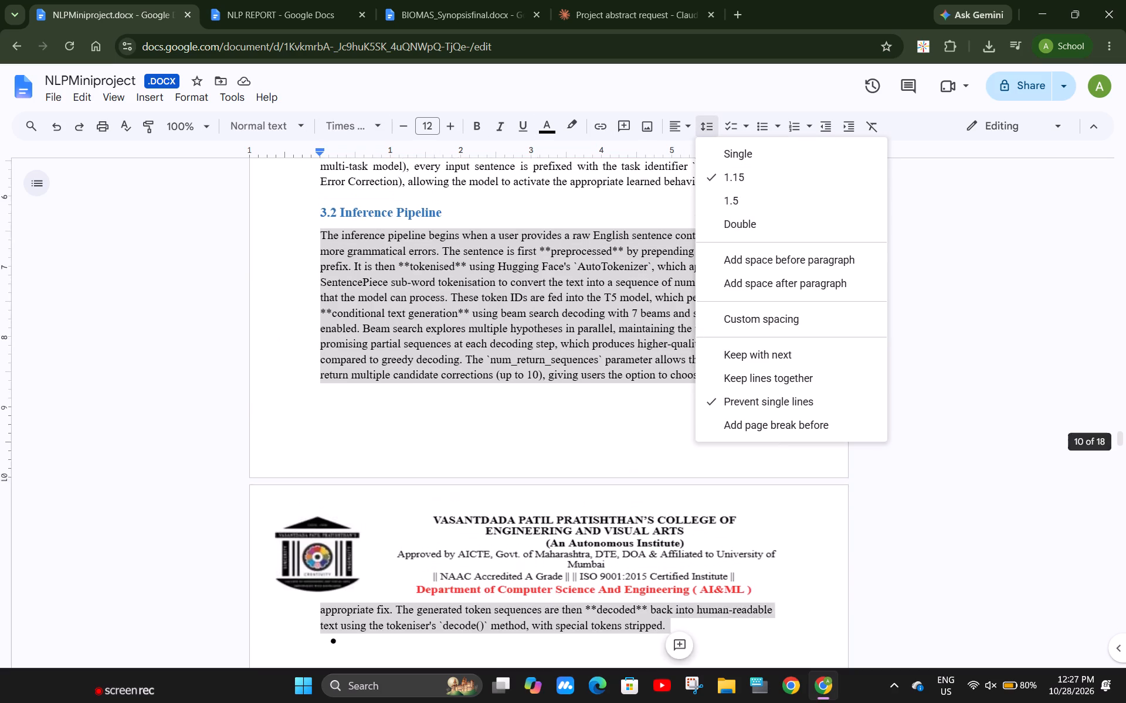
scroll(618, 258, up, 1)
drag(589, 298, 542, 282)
Remove the double asterisks around "preprocessed" in the section 3.2 paragraph.
click(542, 282)
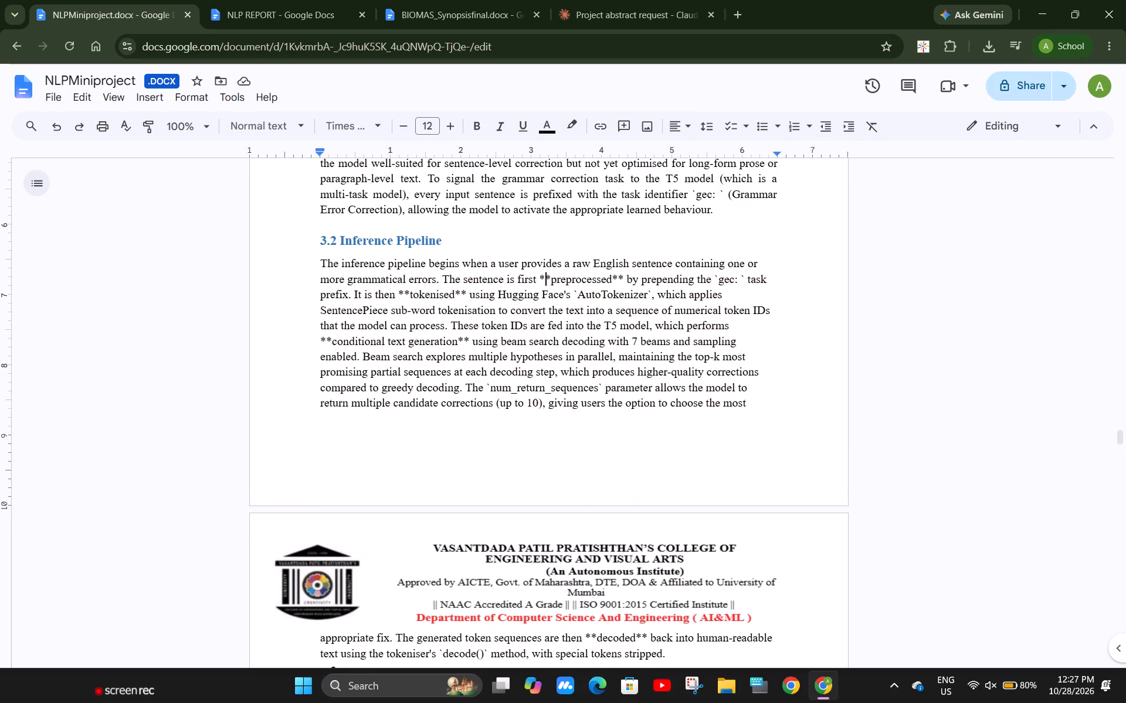
drag(537, 281, 551, 282)
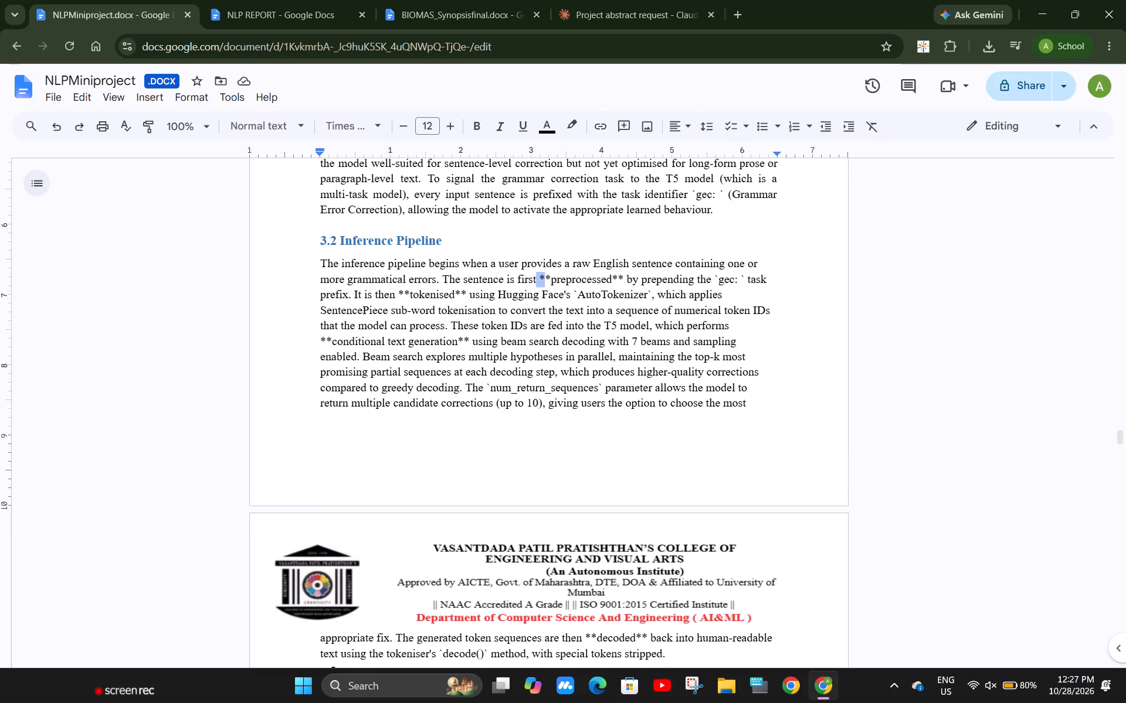
key(space)
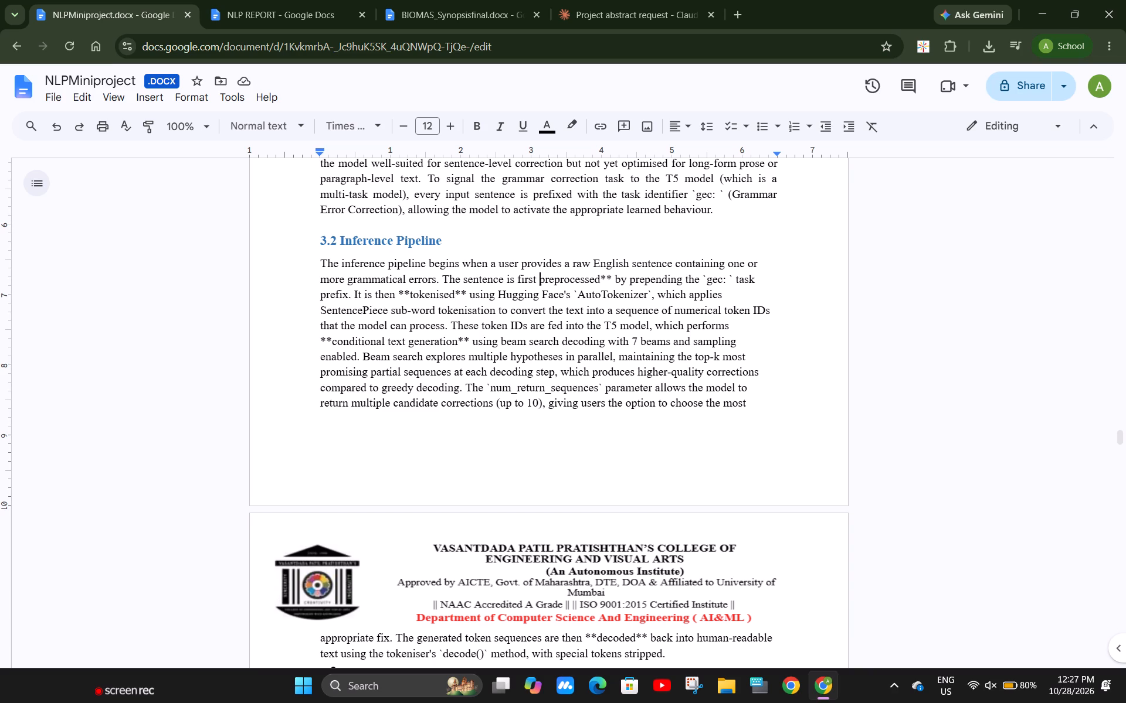
drag(612, 282, 597, 282)
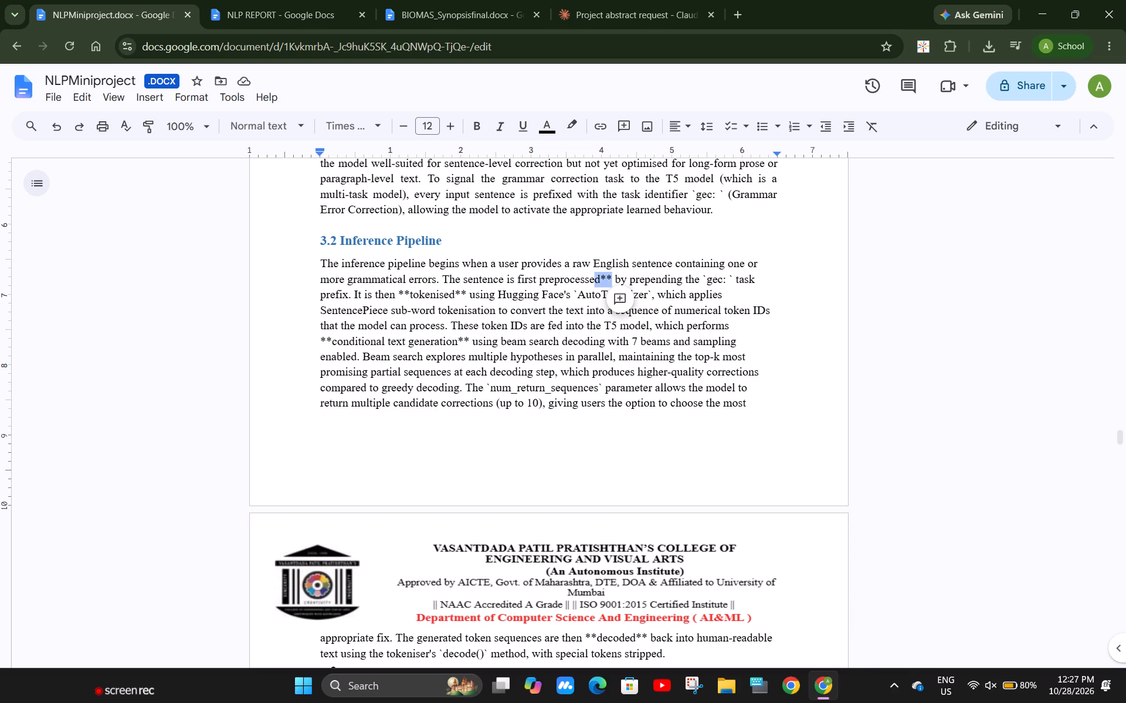
click(597, 282)
key(d)
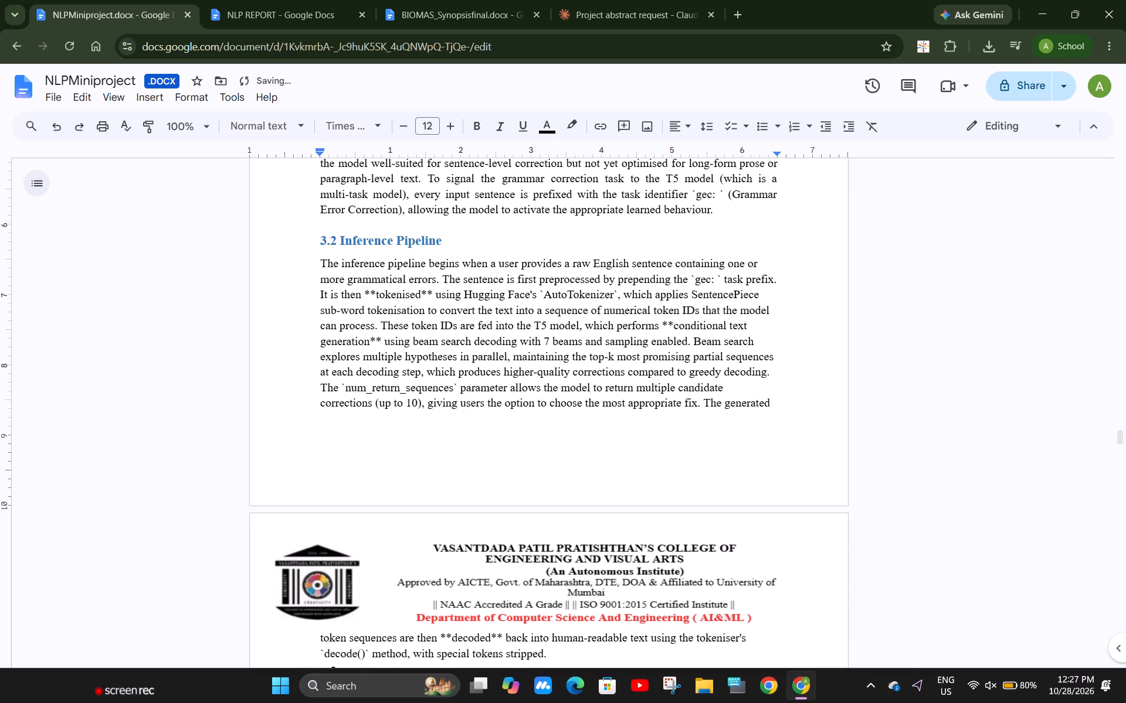
Make "gec:" bold in the section 3.2 paragraph.
drag(696, 279, 715, 288)
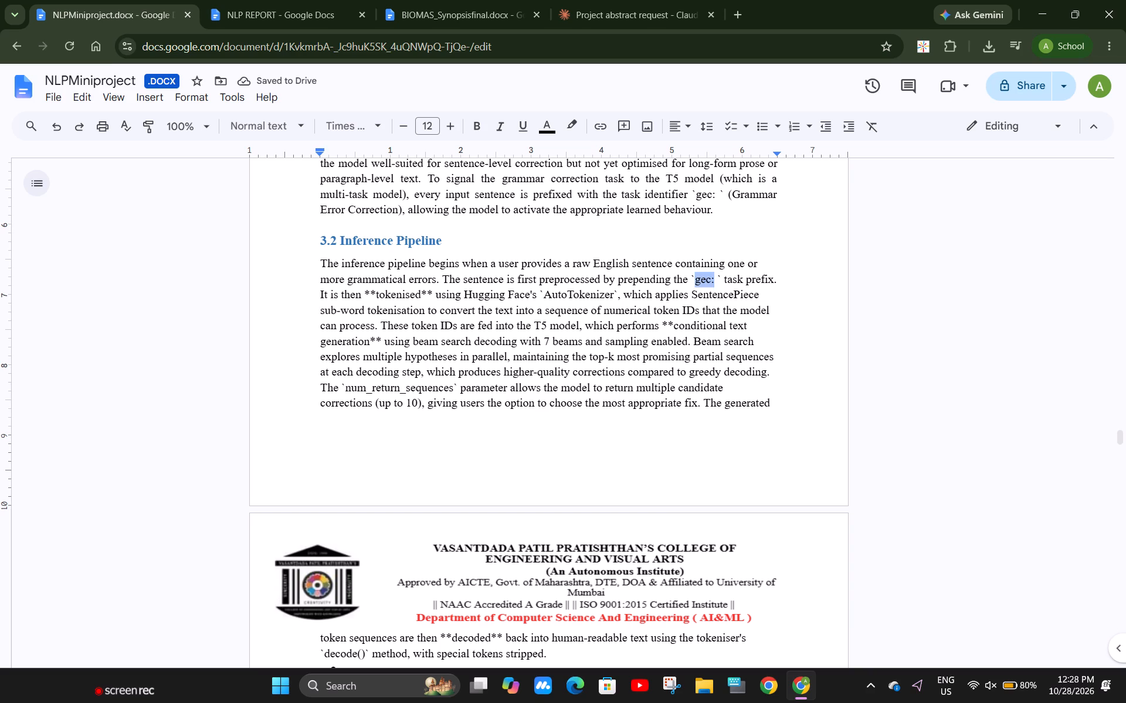
drag(715, 288, 715, 288)
key(ctrl+b)
ctrl+click(715, 288)
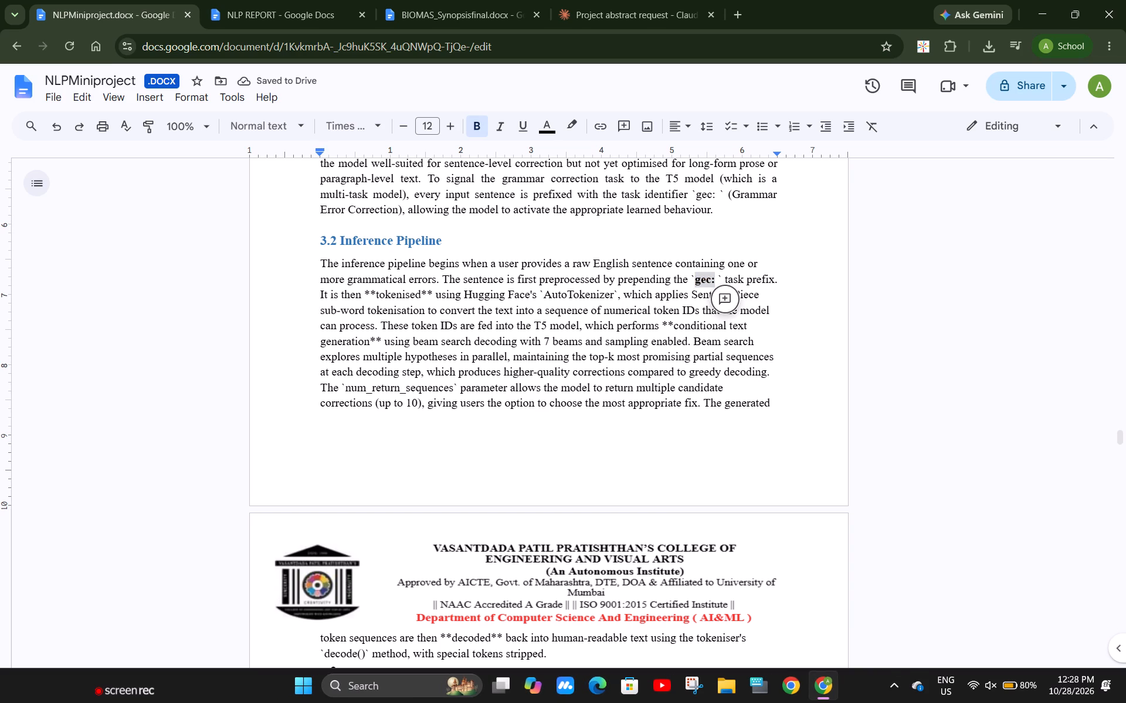
Remove the double asterisks around "tokenised" in the section 3.2 paragraph.
click(368, 296)
double_click(368, 296)
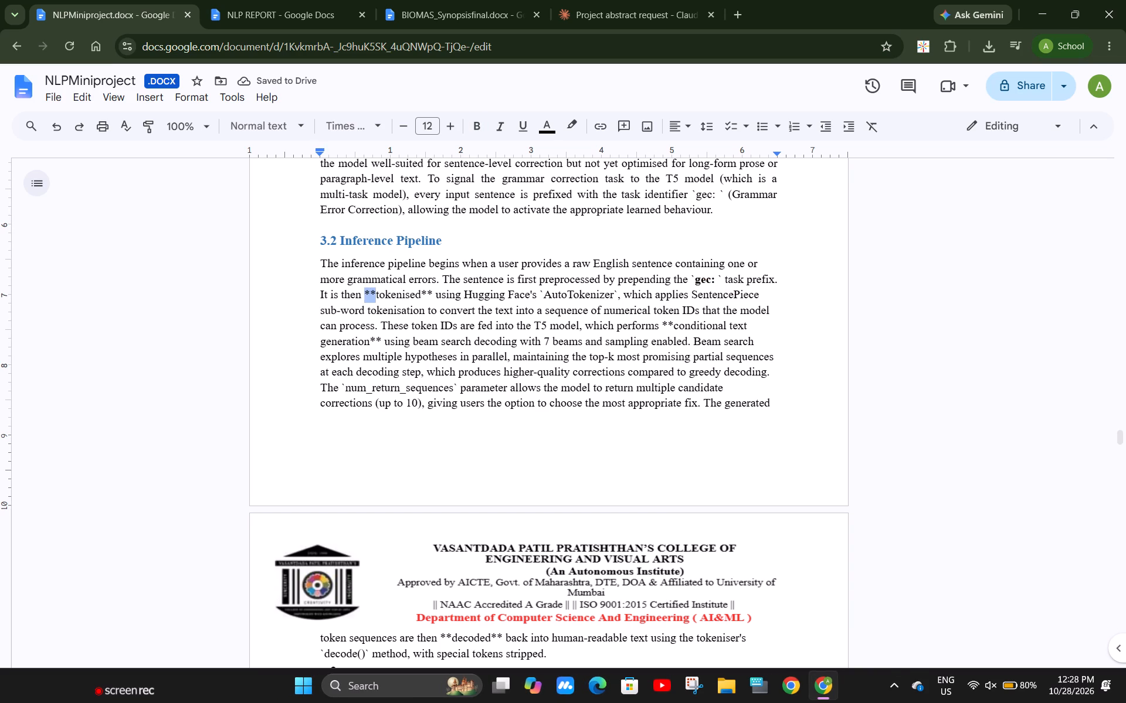
key(BackSpace)
double_click(416, 294)
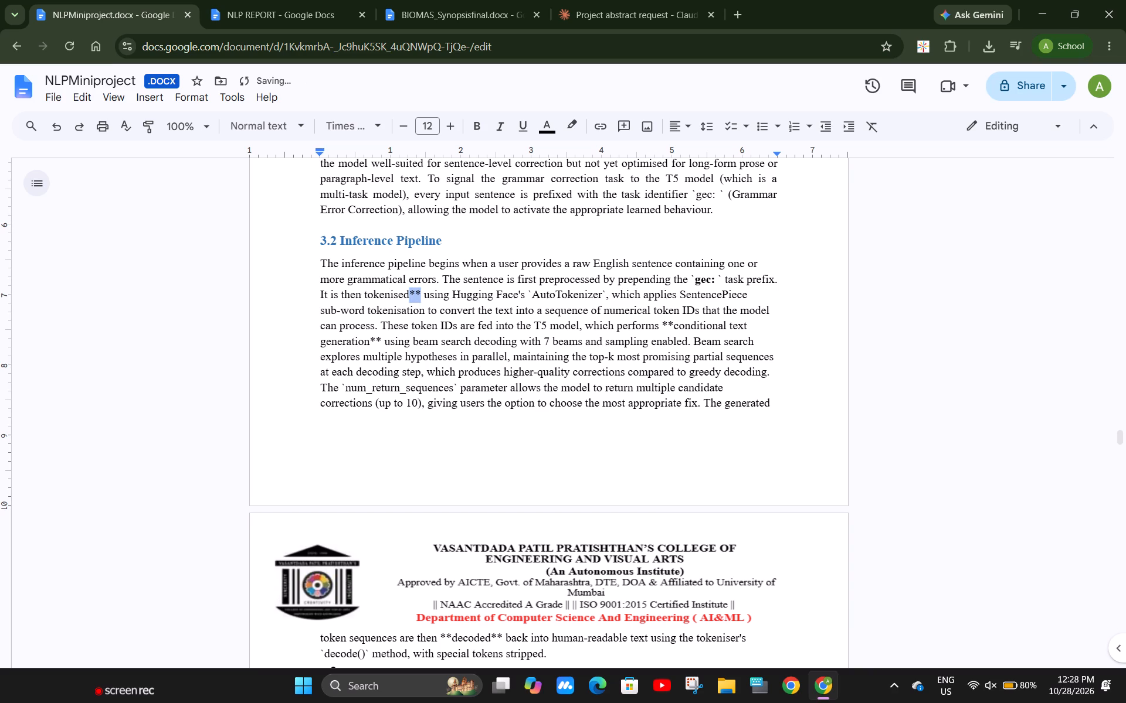
key(BackSpace)
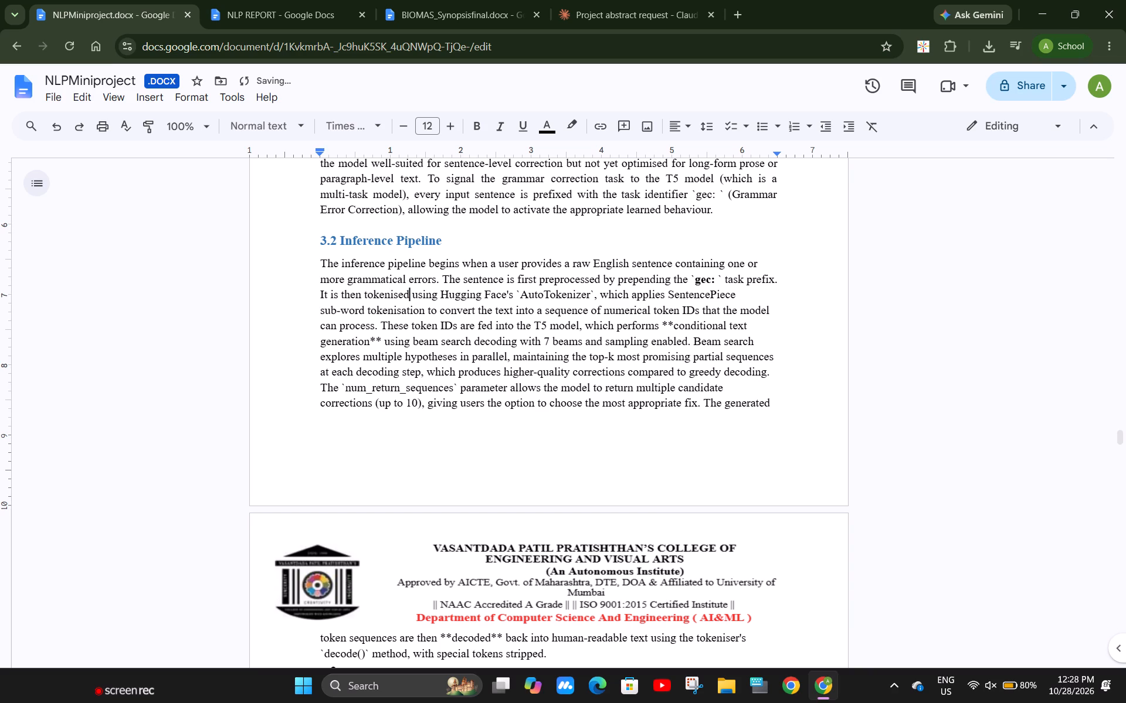
Make "`AutoTokenizer`" and "conditional text generation" bold in the section 3.2 paragraph.
drag(517, 299, 592, 296)
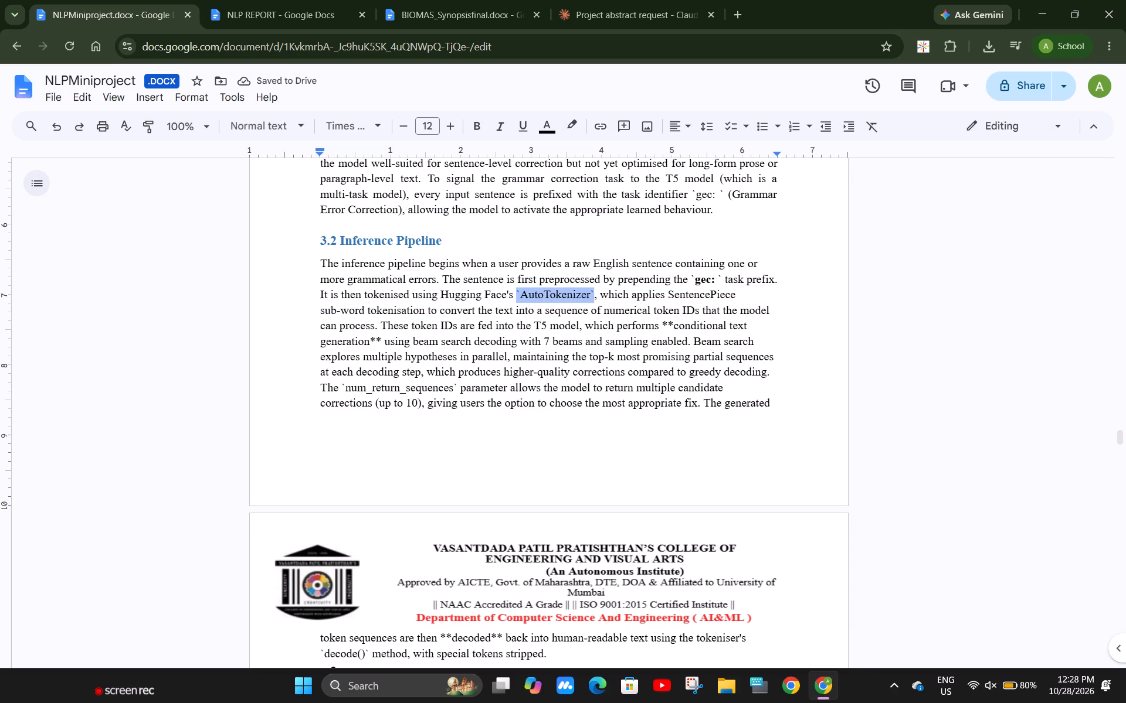
drag(592, 296, 595, 296)
key(ctrl+b)
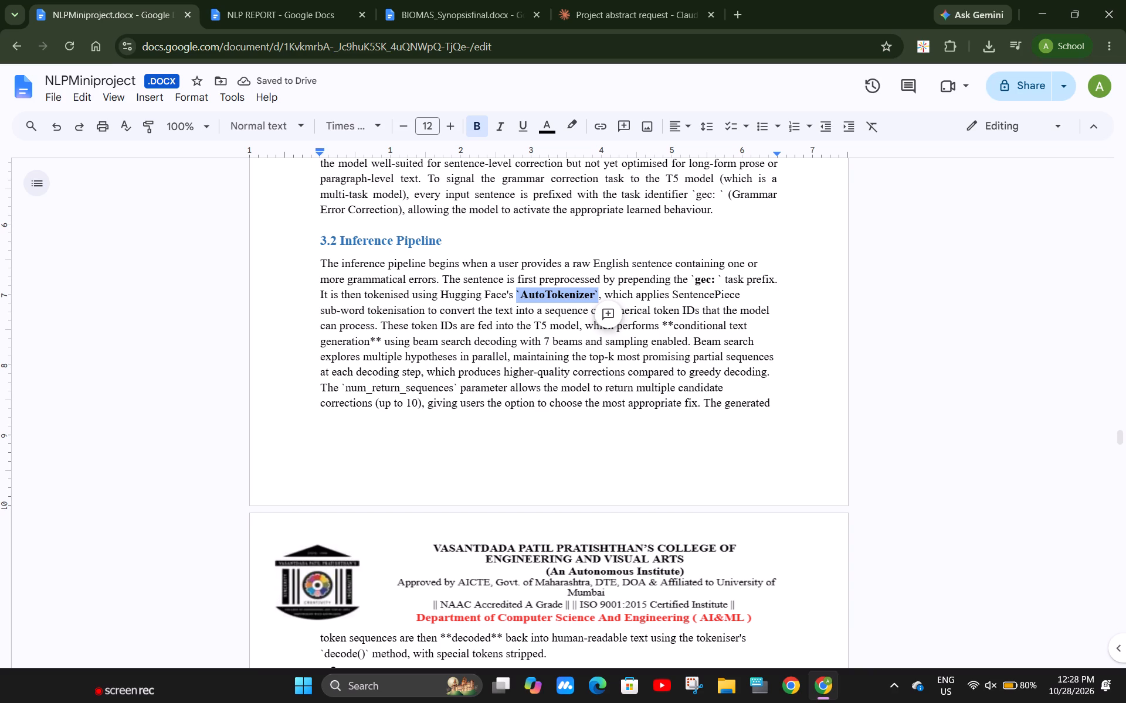
drag(676, 329, 372, 344)
key(ctrl+b)
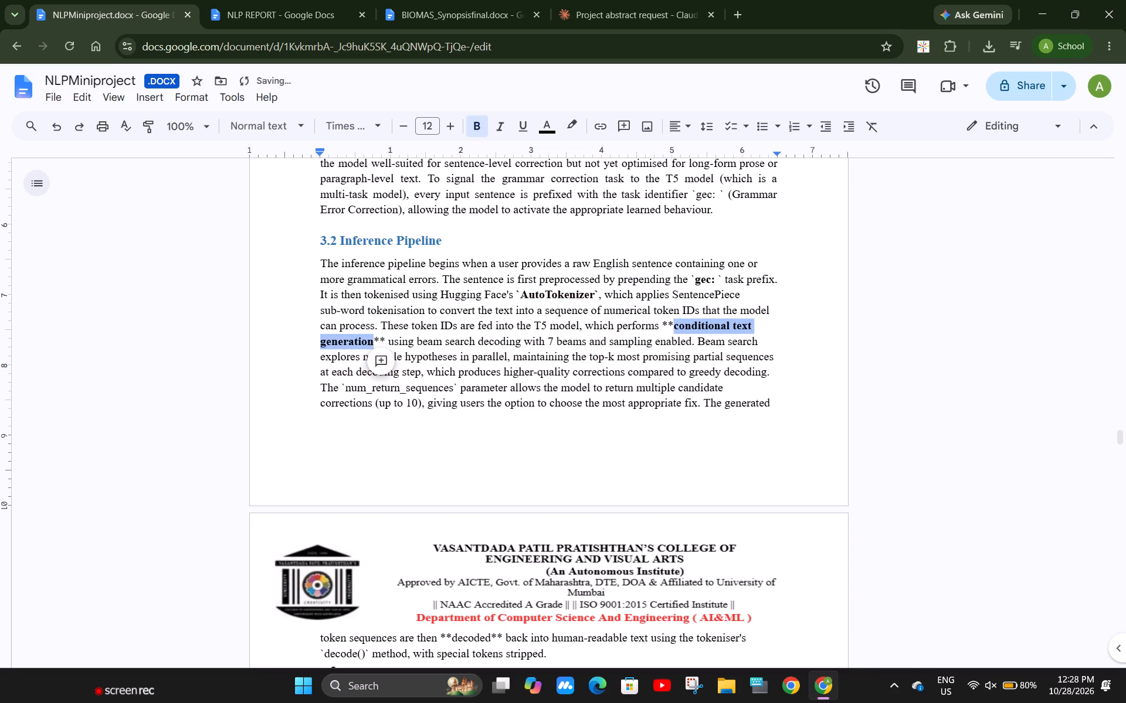
click(923, 279)
Delete the empty bullet between the section 3.2 paragraph and the 3.3 Software and Hardware Requirements heading.
scroll(653, 310, down, 3)
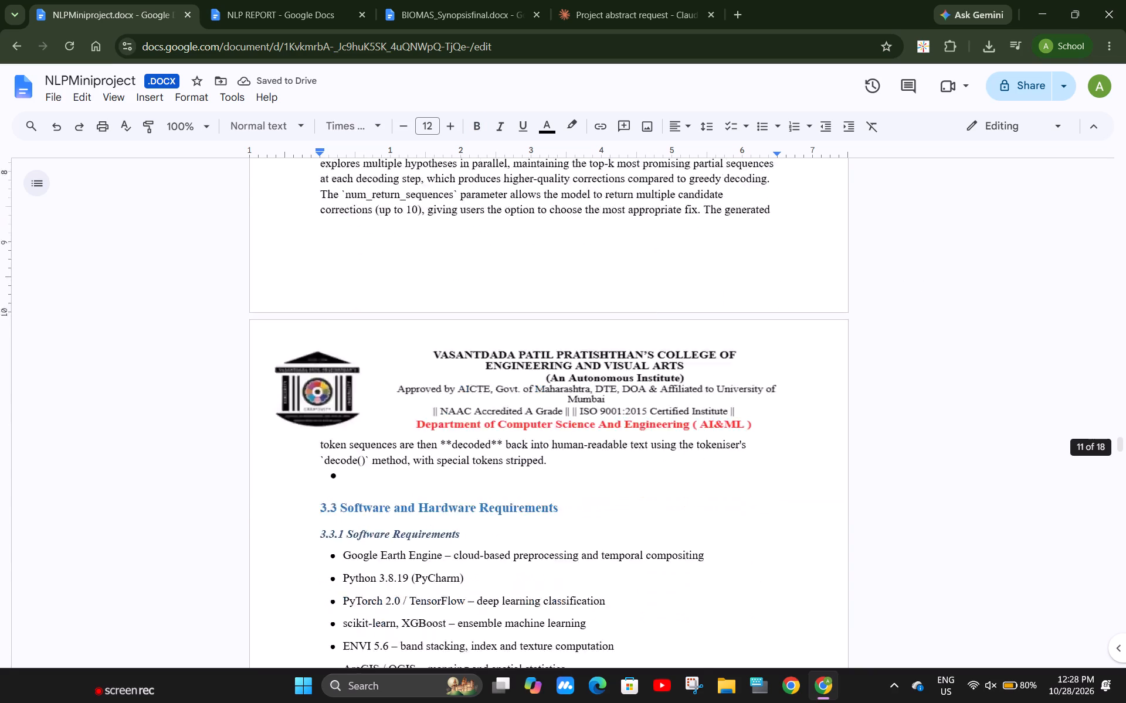
scroll(653, 310, down, 1)
scroll(518, 359, up, 3)
scroll(518, 359, down, 1)
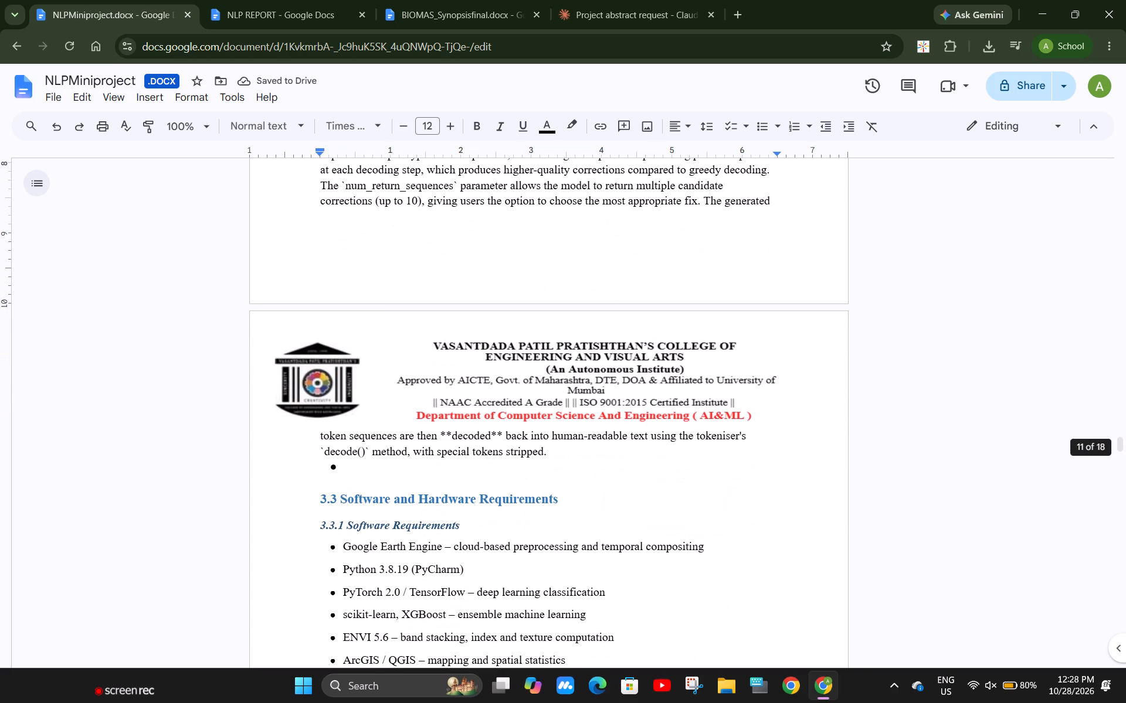
click(374, 479)
key(BackSpace)
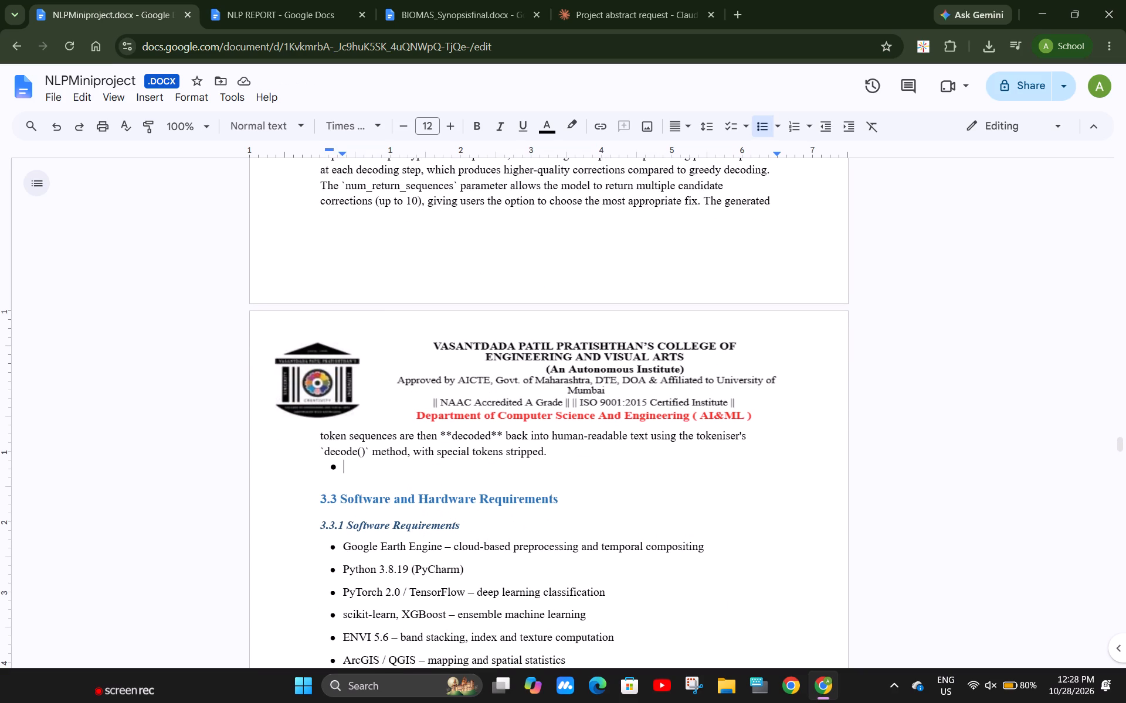
key(BackSpace)
key(BackSpace)
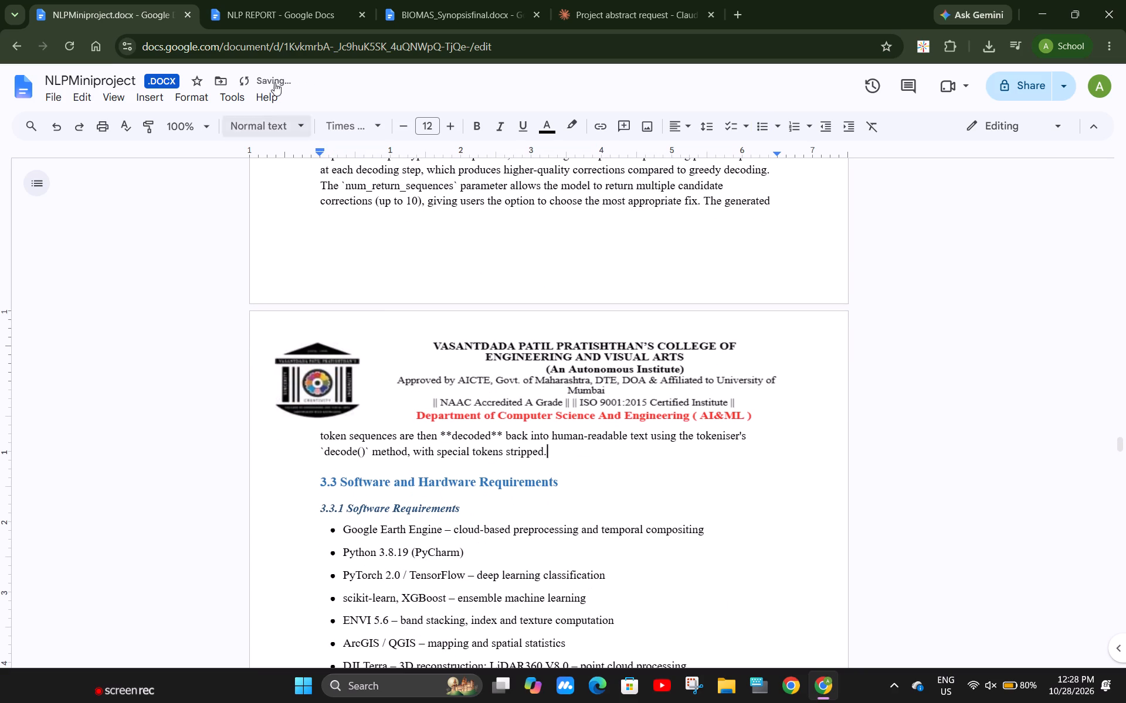
Switch to NLP REPORT and look through the content from section 4.3 Error Annotation with ERRANT to section 5.2.
click(255, 0)
scroll(466, 420, down, 4)
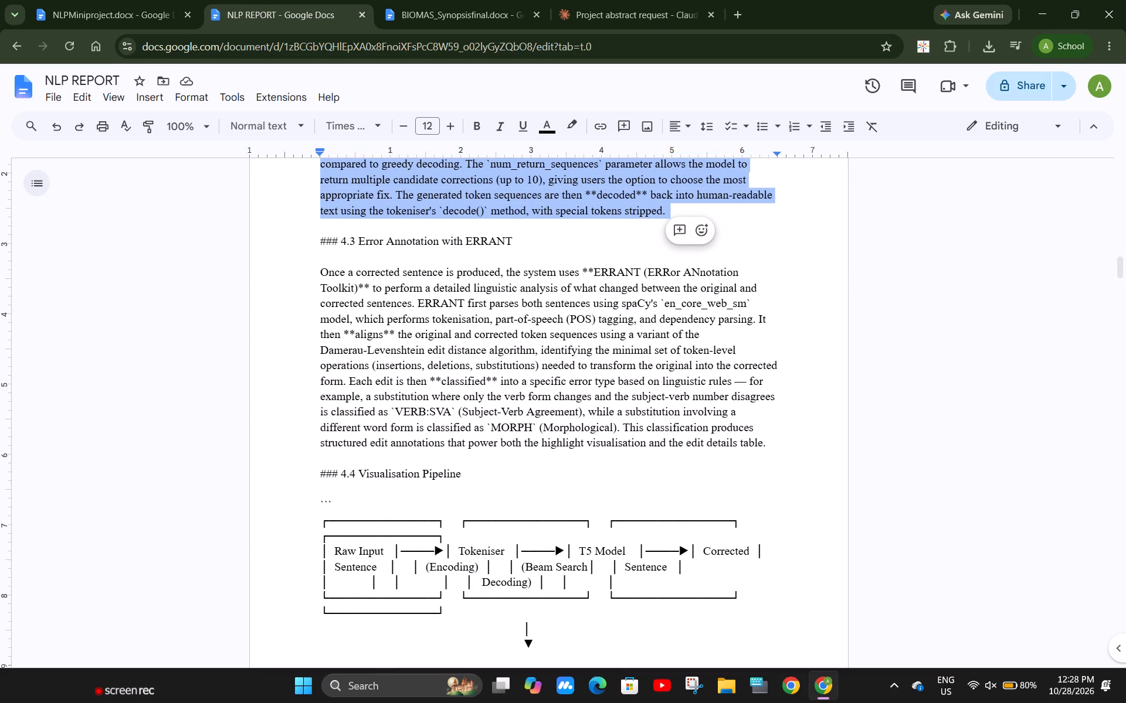
scroll(466, 420, down, 7)
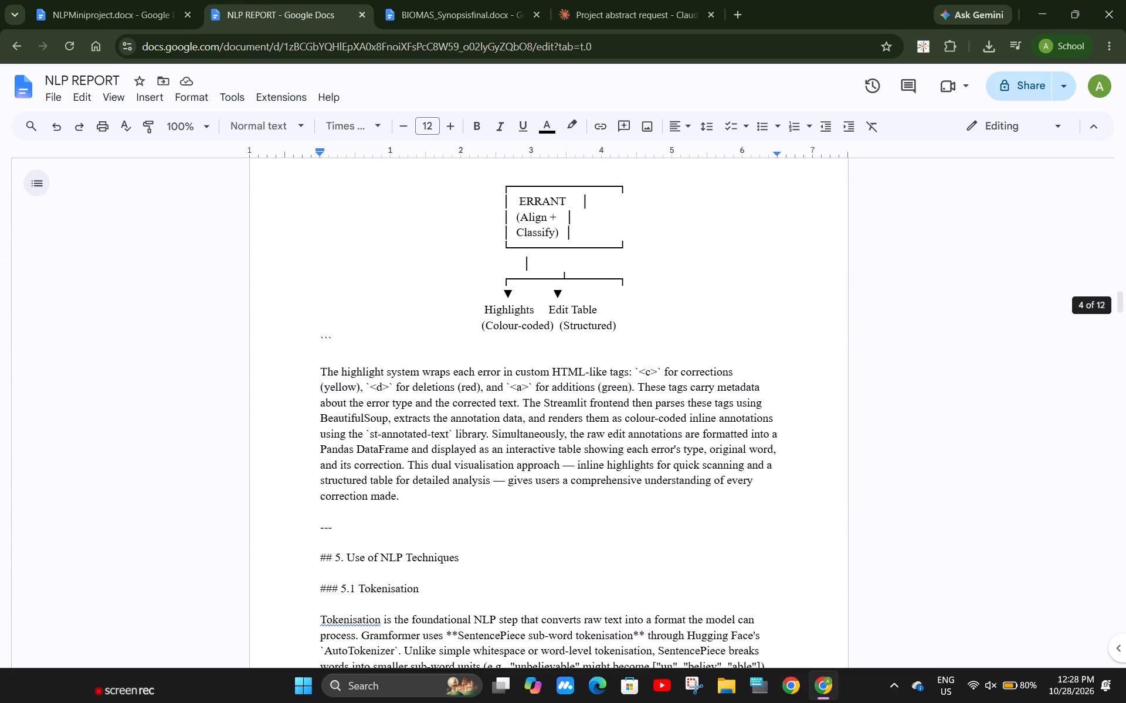
scroll(466, 420, down, 3)
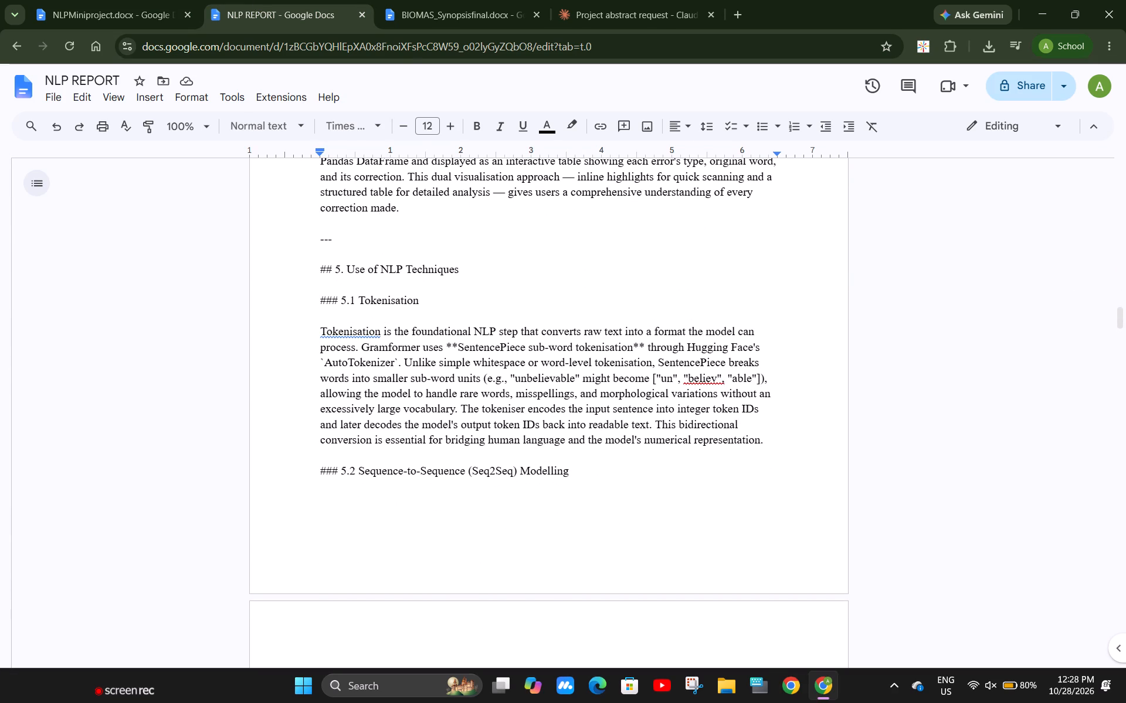
scroll(431, 328, up, 2)
click(22, 0)
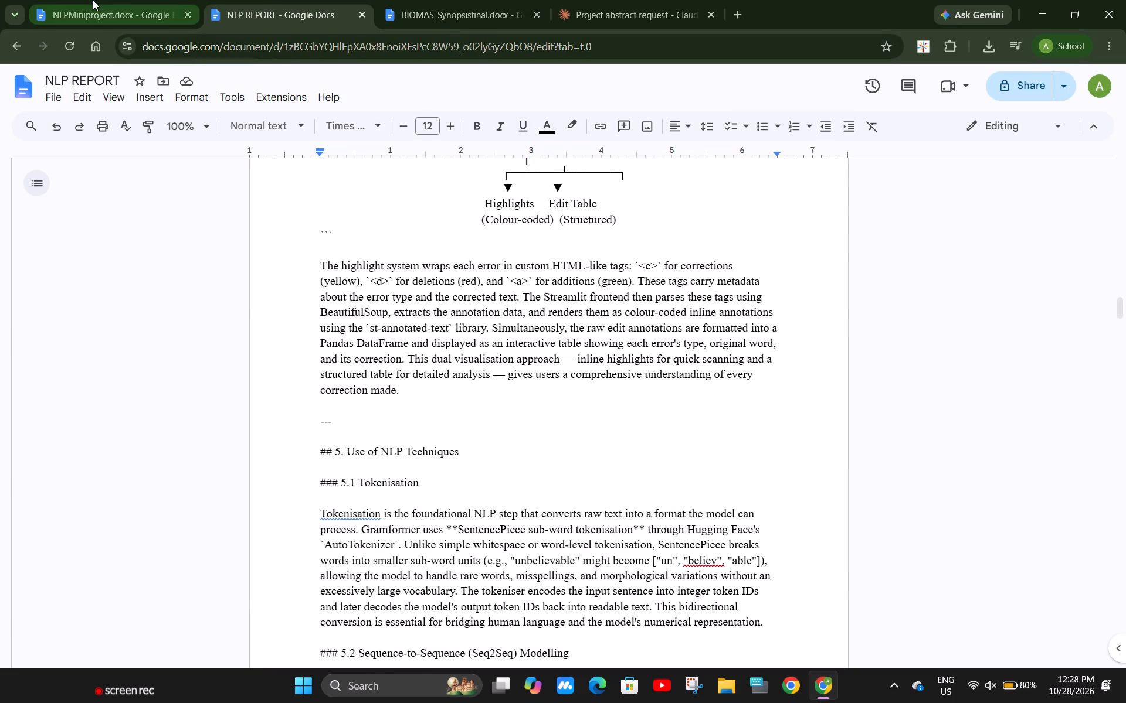
Switch to NLPMiniproject and review the remaining template content from section 3.3 through the Result Analysis chapter.
click(93, 0)
scroll(511, 411, down, 1)
scroll(477, 479, down, 1)
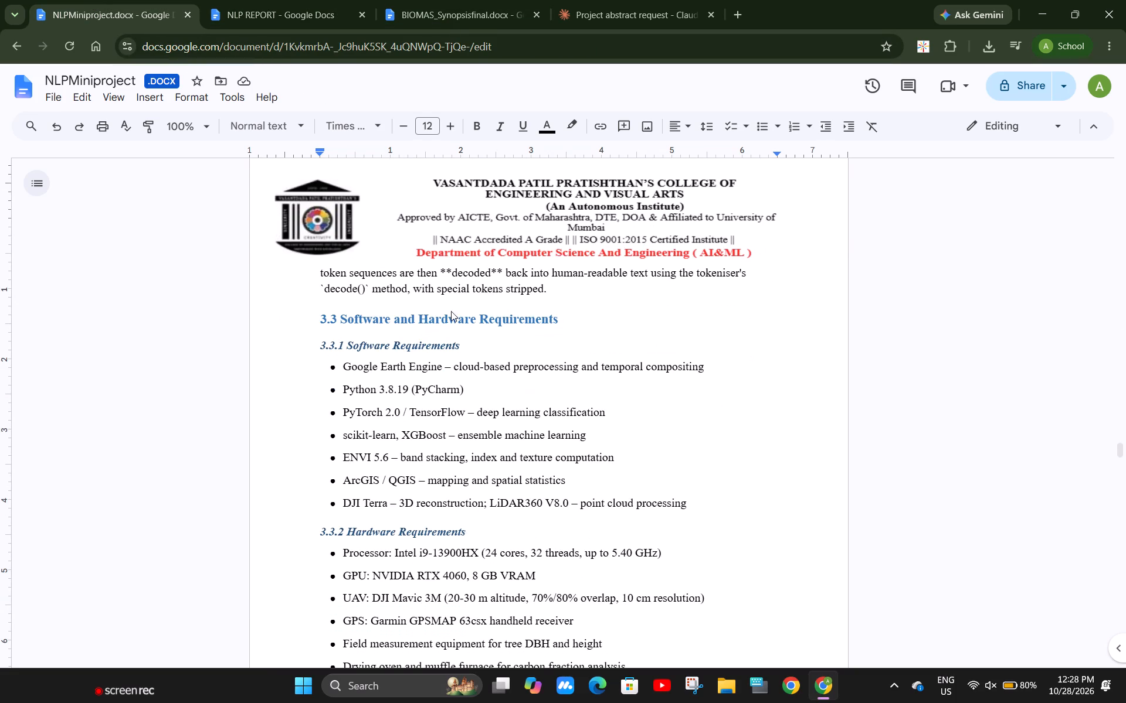
scroll(491, 268, down, 10)
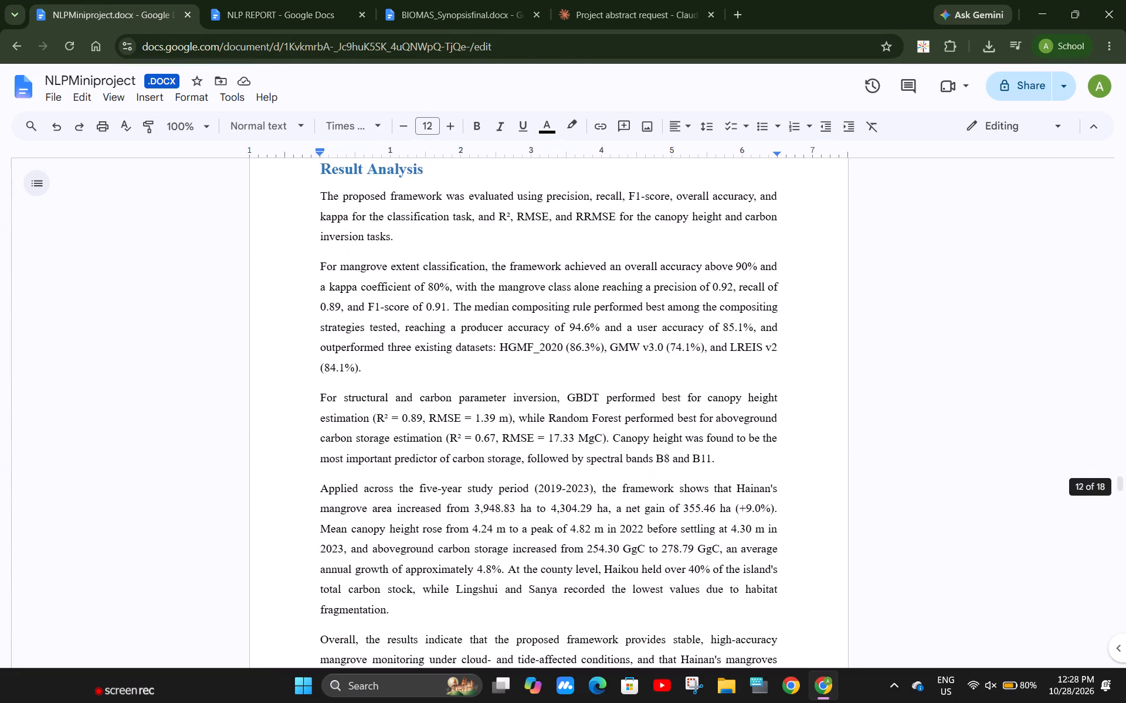
scroll(491, 268, down, 4)
scroll(491, 268, up, 1)
scroll(643, 368, down, 4)
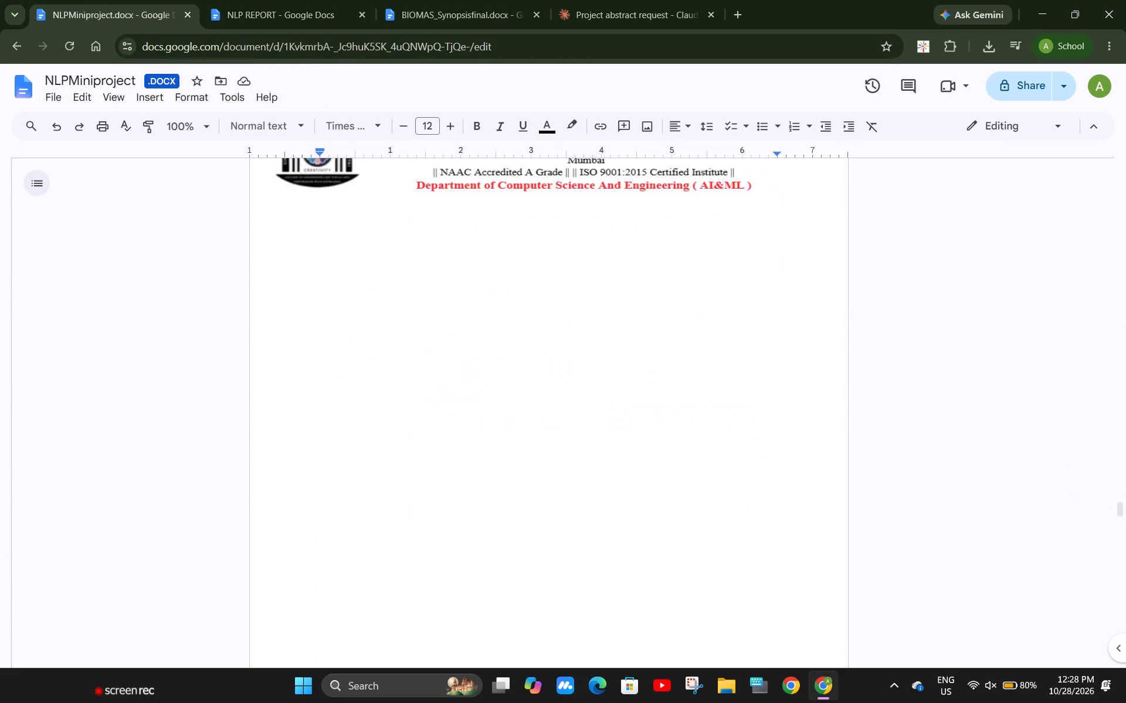
scroll(643, 368, down, 2)
scroll(643, 368, up, 13)
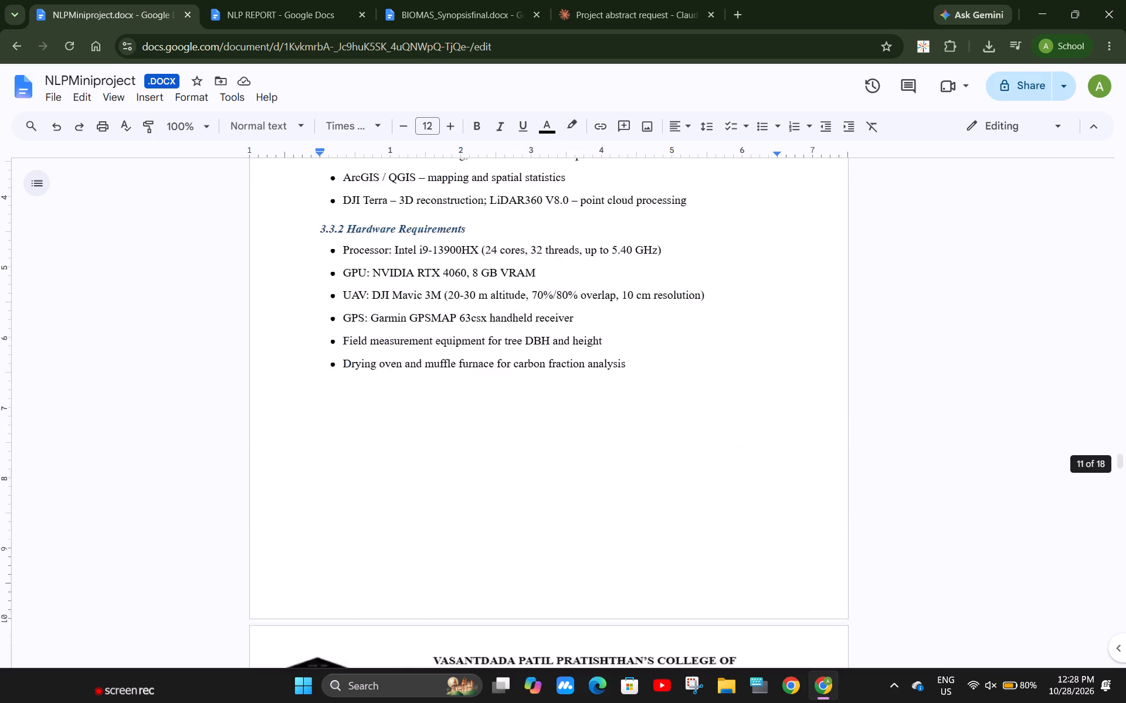
scroll(643, 368, up, 5)
scroll(643, 368, down, 1)
scroll(643, 368, up, 5)
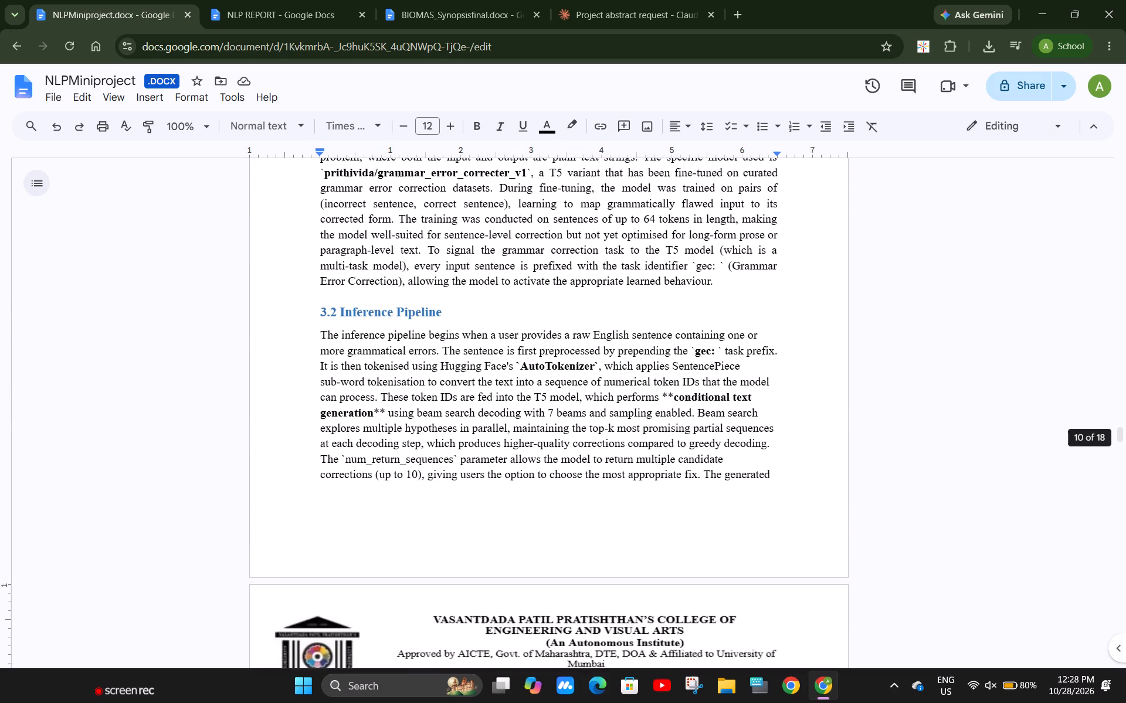
Switch to NLP REPORT and look through section 5 Use of NLP Techniques, Tech Stack, Key Features and Examples.
click(313, 0)
scroll(471, 437, down, 3)
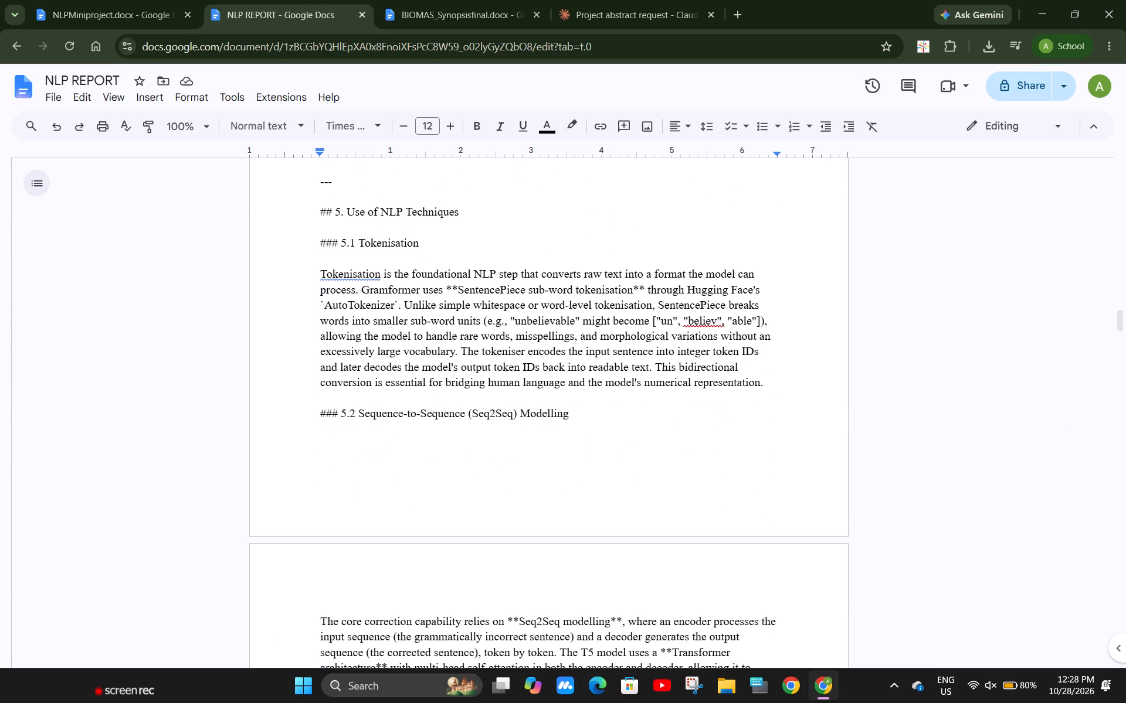
scroll(471, 437, down, 14)
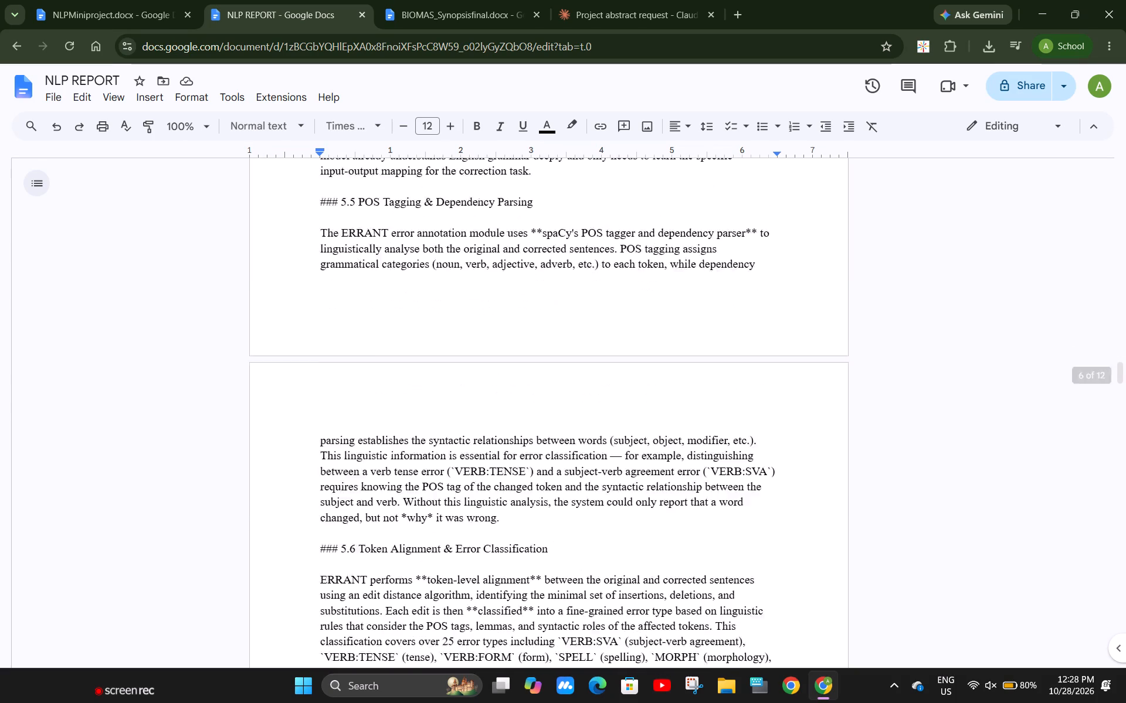
scroll(471, 437, down, 6)
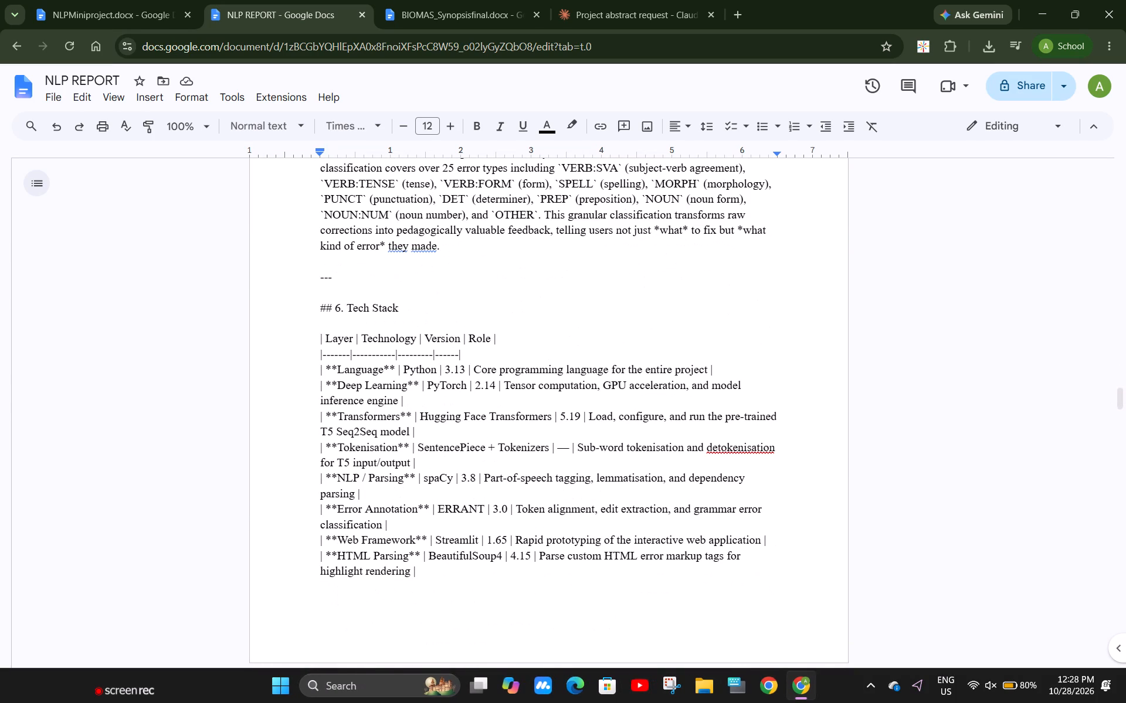
scroll(377, 377, down, 3)
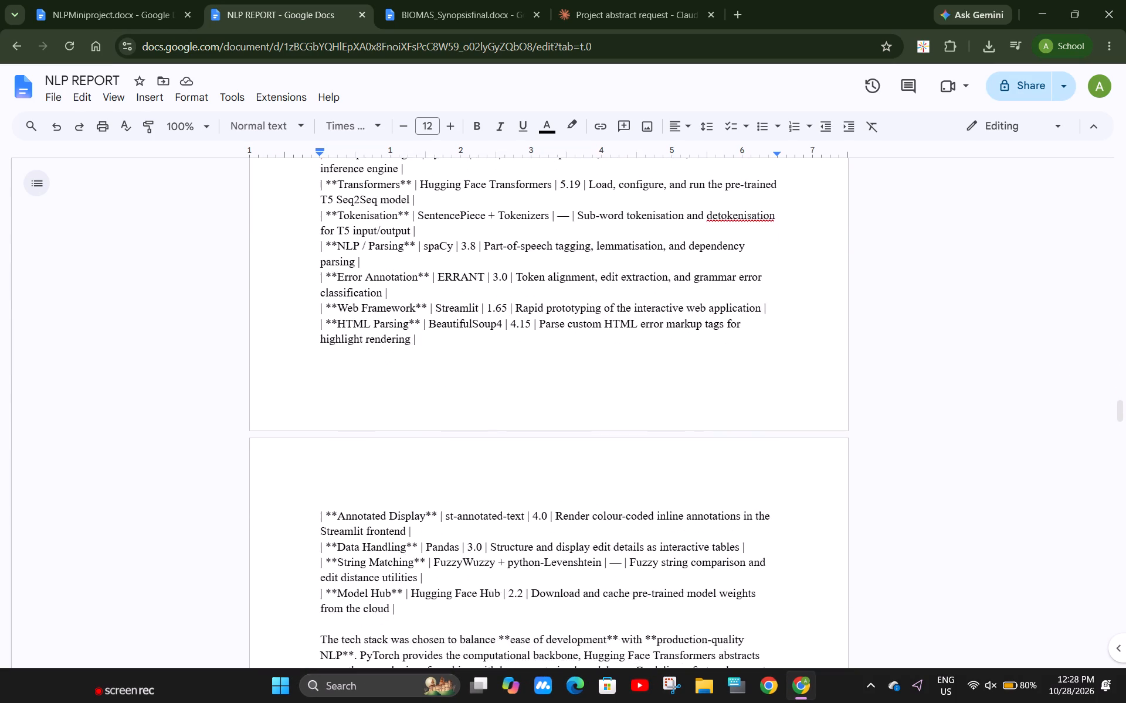
scroll(377, 377, down, 7)
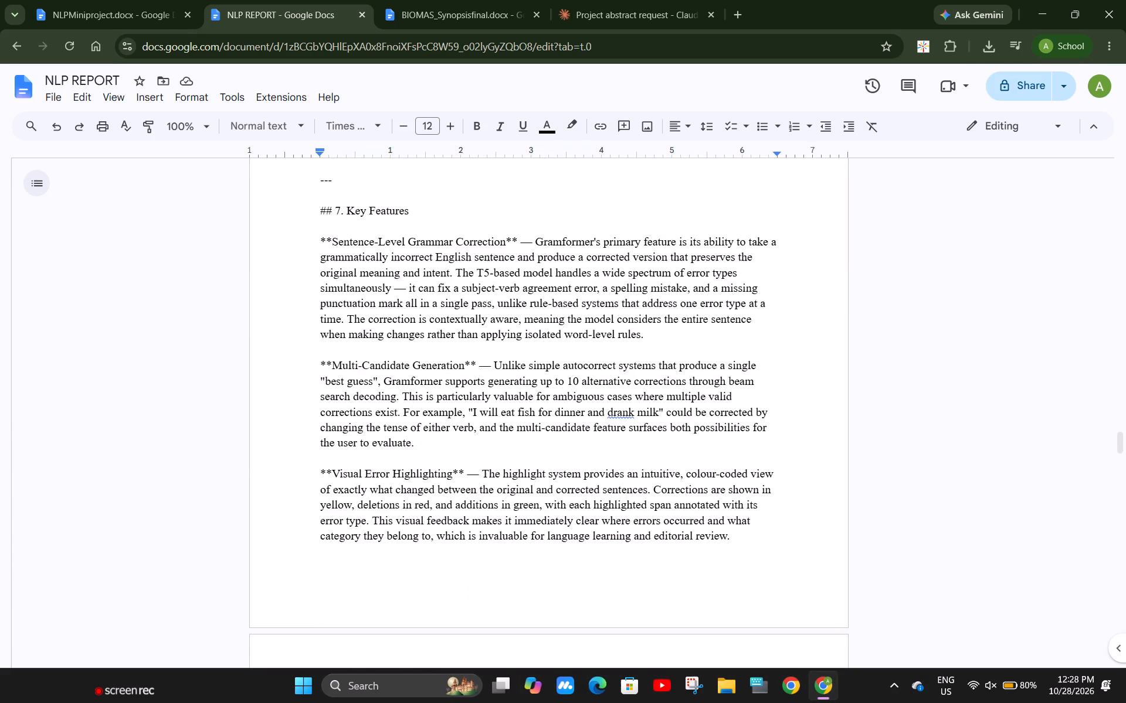
scroll(377, 377, down, 7)
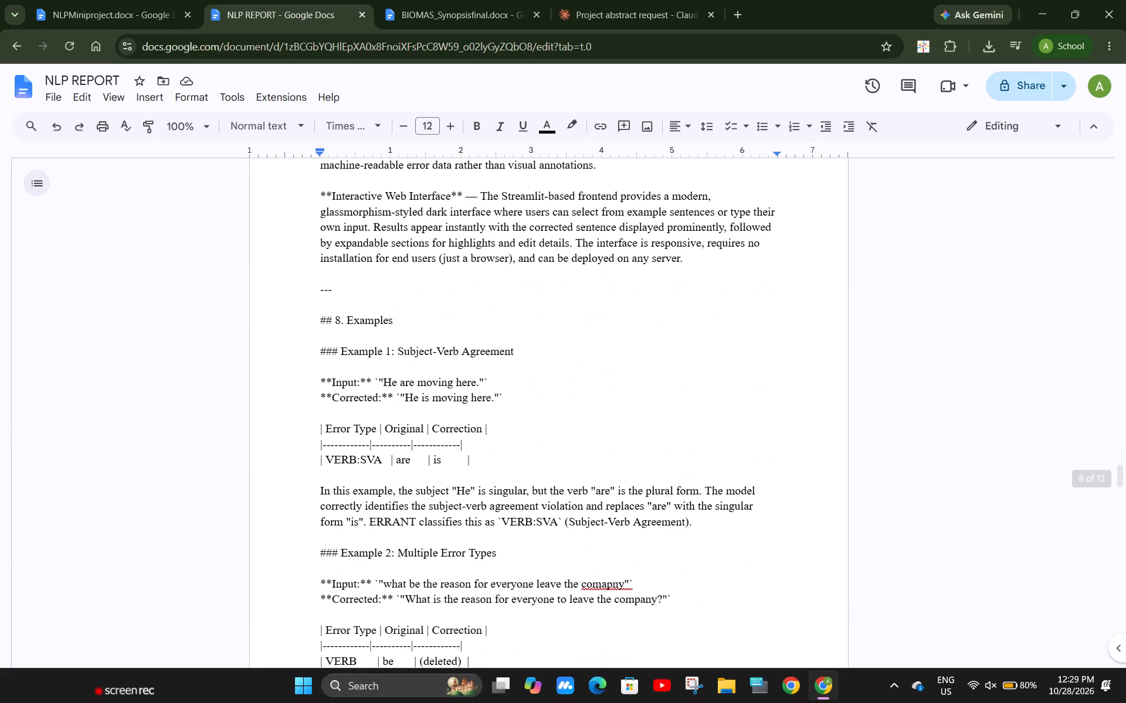
click(140, 0)
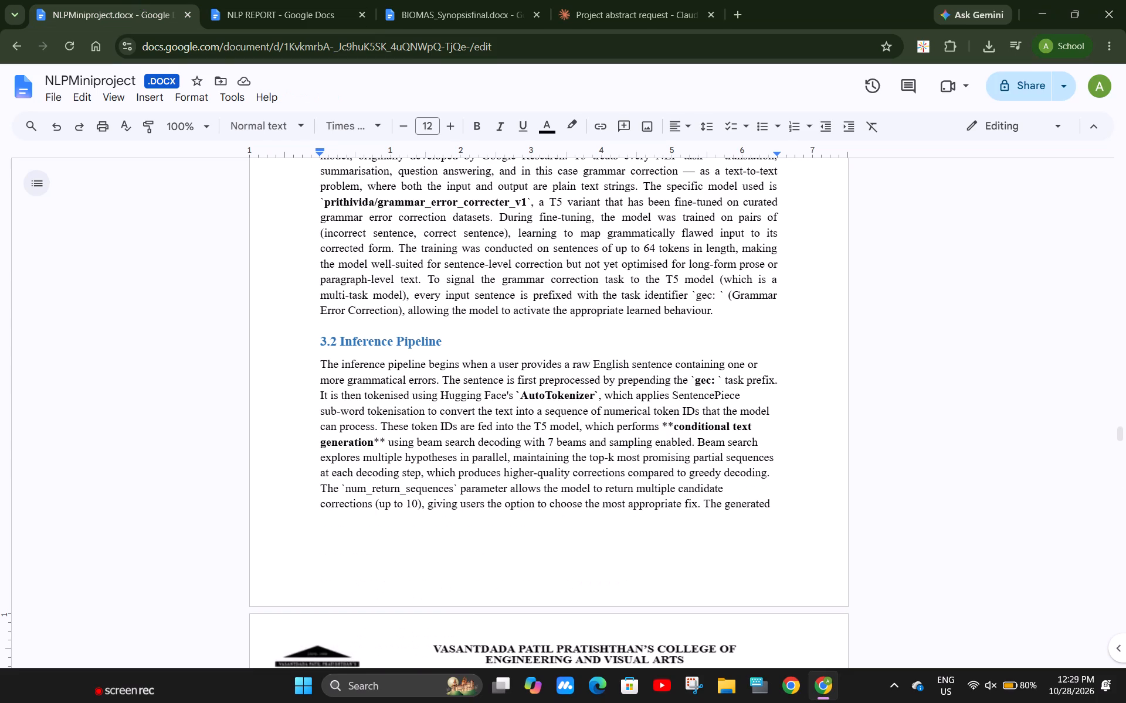
scroll(471, 356, down, 6)
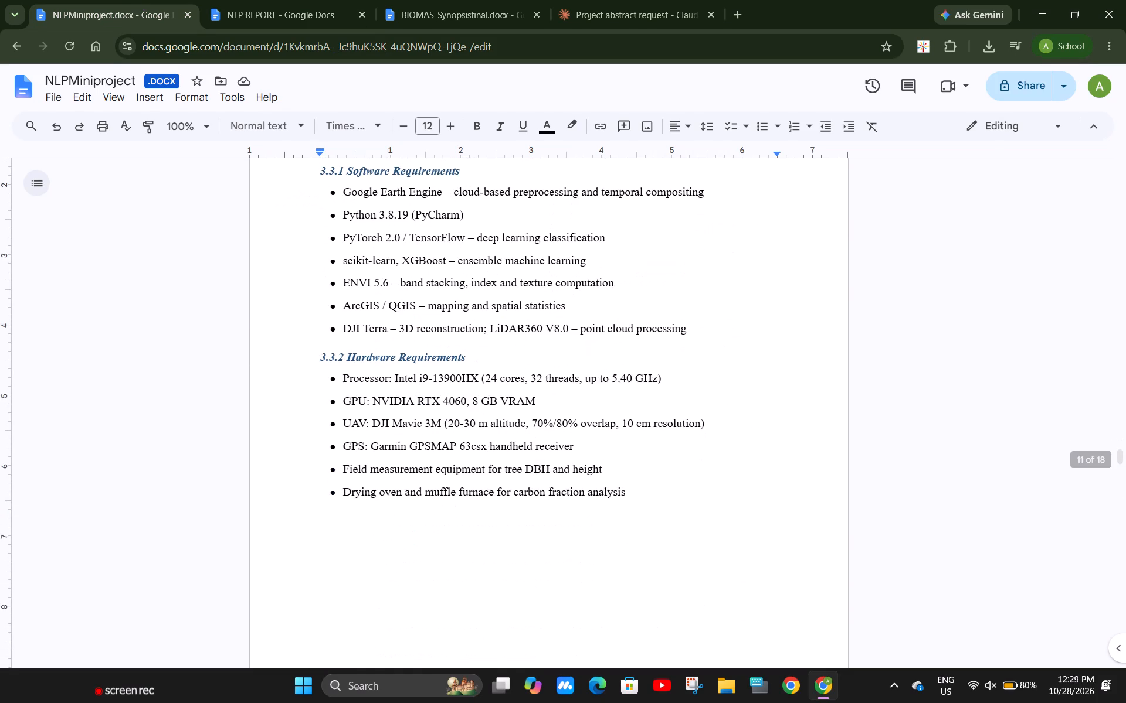
scroll(471, 356, up, 1)
drag(633, 564, 324, 253)
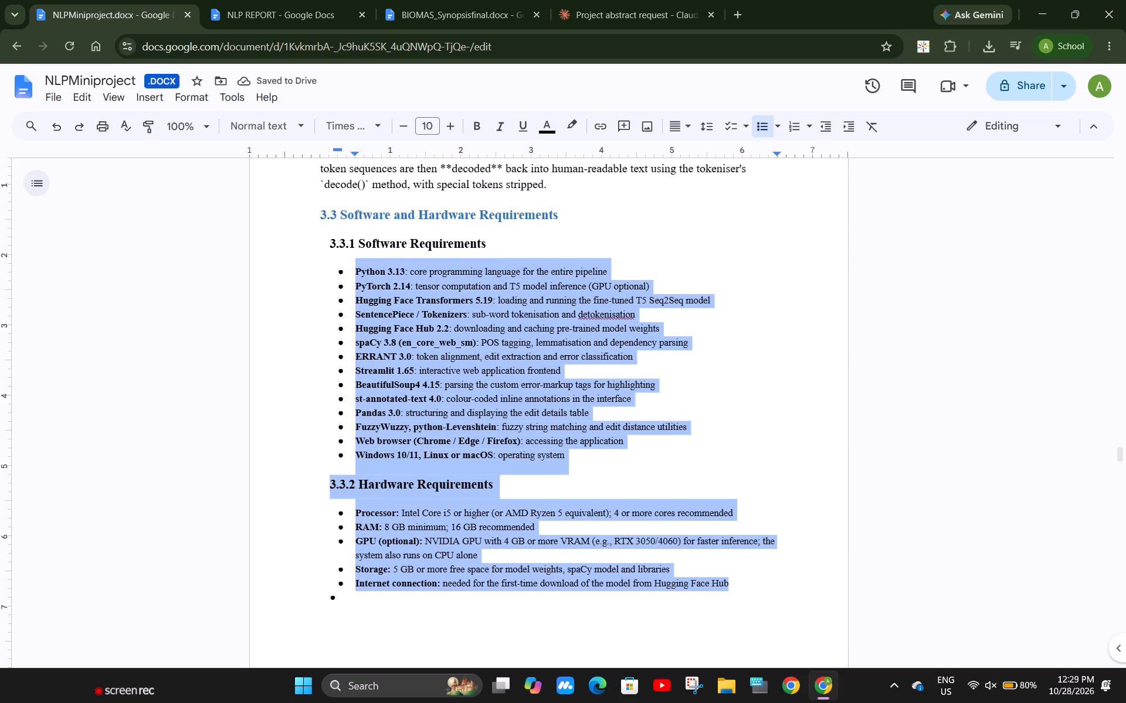
drag(331, 267, 328, 250)
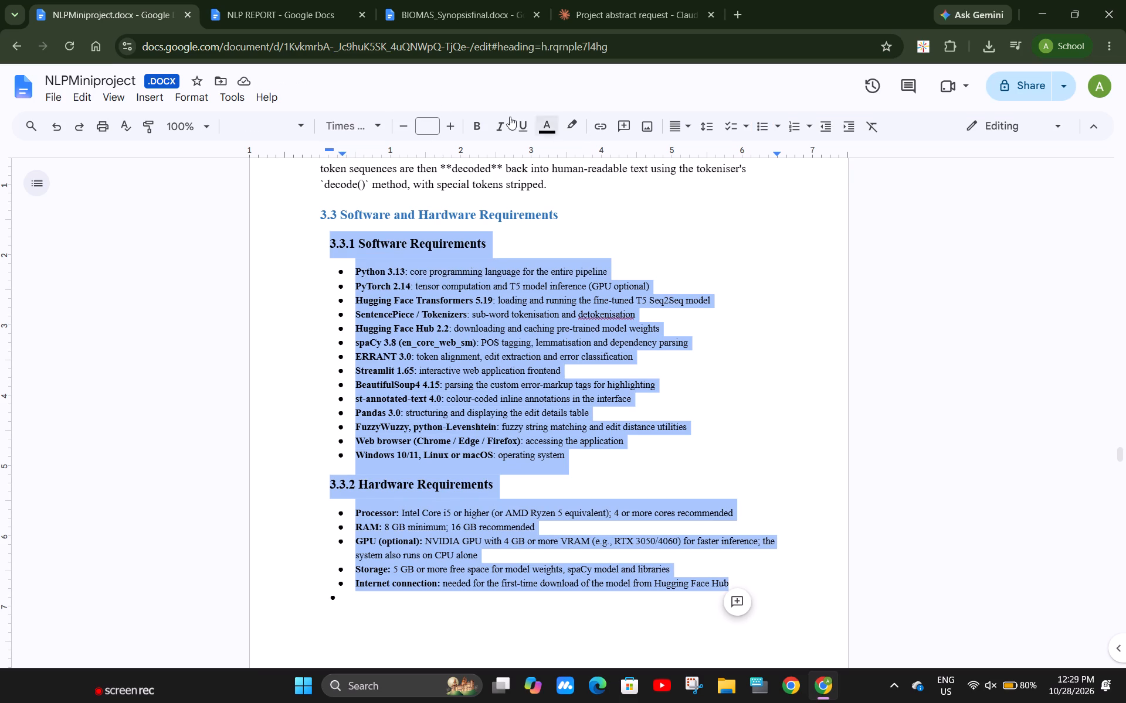
click(300, 121)
click(295, 161)
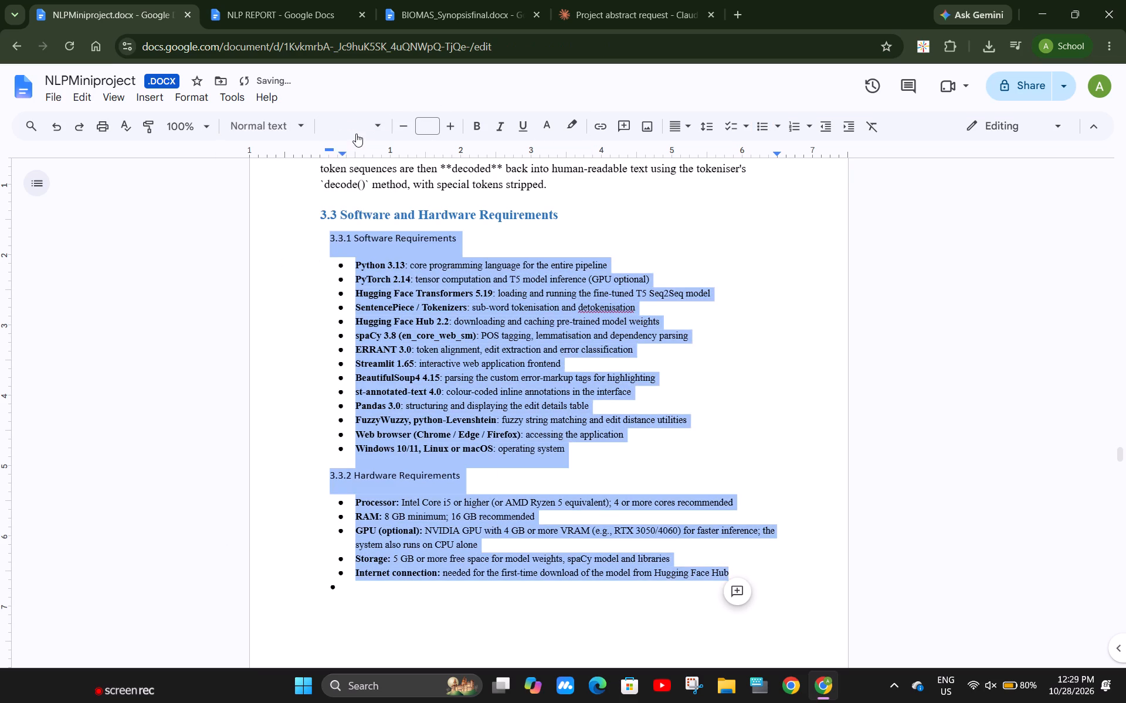
click(356, 134)
click(407, 219)
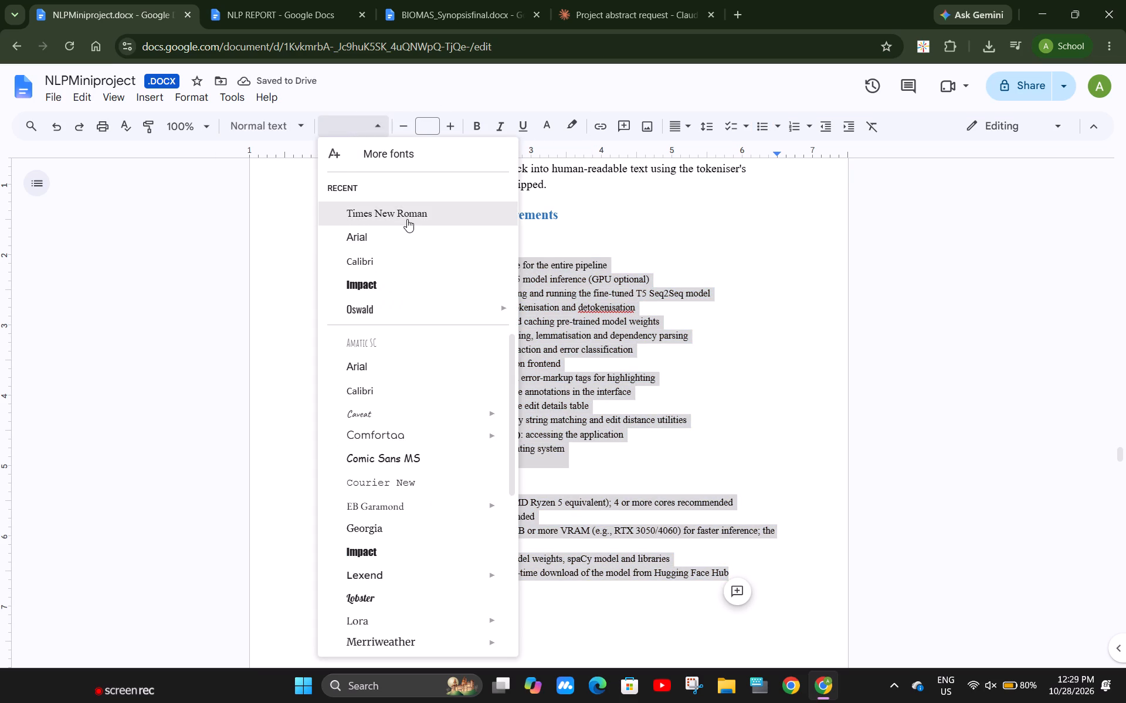
click(425, 126)
text(12)
key(Return)
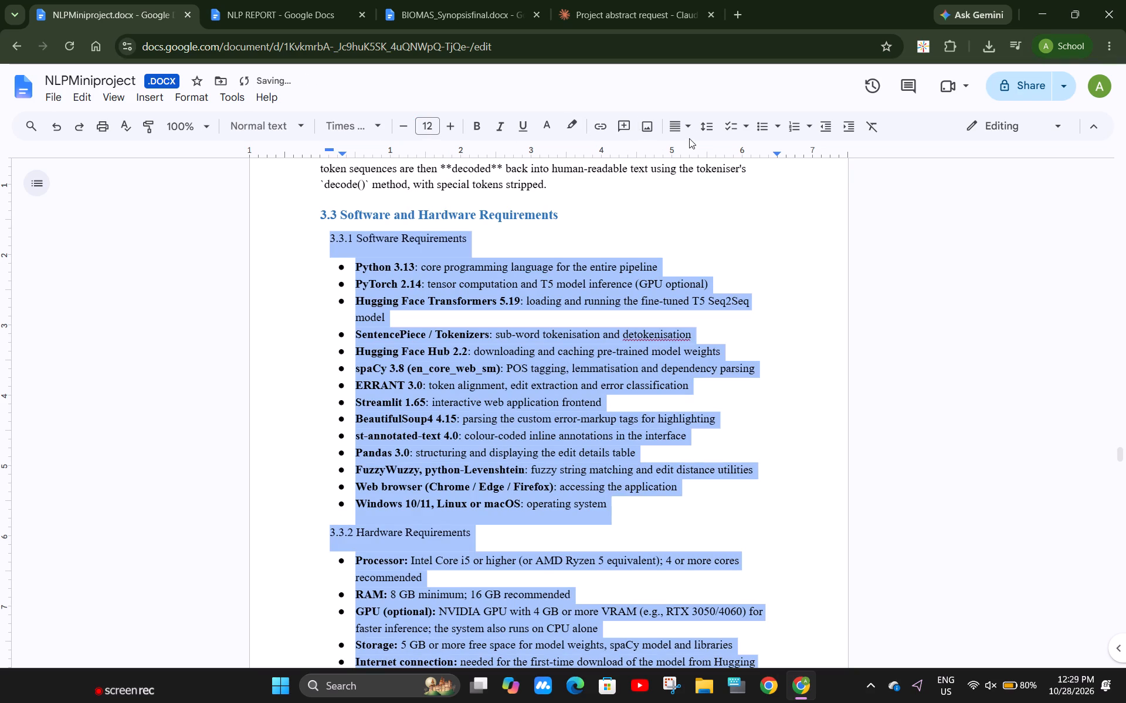
click(711, 121)
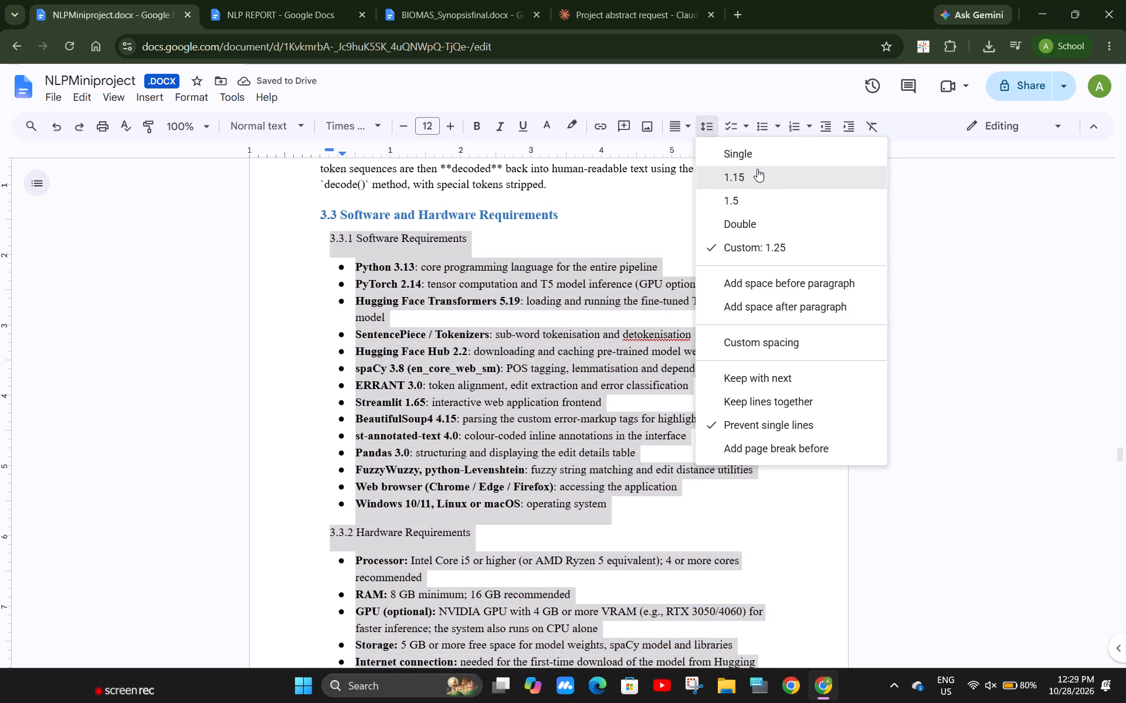
click(759, 170)
click(631, 324)
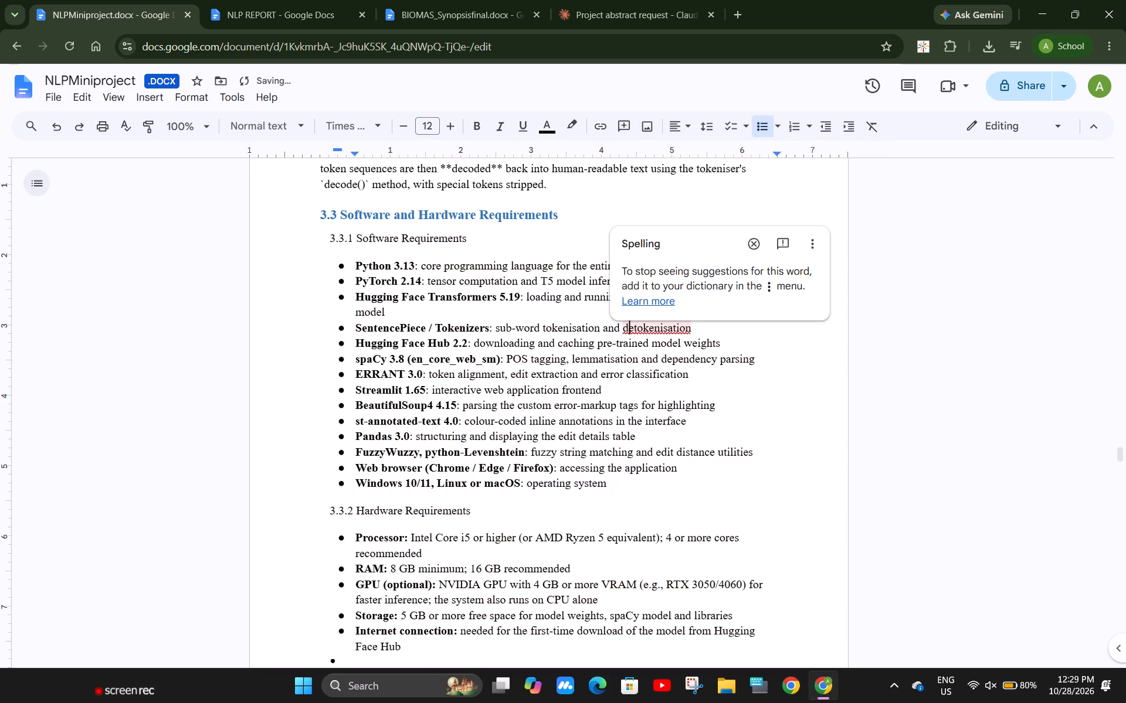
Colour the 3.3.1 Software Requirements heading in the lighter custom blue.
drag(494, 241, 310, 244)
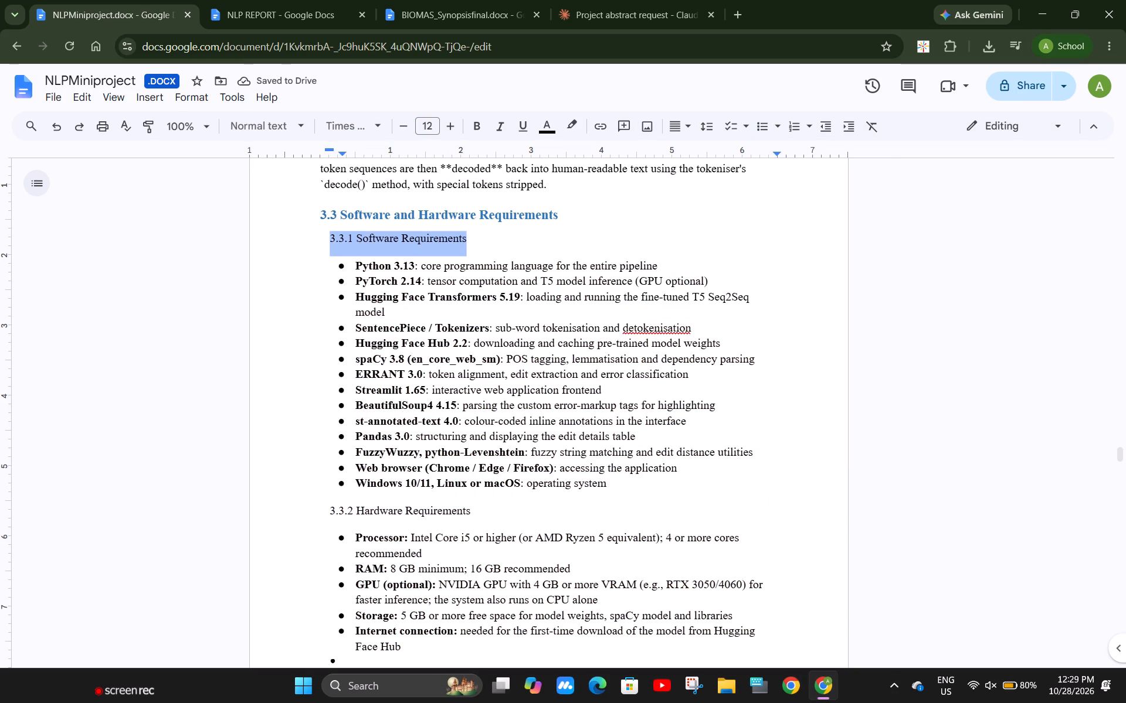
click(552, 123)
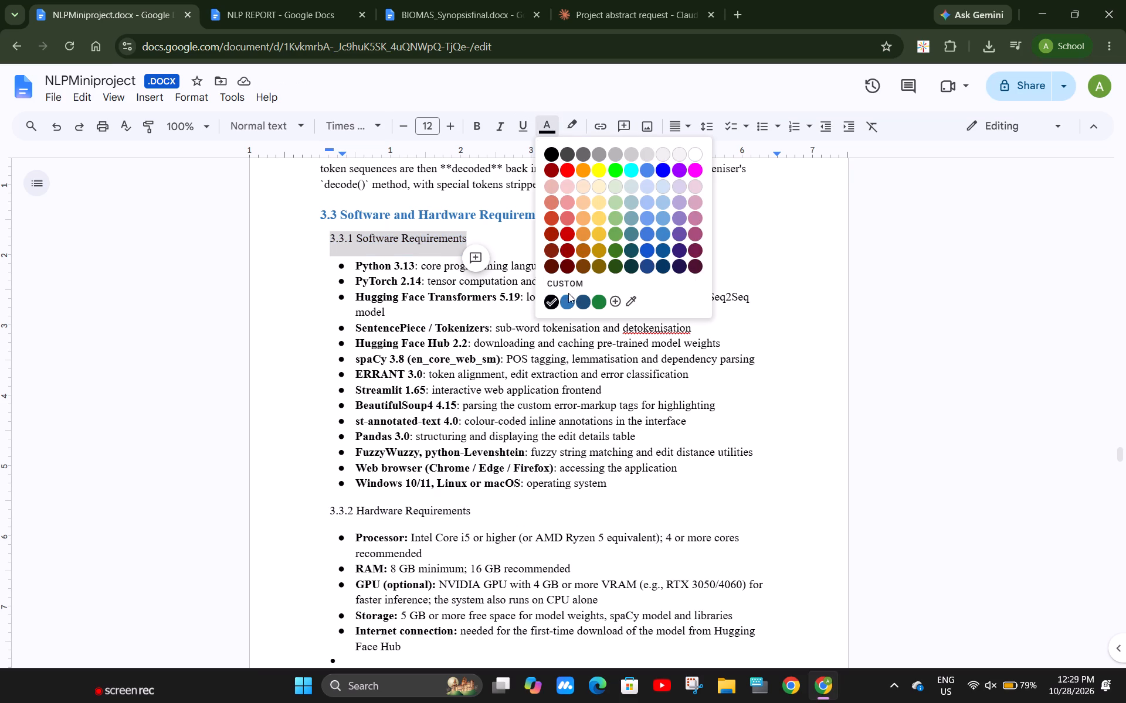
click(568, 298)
Colour the 3.3.2 Hardware Requirements and 3.3.1 Software Requirements headings in the dark custom blue.
drag(476, 517, 300, 499)
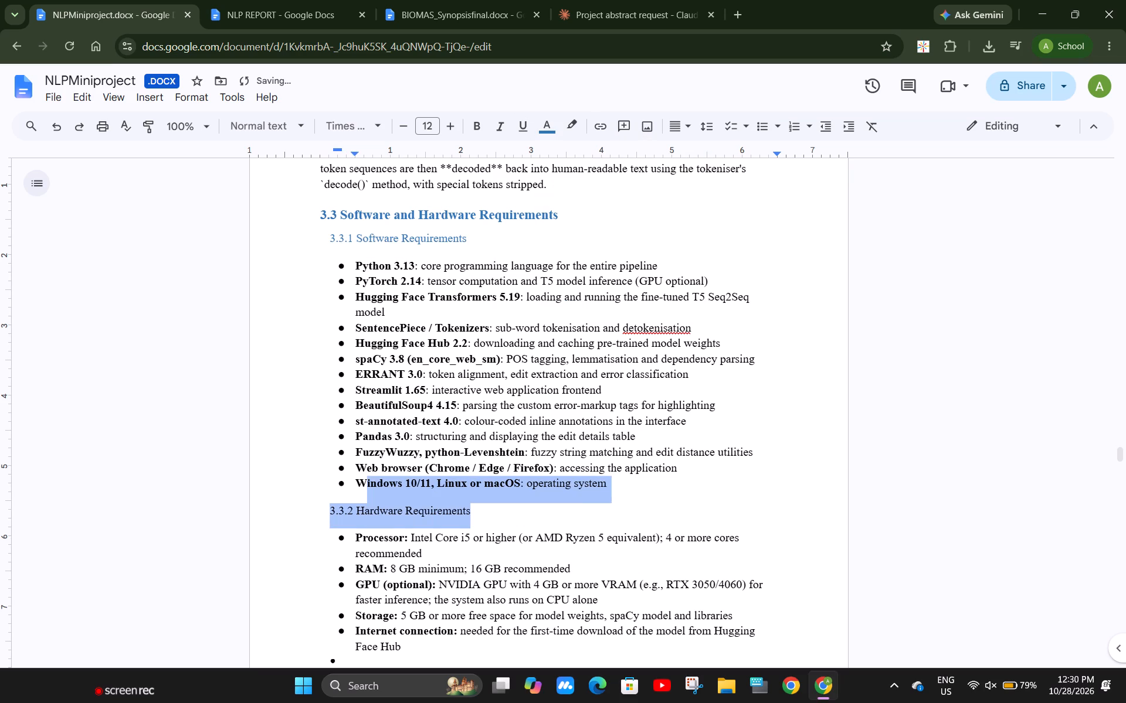
drag(300, 499, 306, 511)
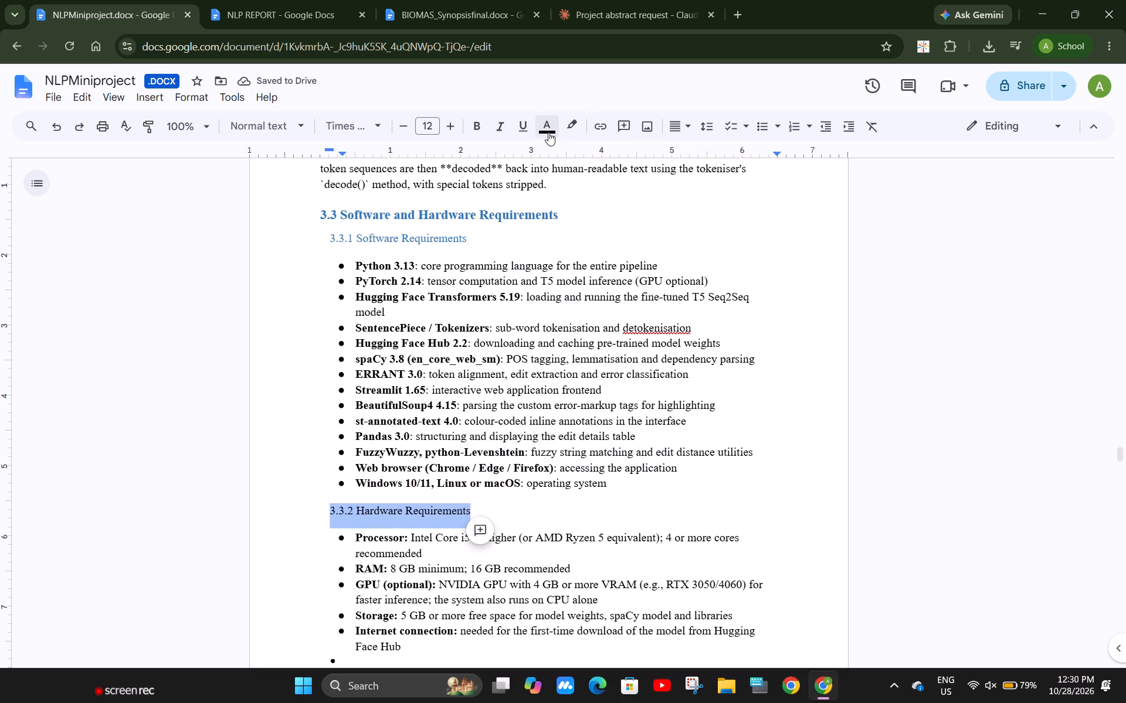
click(547, 131)
click(581, 303)
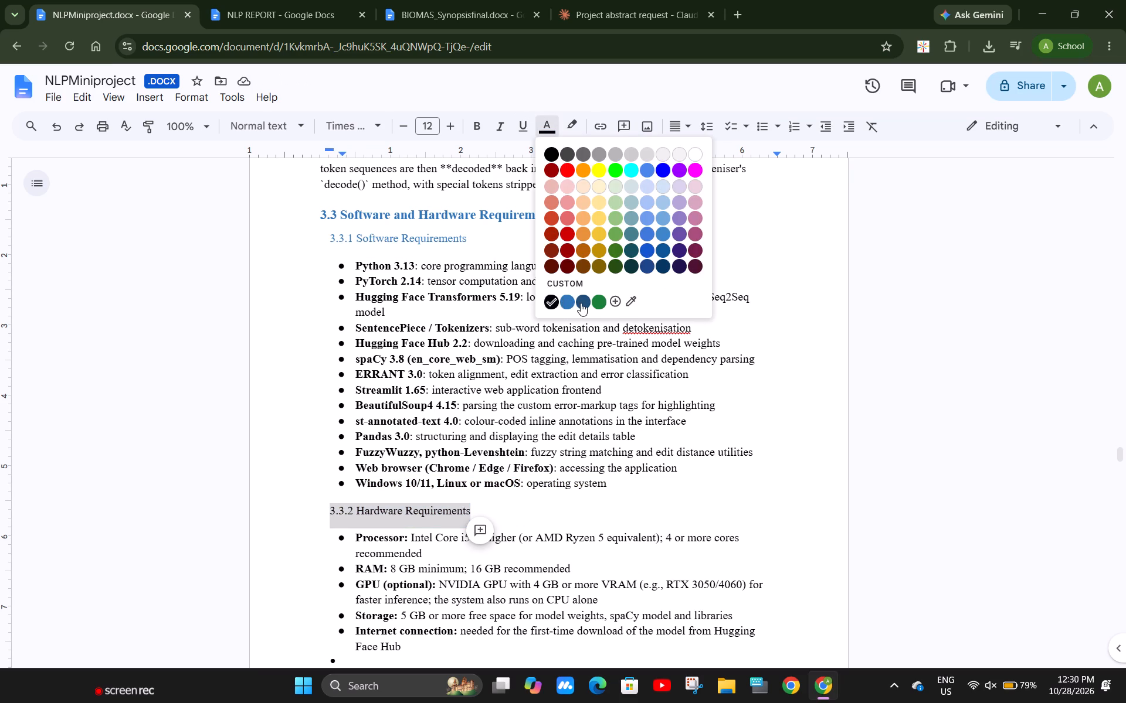
drag(479, 244, 361, 231)
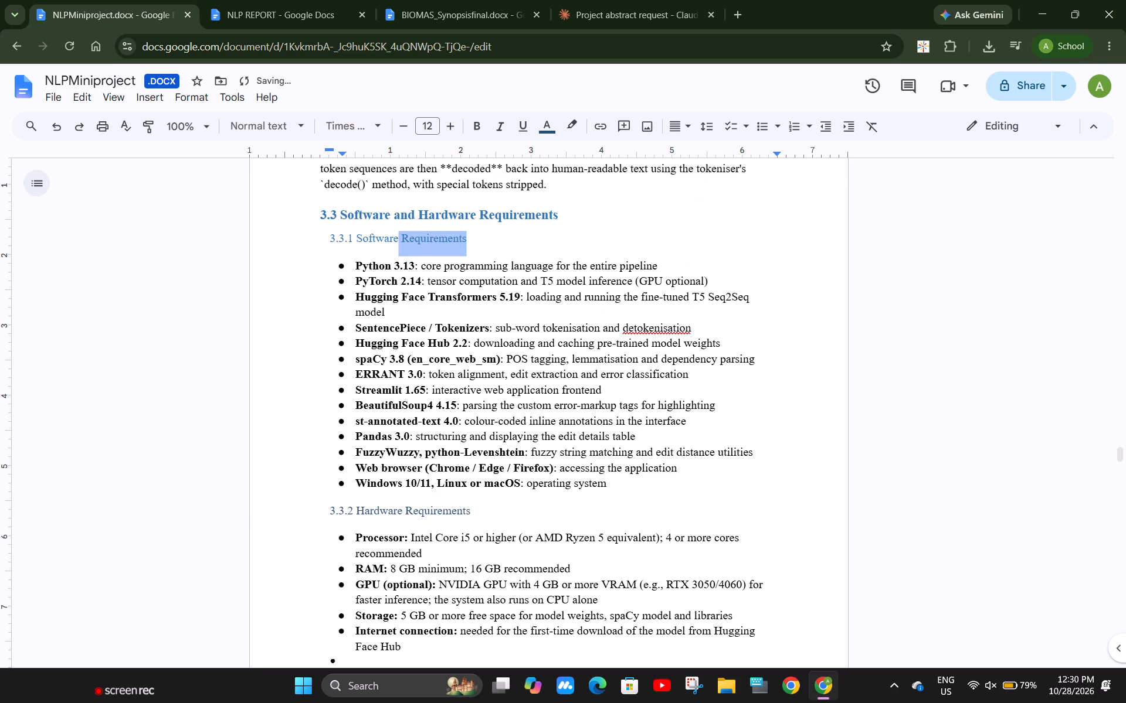
drag(361, 231, 330, 231)
click(545, 124)
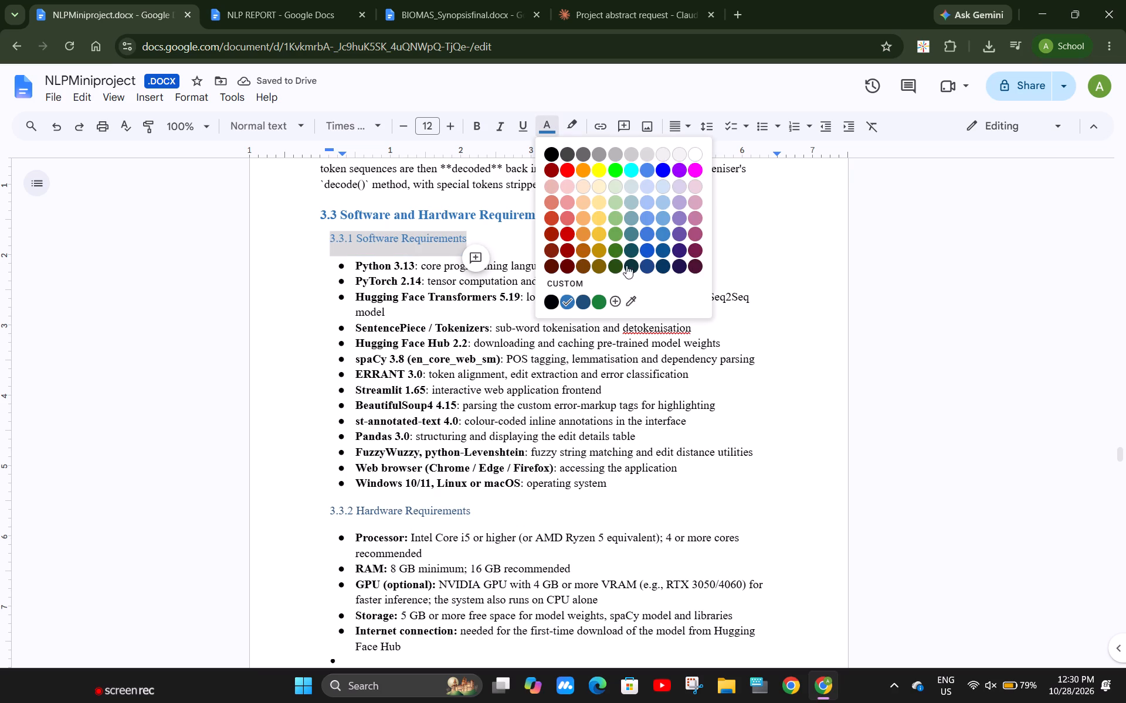
click(585, 301)
click(758, 449)
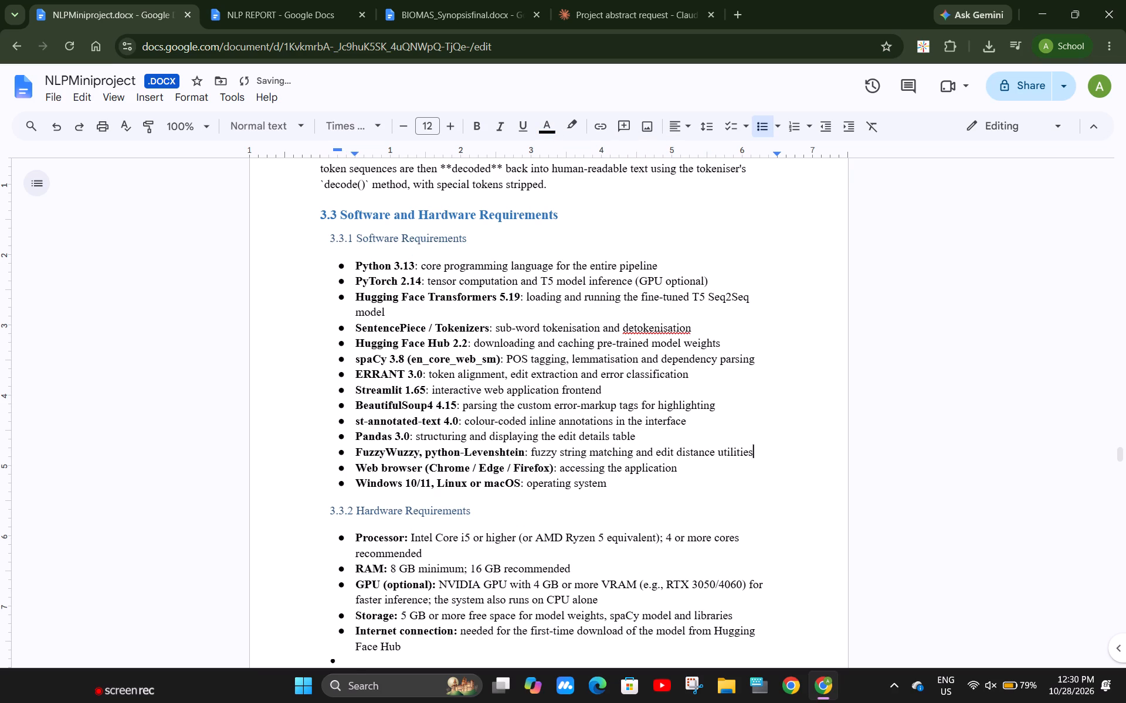
Remove the stray empty bullet after the Internet connection item and add blank lines so Chapter 4 starts on a new page.
scroll(758, 449, down, 4)
click(464, 421)
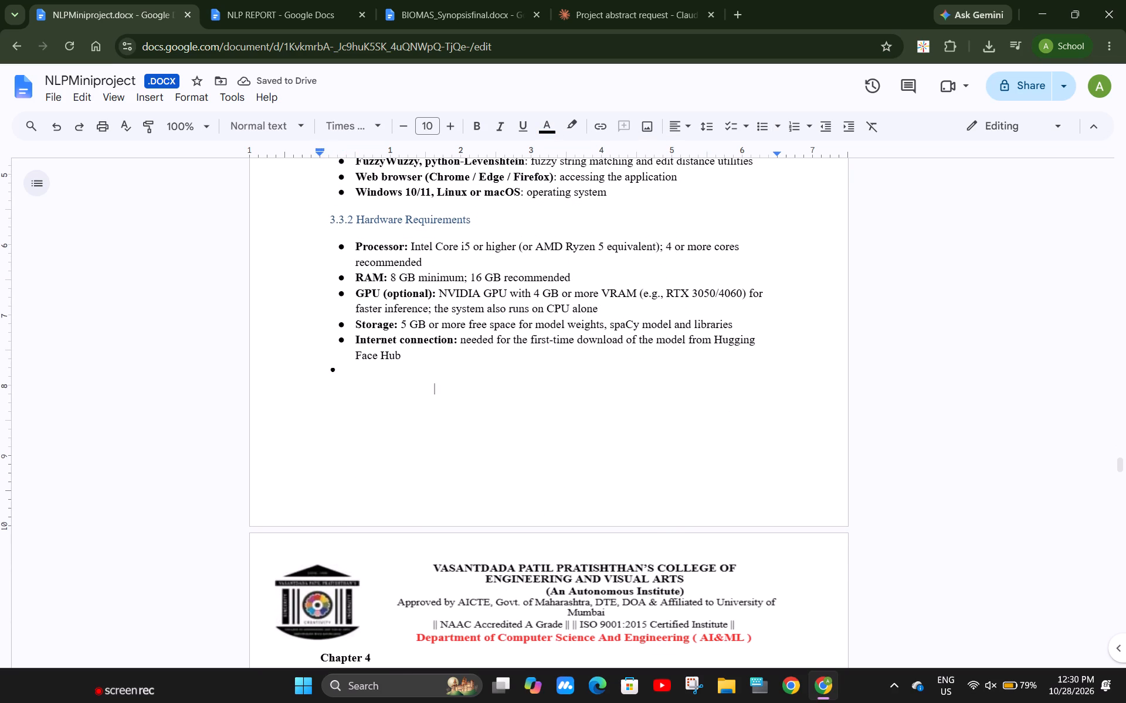
key(BackSpace)
key(BackSpace)
key(Return)
key(BackSpace)
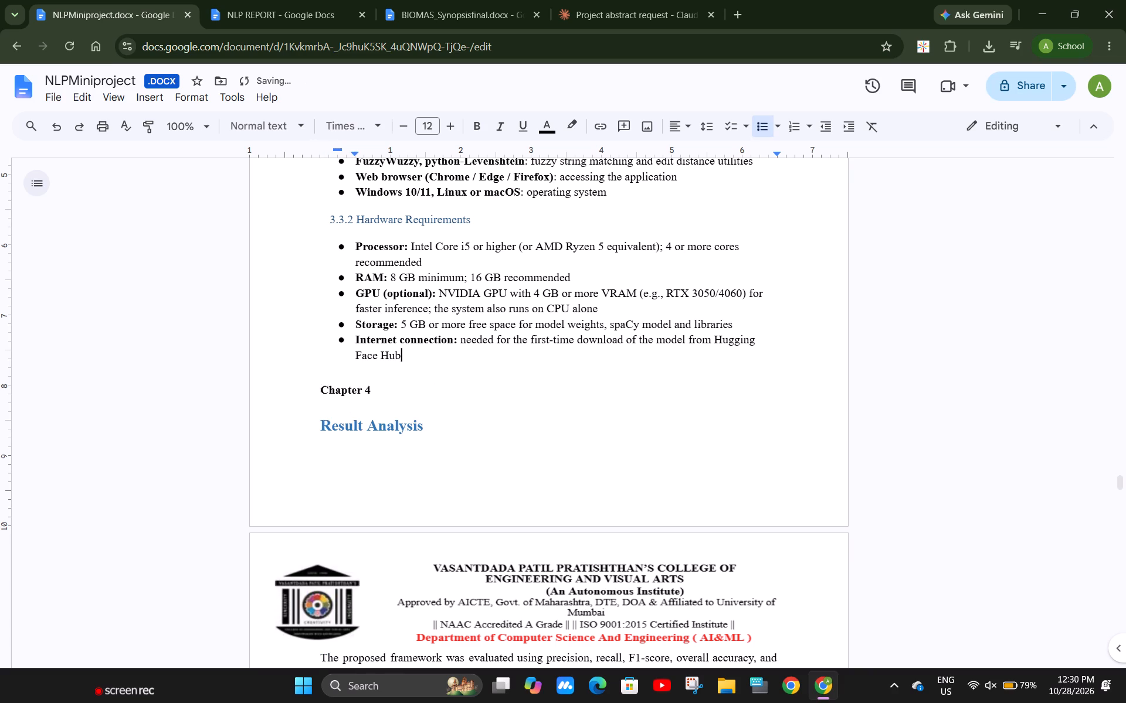
key(Return)
key(Return)
key(Return)
key(Return)
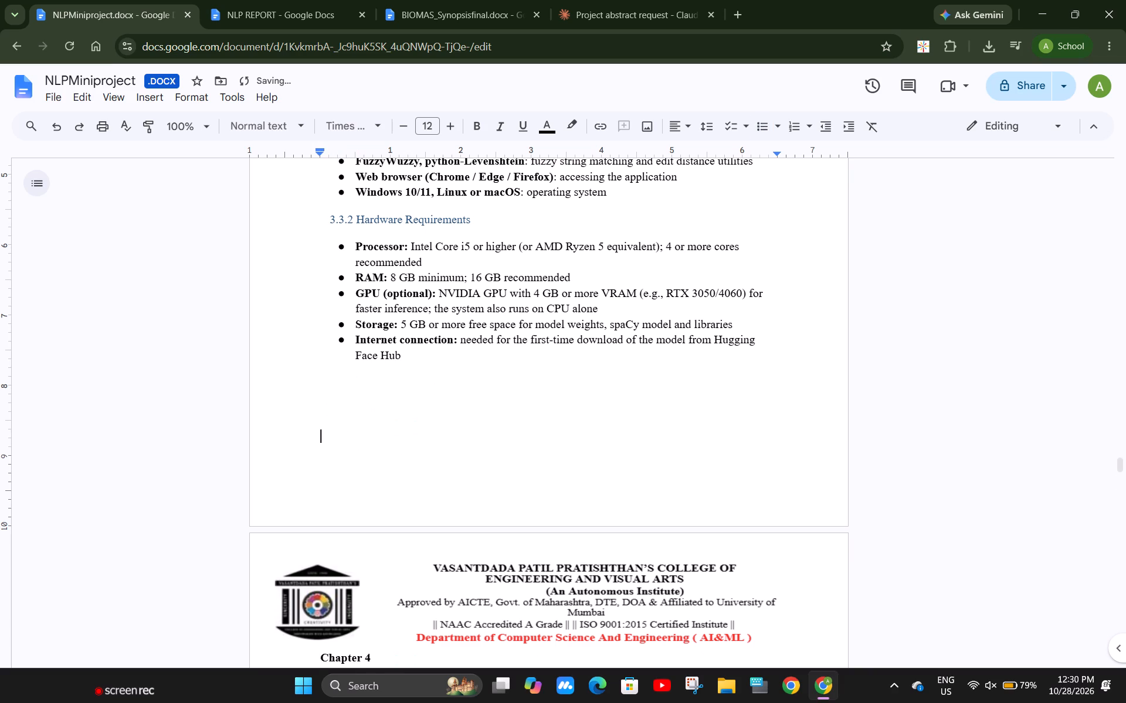
Review the page layout and content of NLPMiniproject from the Chapter 1 Introduction through section 3.3 and the start of Chapter 4.
scroll(605, 449, down, 1)
scroll(605, 449, up, 6)
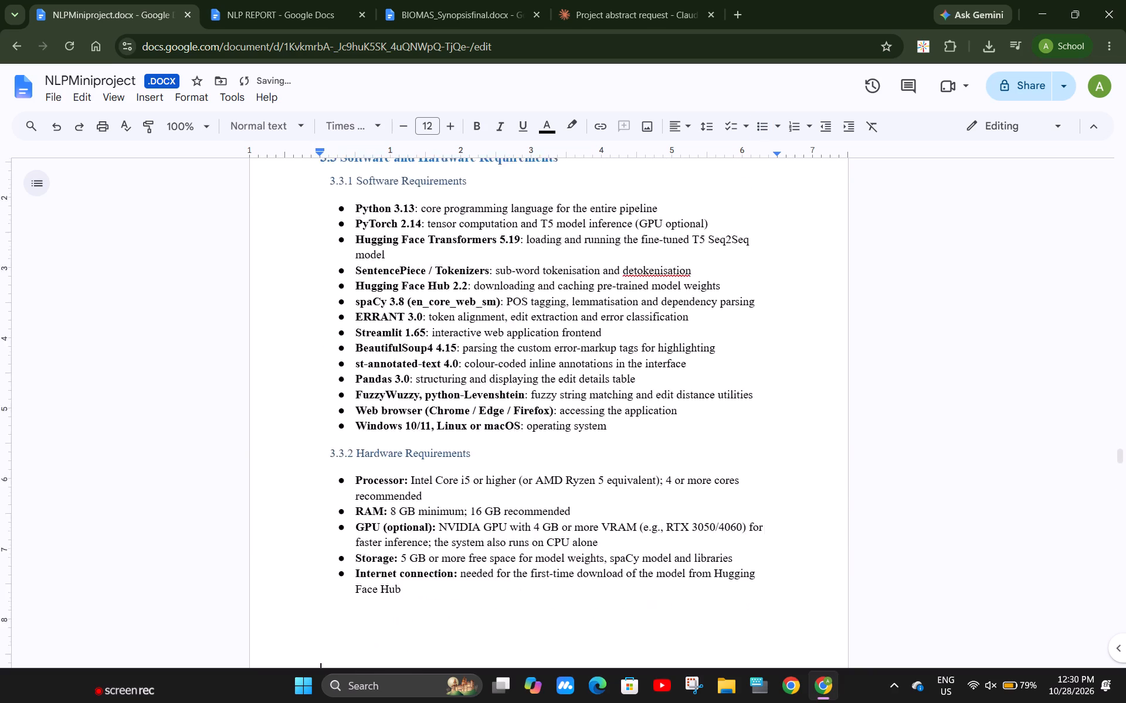
scroll(605, 449, down, 10)
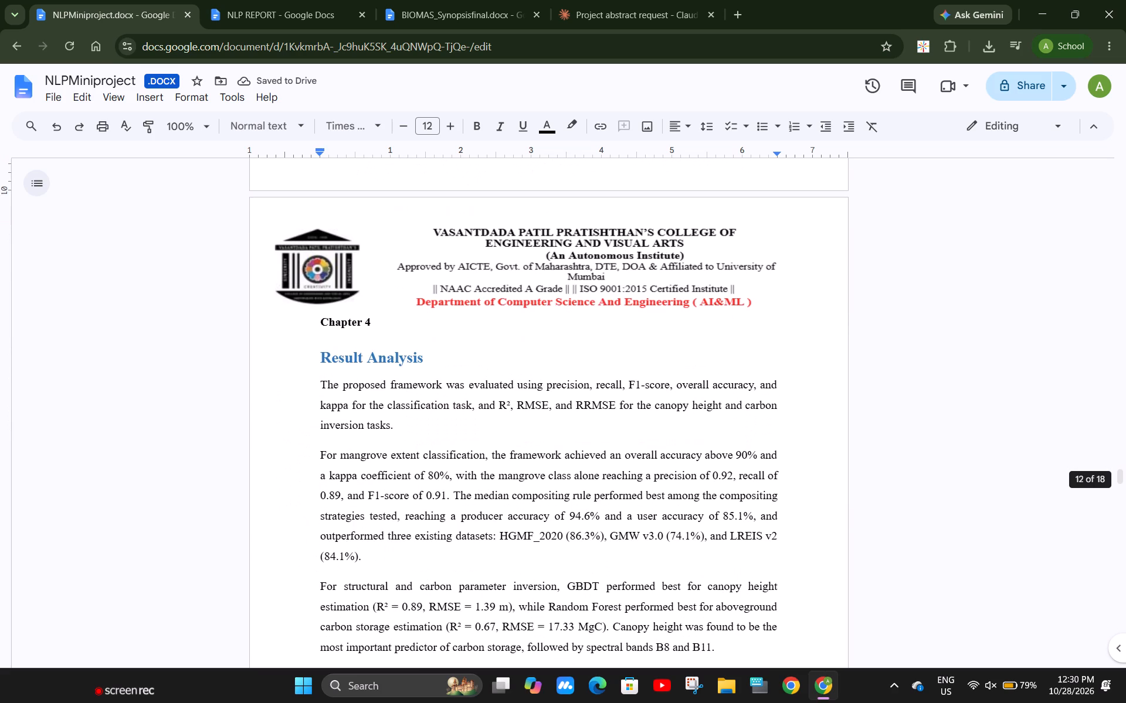
scroll(605, 449, up, 5)
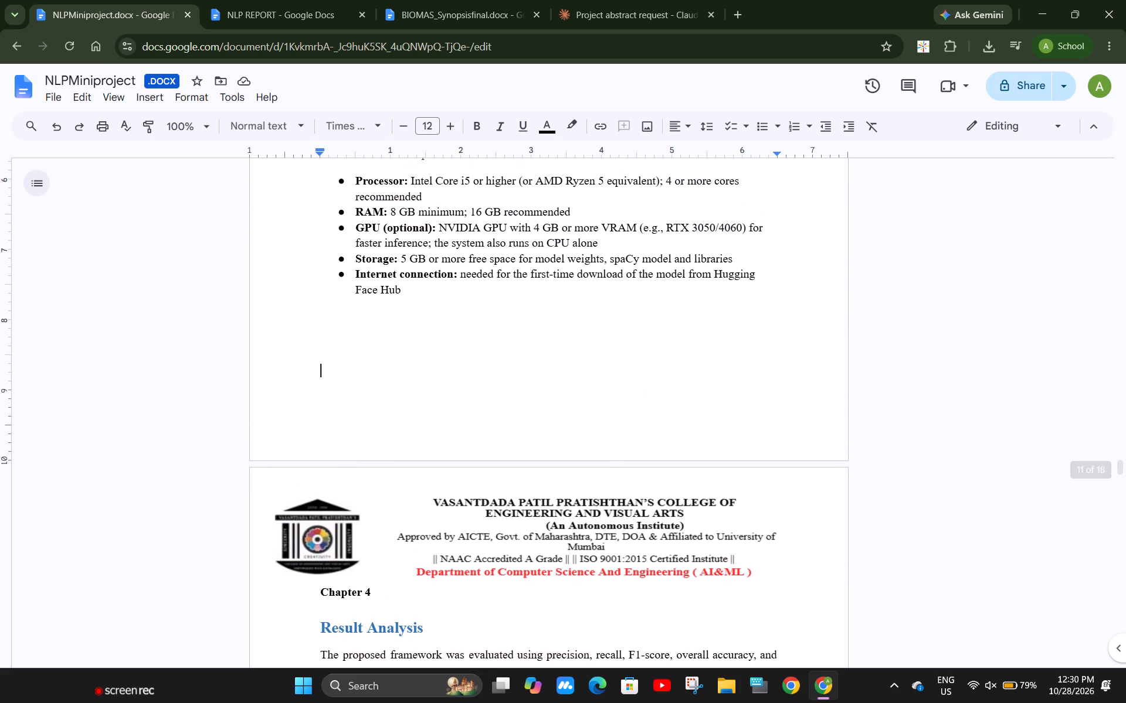
scroll(683, 453, up, 20)
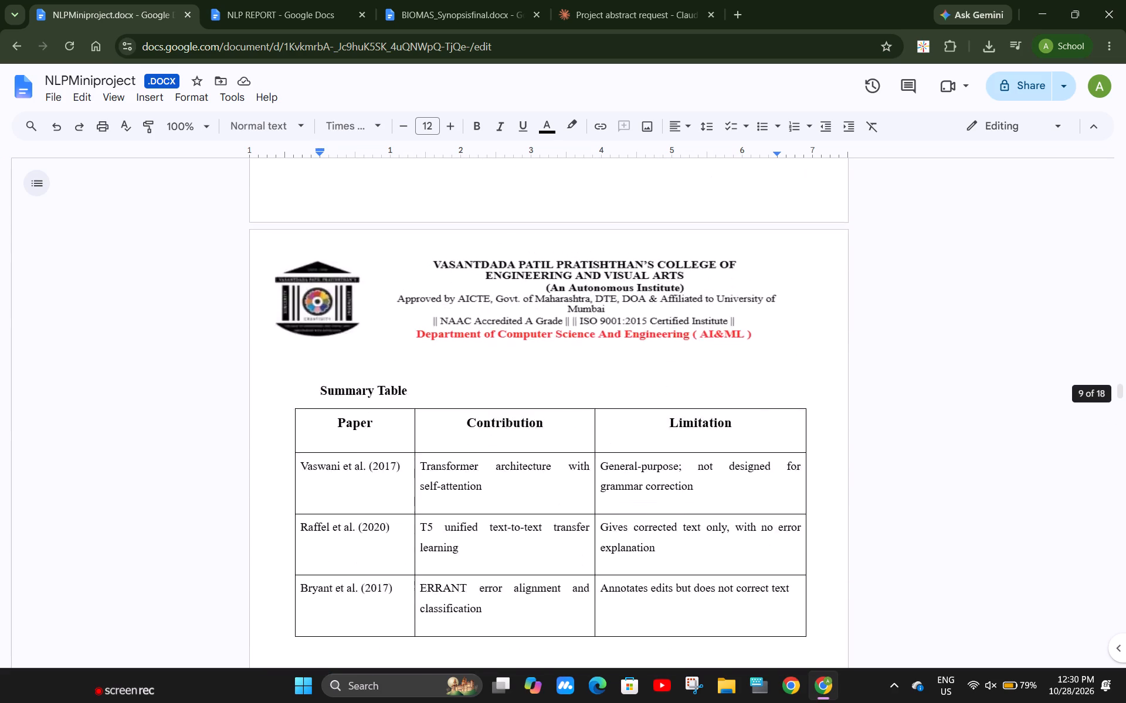
scroll(683, 453, up, 19)
scroll(683, 453, up, 2)
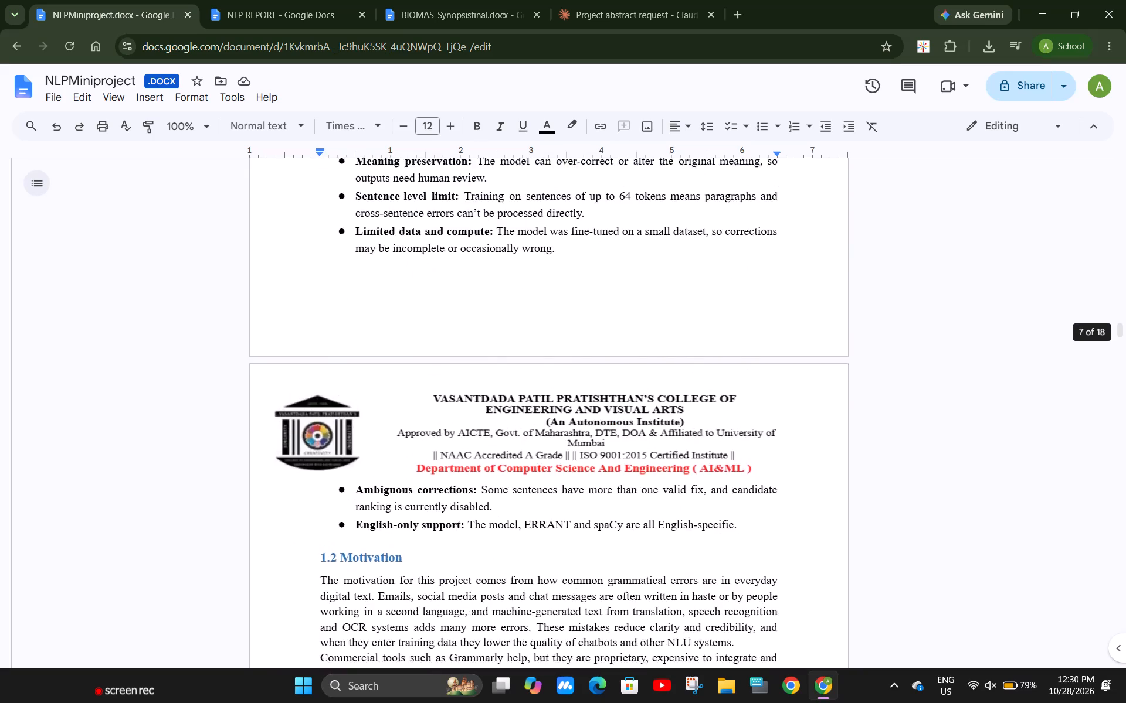
scroll(683, 453, up, 14)
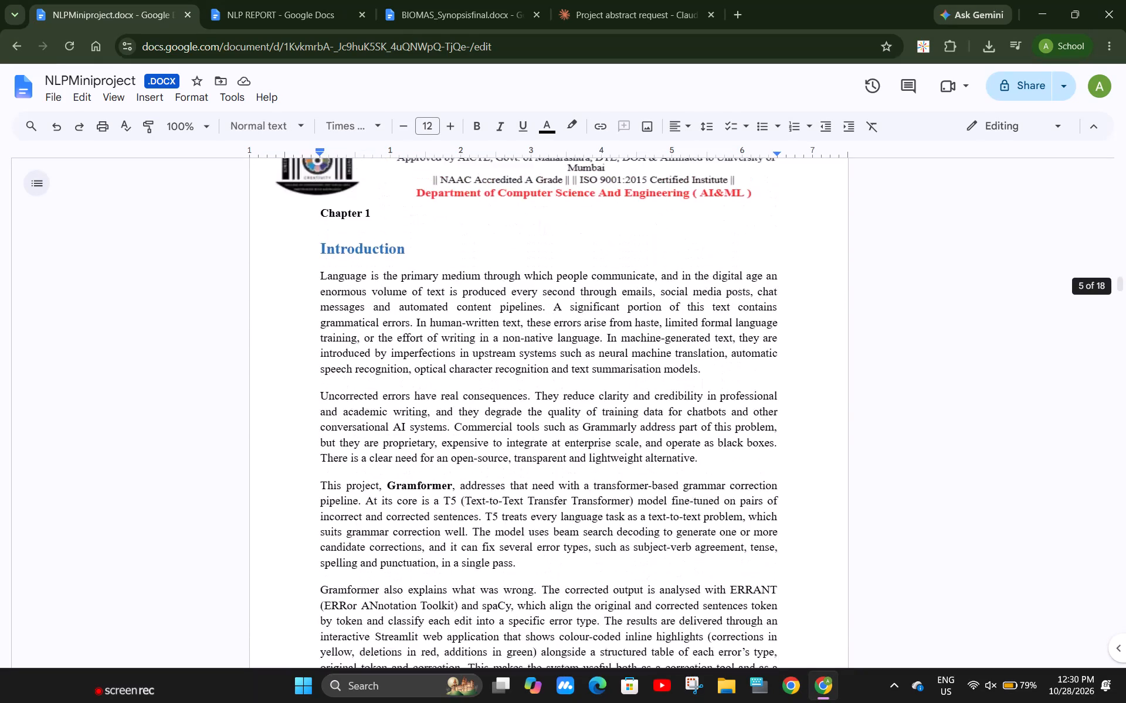
scroll(683, 453, down, 8)
scroll(683, 453, up, 5)
scroll(683, 453, down, 6)
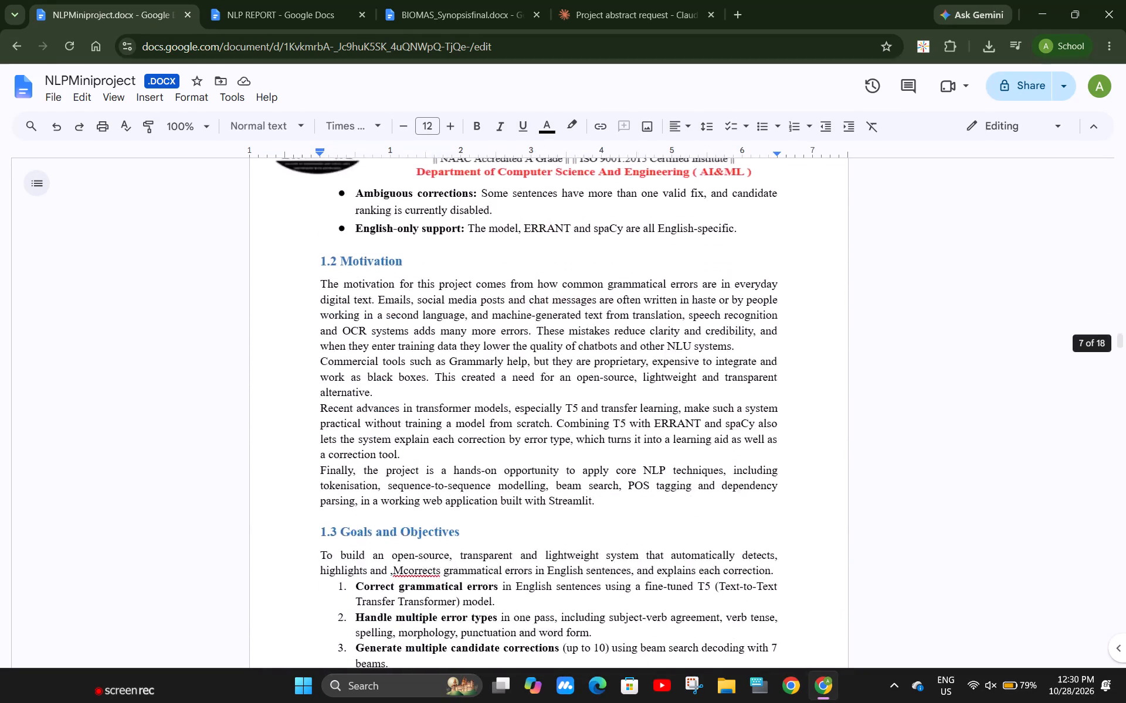
scroll(683, 453, down, 17)
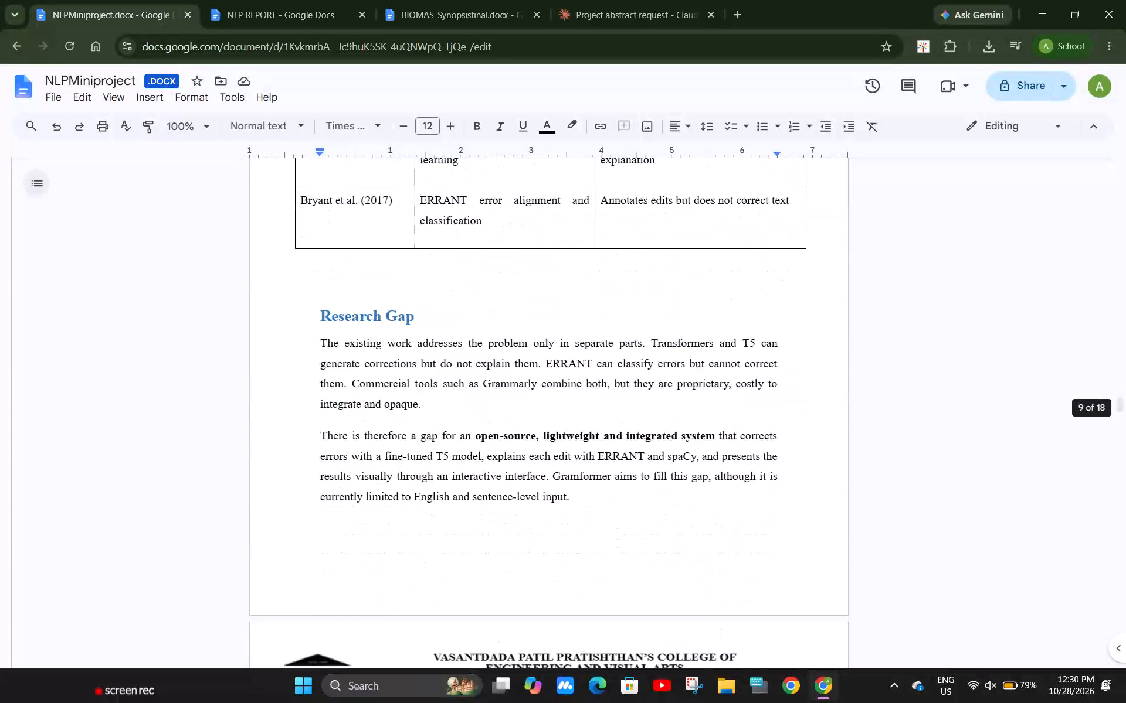
scroll(683, 453, down, 16)
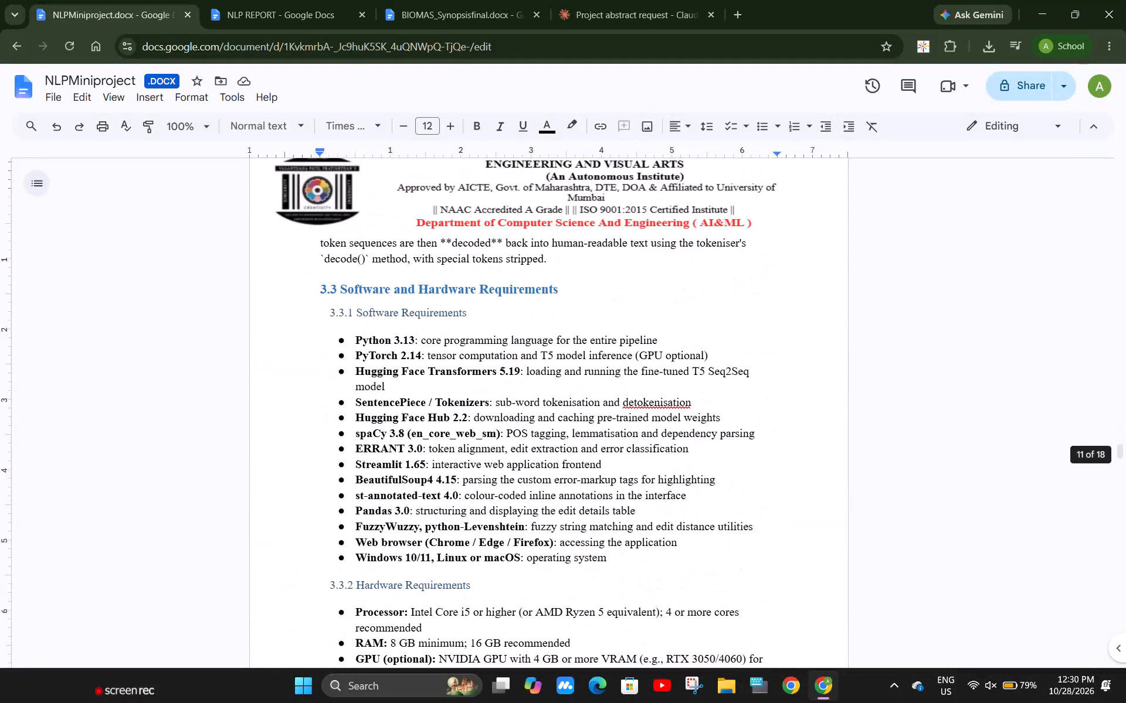
scroll(683, 453, down, 3)
scroll(683, 453, up, 6)
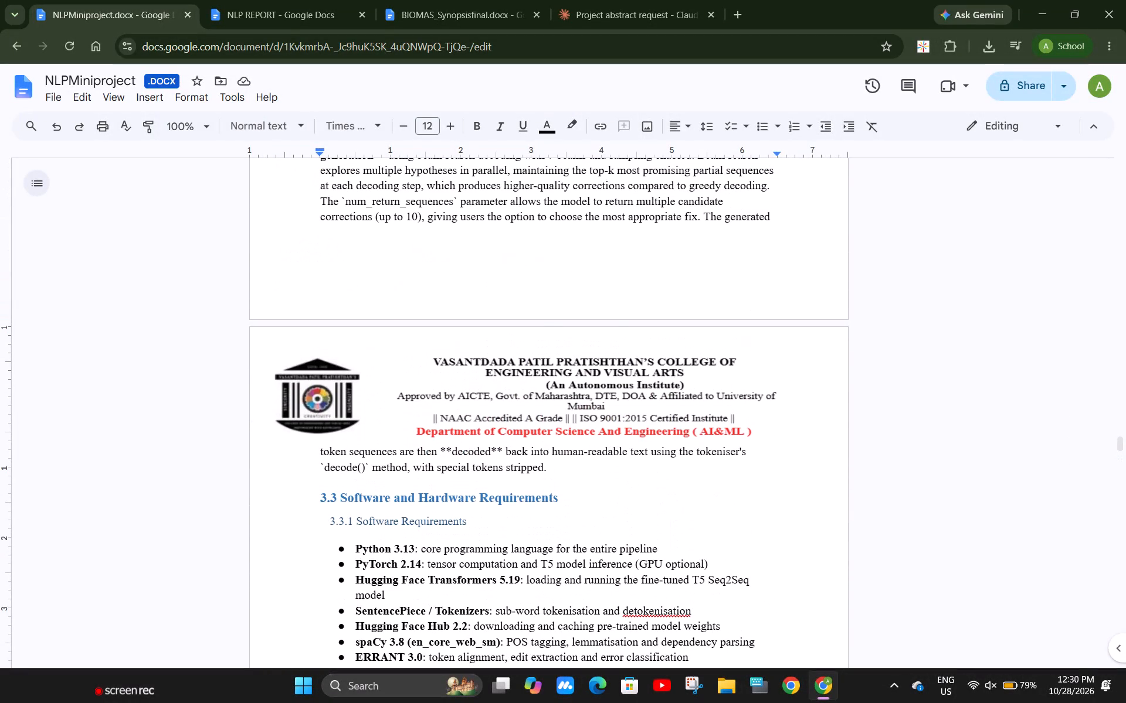
Insert blank lines before the "token sequences are then decoded" text to separate it from the college page header.
click(322, 460)
key(Return)
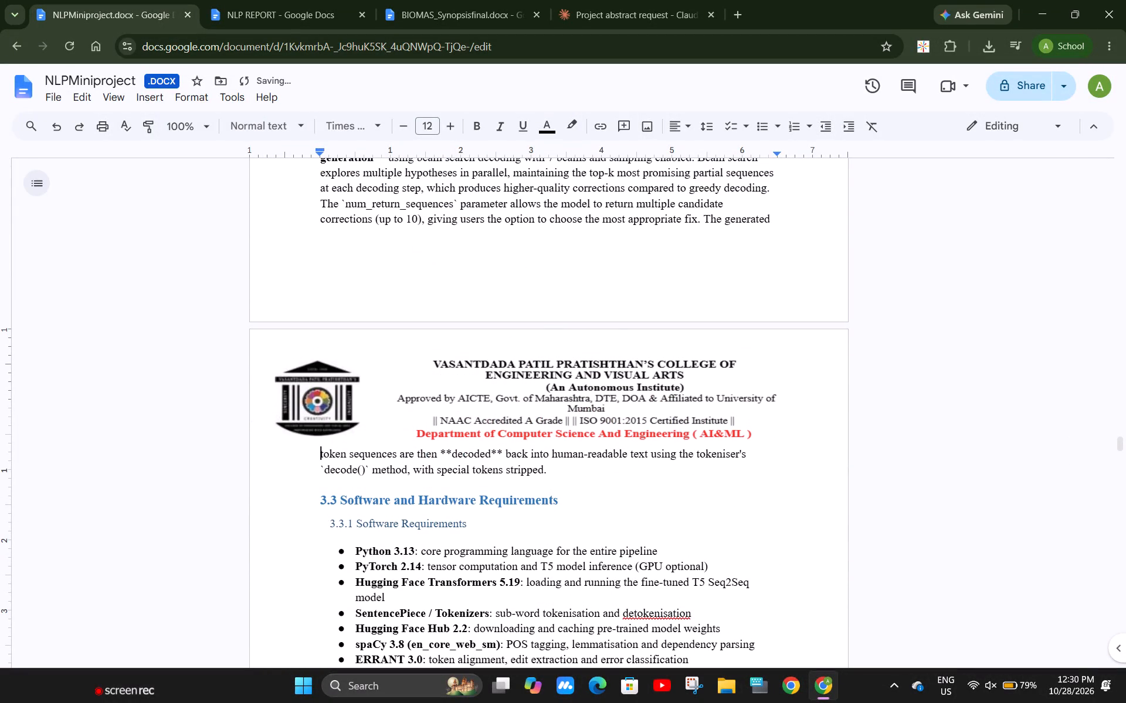
key(Return)
key(Return)
key(Return)
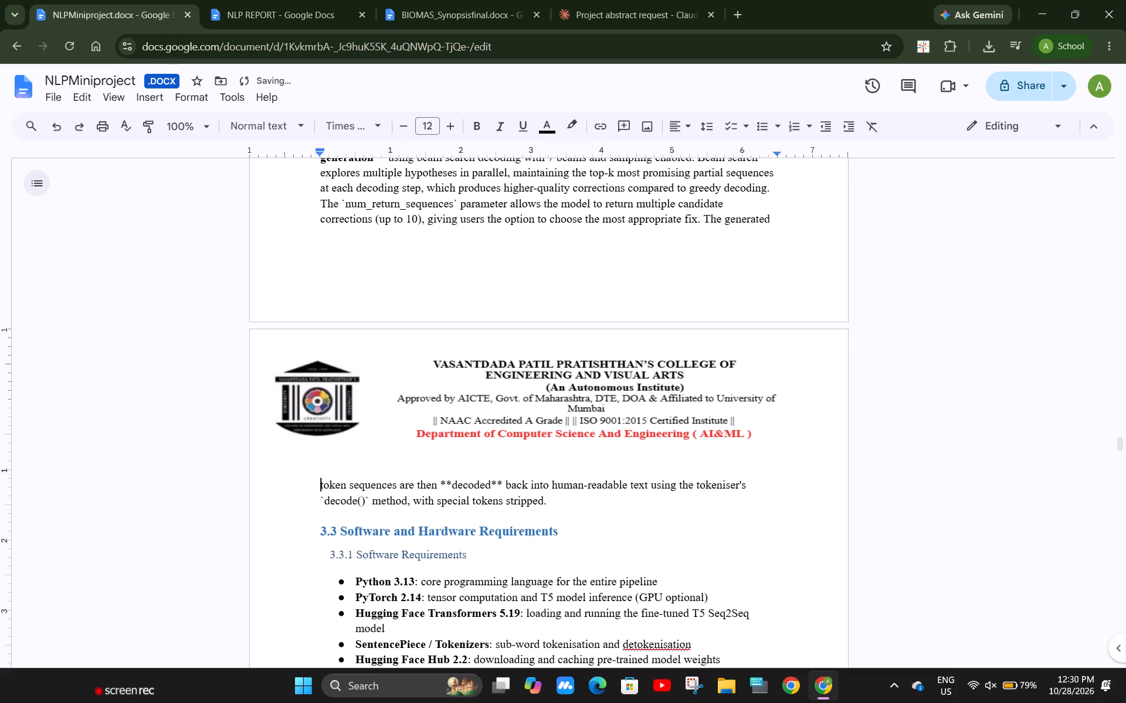
Examine the template text under Chapter 4 Result Analysis.
scroll(322, 460, down, 10)
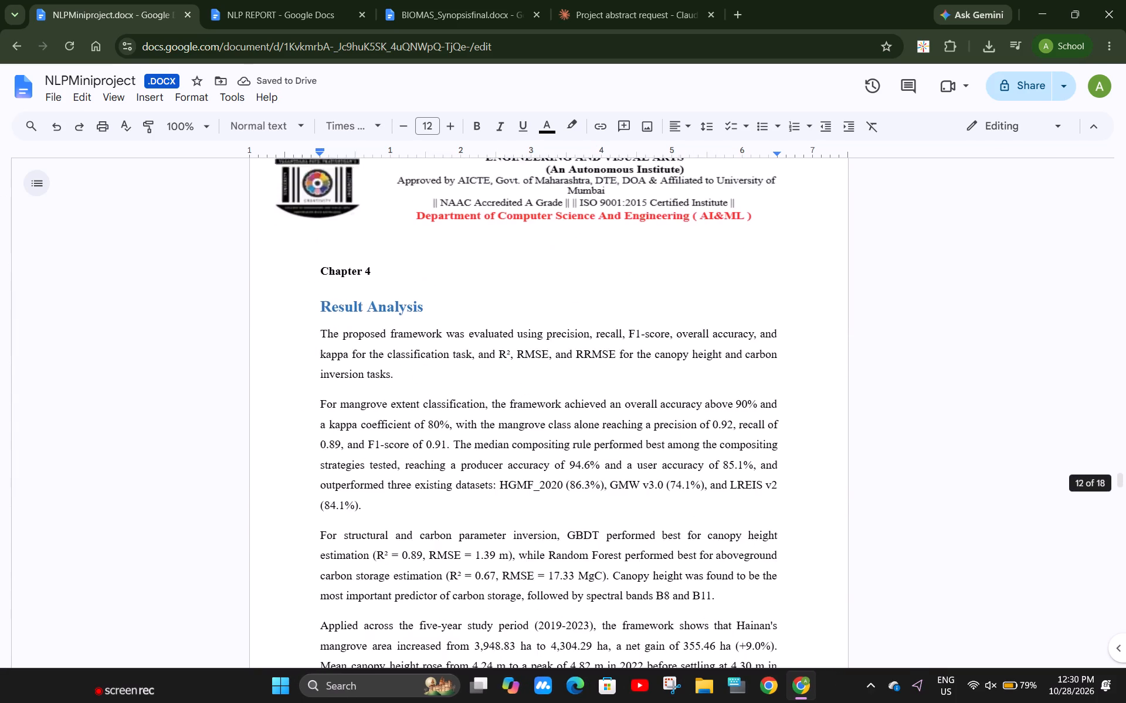
scroll(322, 460, down, 11)
scroll(322, 460, up, 5)
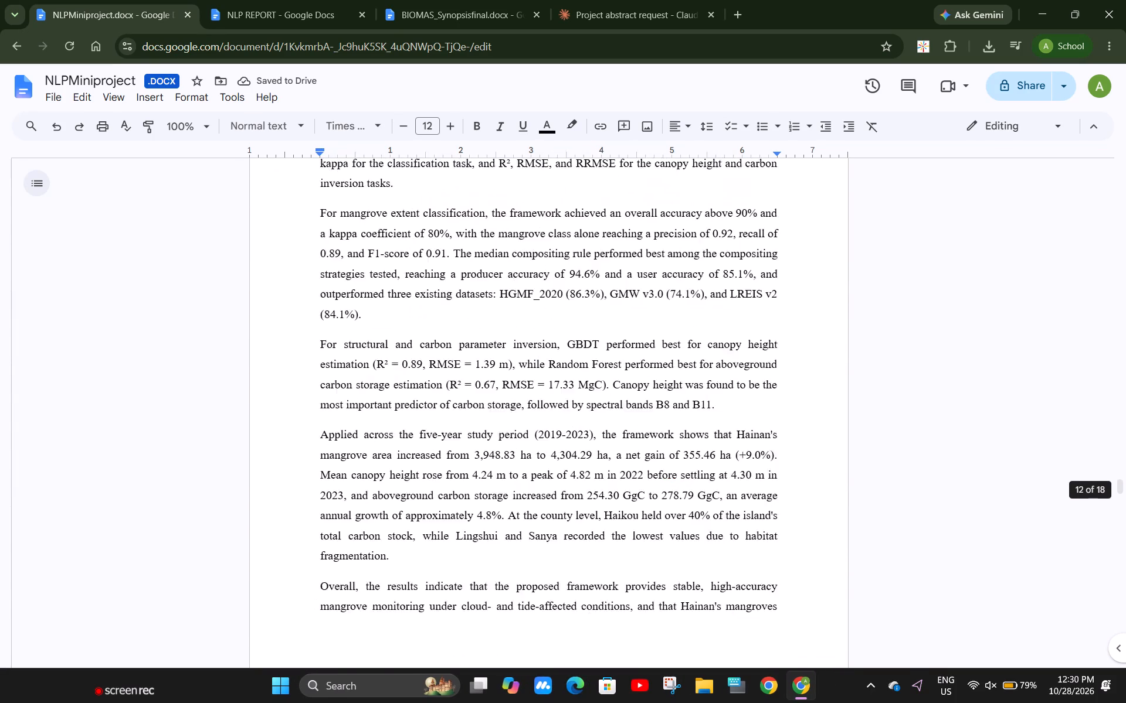
scroll(322, 460, up, 8)
scroll(322, 460, down, 2)
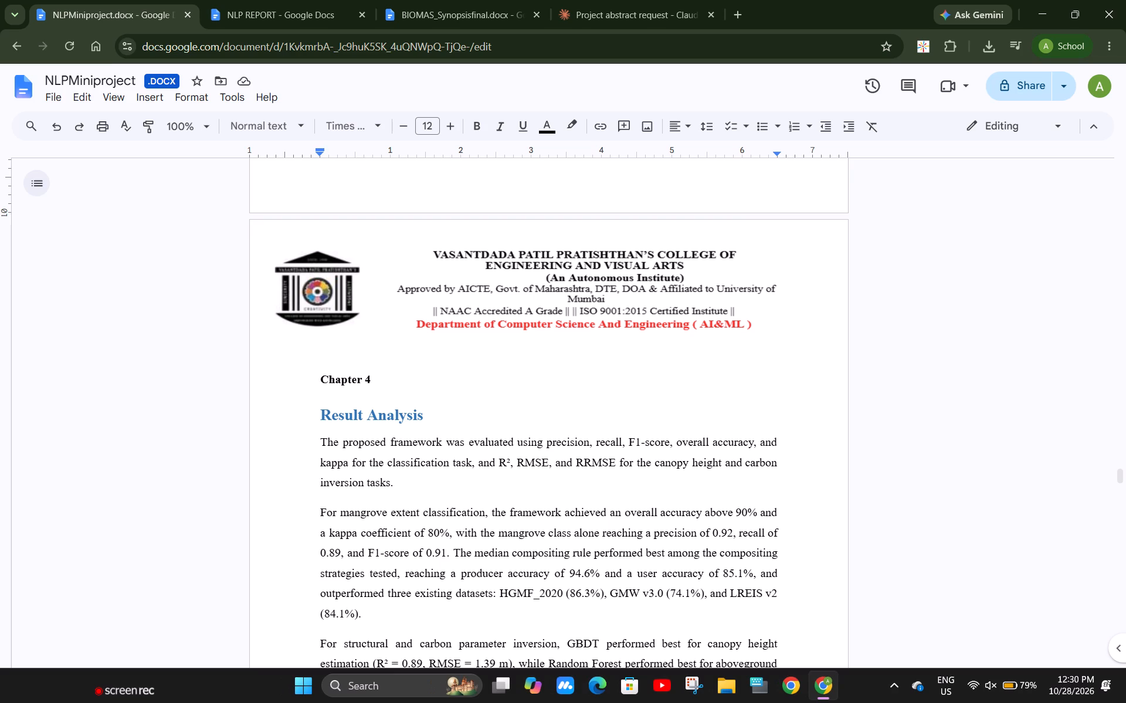
Copy the seven reference entries under 12. References in the NLP REPORT document.
click(266, 0)
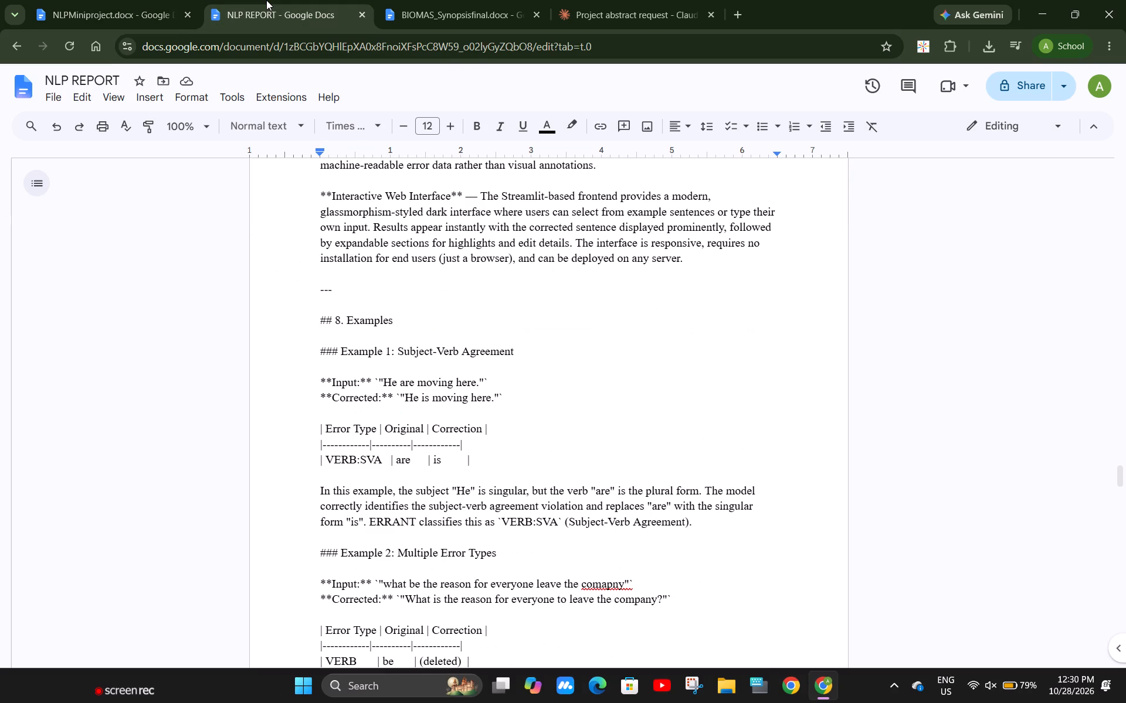
scroll(580, 193, down, 9)
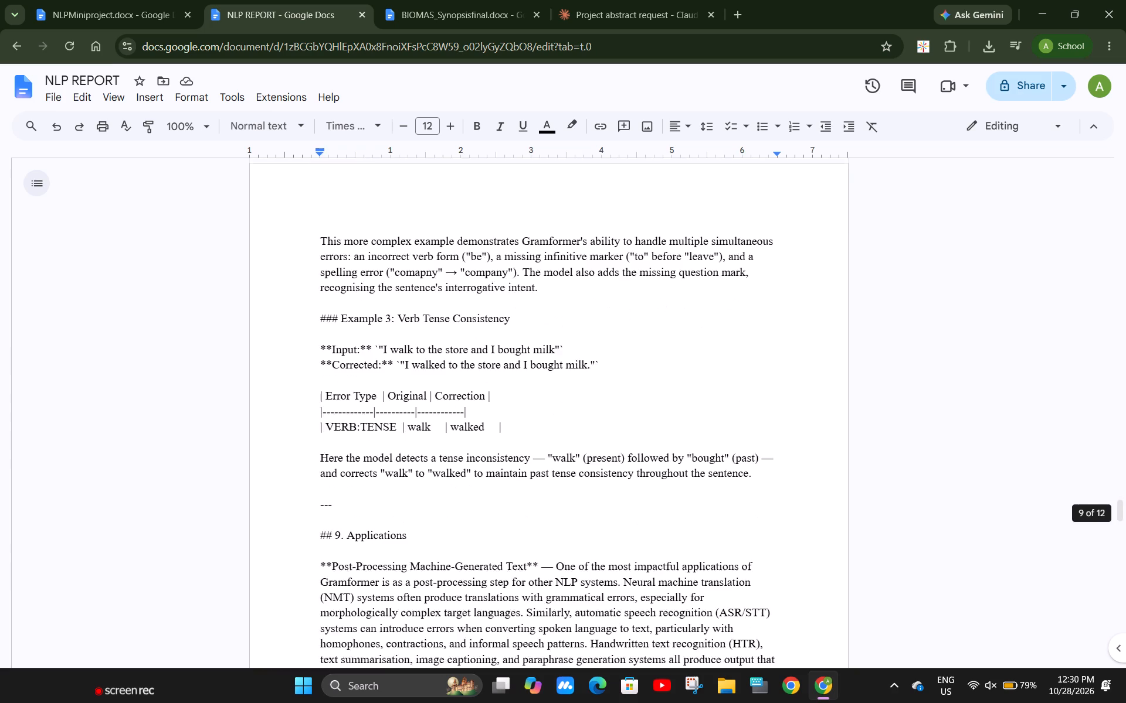
scroll(580, 193, down, 2)
scroll(496, 179, down, 2)
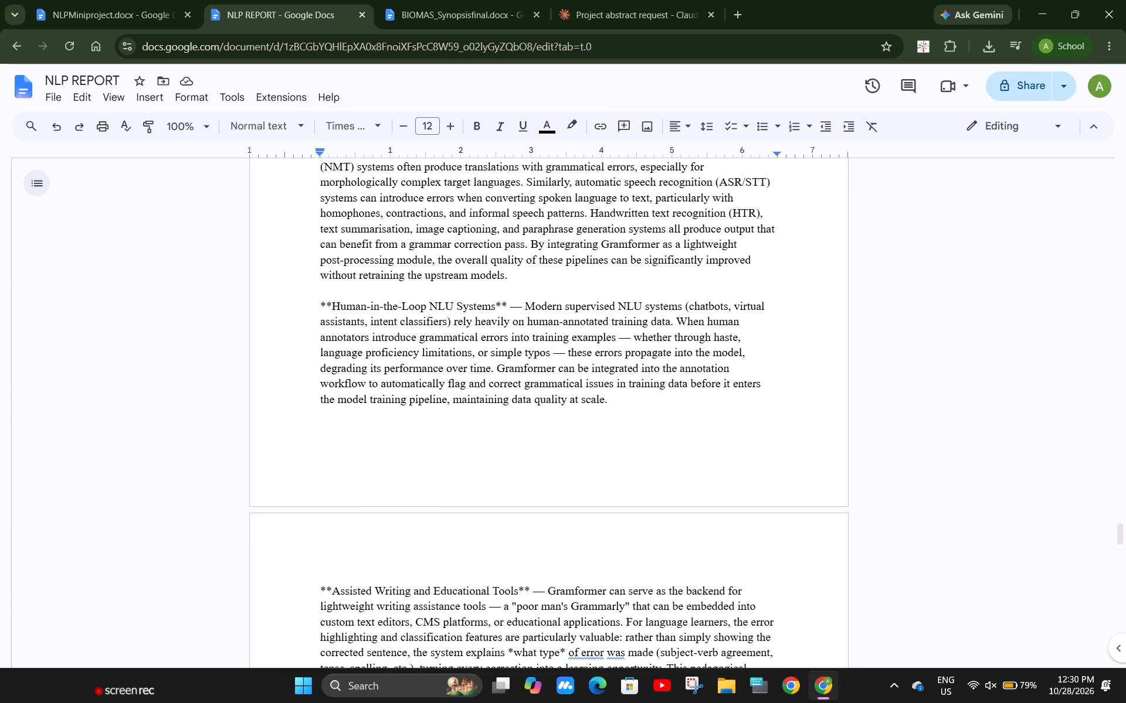
scroll(496, 179, down, 7)
scroll(463, 425, down, 4)
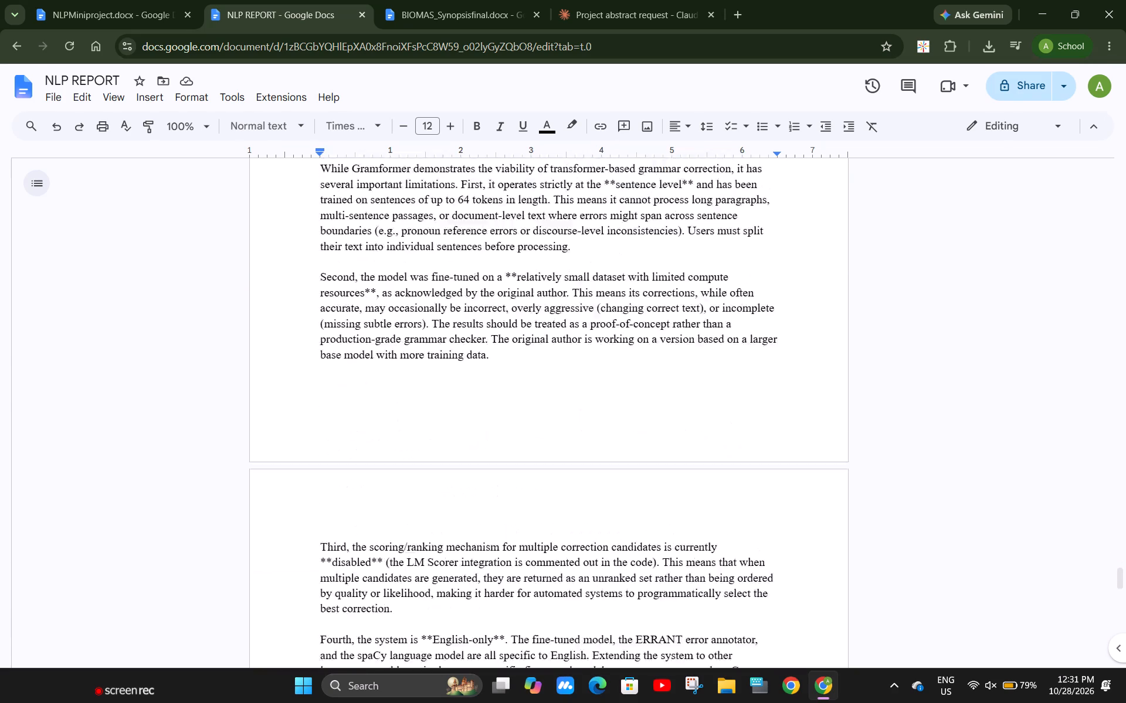
scroll(463, 425, down, 9)
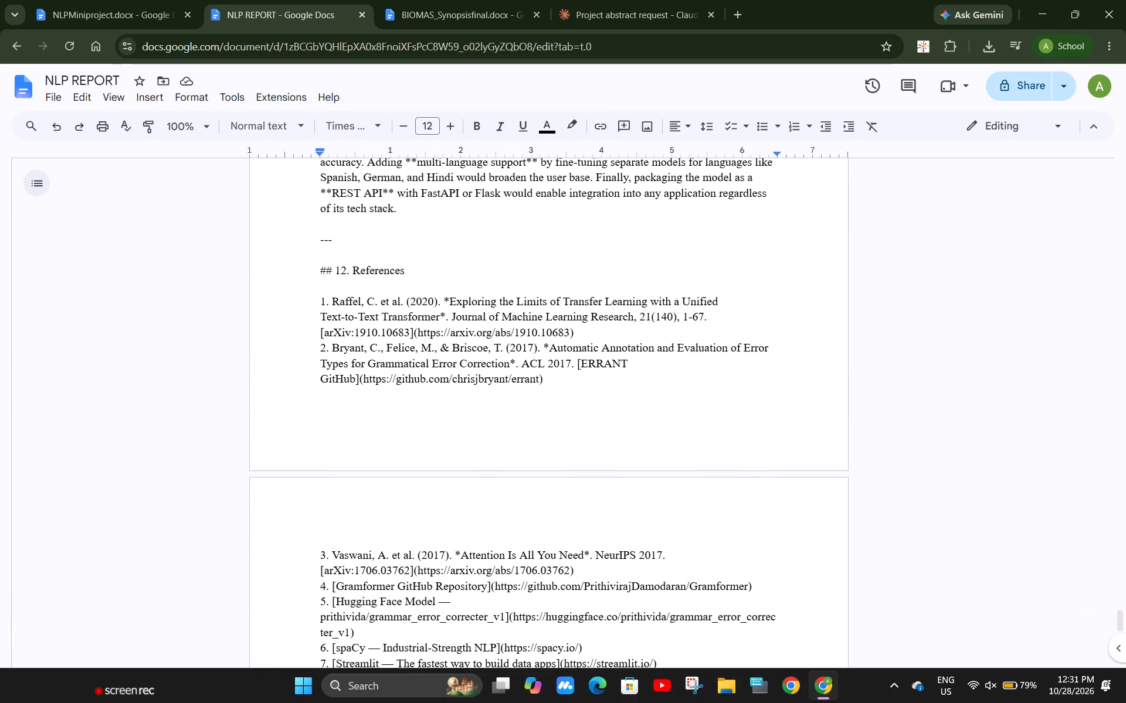
scroll(463, 425, down, 2)
scroll(463, 425, up, 2)
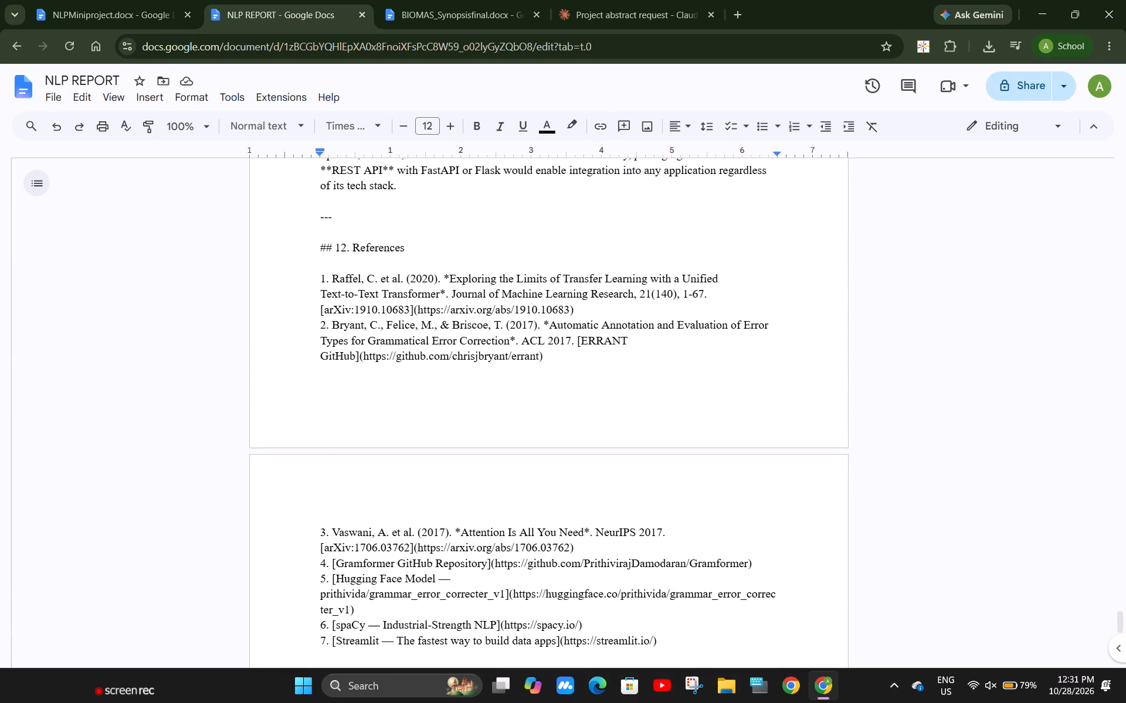
drag(318, 278, 684, 591)
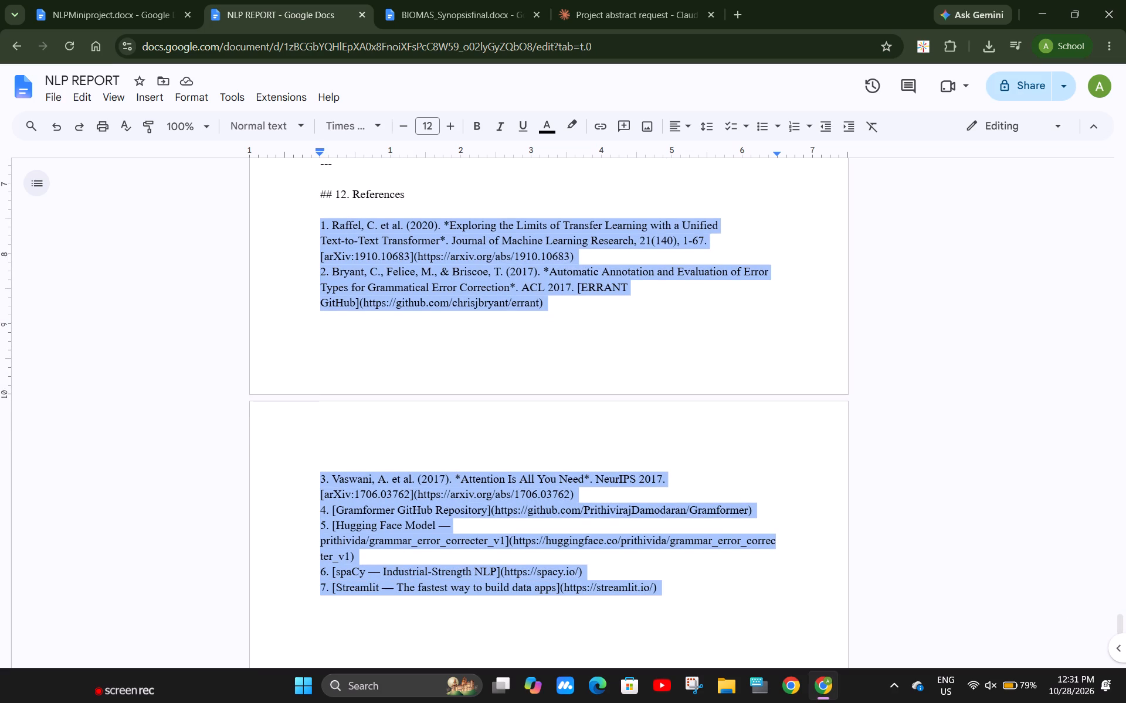
drag(684, 591, 684, 592)
key(ctrl+c)
In NLPMiniproject, delete the mangrove system workflow figure, its caption and the surrounding blank lines after the template references.
click(48, 0)
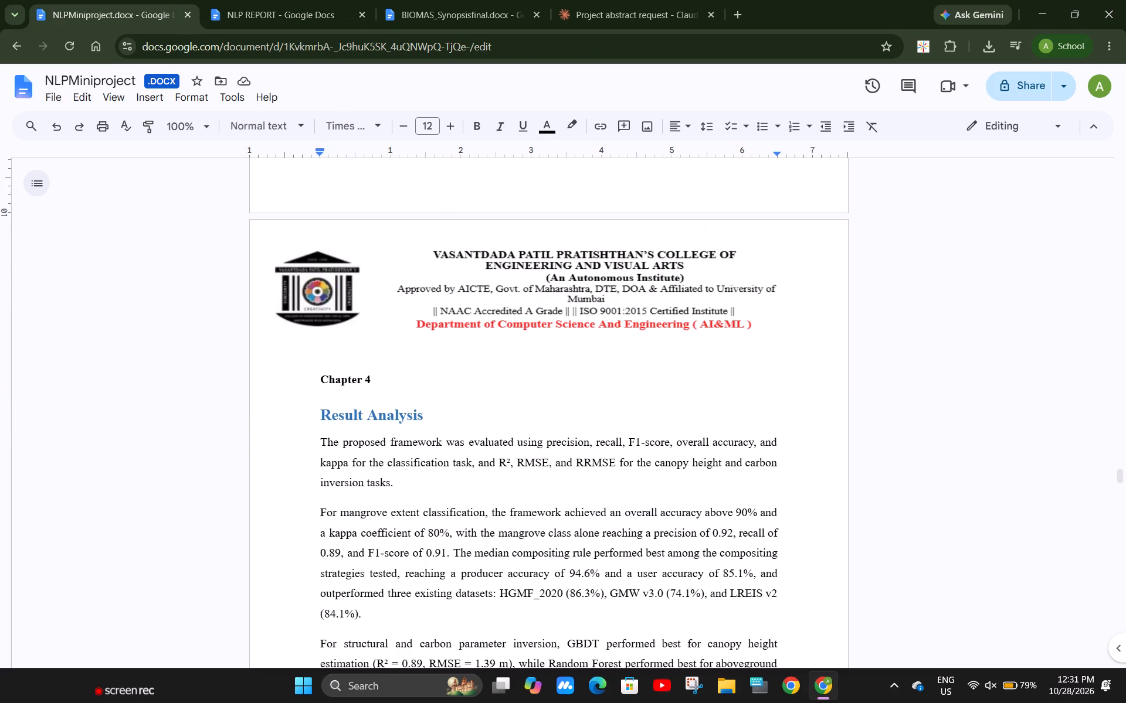
scroll(449, 520, down, 17)
scroll(449, 520, down, 7)
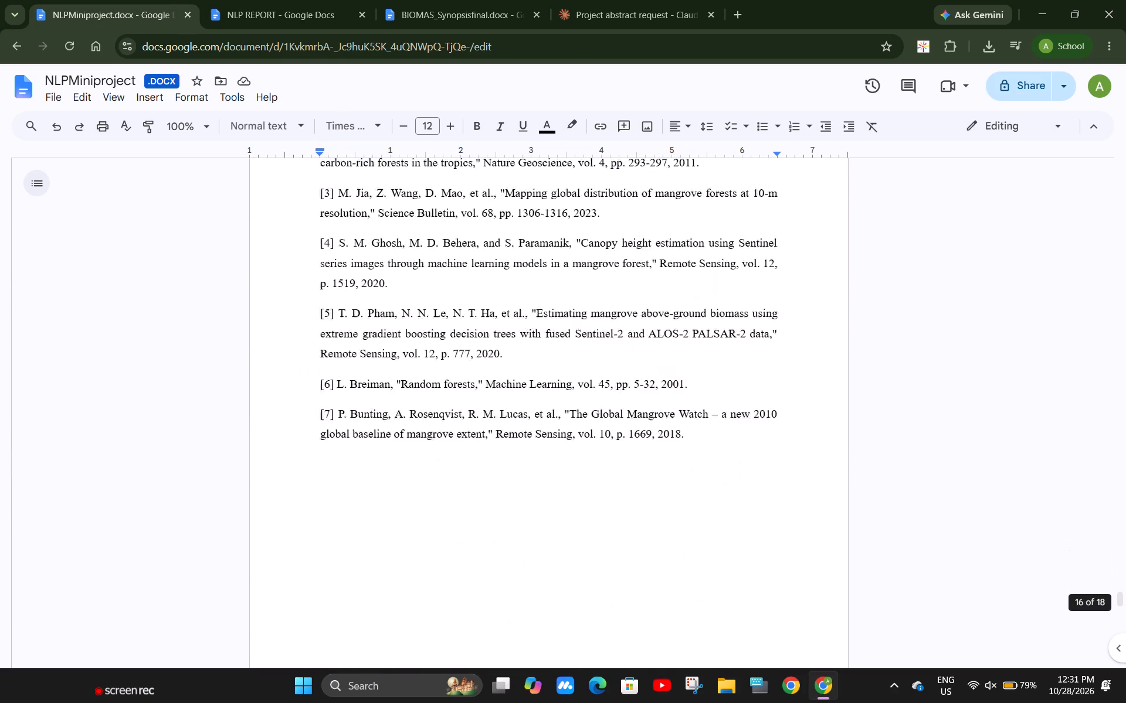
scroll(449, 520, down, 11)
click(517, 557)
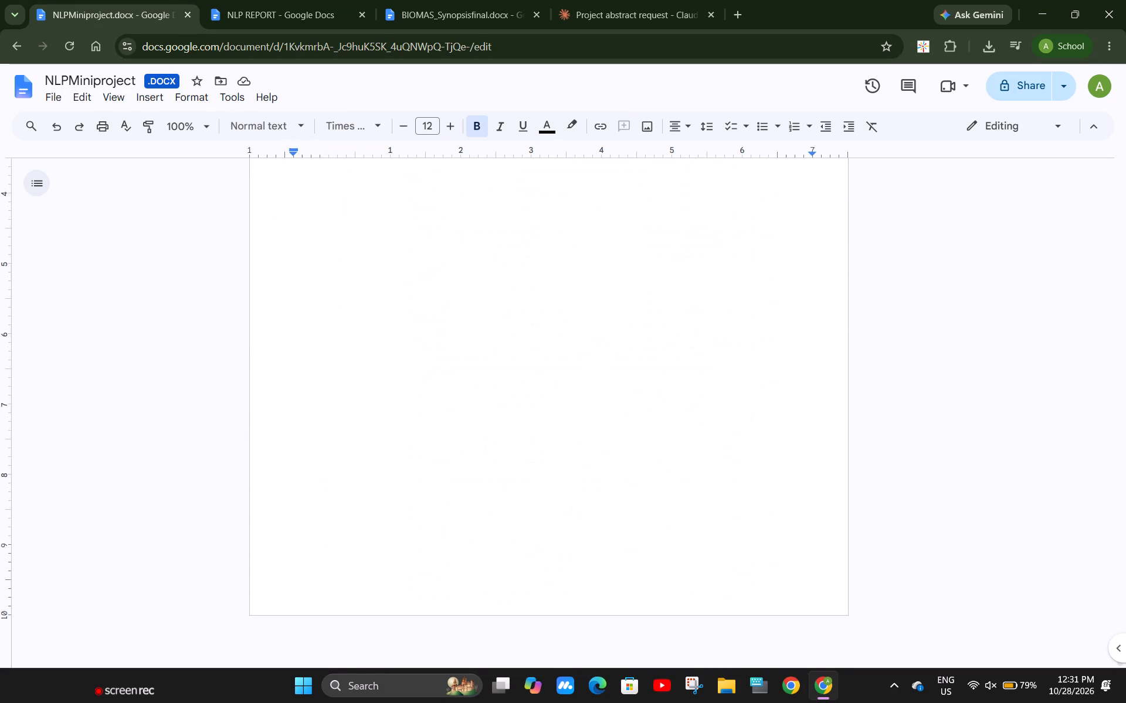
key(BackSpace)
key(BackSpace)
key(BackSpace)
key(BackSpace)
key(BackSpace)
key(BackSpace)
key(BackSpace)
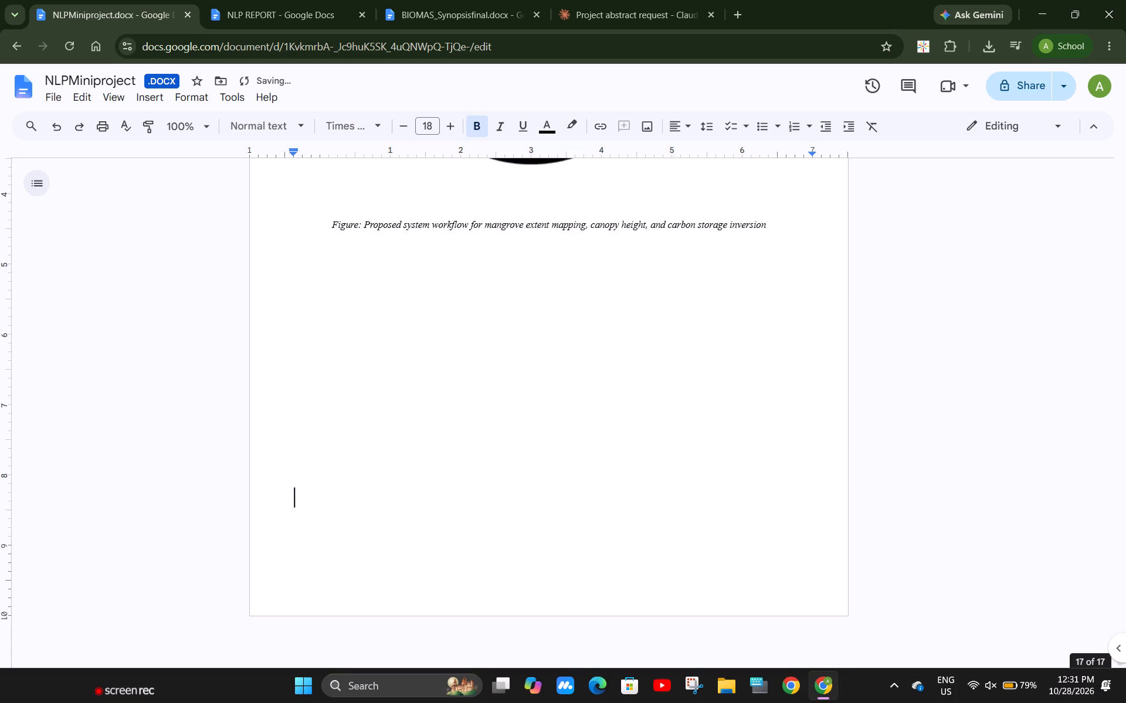
key(BackSpace)
key(BackSpace)
key(BackSpace)
key(BackSpace)
key(BackSpace)
key(BackSpace)
key(BackSpace)
key(BackSpace)
key(BackSpace)
key(BackSpace)
key(BackSpace)
key(BackSpace)
key(BackSpace)
key(BackSpace)
key(BackSpace)
key(BackSpace)
key(BackSpace)
key(BackSpace)
key(BackSpace)
key(BackSpace)
key(BackSpace)
key(BackSpace)
key(BackSpace)
key(BackSpace)
key(BackSpace)
key(BackSpace)
key(BackSpace)
key(BackSpace)
key(BackSpace)
key(BackSpace)
key(BackSpace)
key(BackSpace)
key(BackSpace)
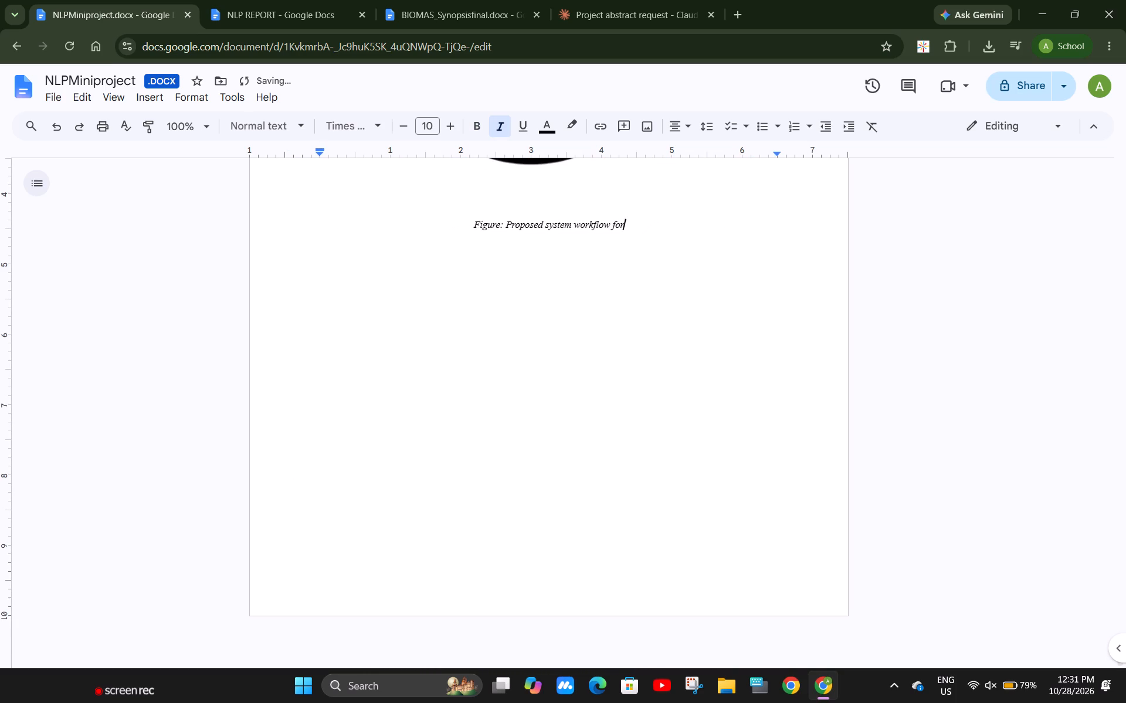
key(BackSpace)
key(BackSpace)
key(BackSpace)
key(BackSpace)
key(BackSpace)
key(BackSpace)
key(BackSpace)
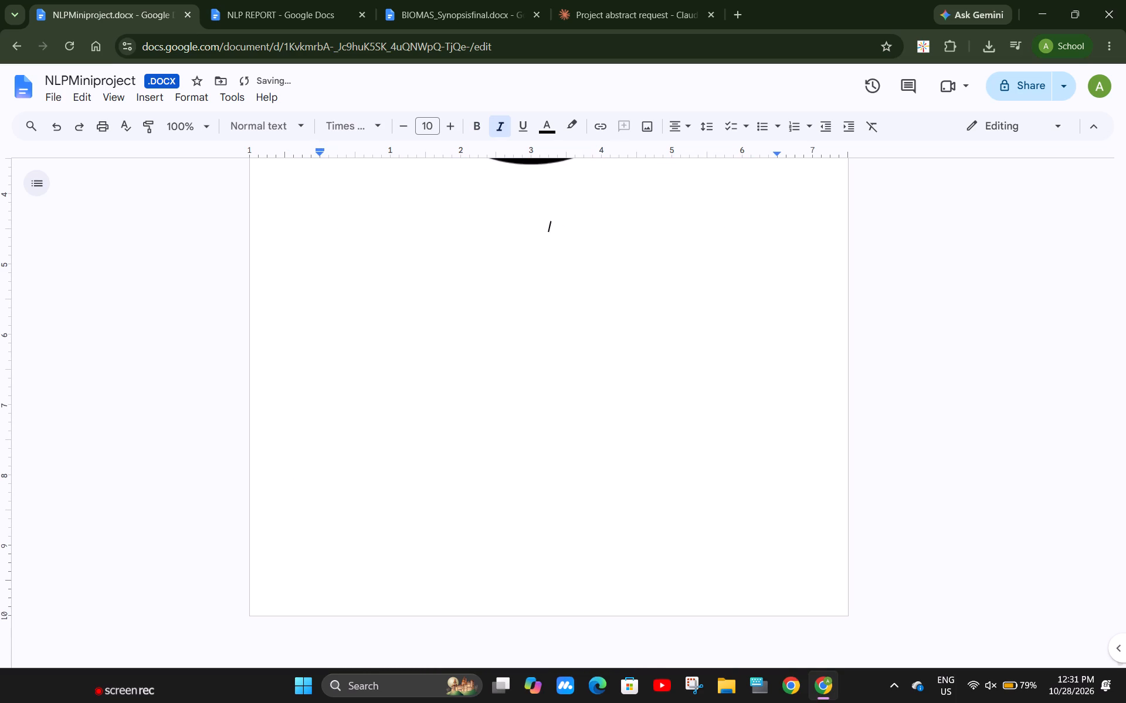
key(BackSpace)
key(BackSpace)
key(BackSpace)
key(BackSpace)
key(BackSpace)
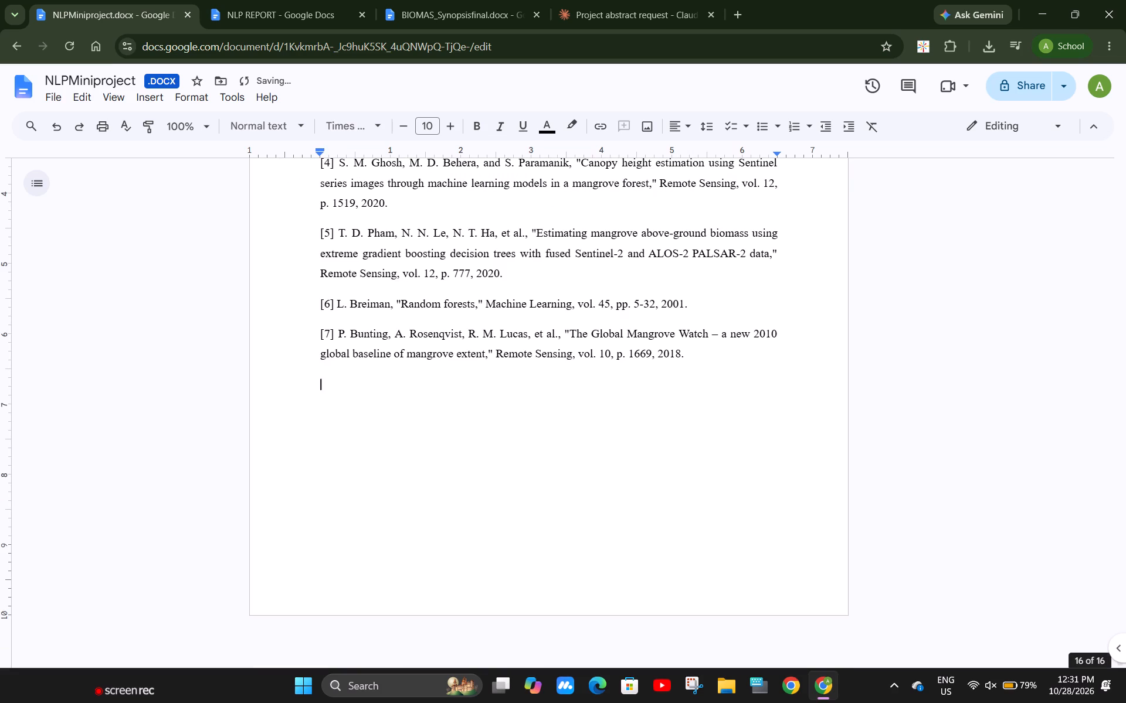
Replace the seven mangrove references under the REFERENCES heading with the copied Gramformer reference list.
scroll(769, 629, up, 4)
scroll(774, 537, down, 1)
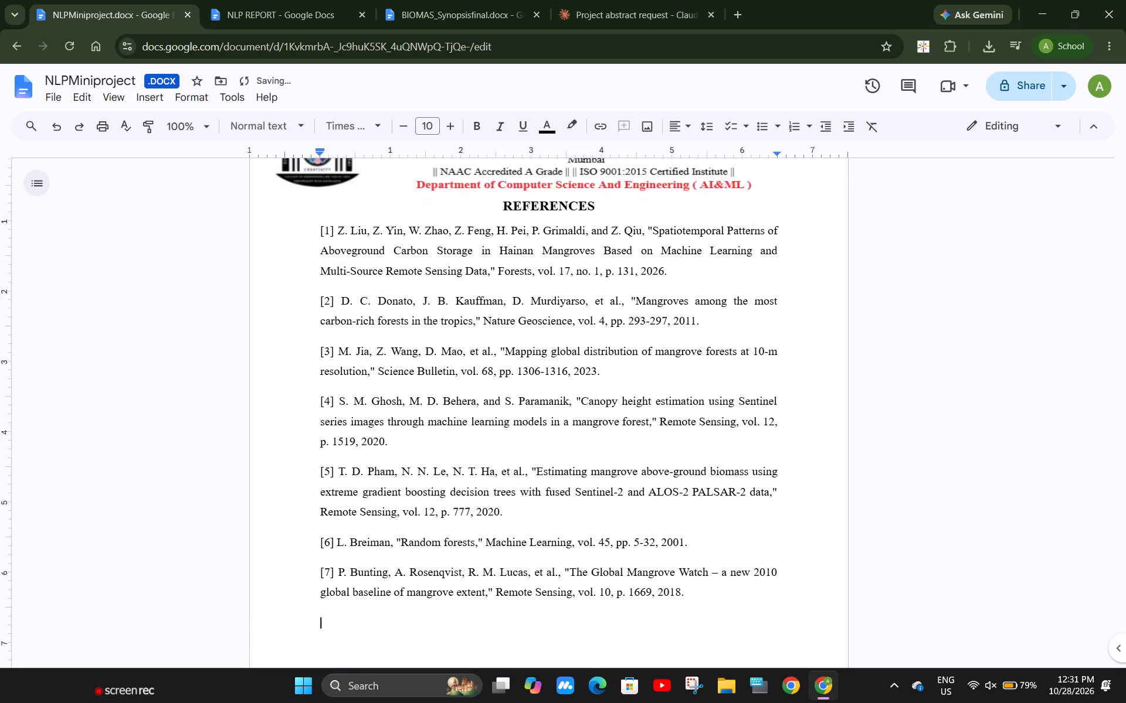
scroll(774, 537, down, 1)
drag(702, 557, 314, 195)
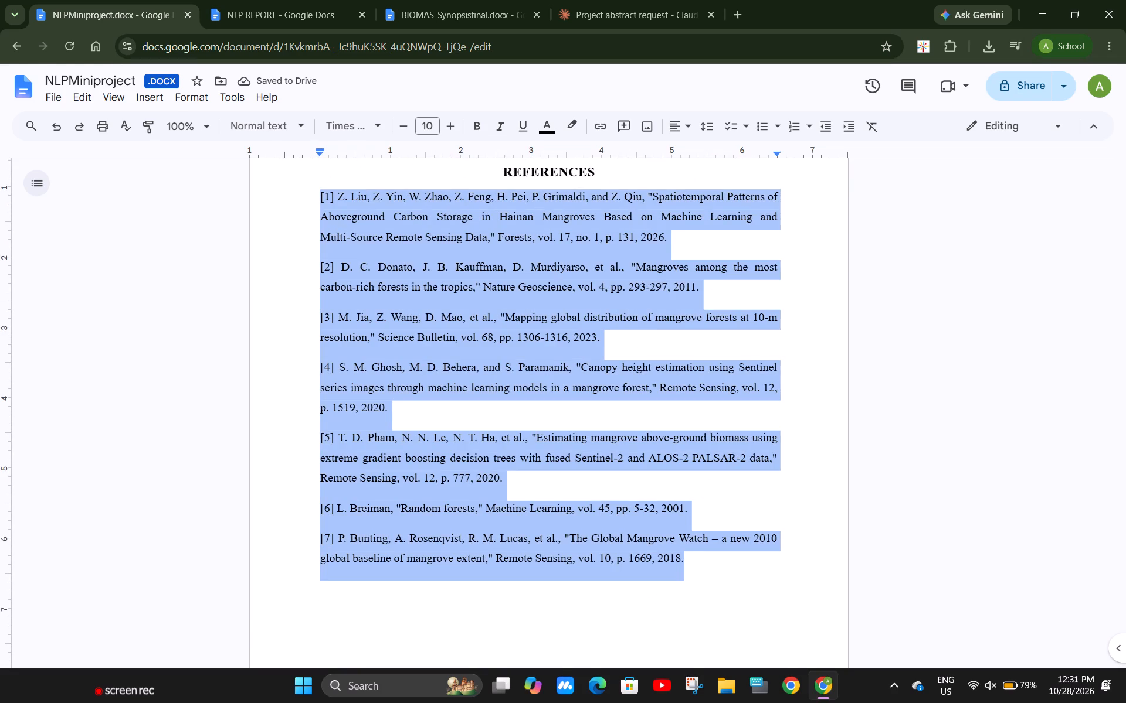
drag(314, 195, 316, 197)
key(ctrl+v)
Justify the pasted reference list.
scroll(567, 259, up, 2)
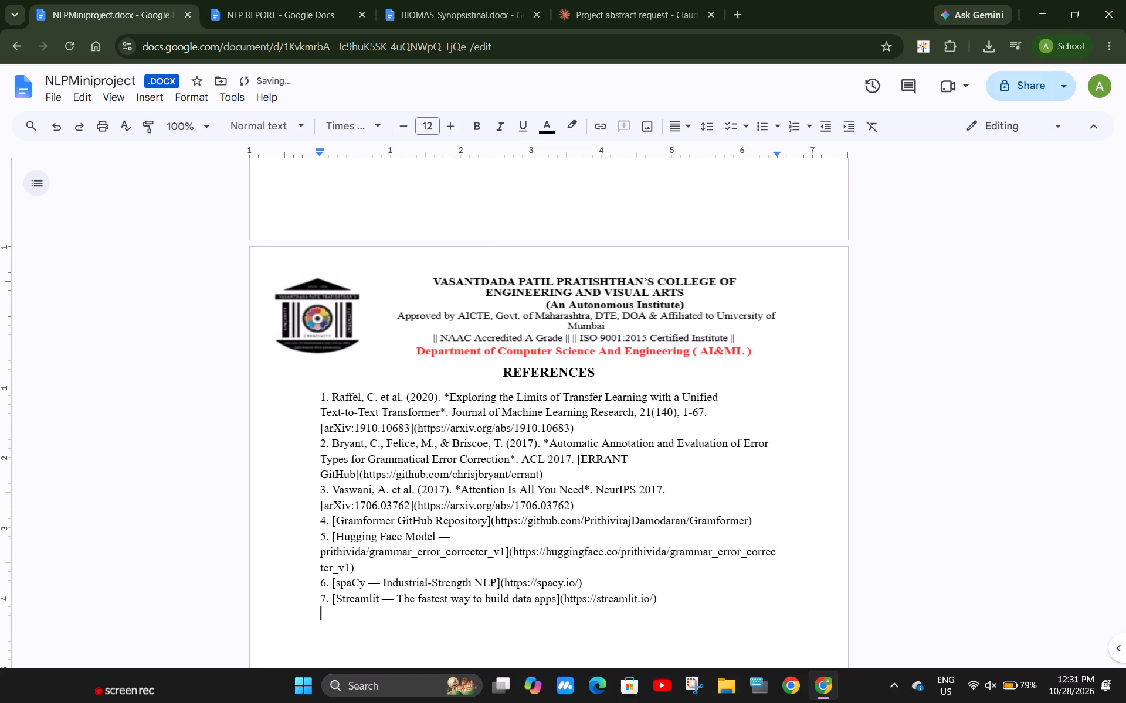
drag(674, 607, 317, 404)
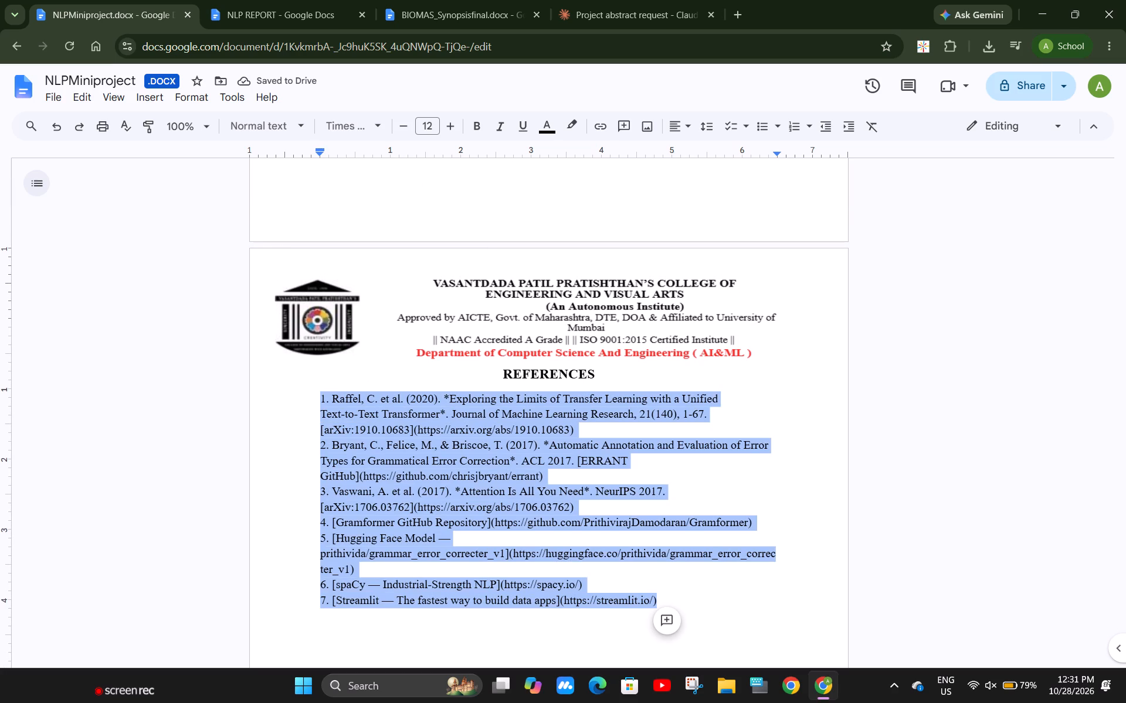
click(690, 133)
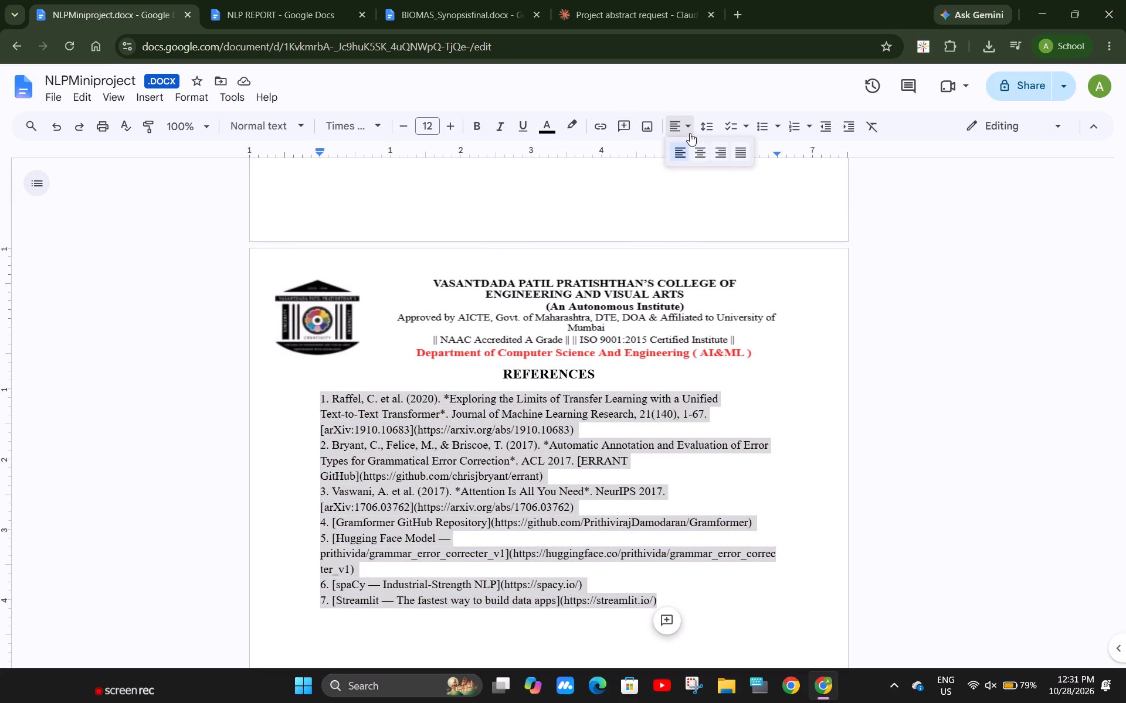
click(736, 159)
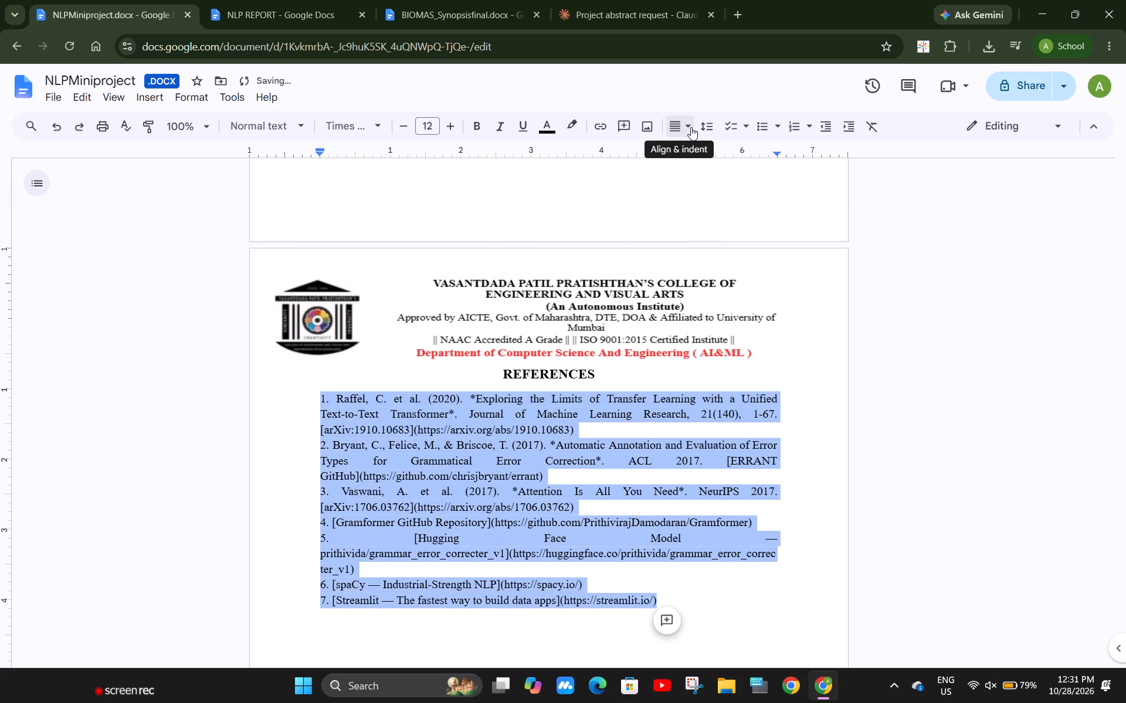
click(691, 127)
Set the reference list's line spacing to 1.5 and add space before each paragraph.
click(709, 124)
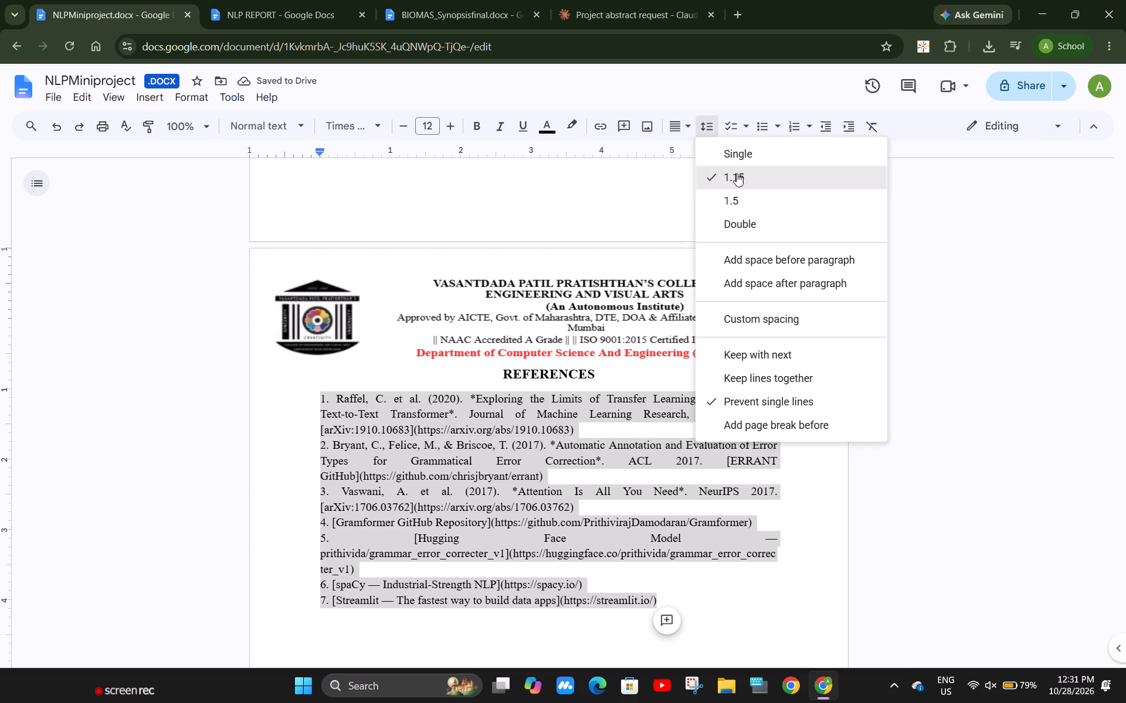
click(742, 192)
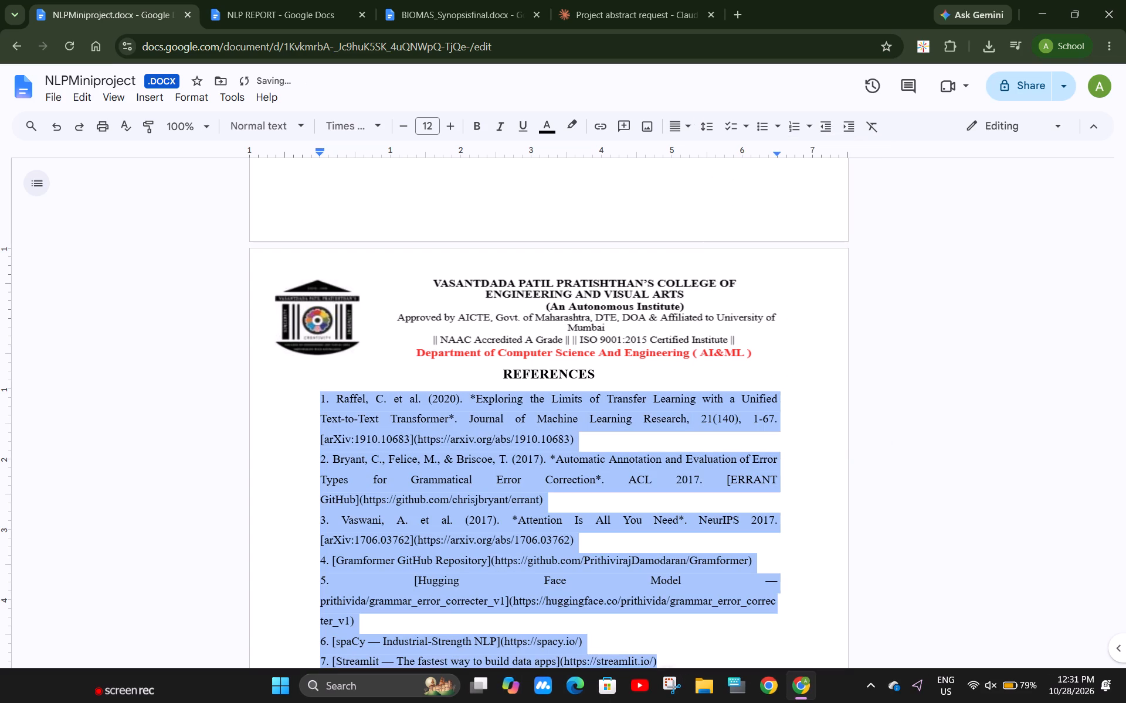
click(711, 135)
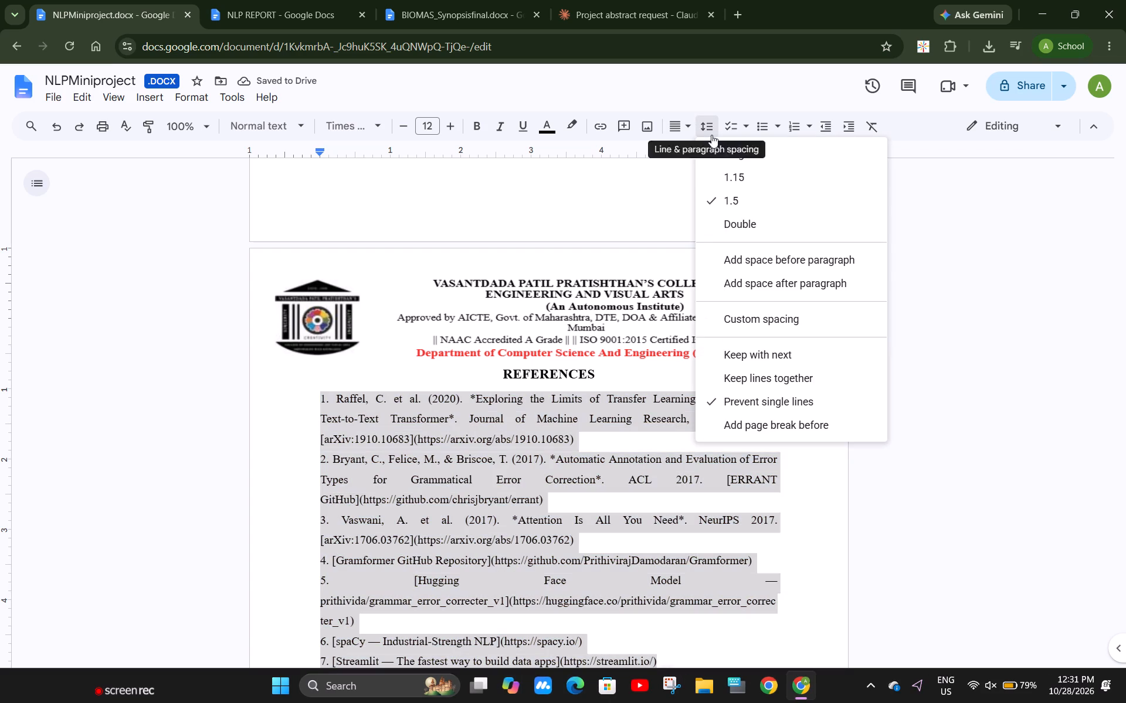
click(754, 264)
click(863, 472)
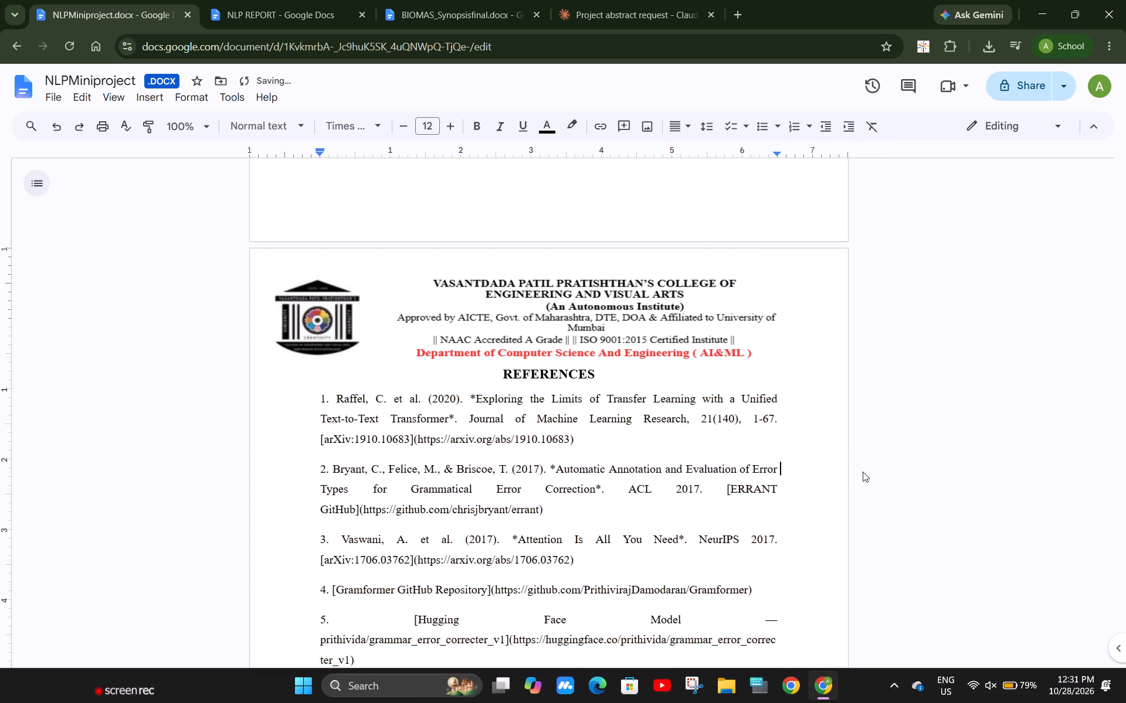
Left-align all seven reference entries under the REFERENCES heading.
scroll(863, 472, down, 2)
drag(661, 503, 317, 340)
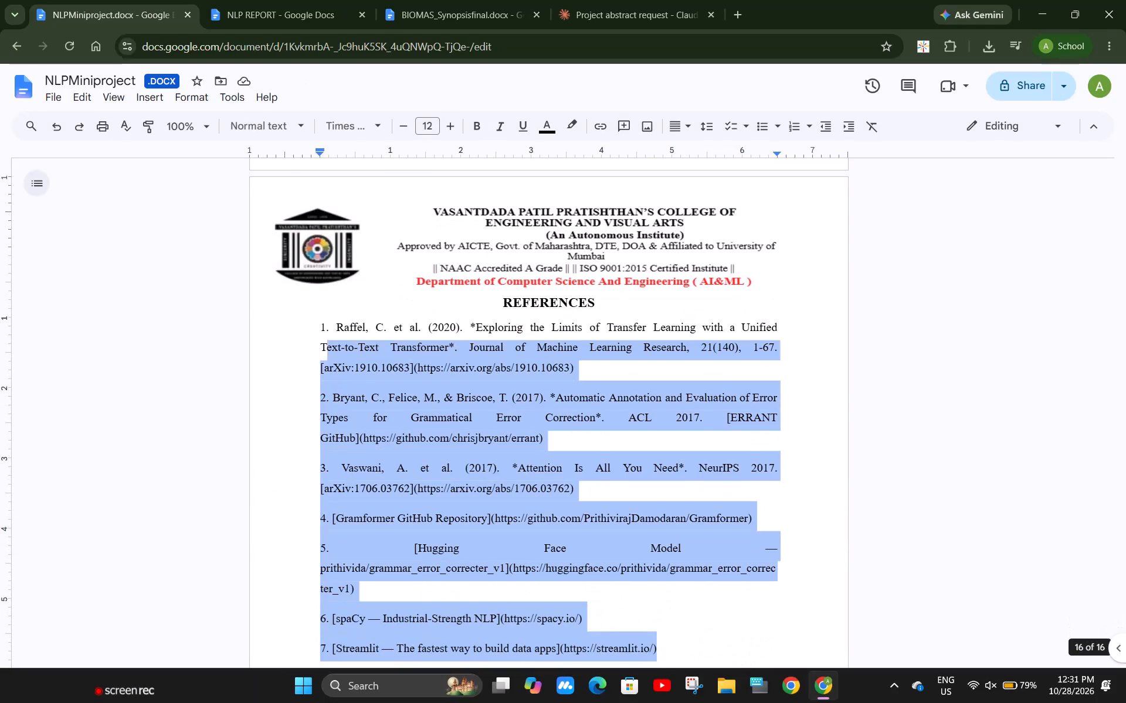
drag(317, 340, 316, 332)
click(678, 131)
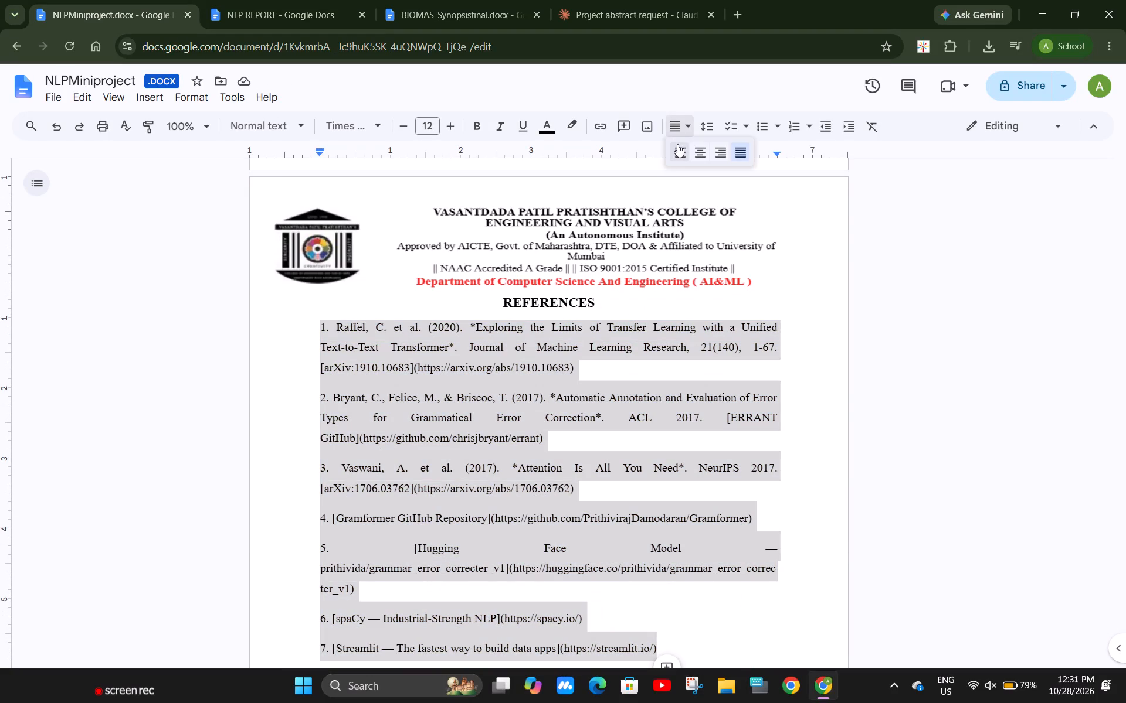
click(677, 148)
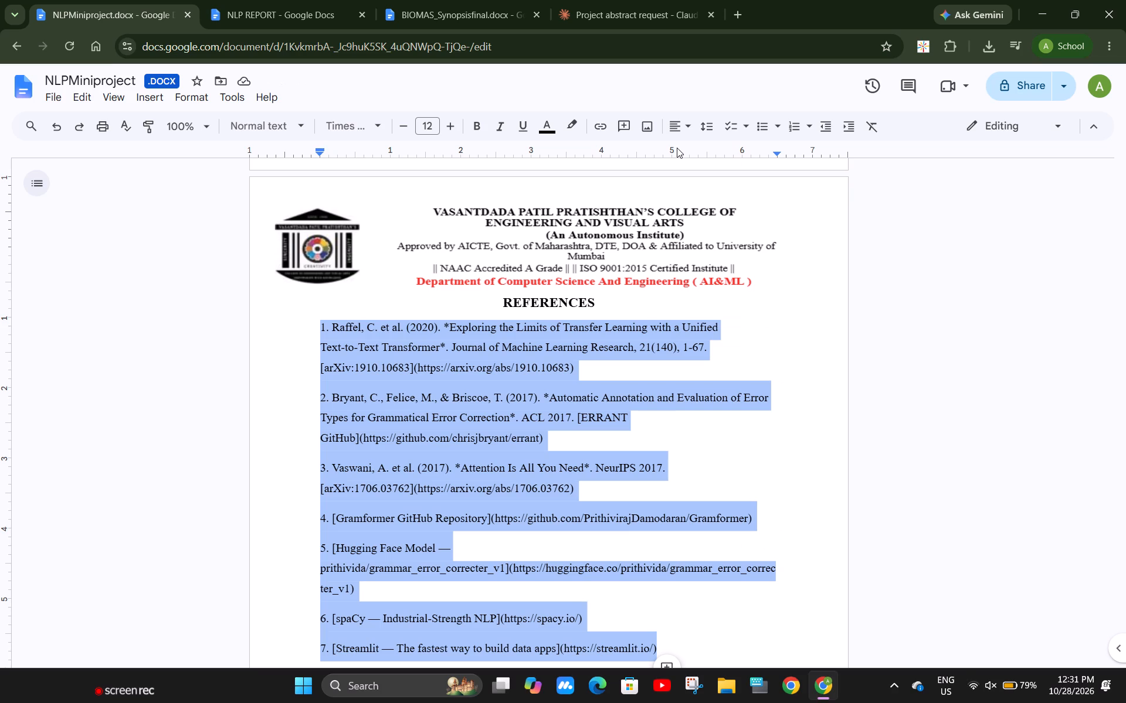
click(813, 412)
scroll(813, 412, down, 2)
scroll(813, 412, up, 3)
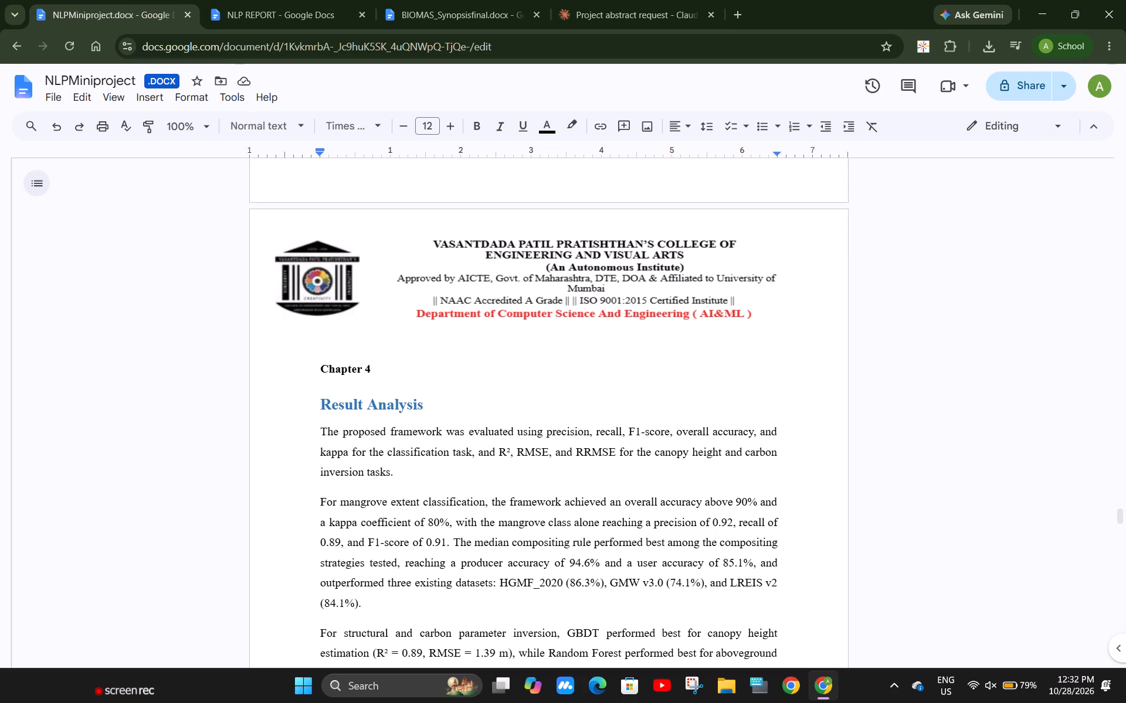
scroll(409, 398, down, 2)
drag(320, 261, 529, 569)
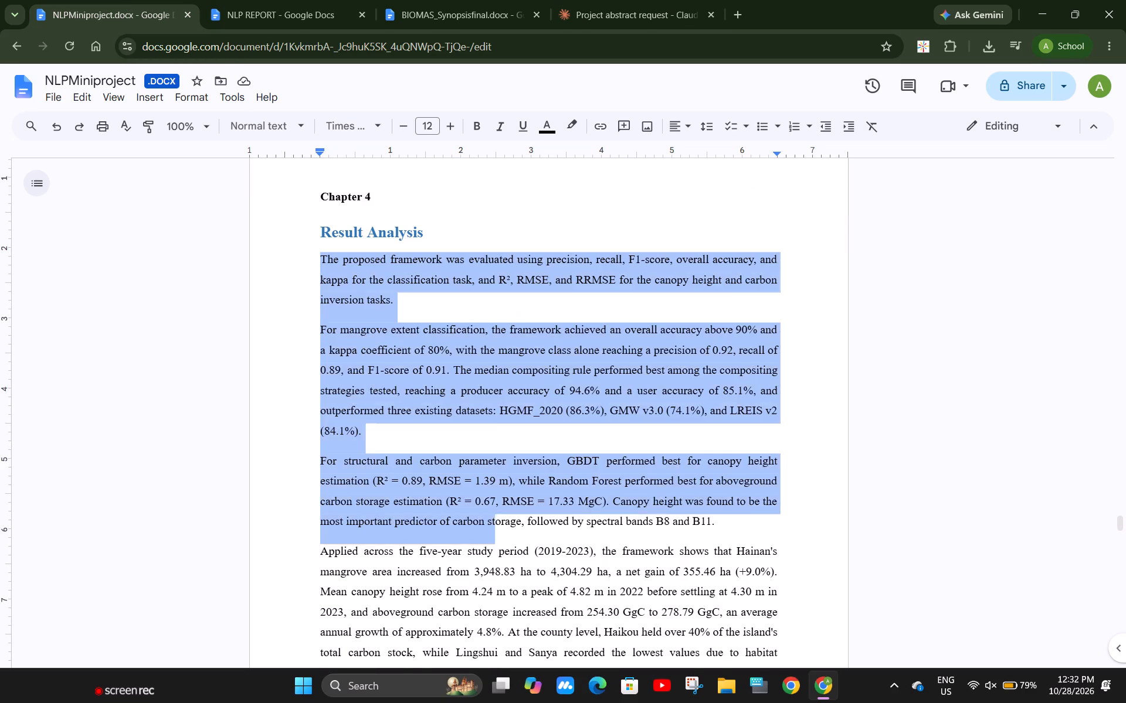
drag(529, 569, 605, 218)
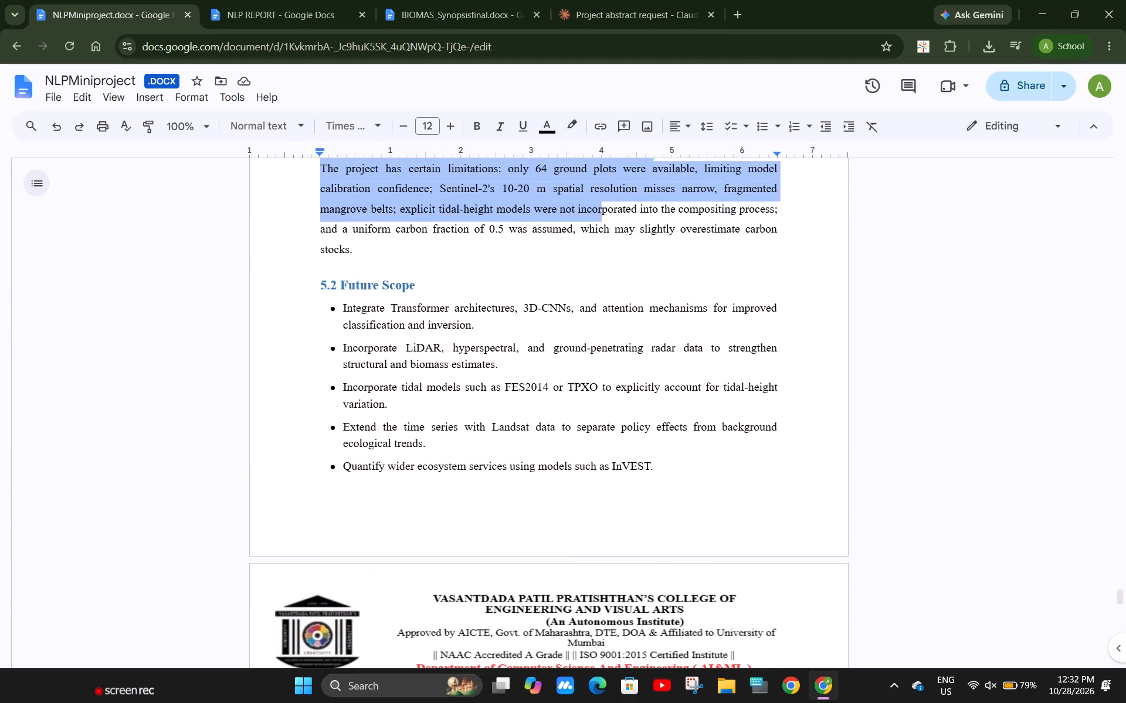
drag(605, 218, 557, 541)
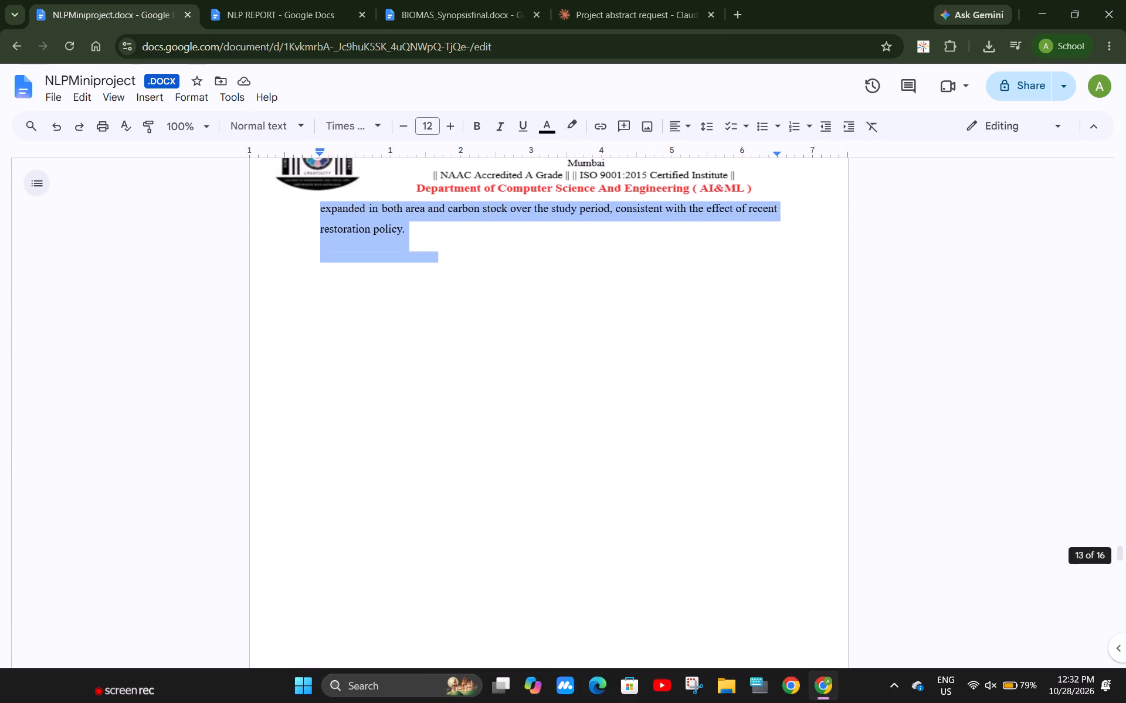
drag(557, 541, 513, 277)
key(ctrl+v)
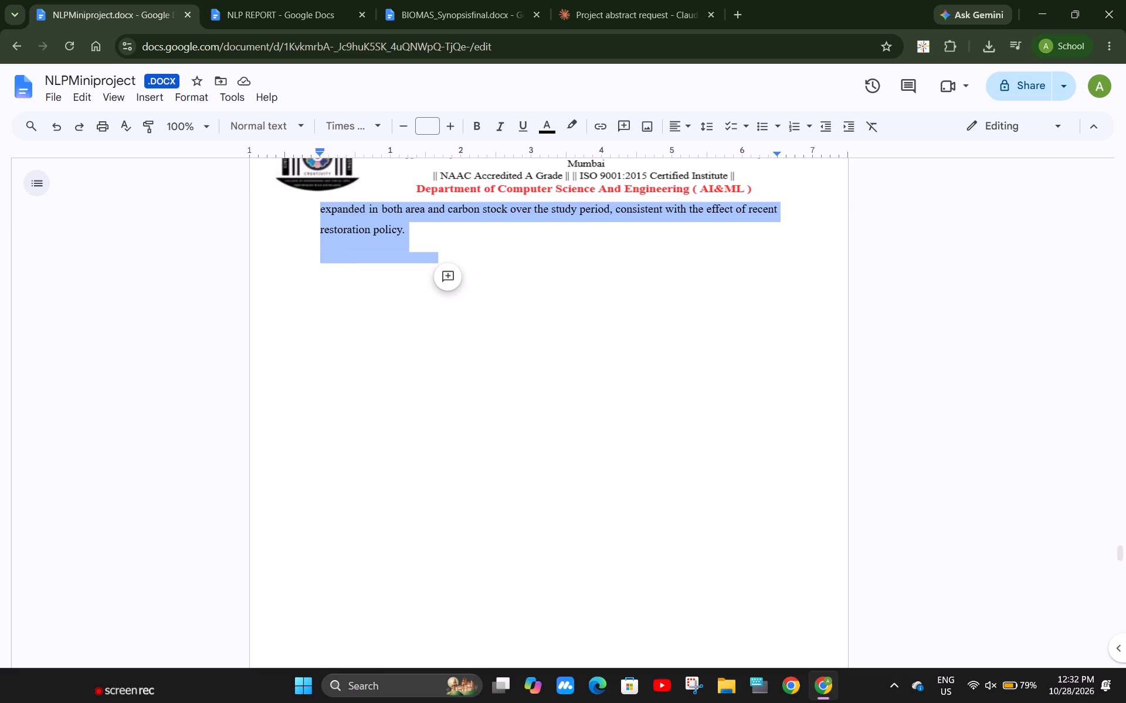
Delete the pasted Conclusion heading and its paragraph after the Observations list, above Chapter 5.
scroll(488, 465, down, 1)
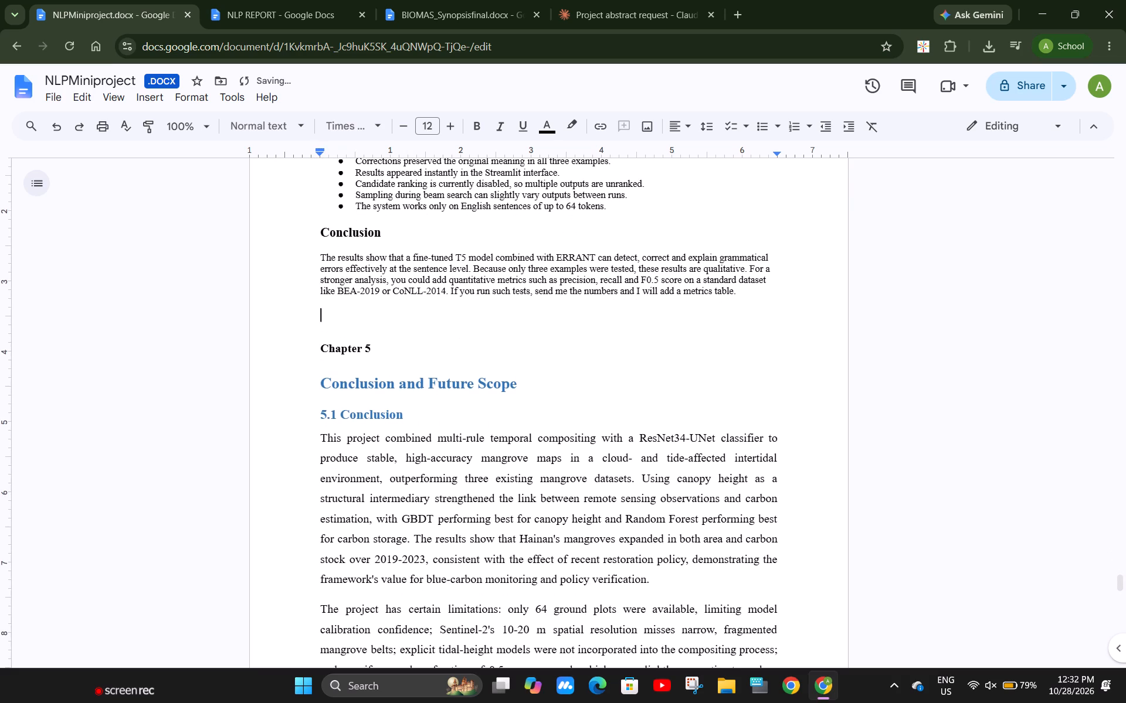
scroll(466, 332, up, 4)
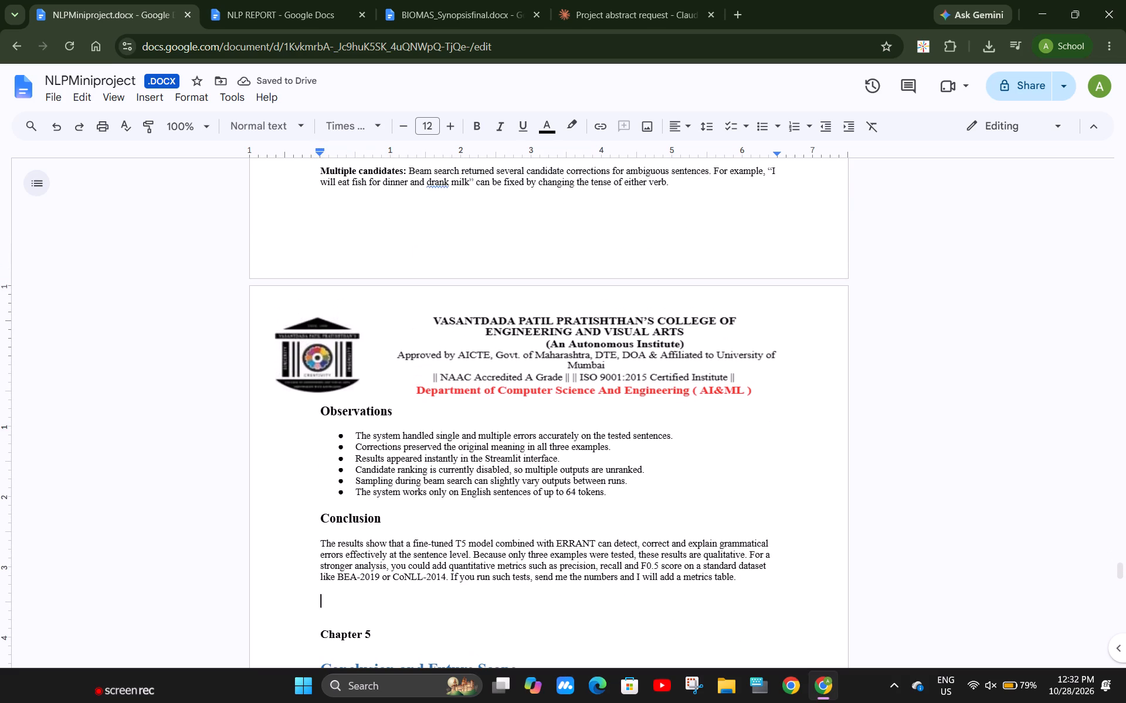
drag(745, 582, 300, 507)
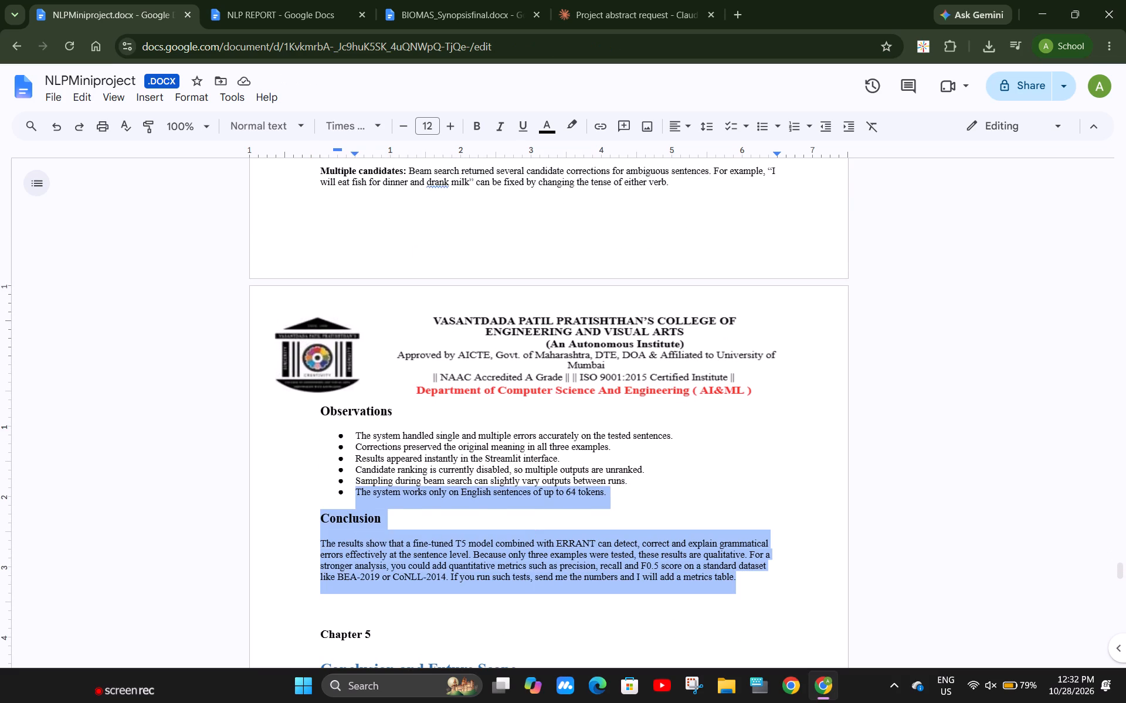
drag(300, 507, 303, 516)
key(BackSpace)
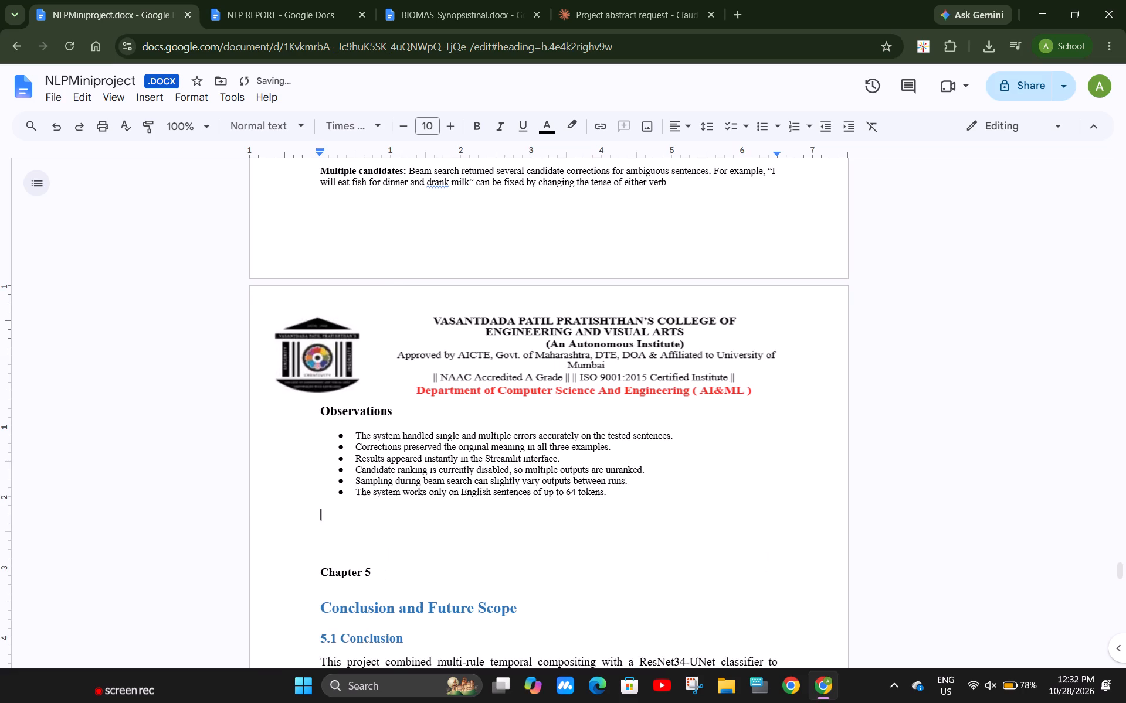
Remove the blank line above the Chapter 4 title at the start of the page.
scroll(567, 405, up, 9)
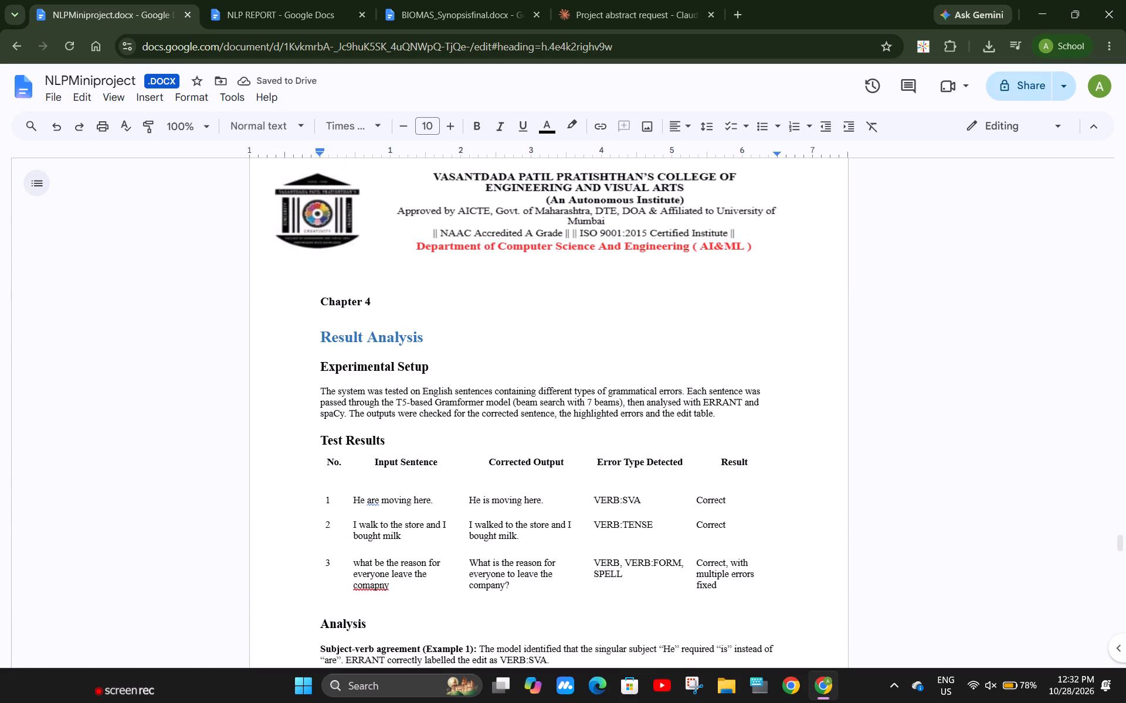
click(316, 271)
key(BackSpace)
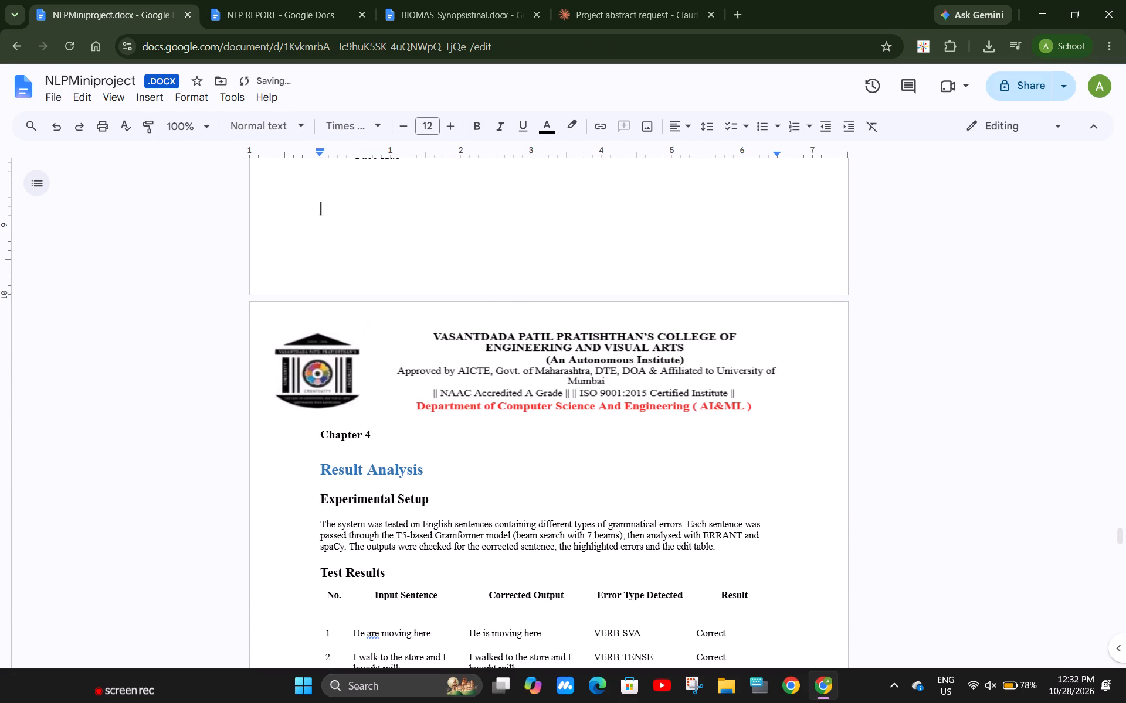
Delete the Experimental Setup subheading and its empty line beneath the Result Analysis heading.
scroll(435, 548, down, 3)
drag(456, 279, 307, 285)
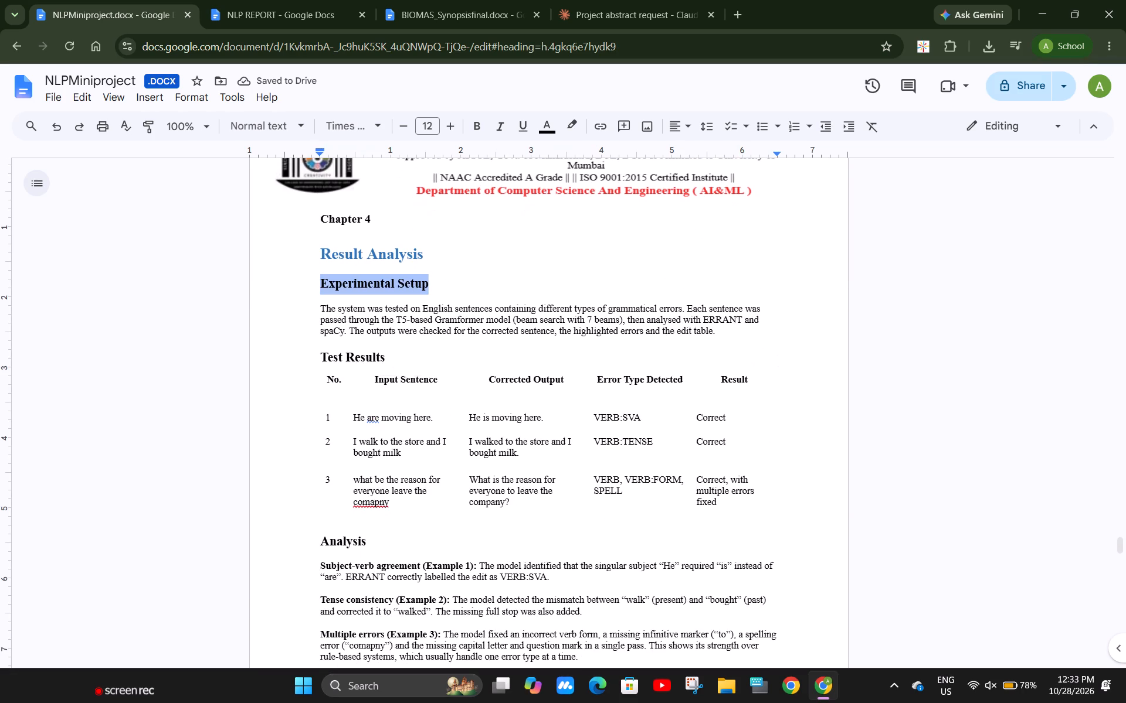
drag(307, 285, 289, 284)
key(BackSpace)
key(BackSpace)
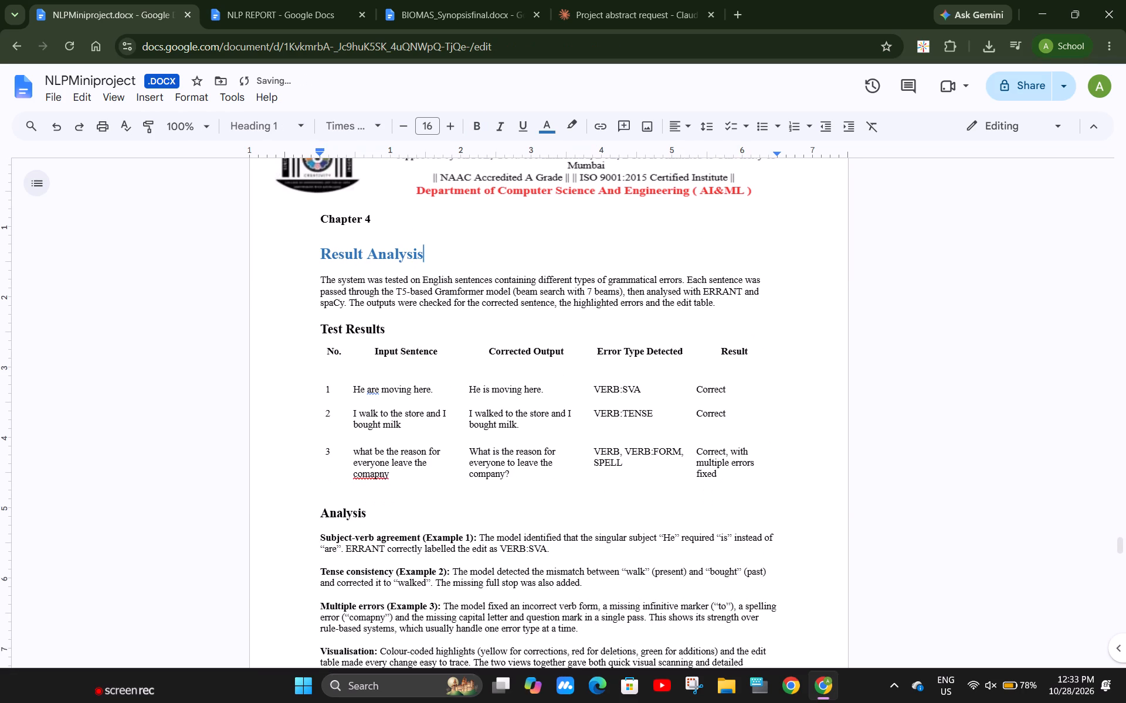
Format the Chapter 4 body, from the opening paragraph through the Observations bullets, as Normal text in Times New Roman, size 12.
drag(316, 278, 697, 500)
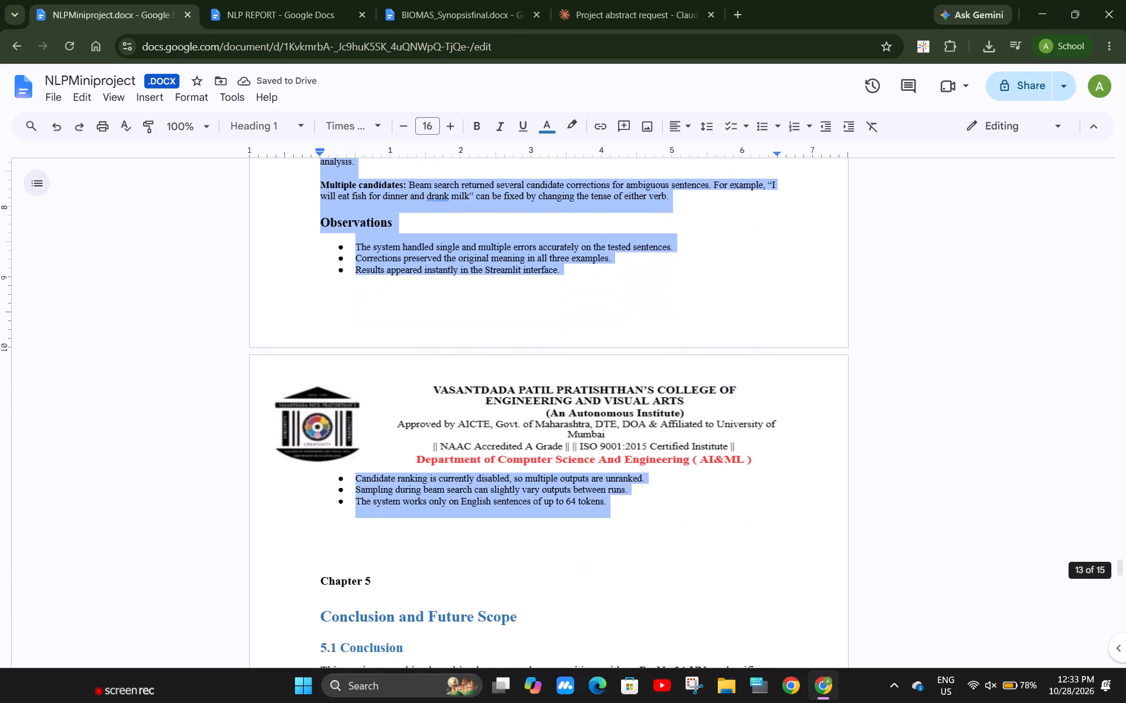
drag(697, 500, 683, 499)
triple_click(284, 114)
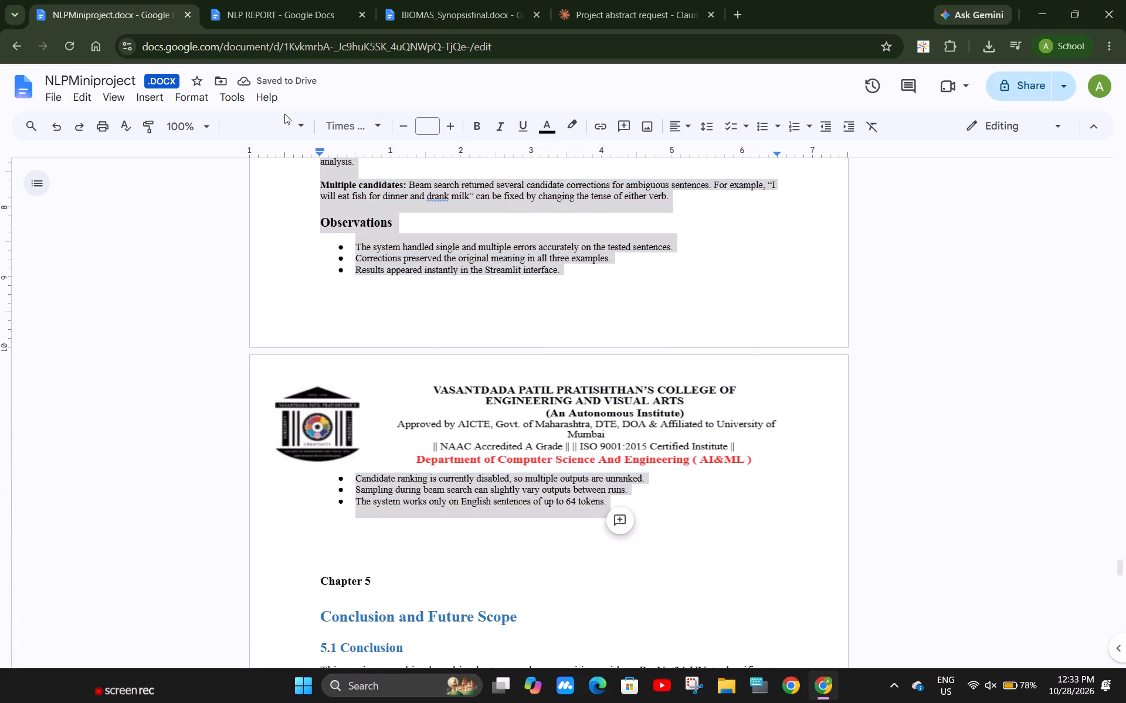
click(273, 129)
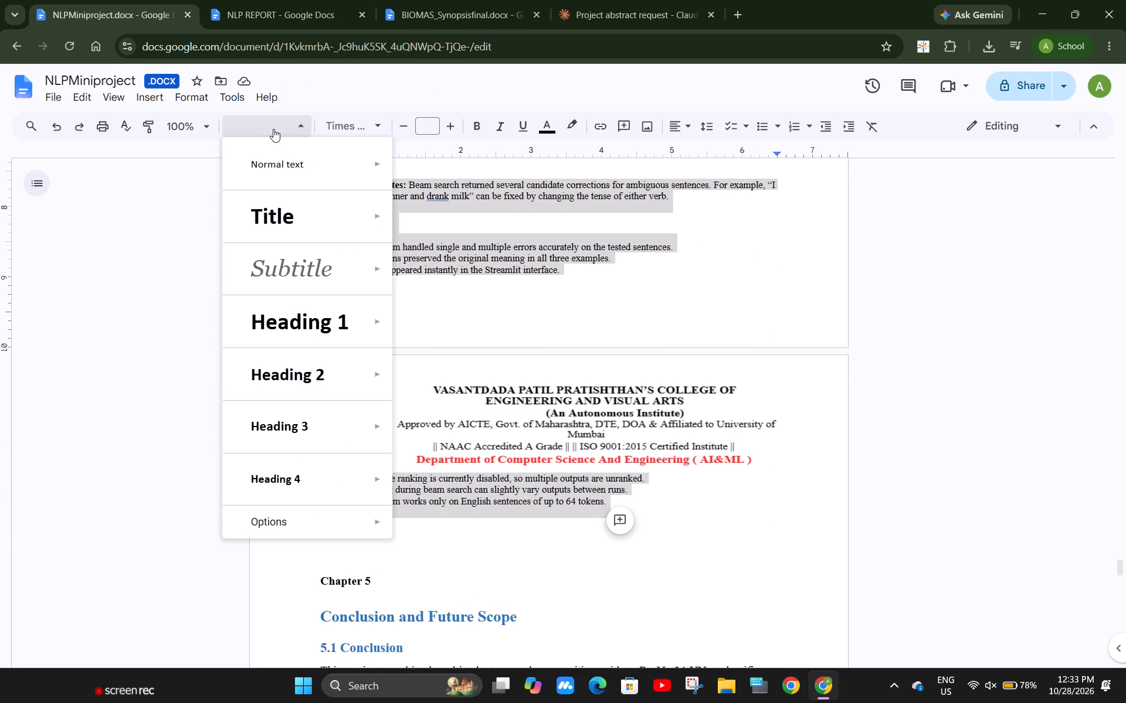
click(294, 160)
click(351, 127)
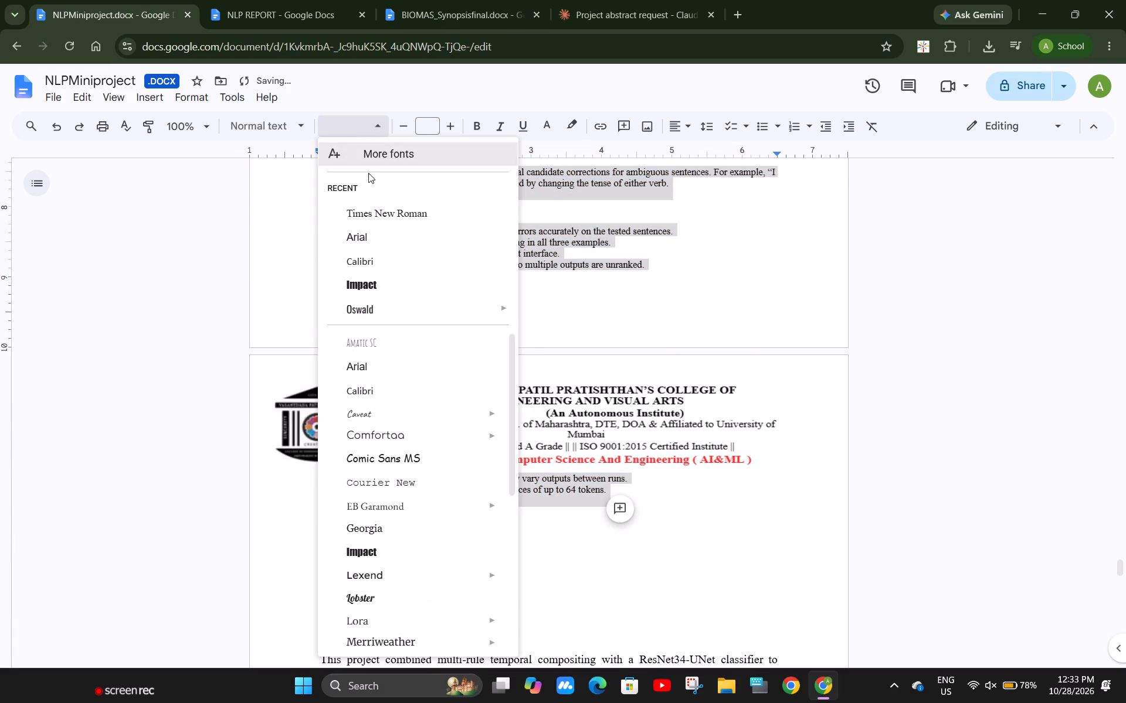
click(385, 214)
click(453, 131)
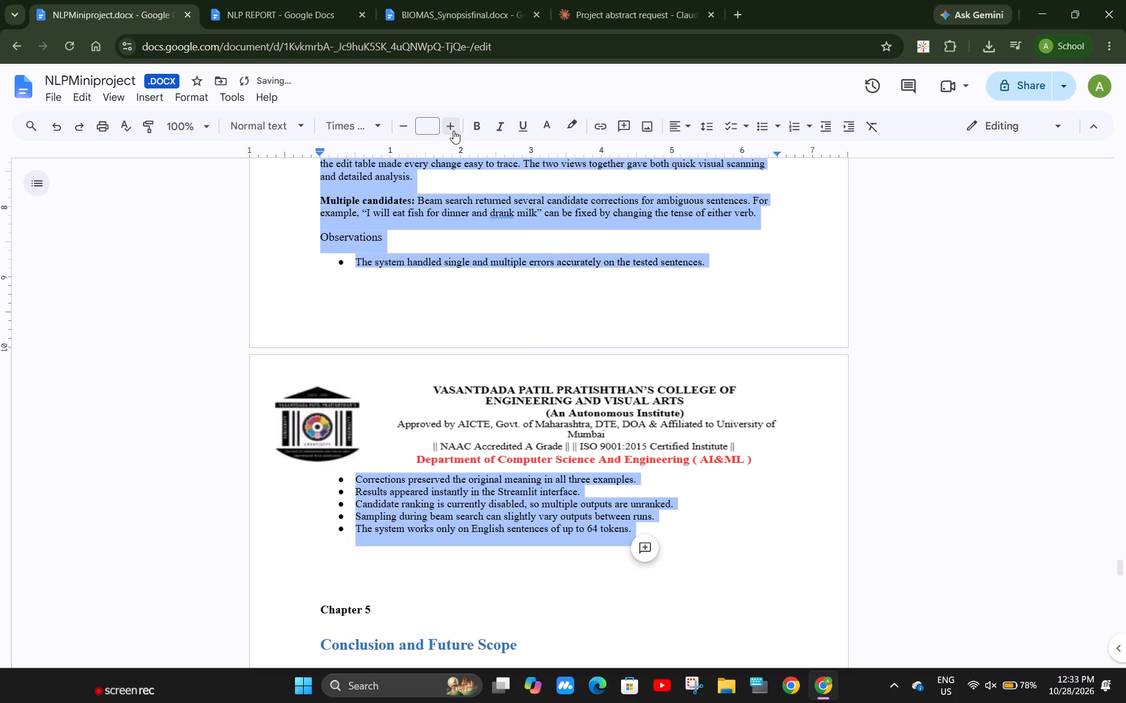
click(433, 128)
text(12)
key(Return)
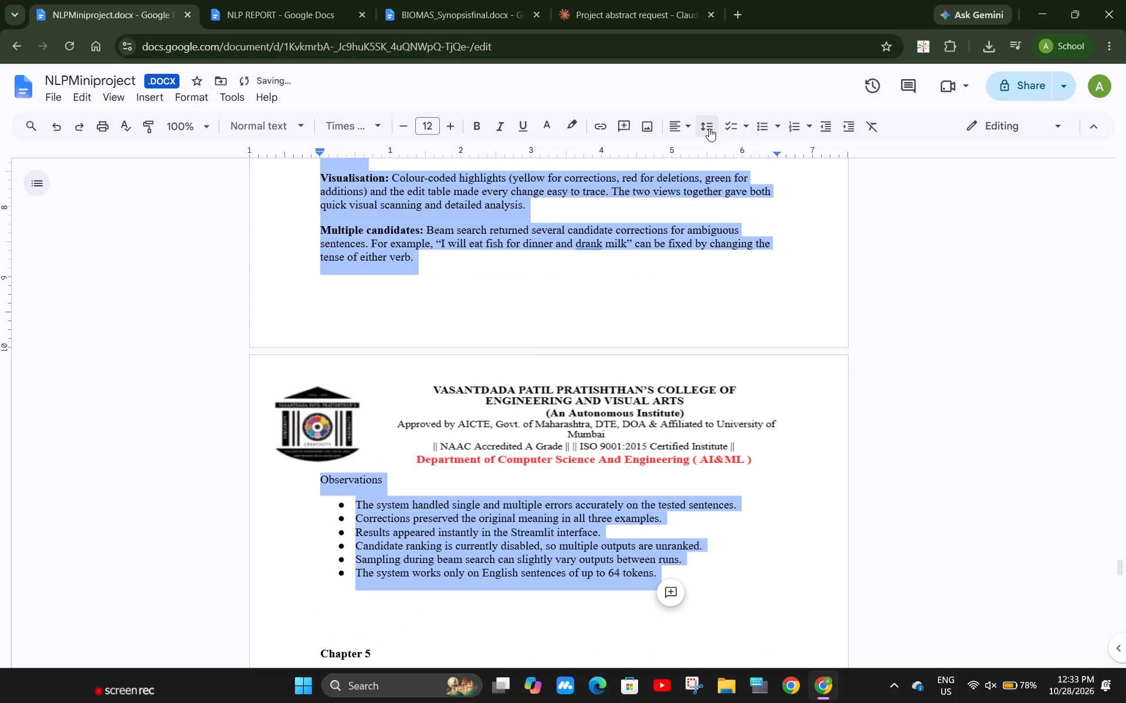
Set the Chapter 4 body text to 1.15 line spacing and justified alignment.
click(709, 128)
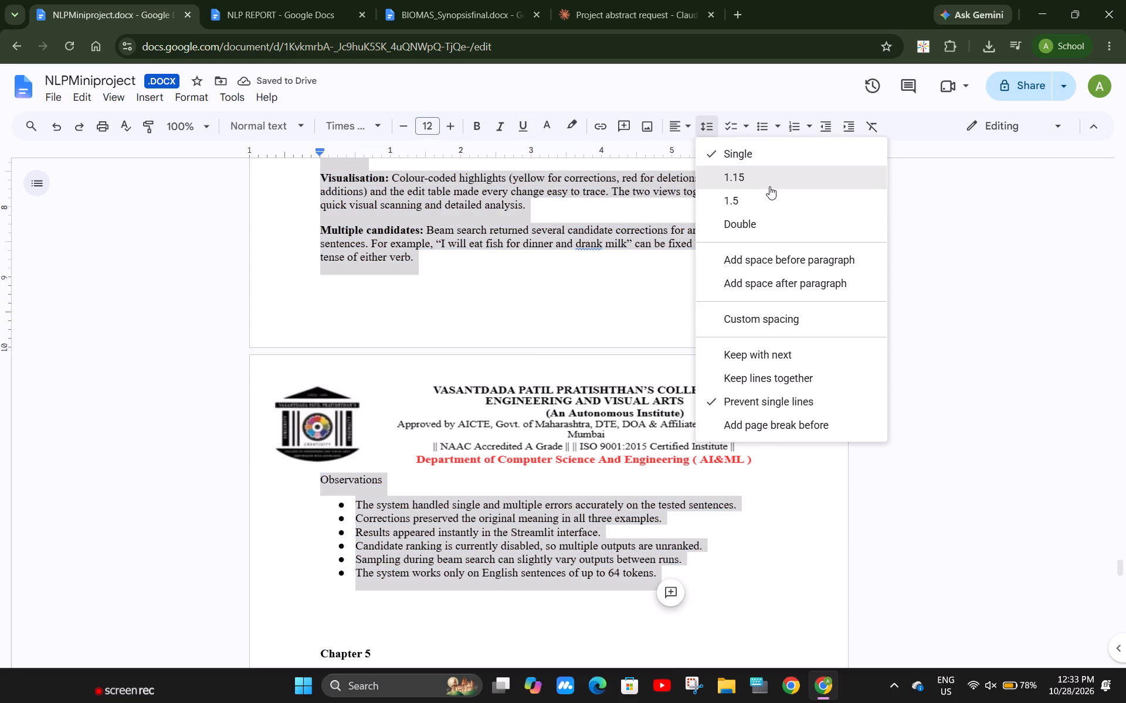
click(769, 186)
click(673, 130)
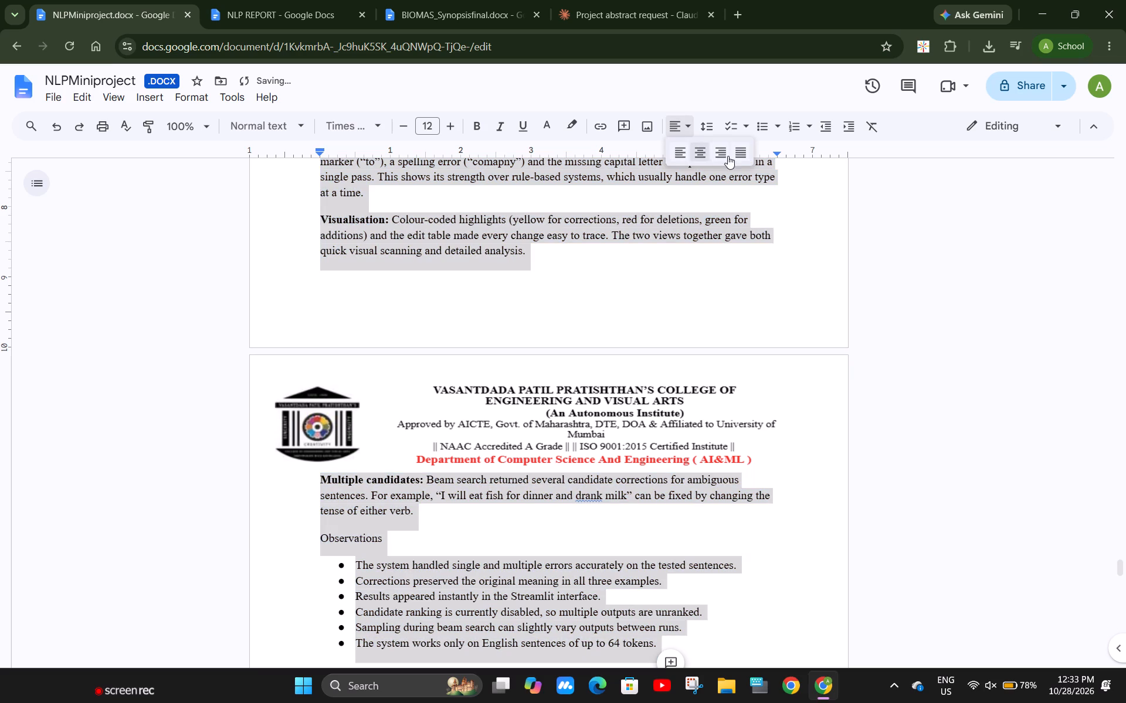
click(735, 157)
scroll(572, 238, up, 6)
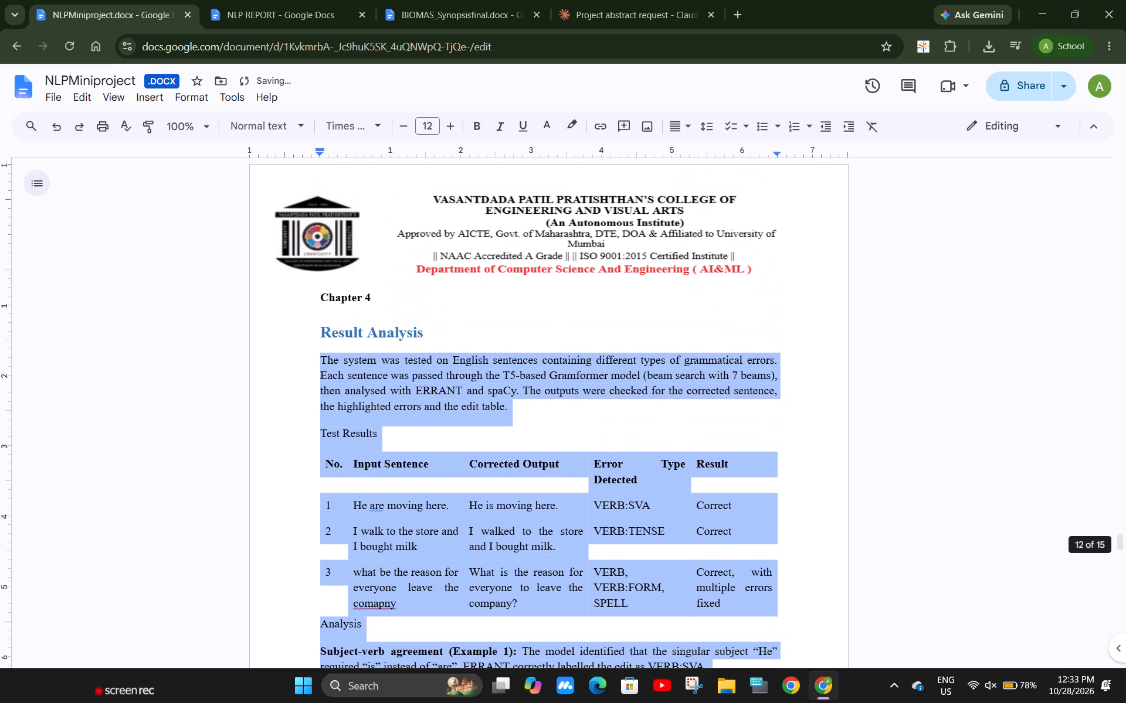
click(480, 504)
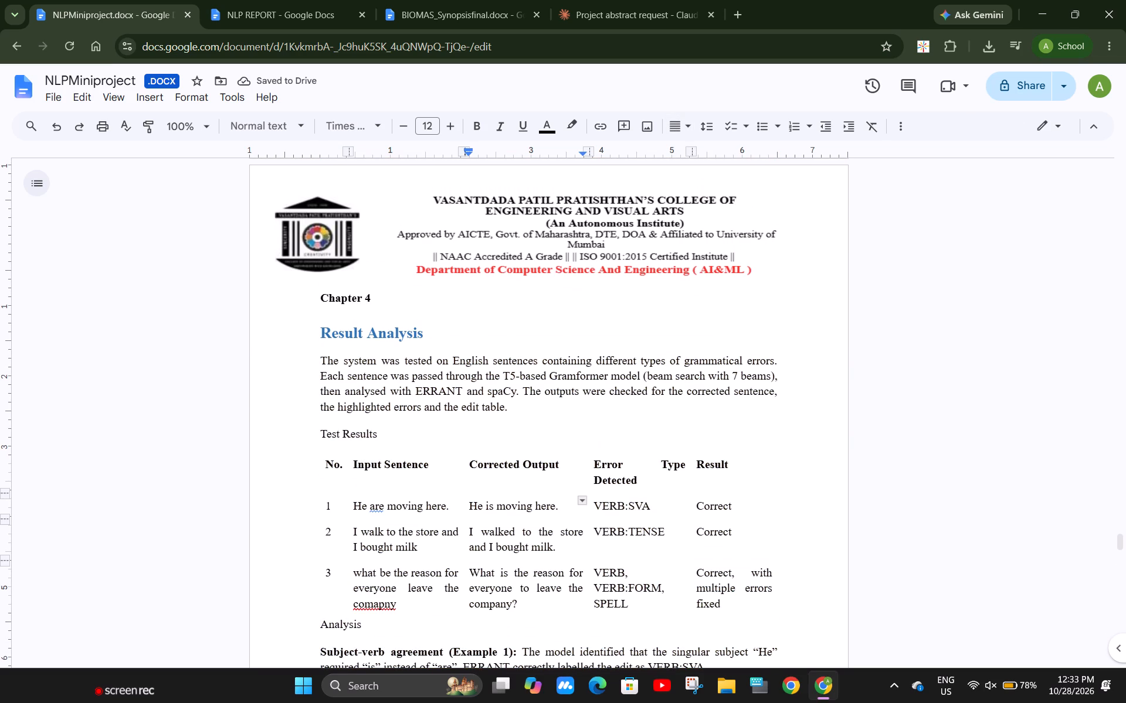
Delete the Test Results subheading above the table of test sentences.
scroll(325, 333, down, 1)
scroll(446, 367, down, 1)
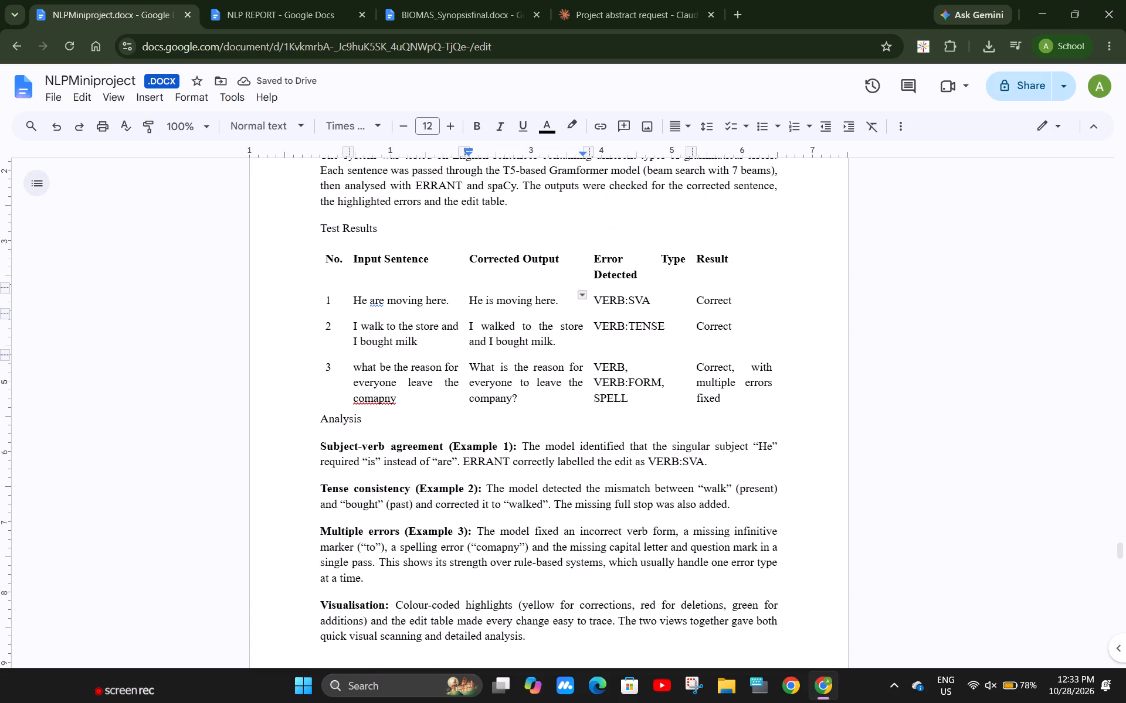
drag(400, 234, 262, 221)
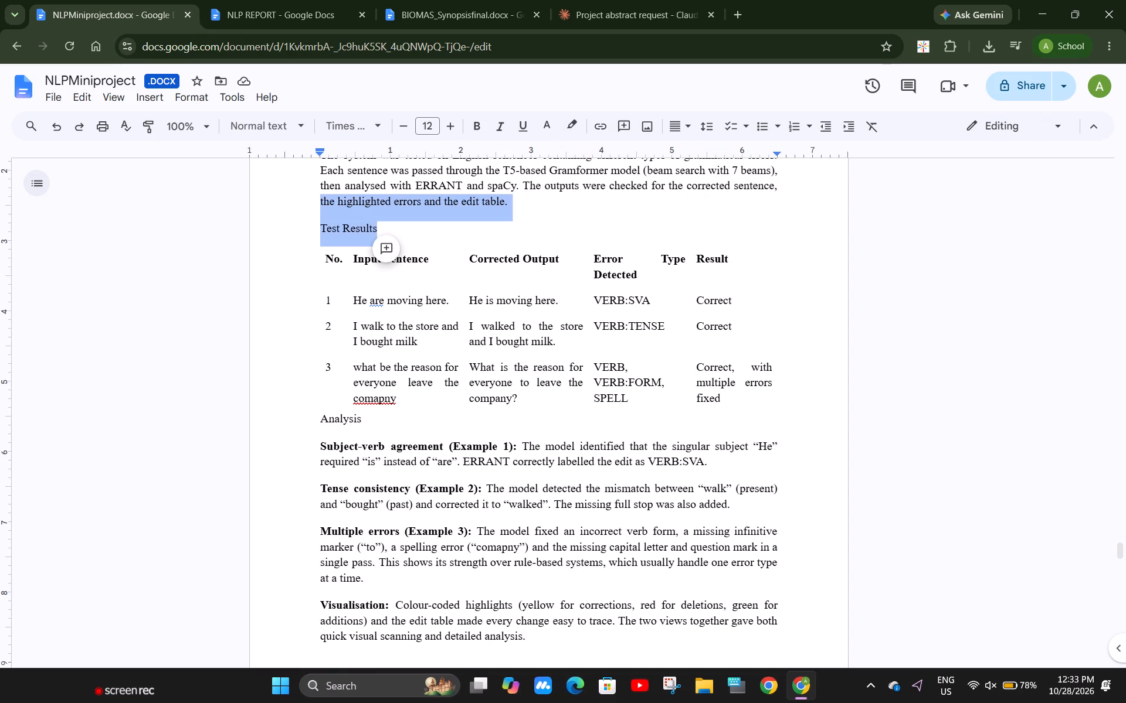
click(419, 233)
drag(419, 233, 304, 219)
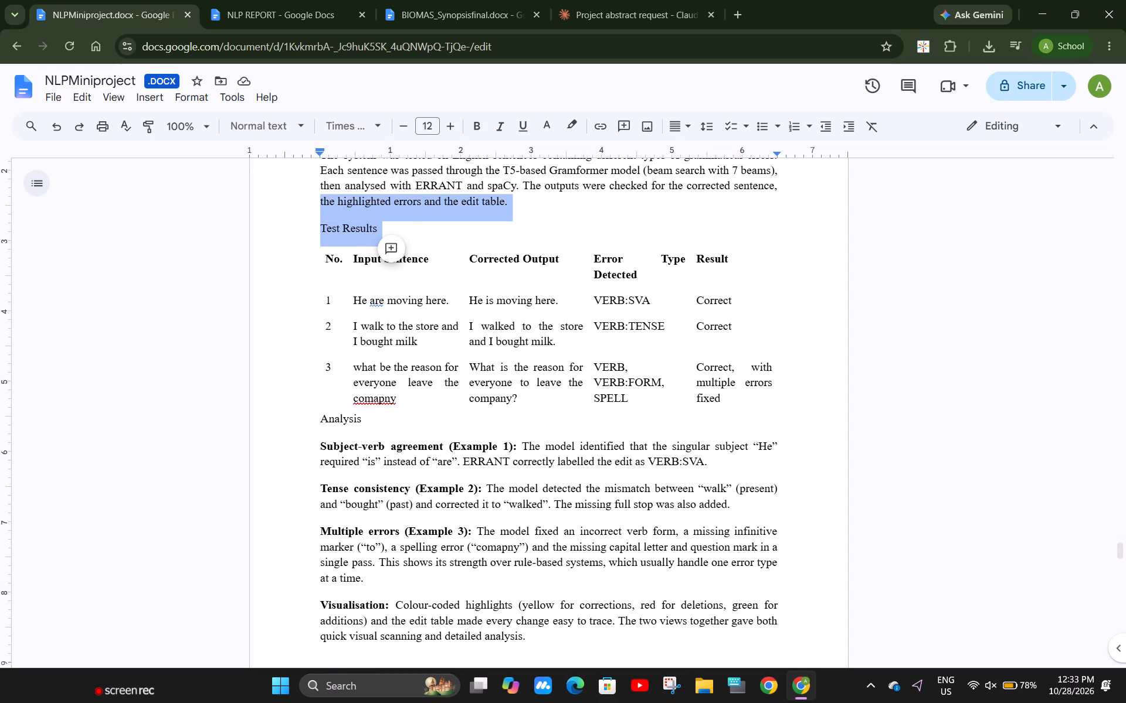
drag(304, 219, 314, 245)
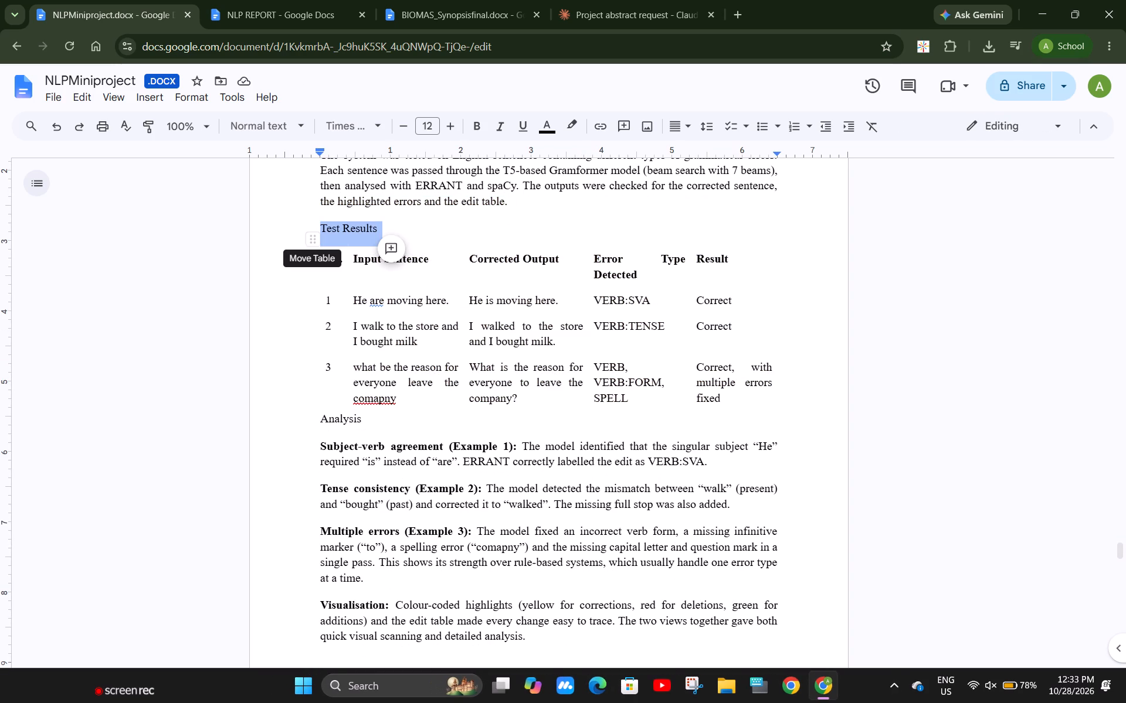
key(BackSpace)
key(BackSpace)
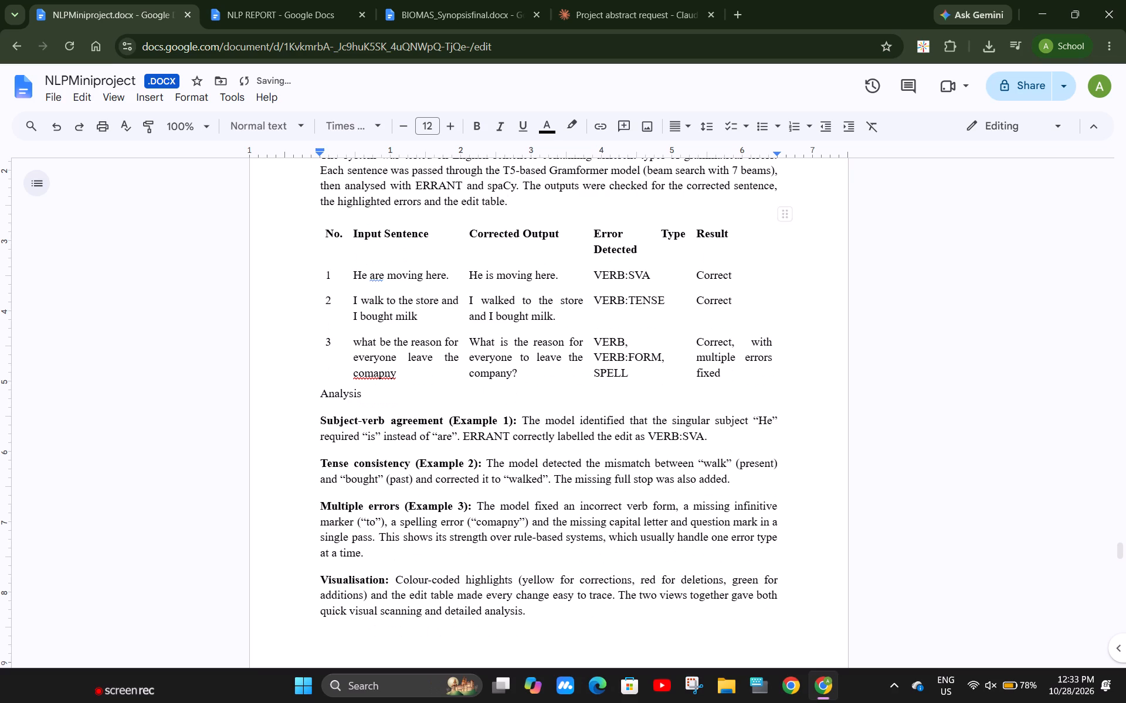
Centre-align the text in all cells of the test sentences table in Chapter 4.
drag(324, 236, 736, 349)
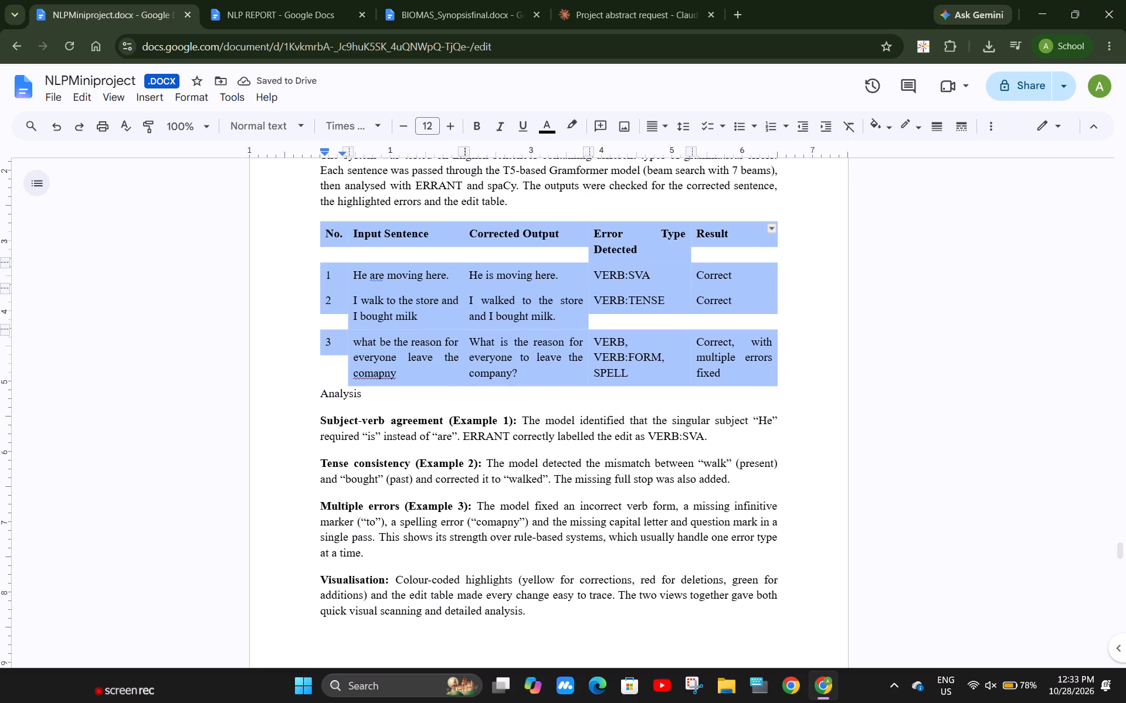
drag(736, 349, 737, 349)
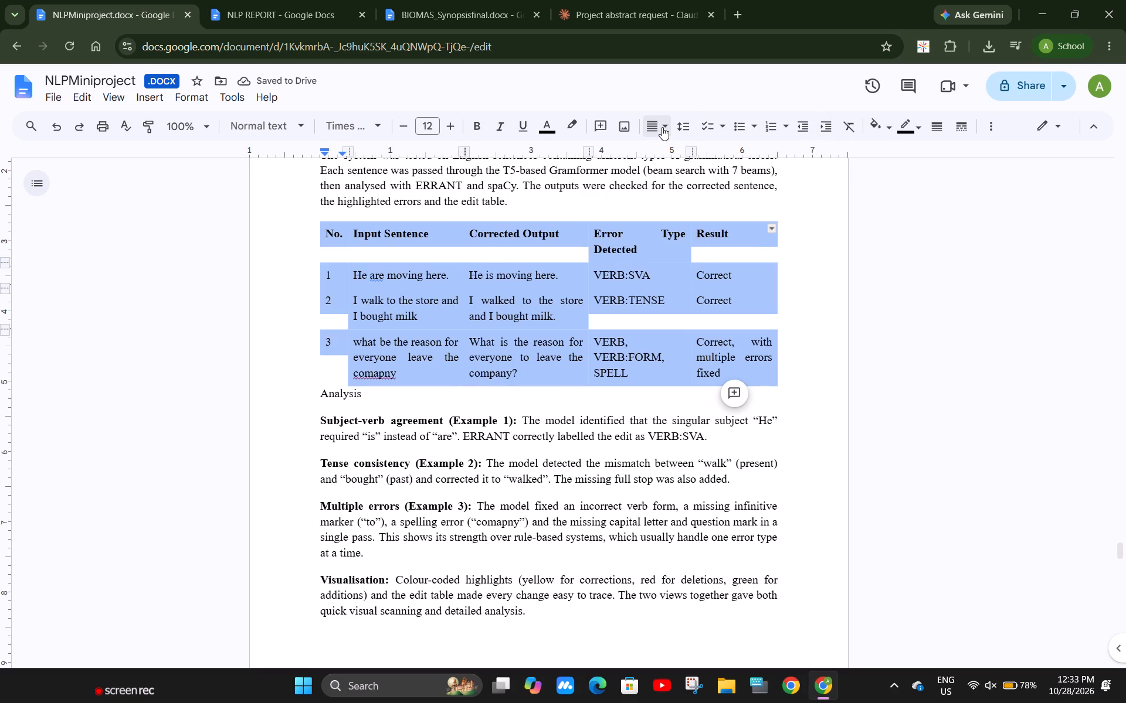
click(662, 127)
click(671, 156)
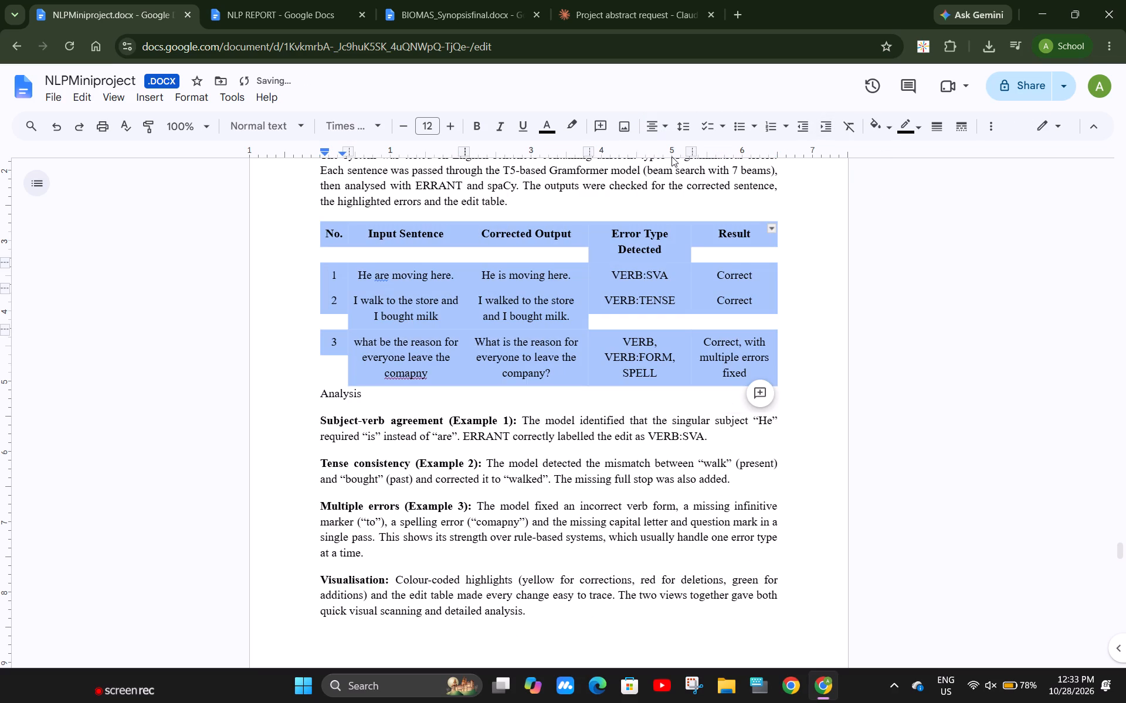
Apply a 1pt border to all cells of the test sentences table.
click(944, 132)
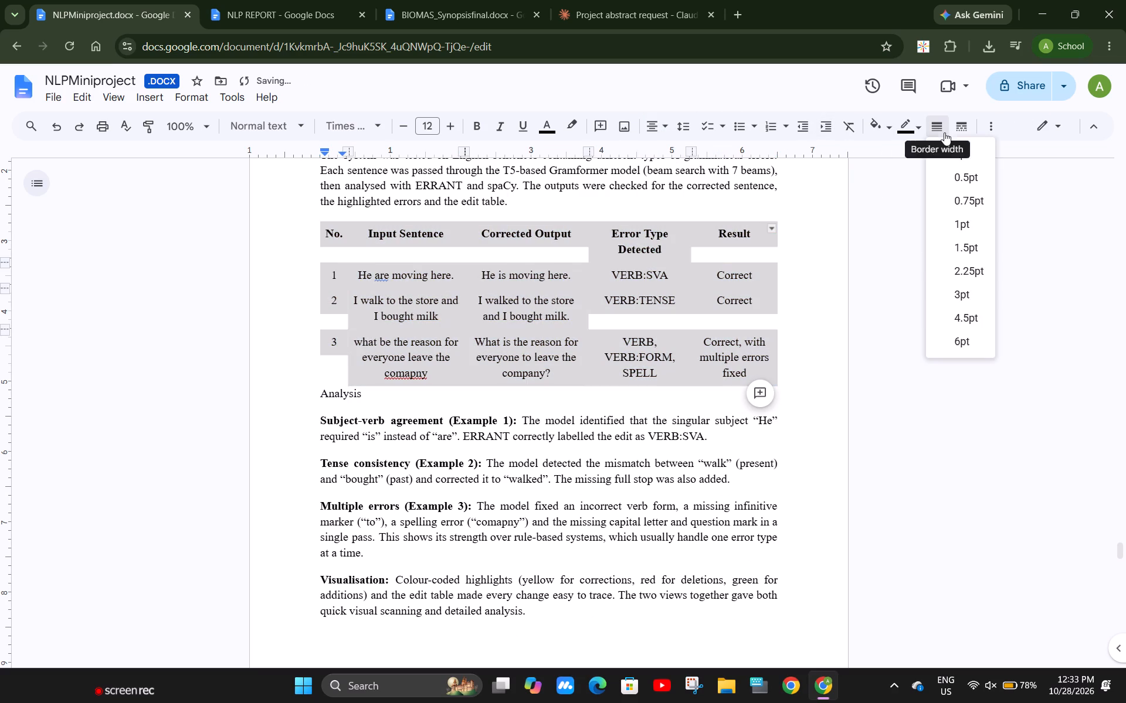
click(954, 217)
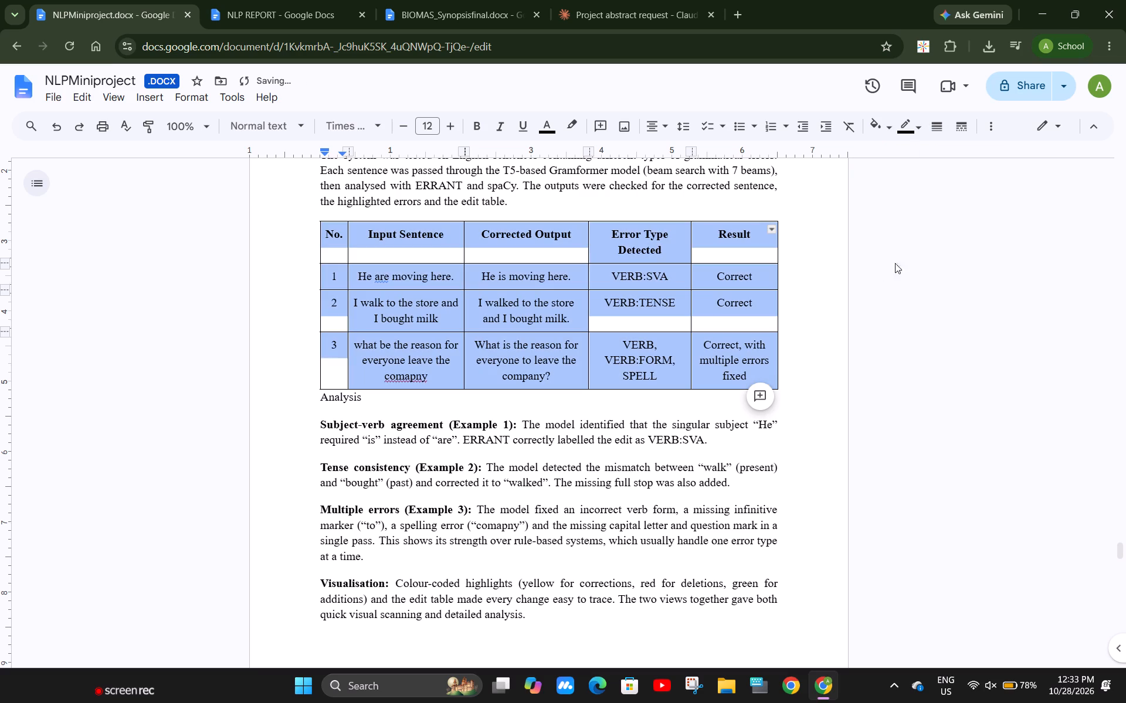
click(857, 320)
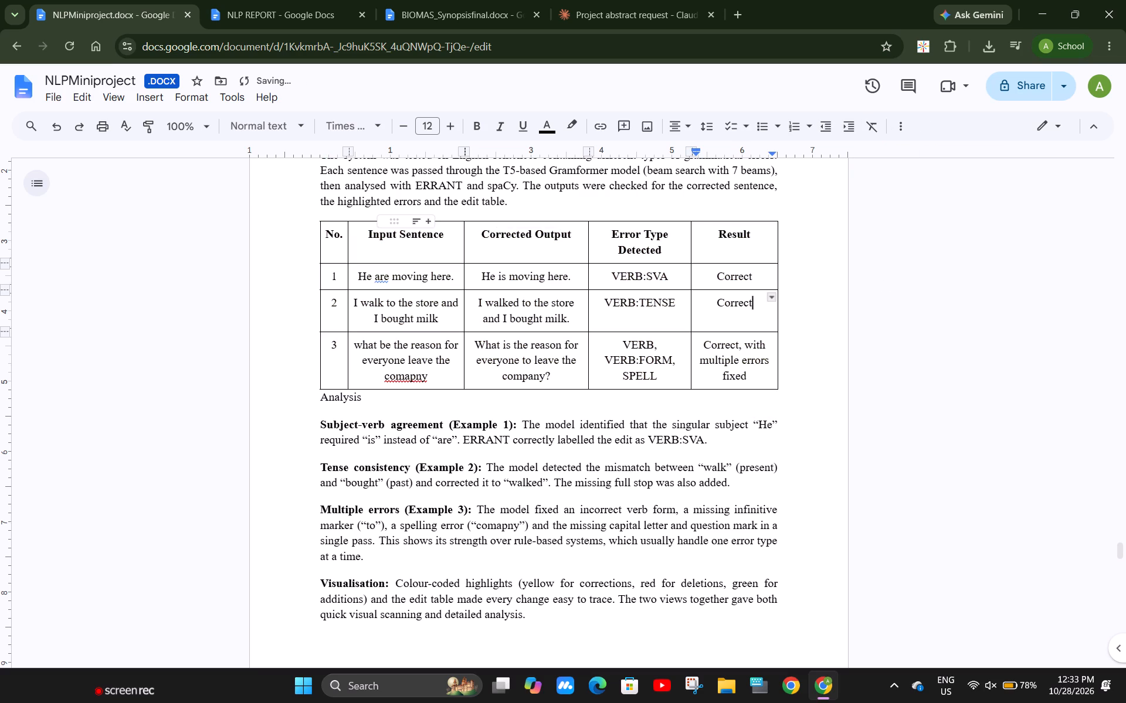
Delete the No. column from the test sentences table.
drag(343, 367, 332, 251)
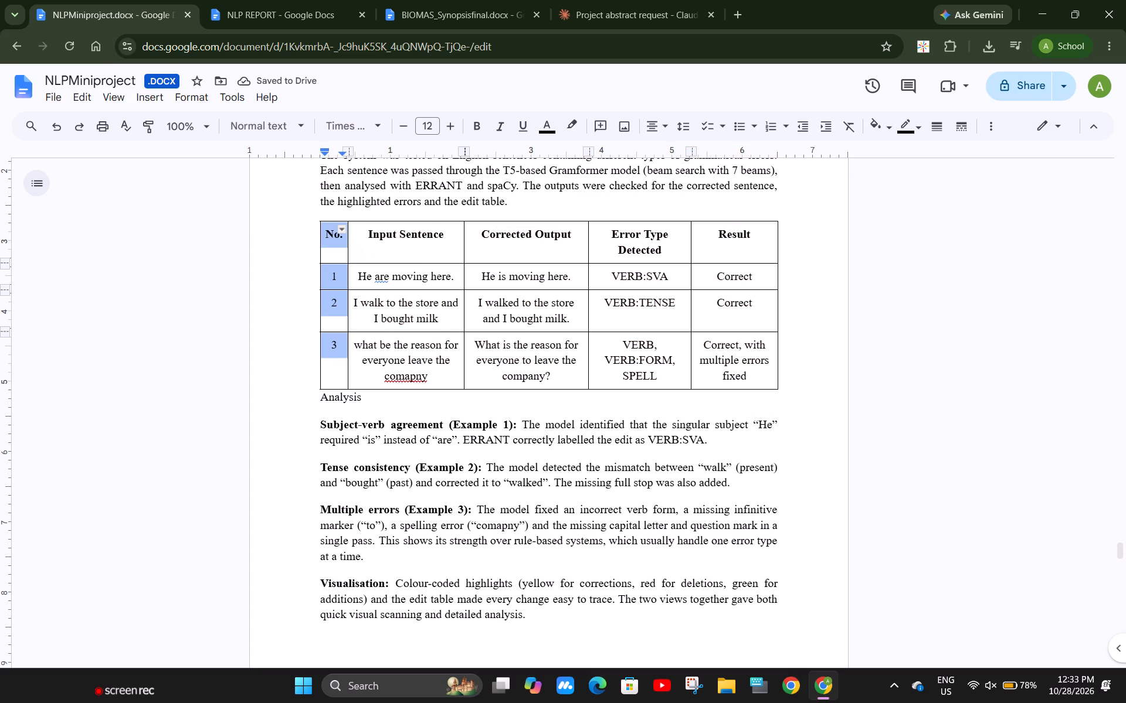
right_click(332, 251)
click(436, 415)
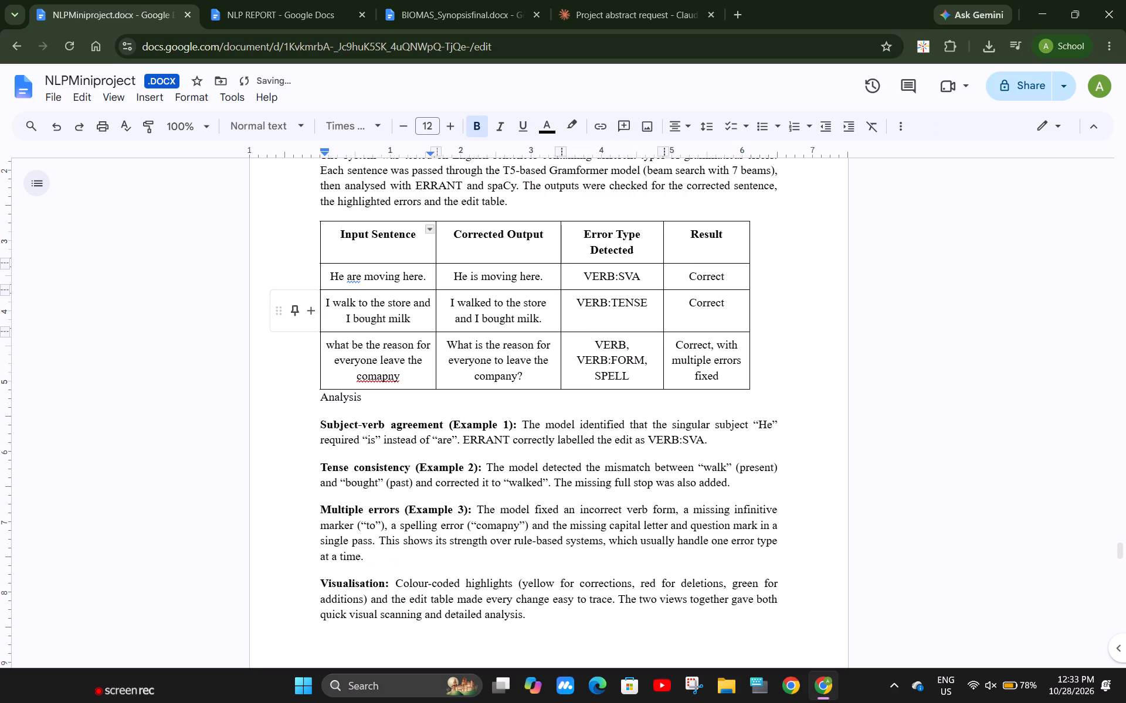
Widen the test sentences table on both sides to fill the text width and adjust its inner column widths to balance the four columns.
drag(323, 286, 308, 288)
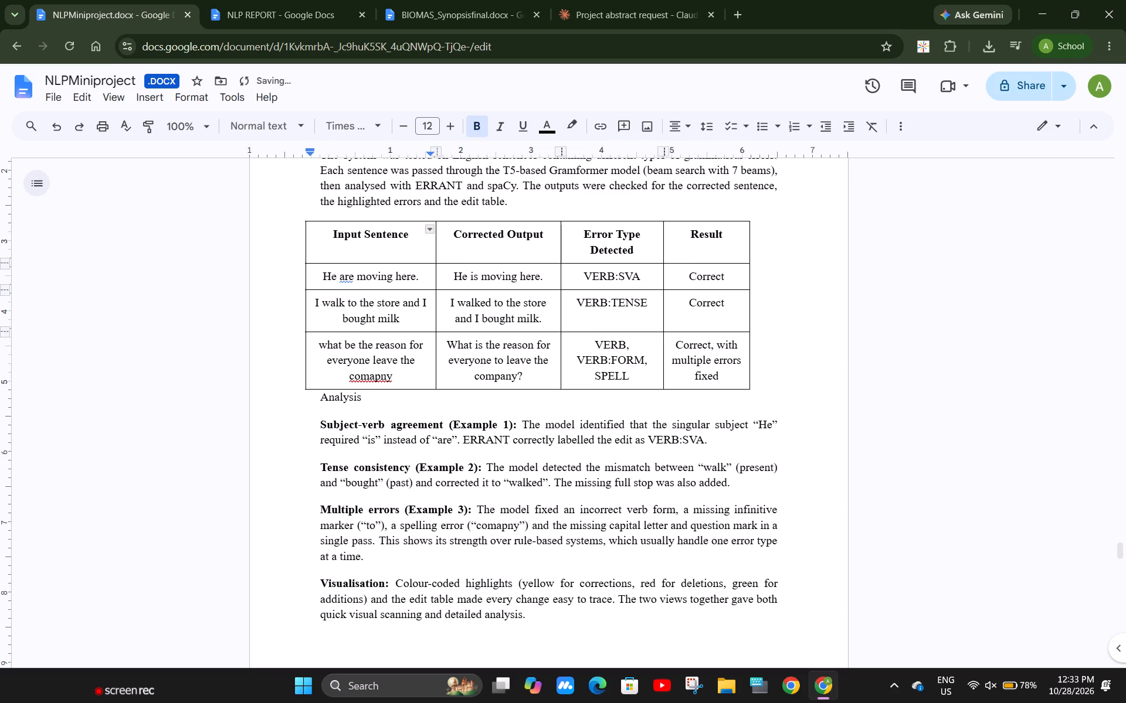
drag(748, 316, 777, 318)
drag(777, 318, 777, 318)
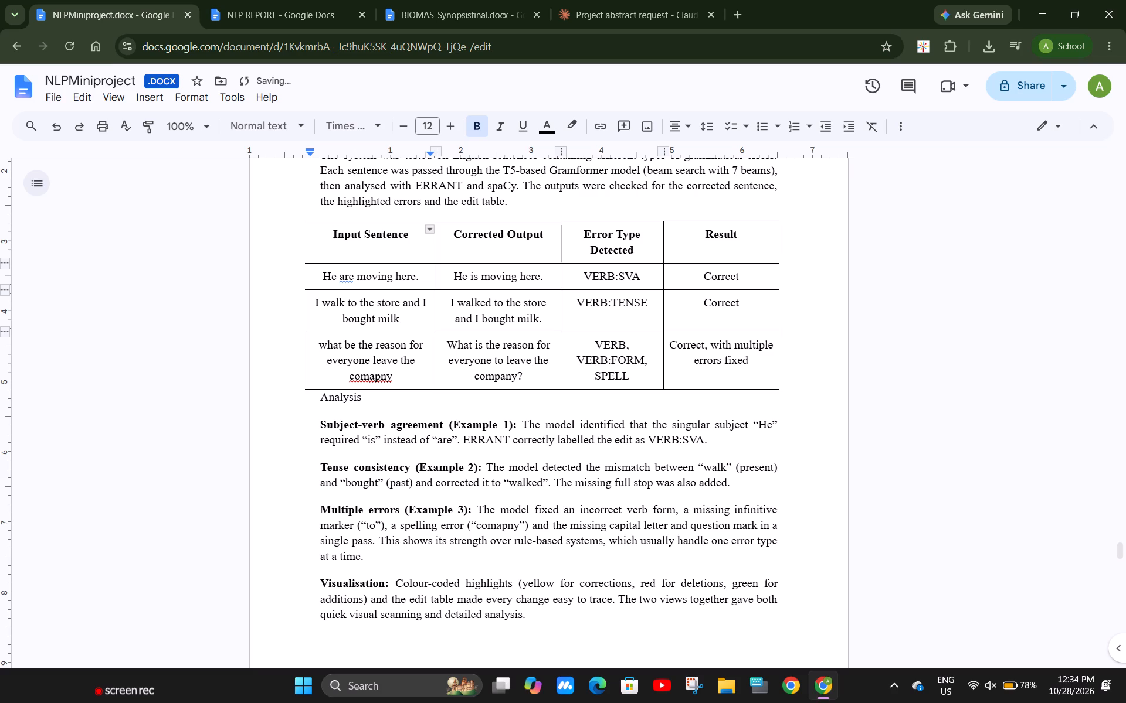
drag(663, 311, 680, 316)
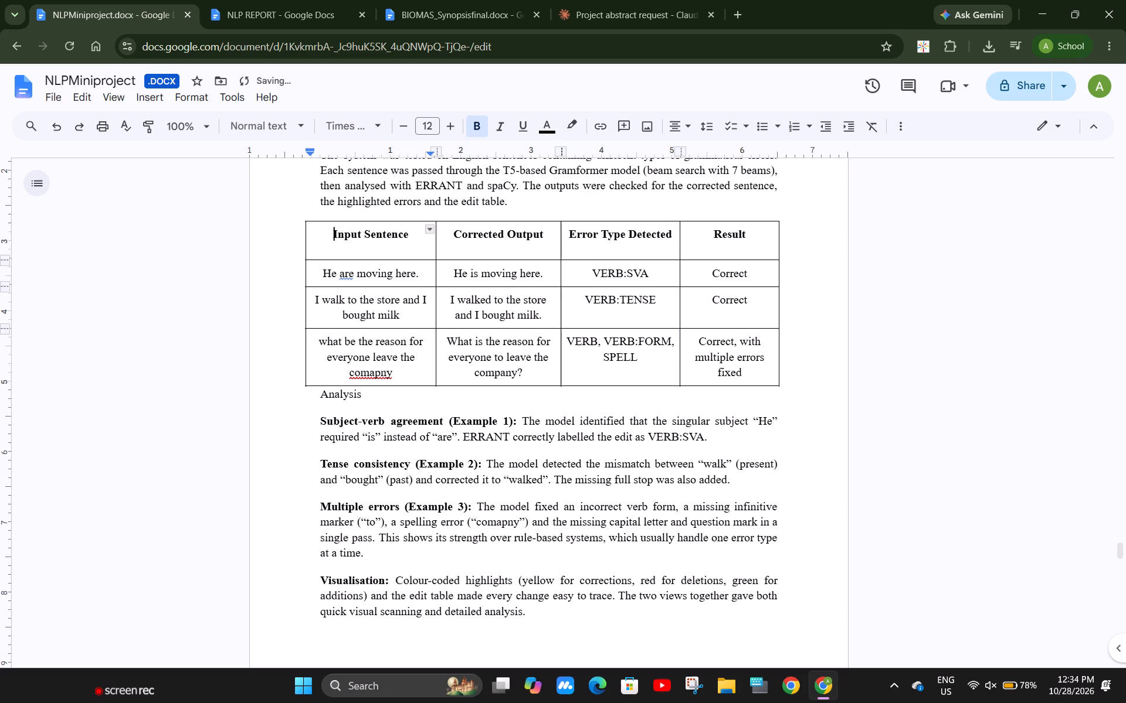
drag(680, 306, 671, 306)
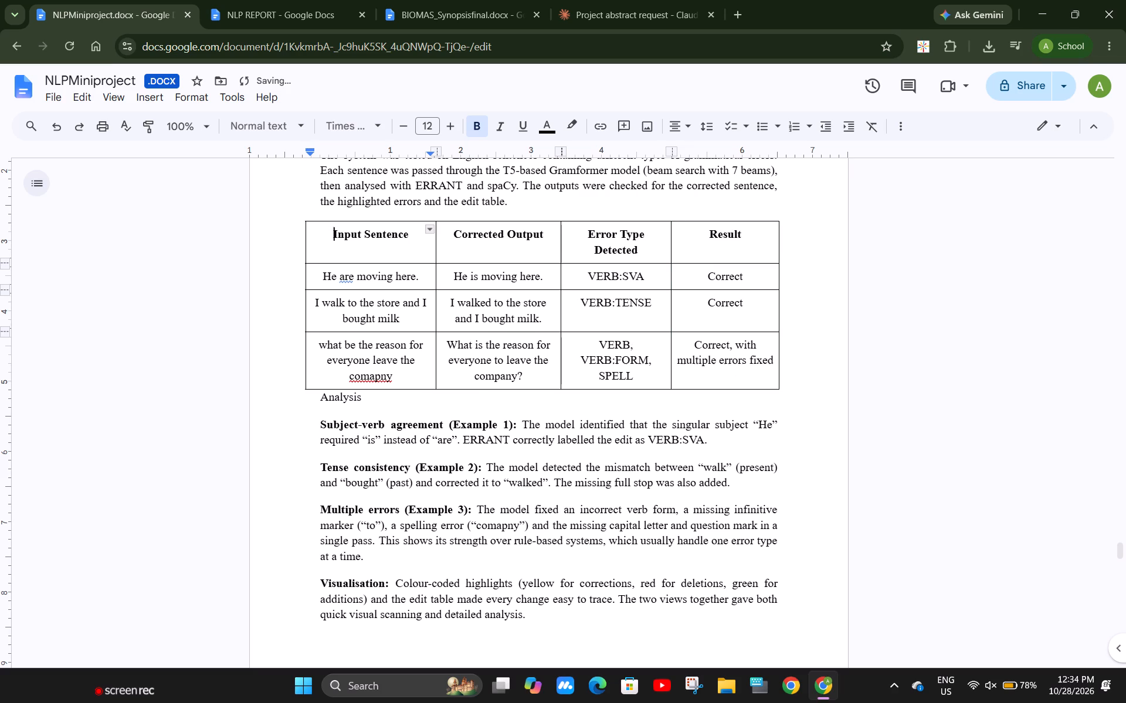
drag(559, 310, 569, 312)
drag(435, 306, 442, 308)
Delete the Analysis subheading beneath the table along with its empty line.
drag(945, 415, 440, 395)
click(440, 395)
drag(403, 408, 335, 404)
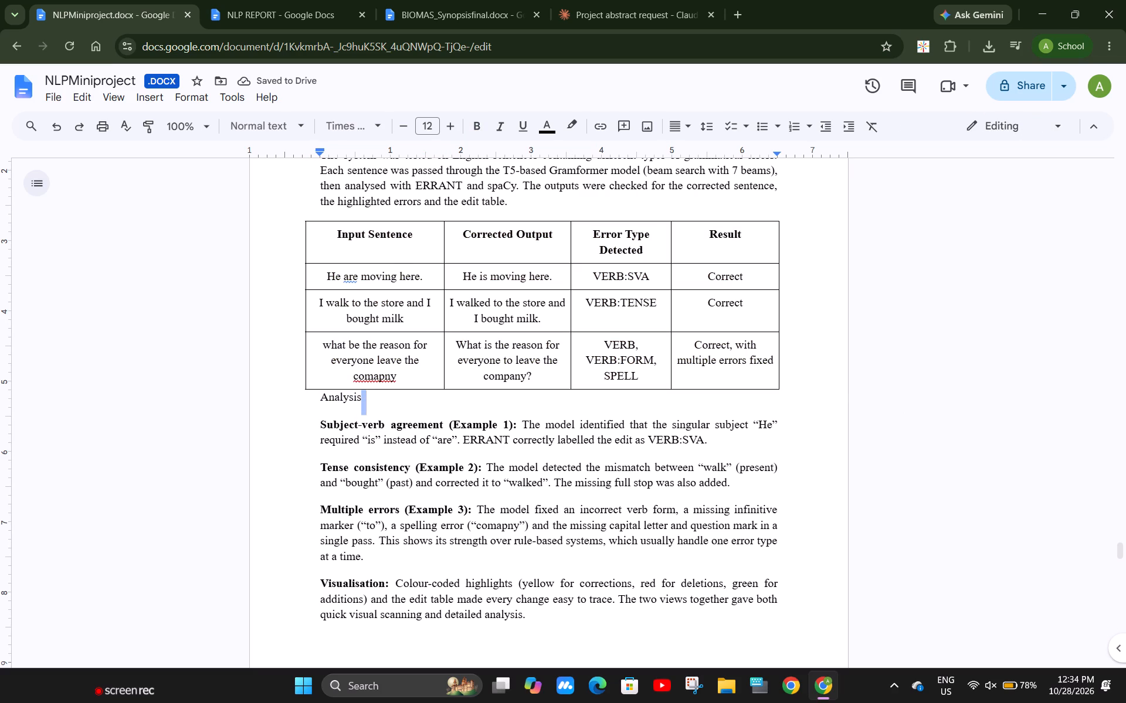
drag(335, 404, 299, 403)
key(BackSpace)
key(BackSpace)
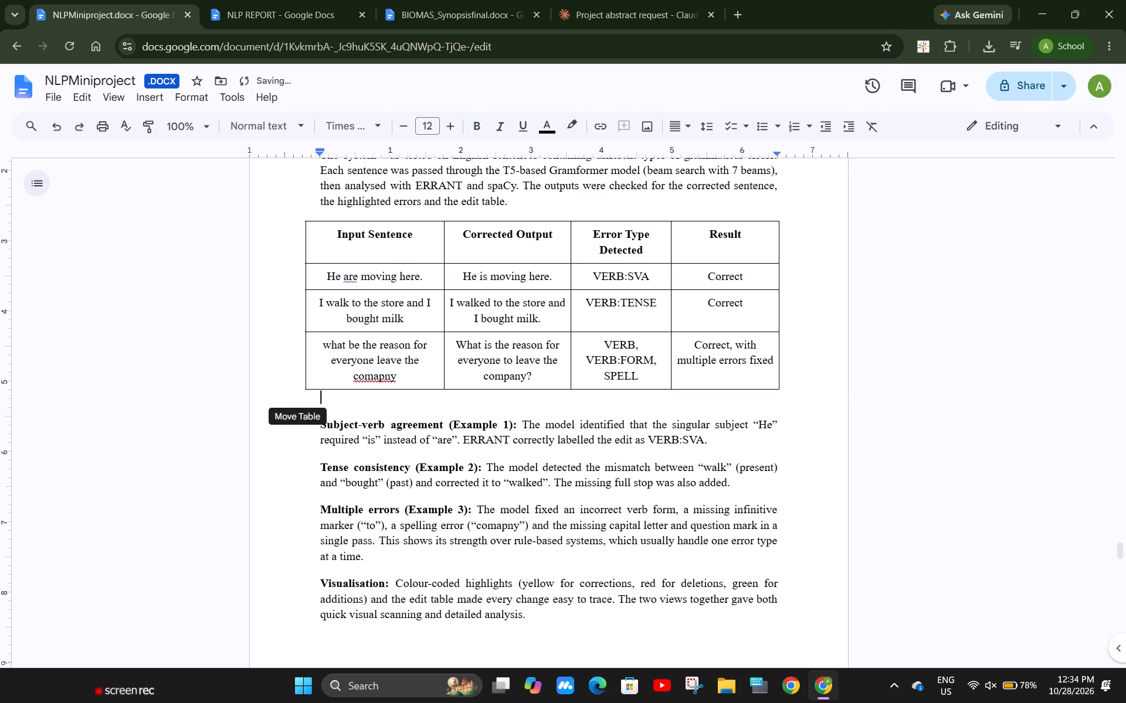
scroll(448, 447, down, 4)
scroll(448, 447, up, 6)
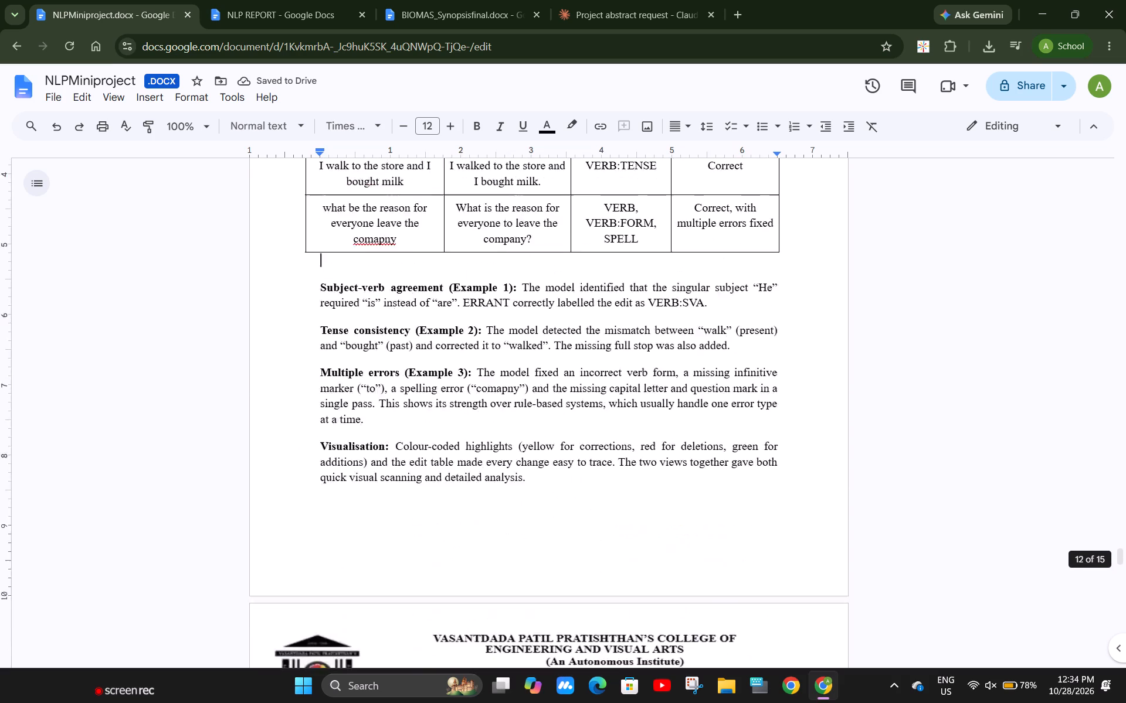
double_click(311, 408)
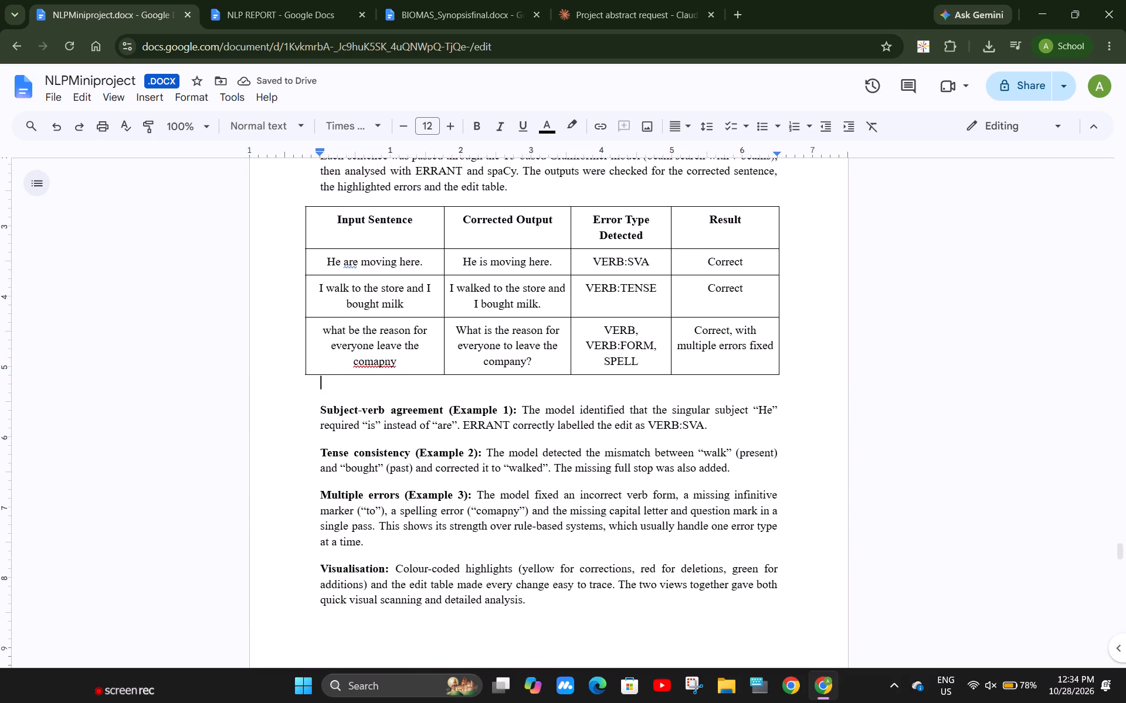
click(311, 408)
key(BackSpace)
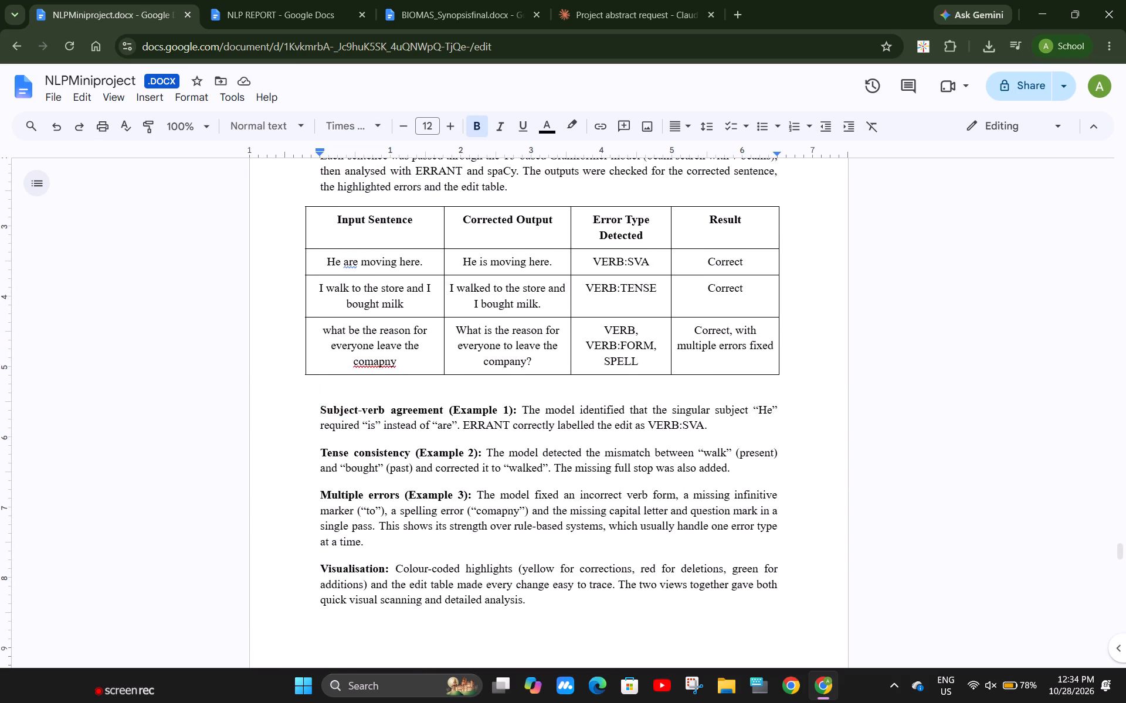
Delete the Multiple candidates paragraph and the entire Observations section with its bullets at the end of Chapter 4.
scroll(470, 566, down, 5)
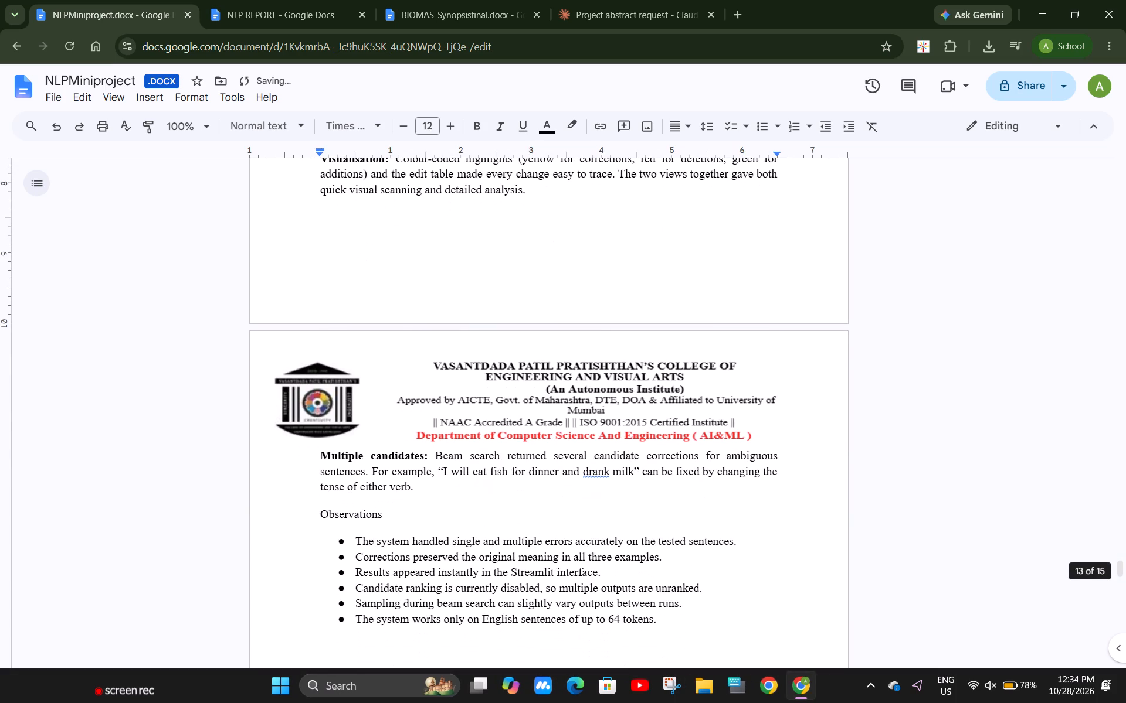
drag(671, 619, 252, 461)
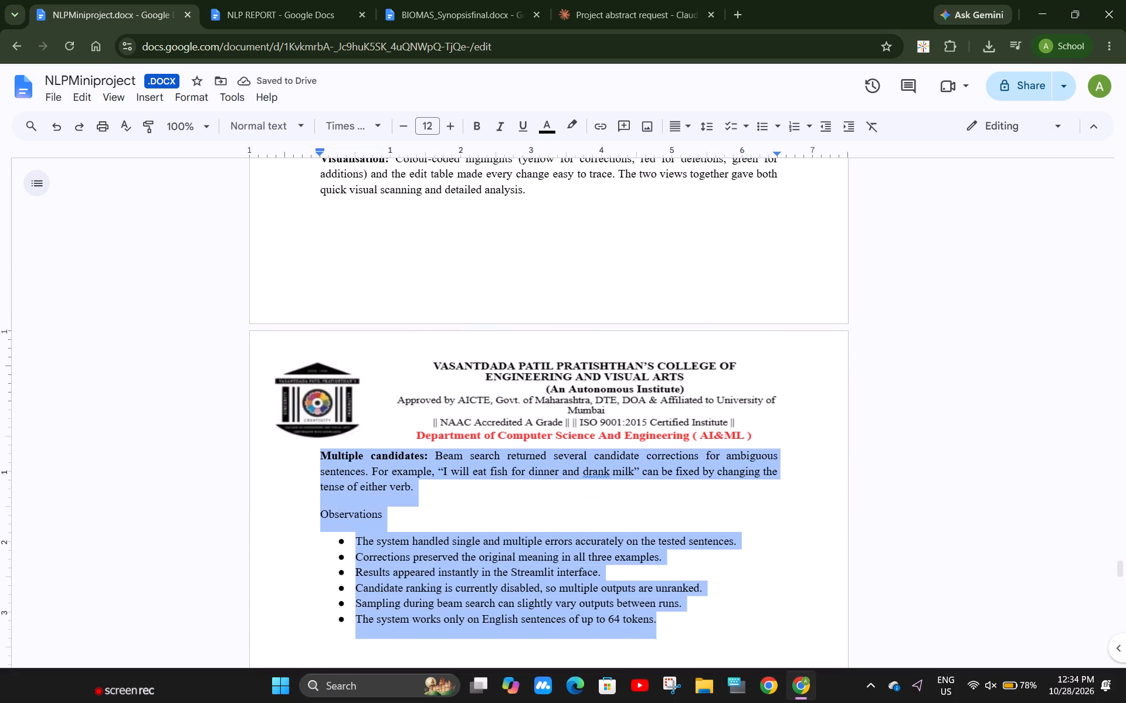
drag(252, 461, 253, 461)
key(BackSpace)
key(BackSpace)
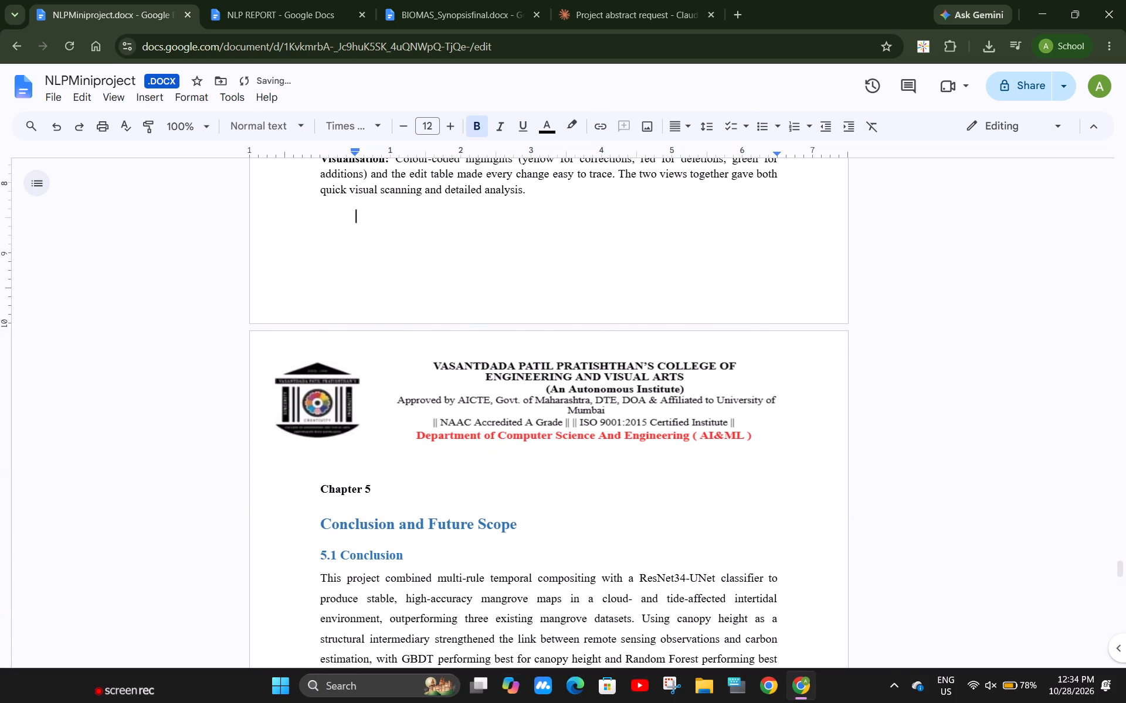
Review the Result Analysis page and the preceding Chapter 3 sections to check layout and chapter order.
scroll(429, 468, up, 5)
scroll(429, 468, right, 1)
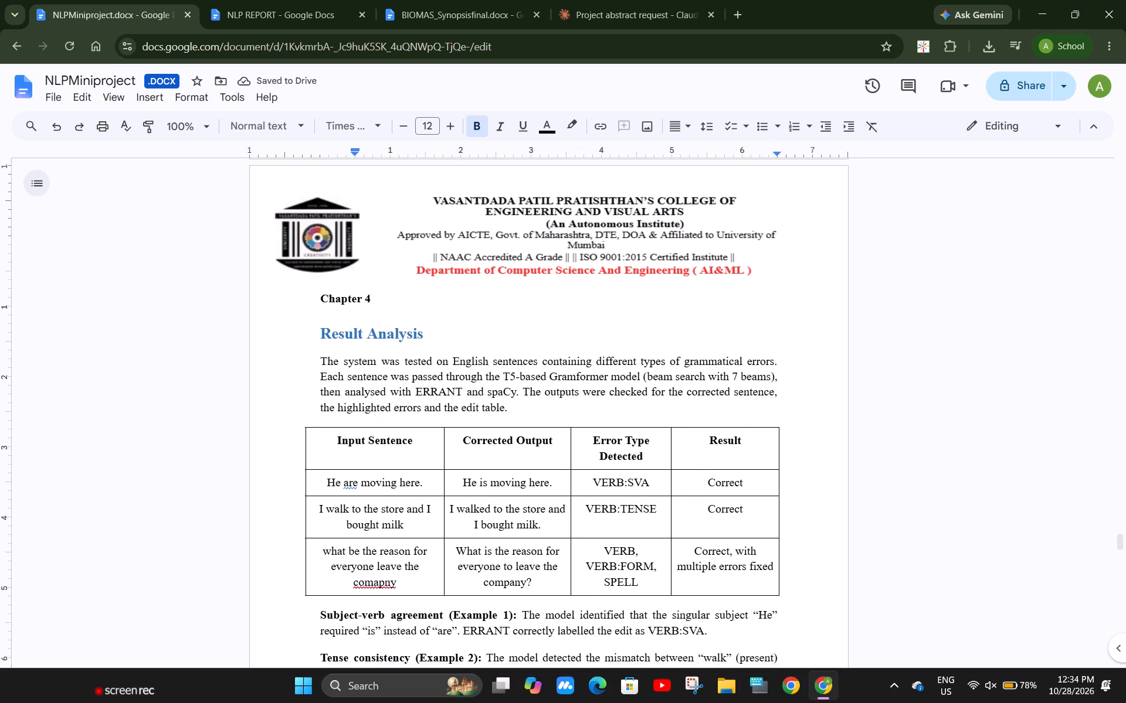
scroll(429, 468, right, 1)
scroll(429, 468, down, 1)
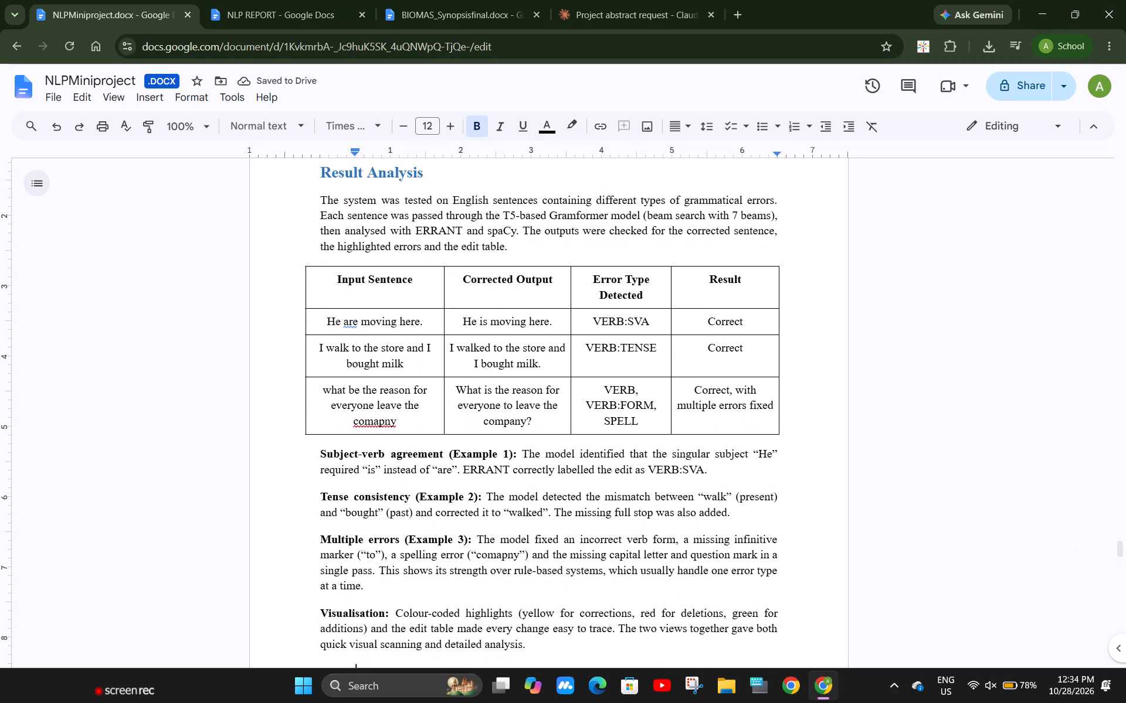
click(352, 208)
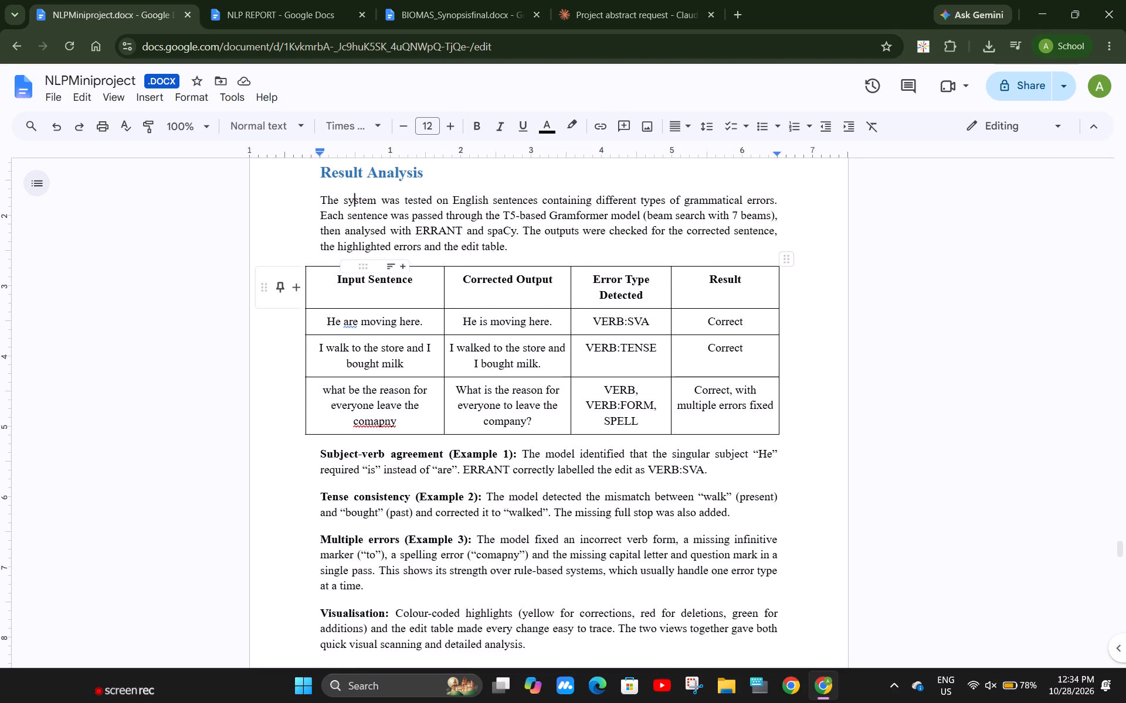
click(320, 194)
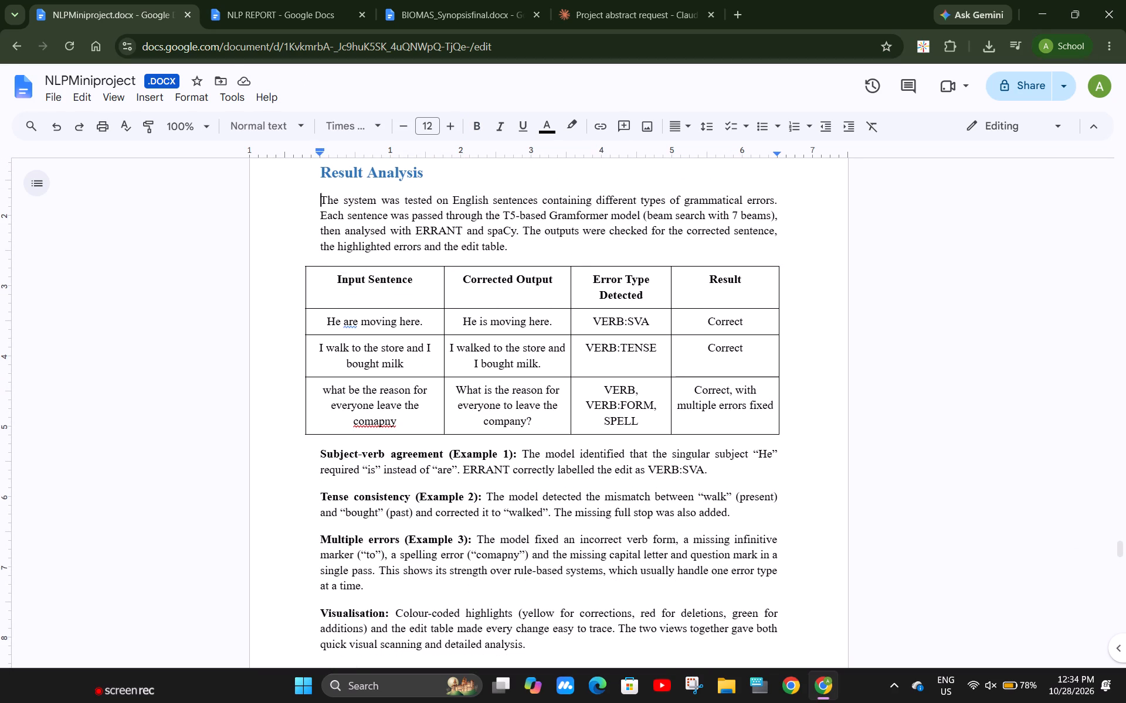
click(358, 493)
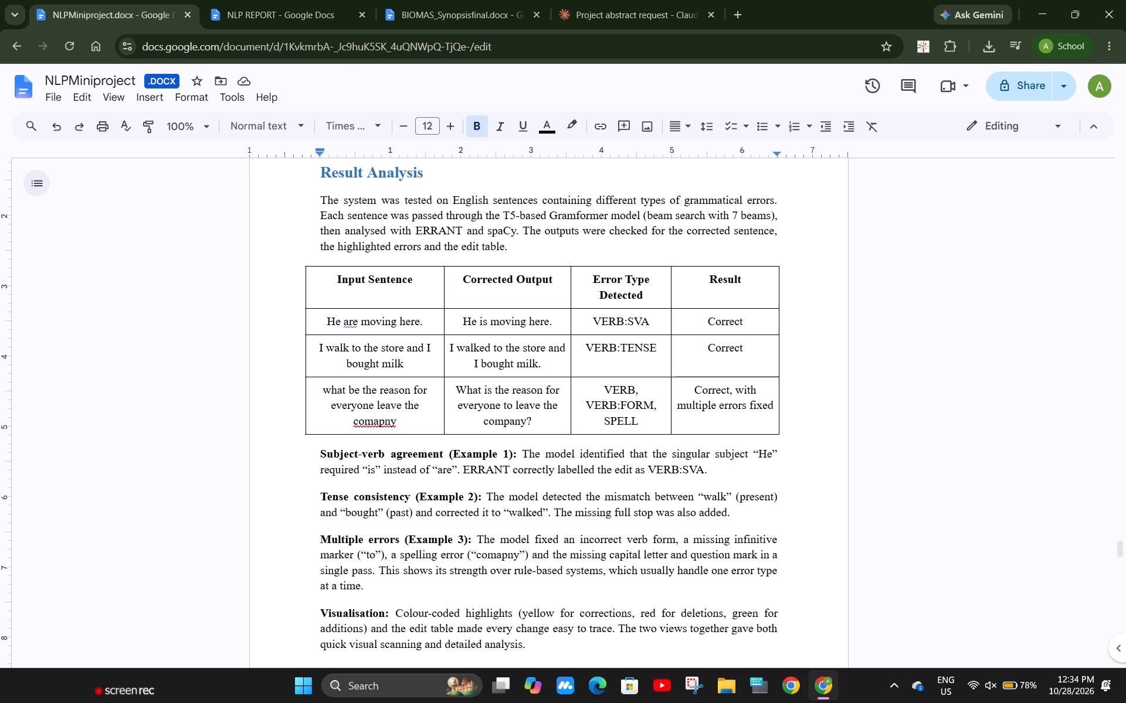
scroll(478, 431, up, 9)
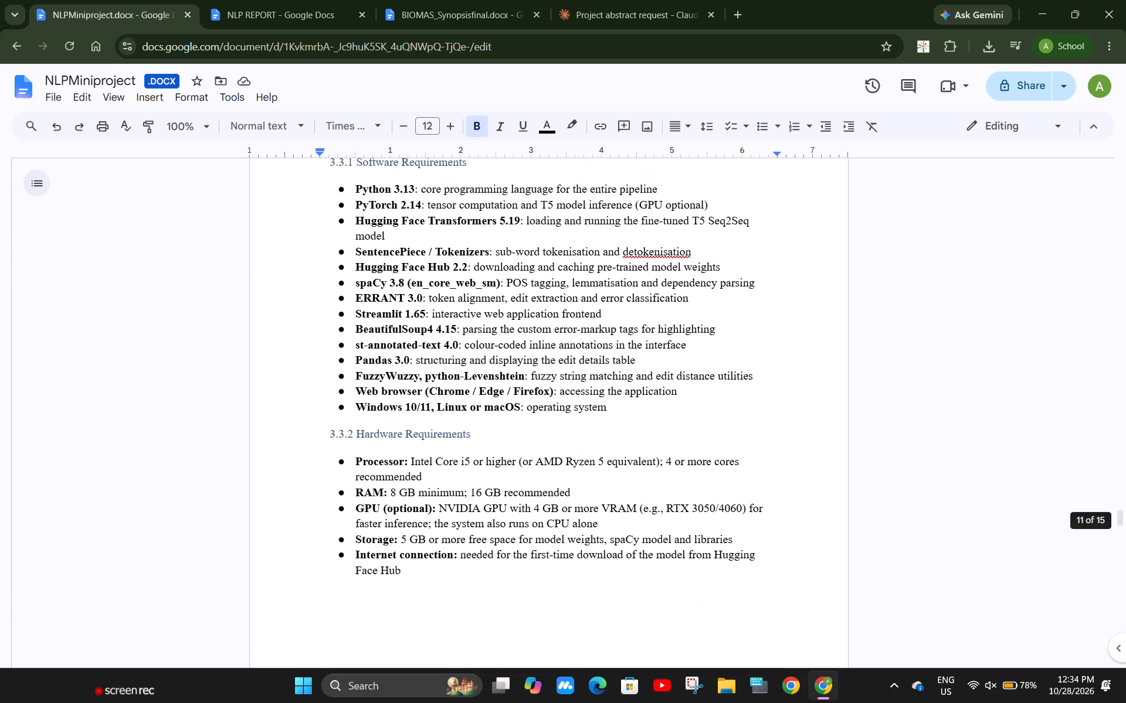
scroll(508, 443, up, 6)
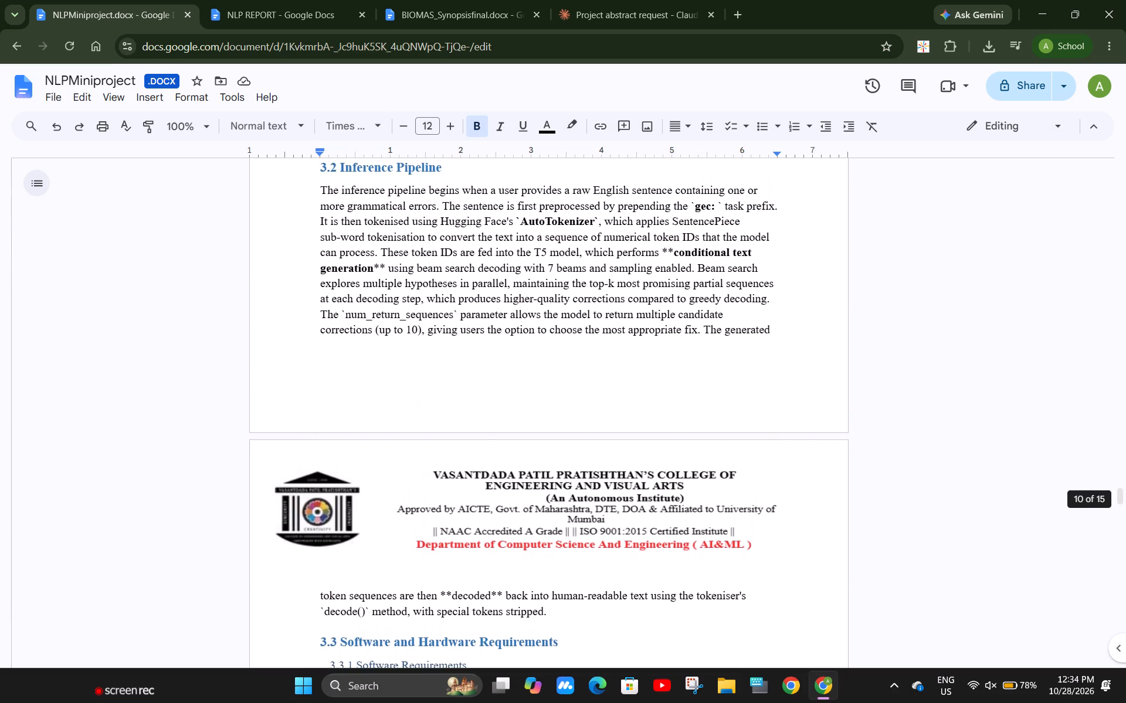
scroll(508, 443, up, 1)
scroll(508, 443, down, 5)
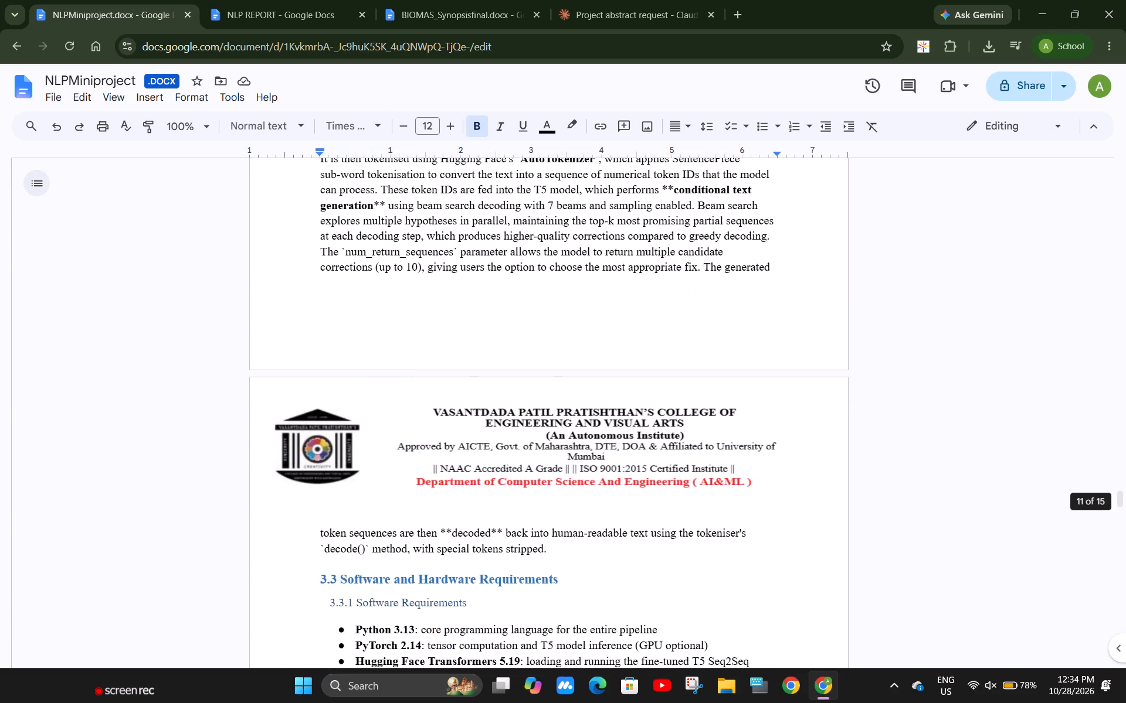
scroll(508, 443, down, 8)
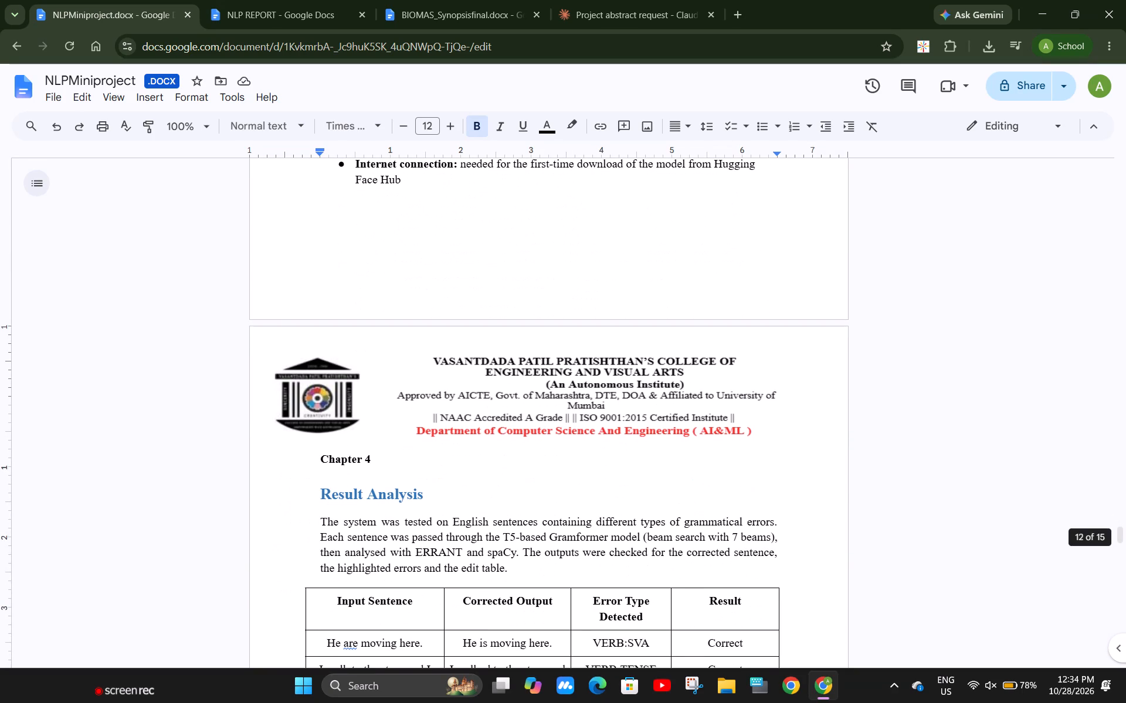
Renumber the Result Analysis chapter as Chapter 5.
click(371, 456)
key(BackSpace)
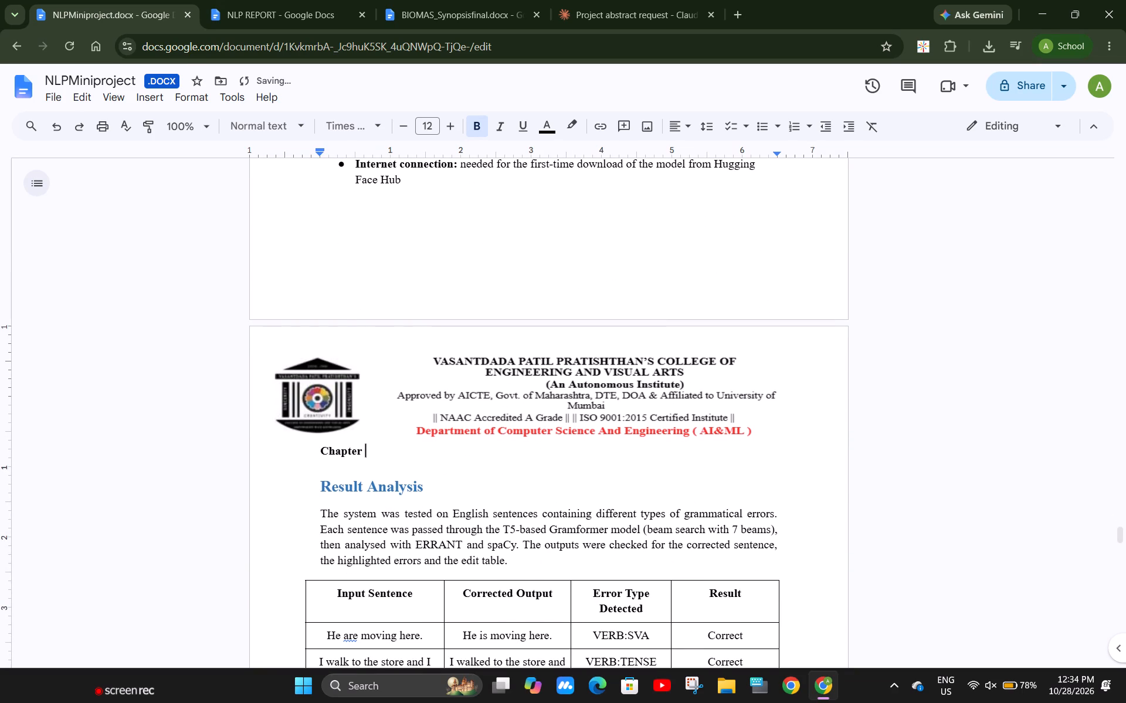
key(5)
Renumber the Conclusion and Future Scope chapter as Chapter 6.
scroll(371, 456, down, 9)
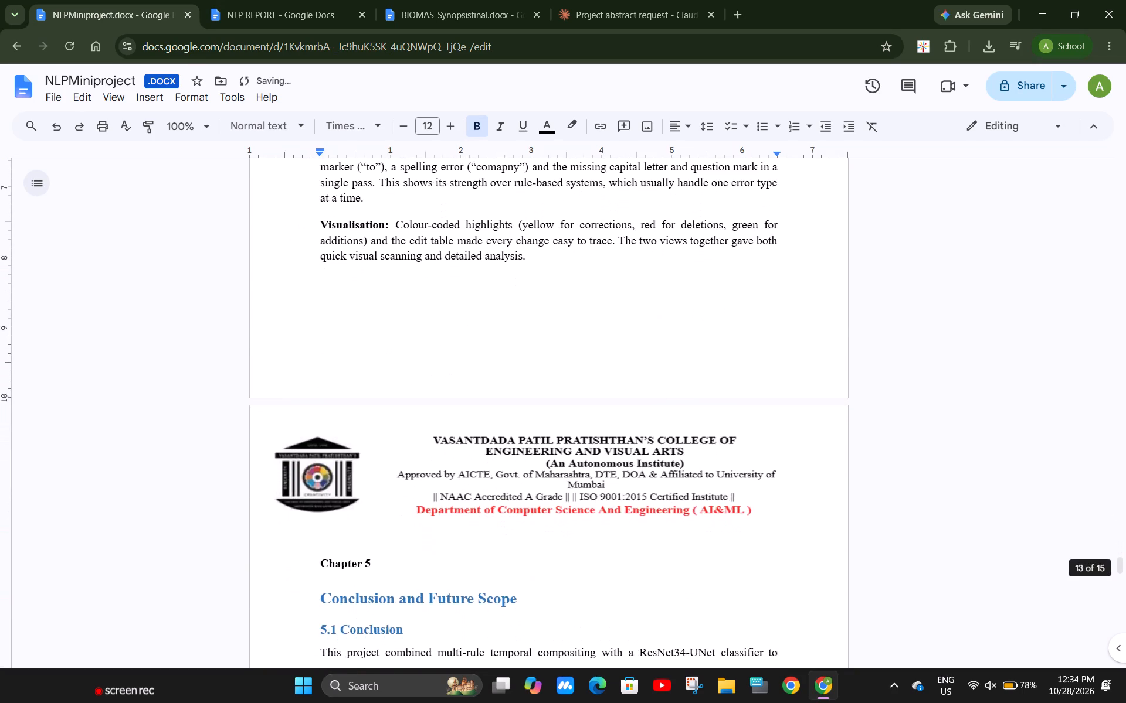
scroll(371, 456, down, 2)
click(375, 404)
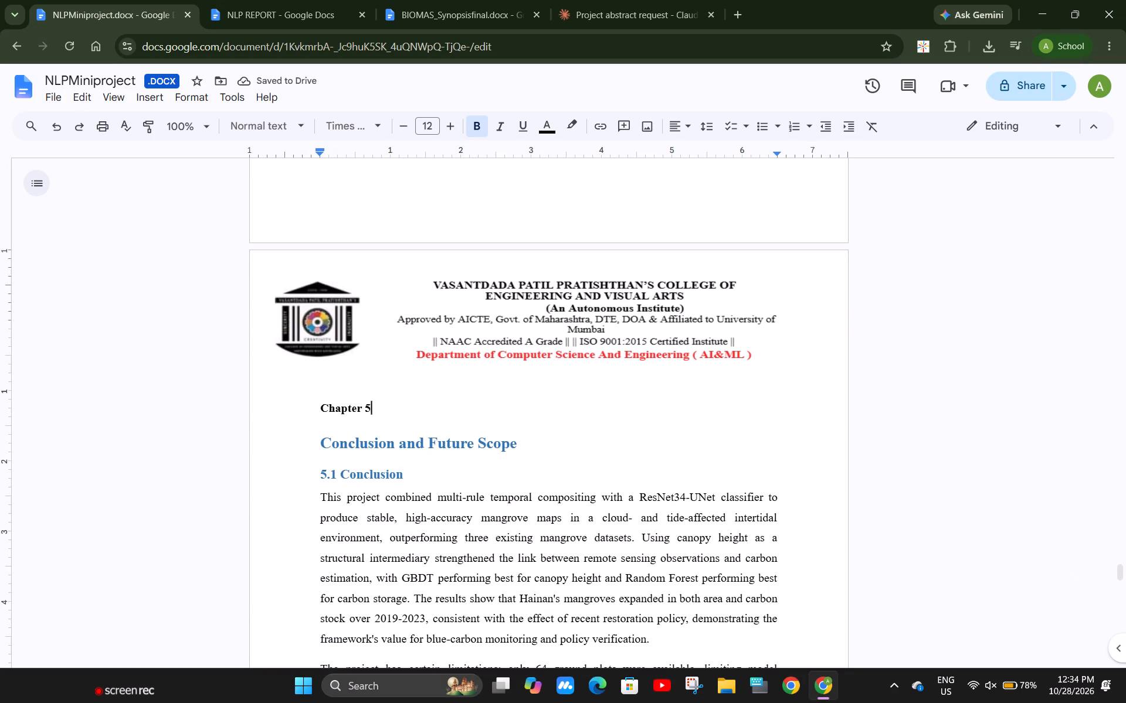
key(BackSpace)
key(6)
Replace the bullets under 5.2 Future Scope in NLPMiniproject with the Future Scope paragraph copied from NLP REPORT.
click(293, 0)
scroll(553, 463, up, 2)
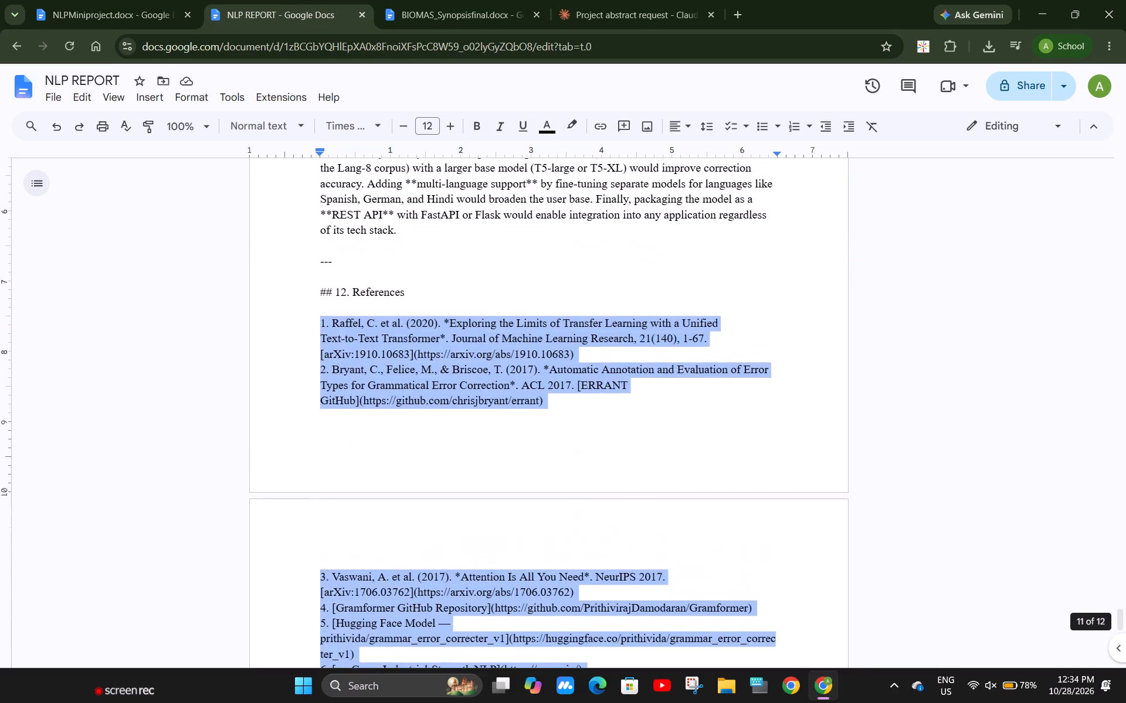
scroll(553, 463, up, 3)
drag(405, 520, 341, 427)
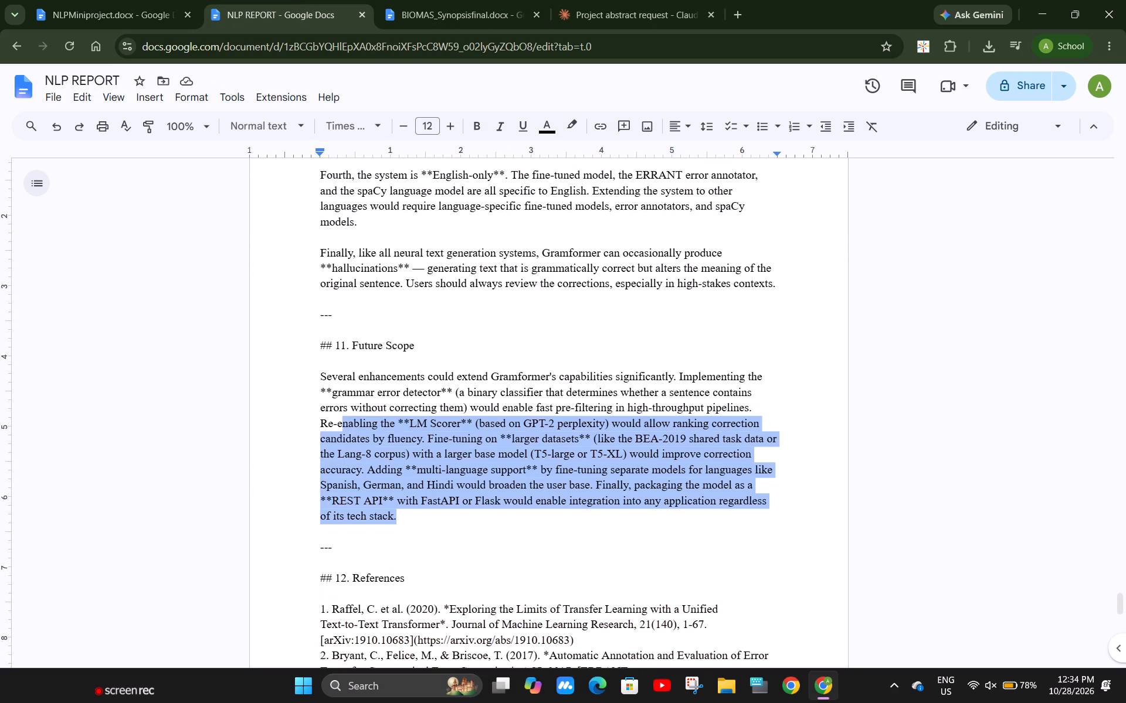
drag(341, 427, 320, 373)
key(ctrl+c)
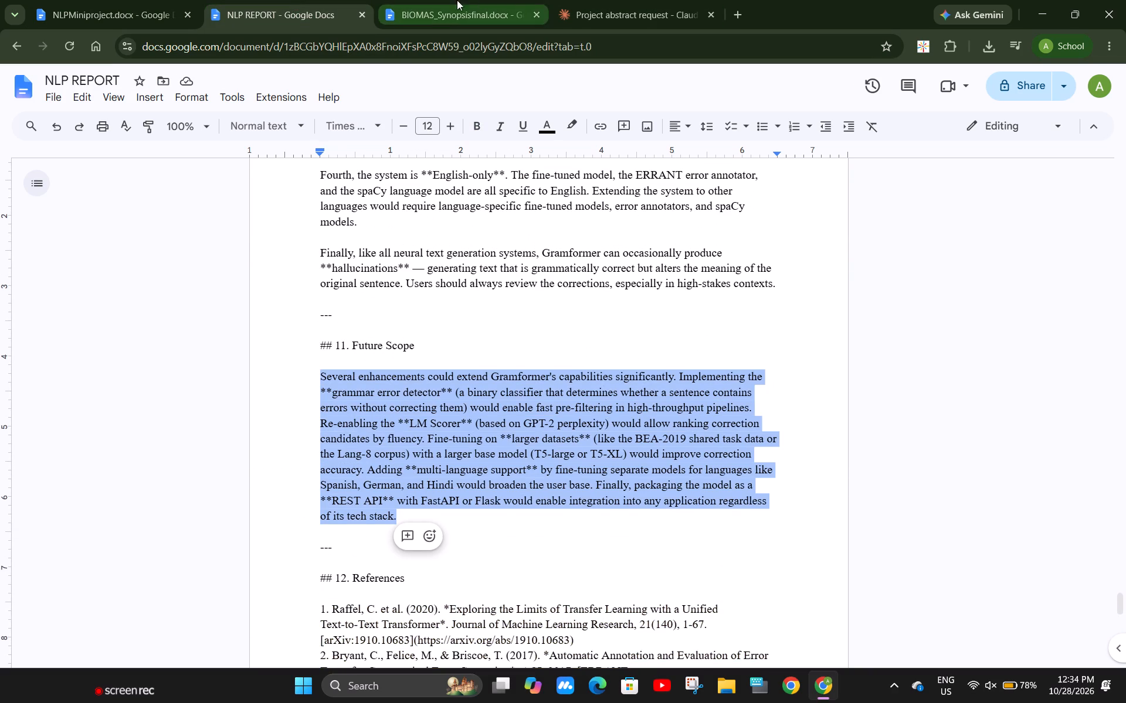
click(137, 0)
scroll(475, 419, down, 5)
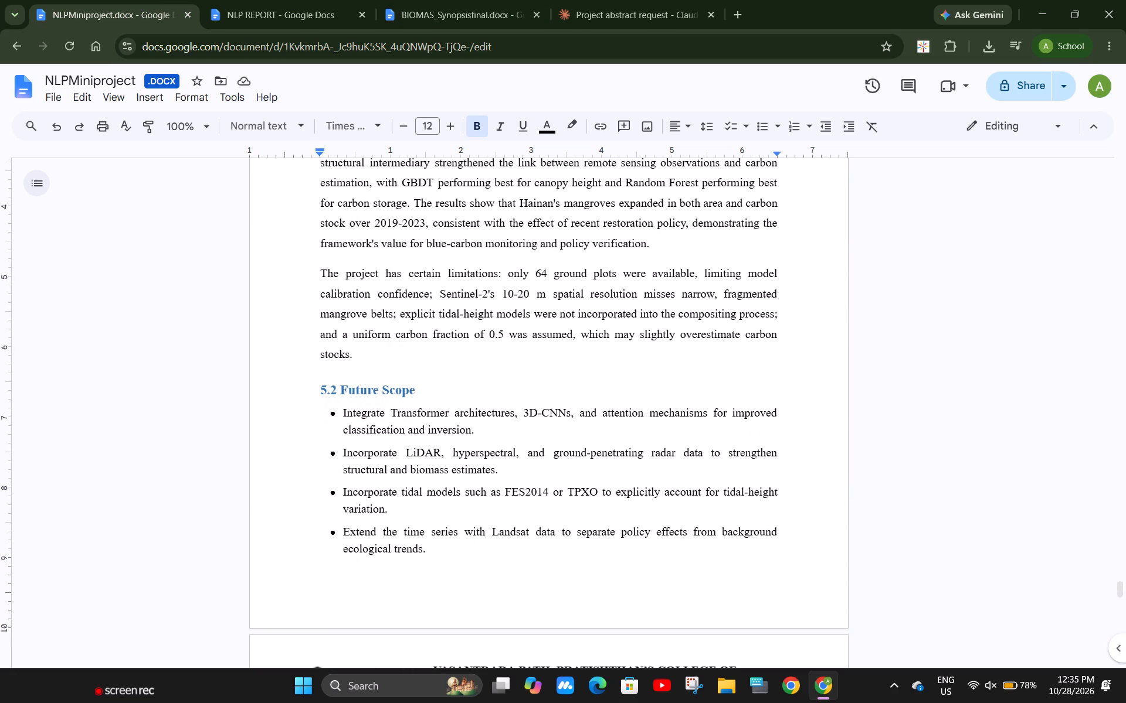
scroll(445, 555, down, 2)
drag(780, 639, 341, 283)
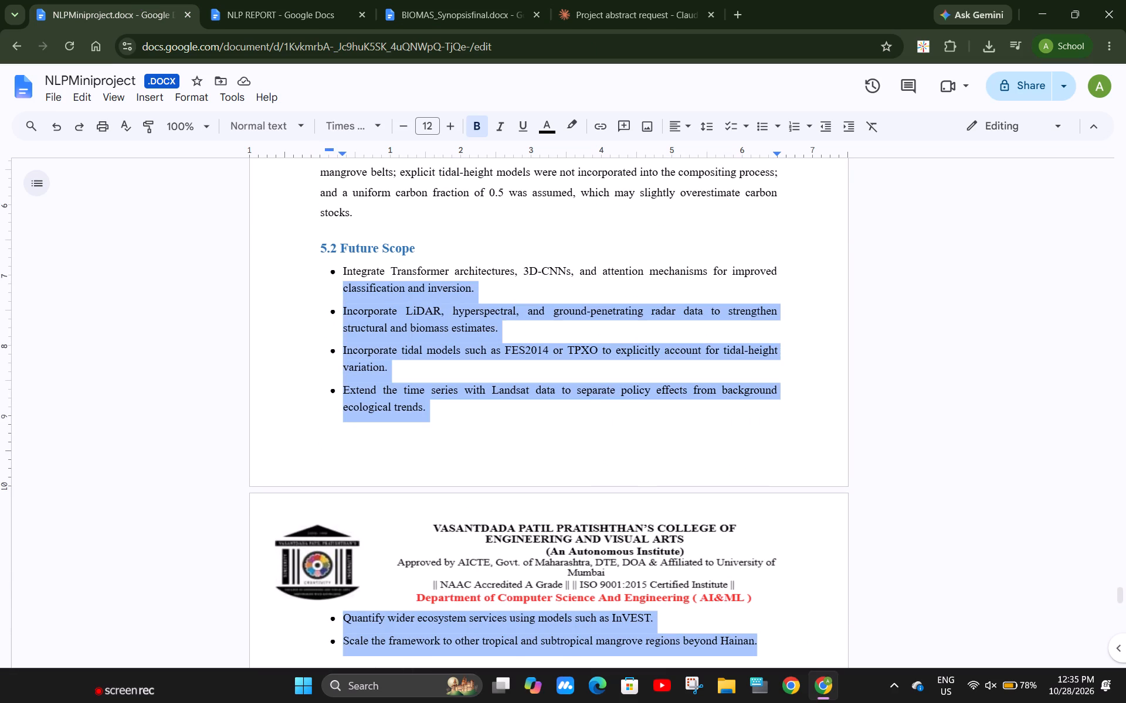
drag(341, 283, 341, 278)
key(ctrl+v)
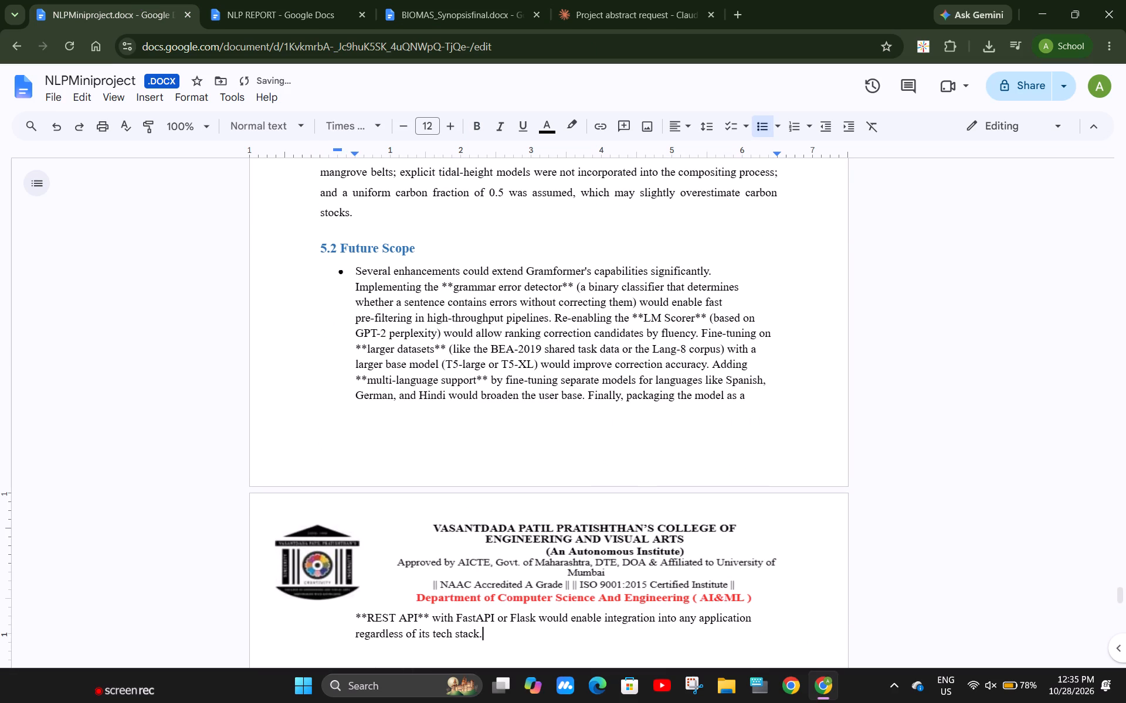
Format the pasted Future Scope paragraph as unbulleted, justified text at font size 12.
click(354, 275)
key(BackSpace)
key(BackSpace)
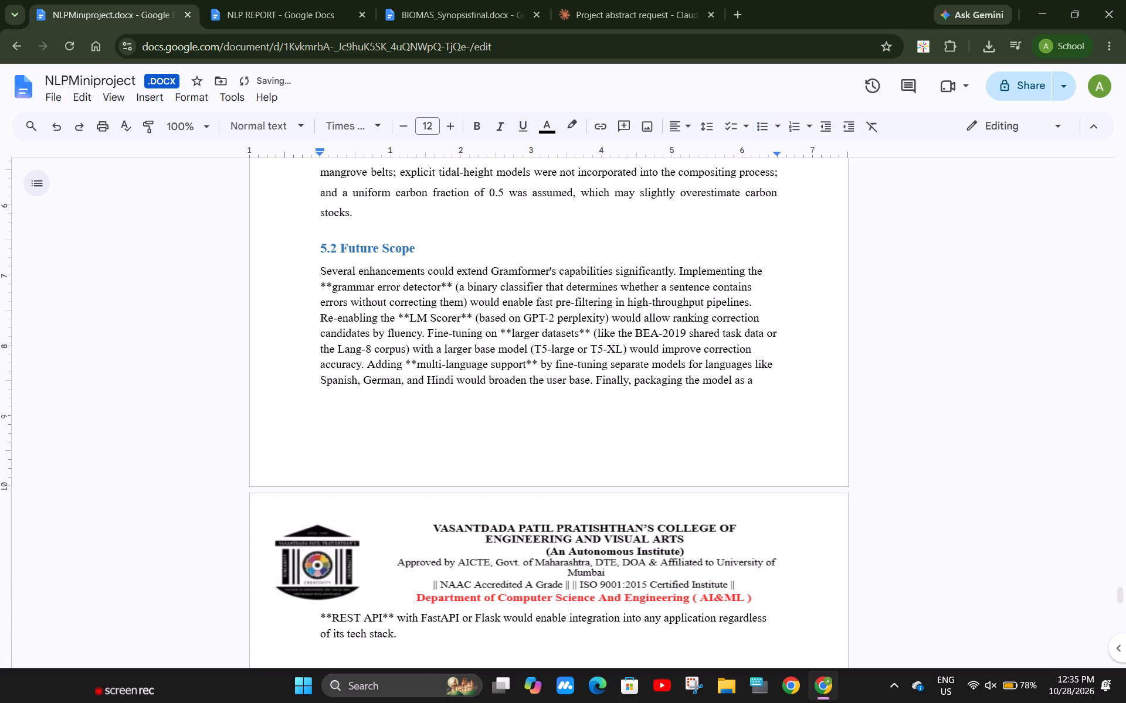
key(ctrl+shift+Down)
click(679, 126)
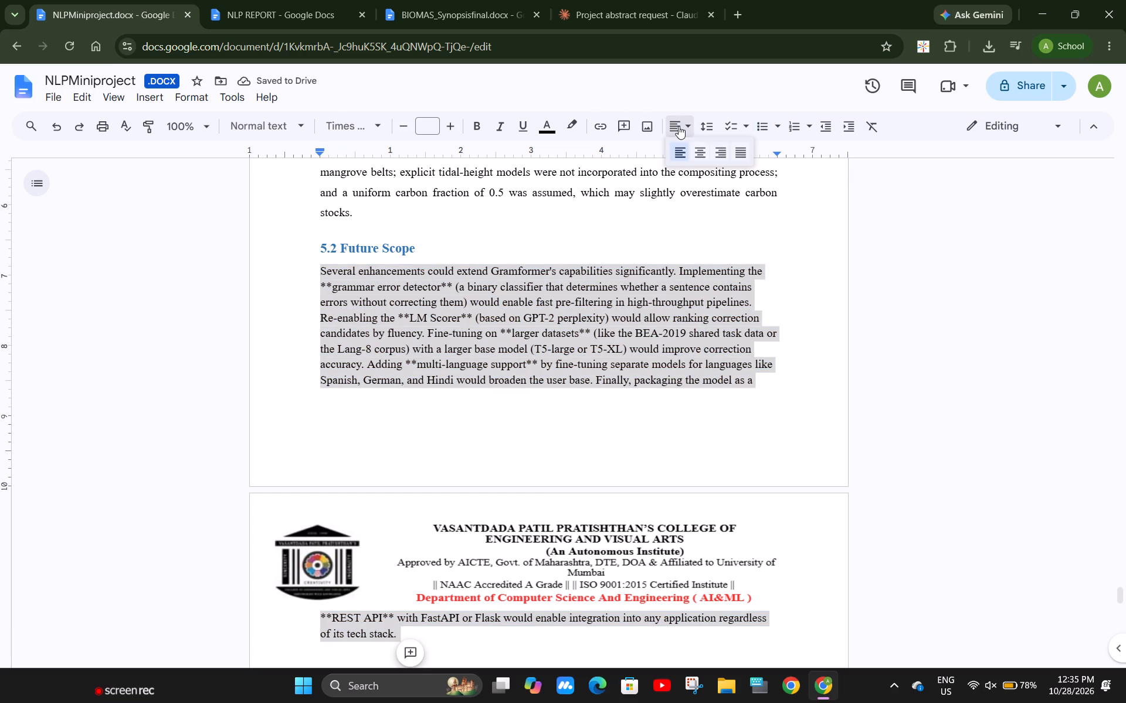
click(738, 152)
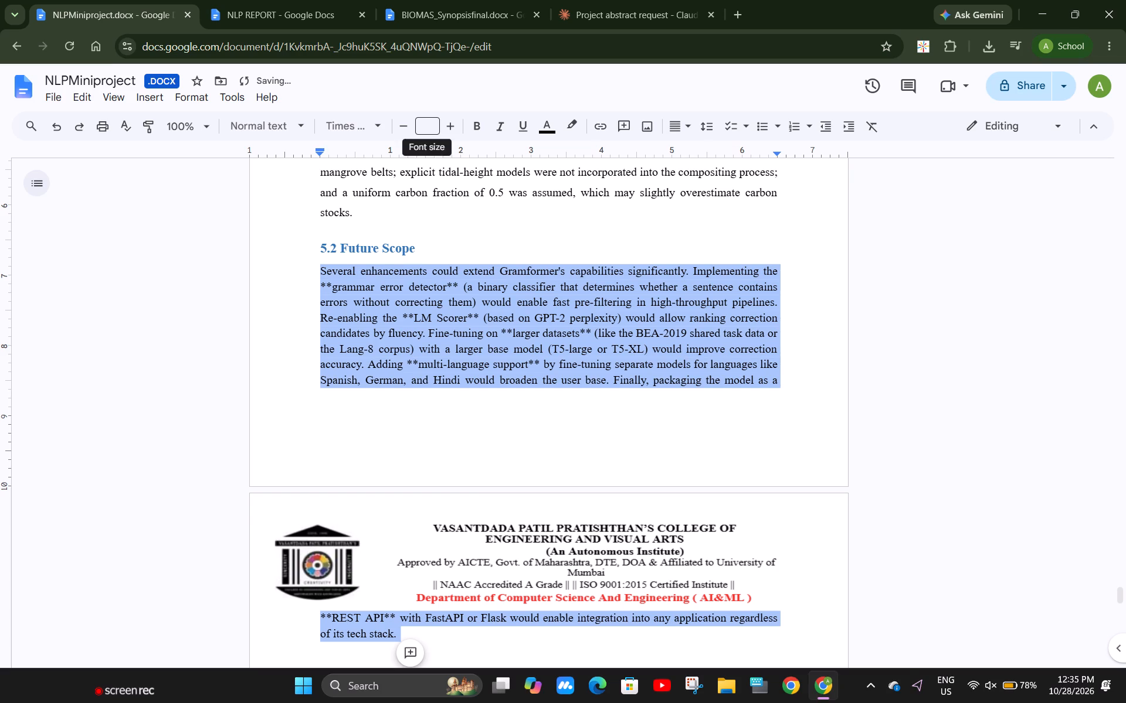
click(426, 134)
text(12)
key(Return)
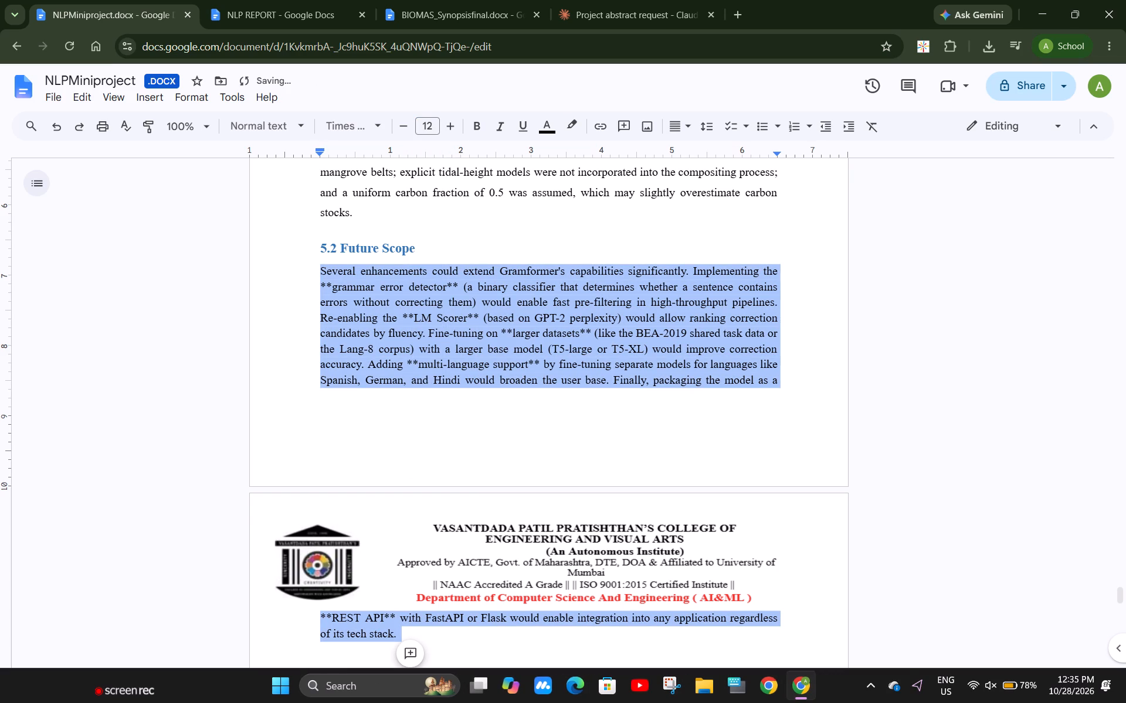
Bold "grammar error detector" in the Future Scope paragraph and remove the asterisks after it.
click(345, 285)
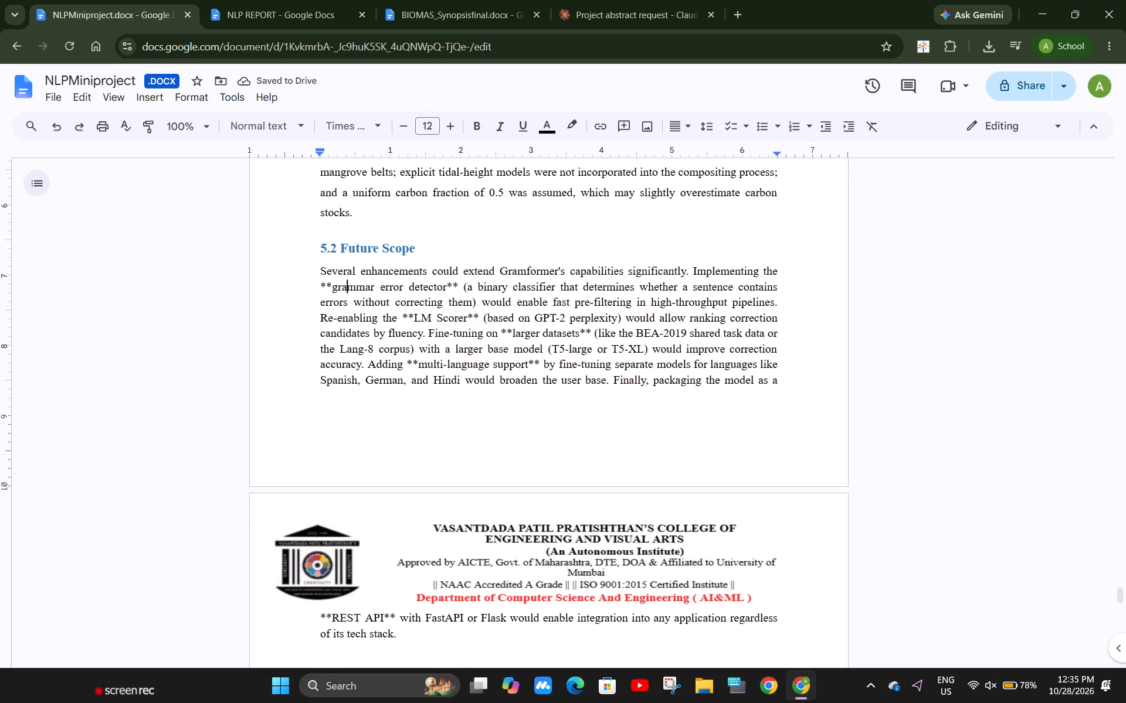
drag(321, 288, 457, 286)
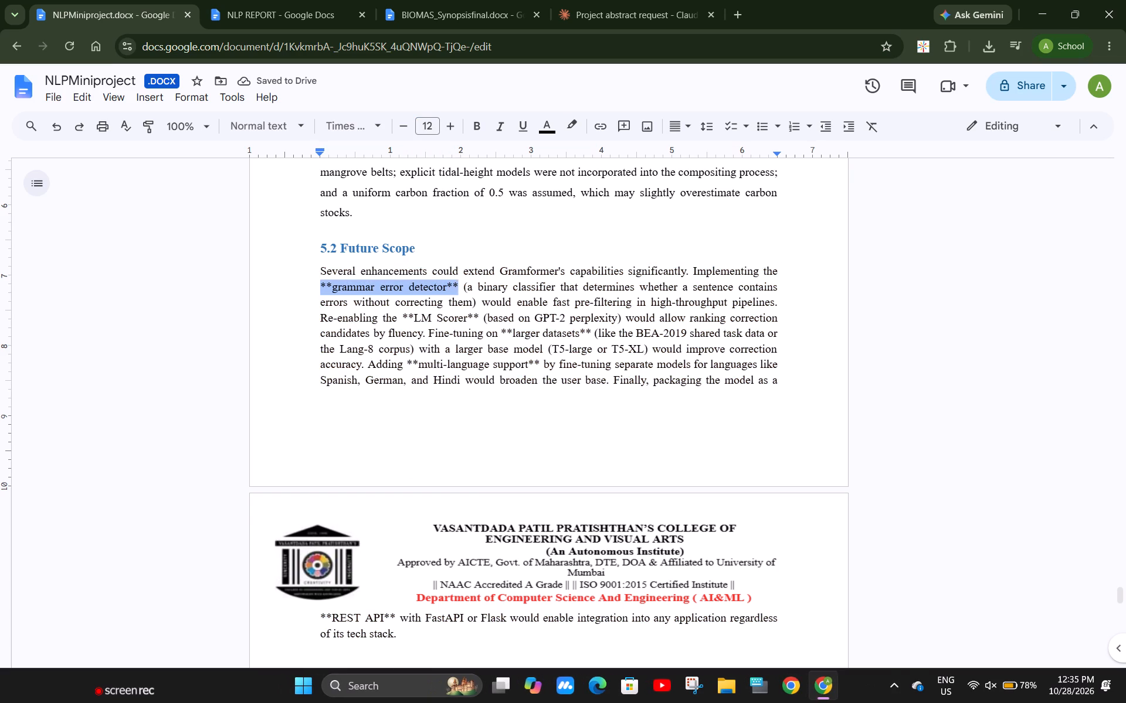
drag(457, 286, 457, 286)
key(ctrl+b)
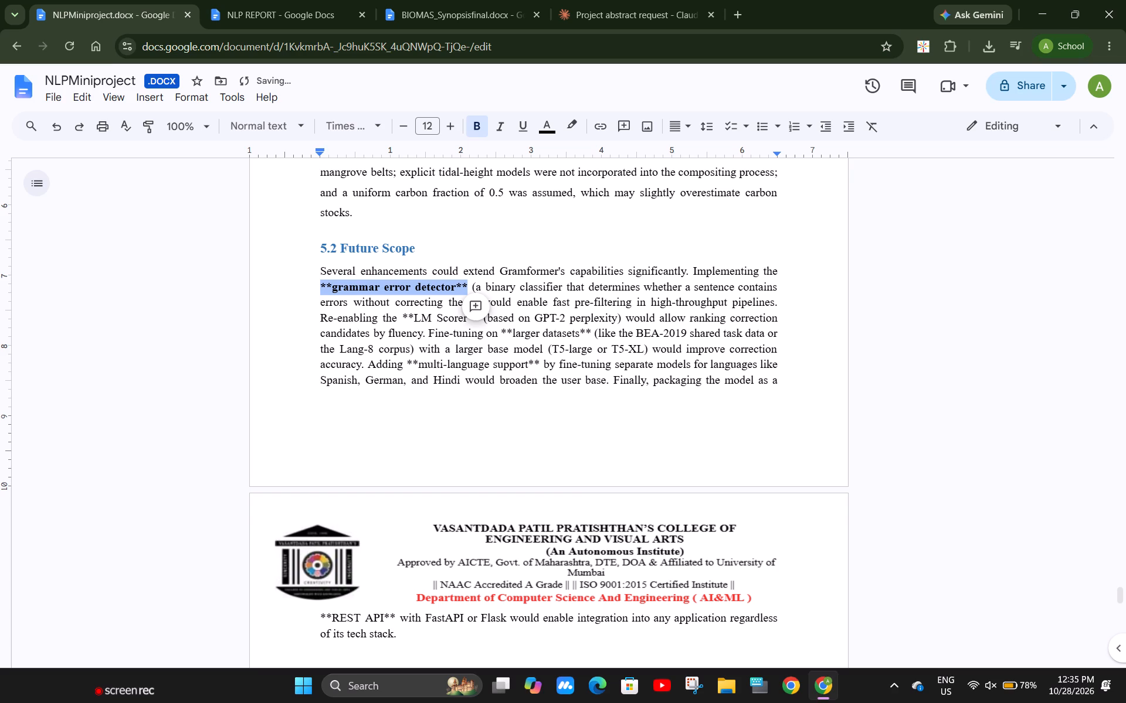
key(Right)
key(BackSpace)
key(BackSpace)
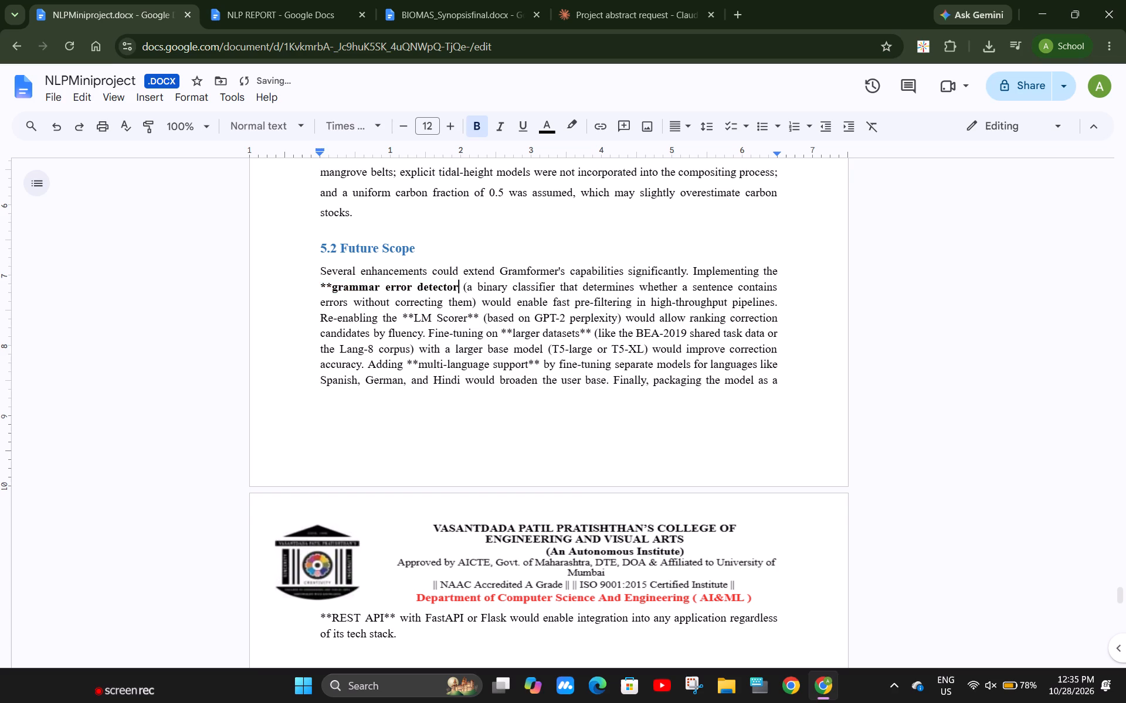
key(ctrl+h)
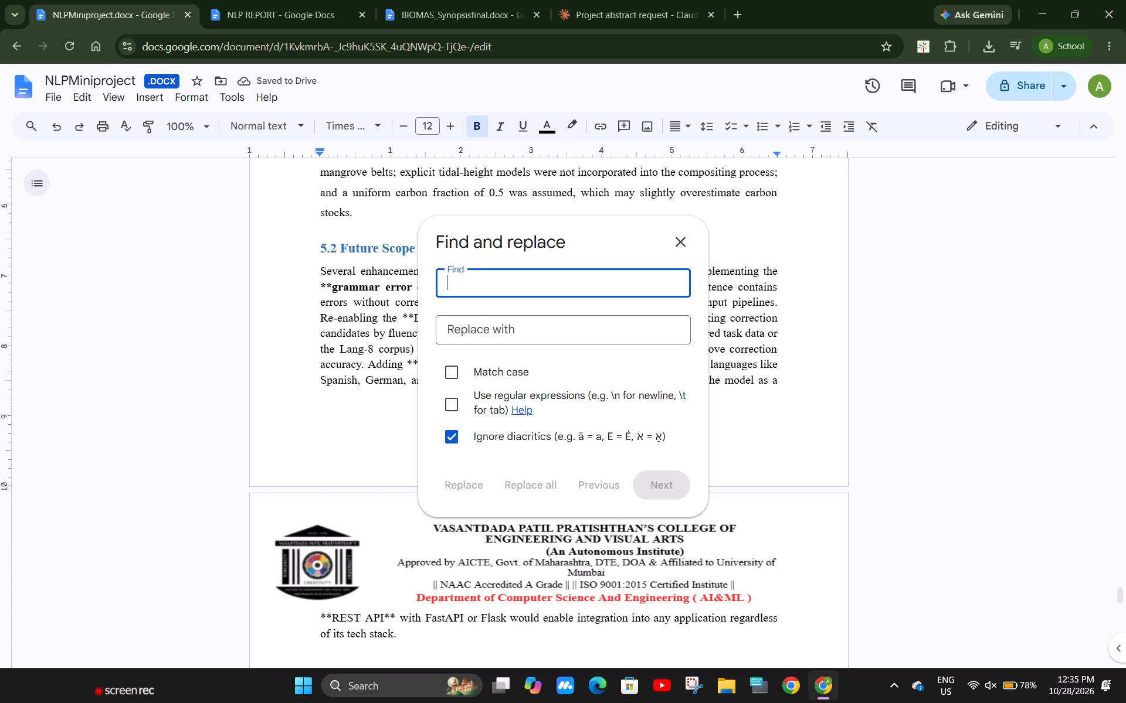
text(**)
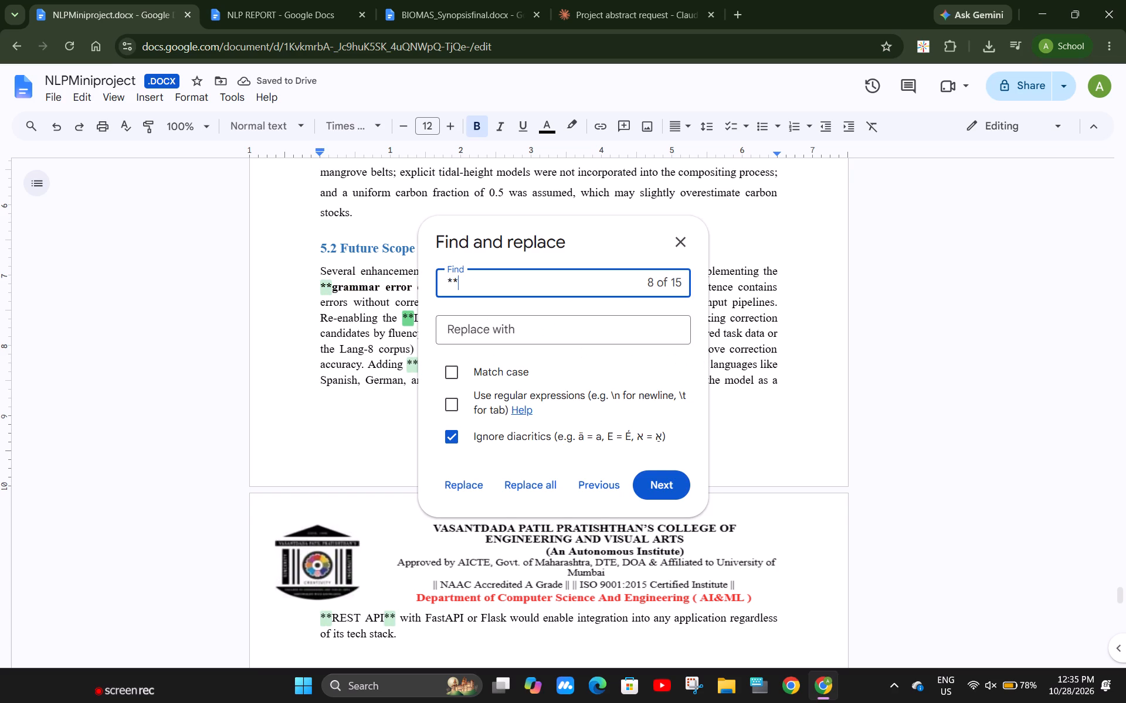
click(593, 332)
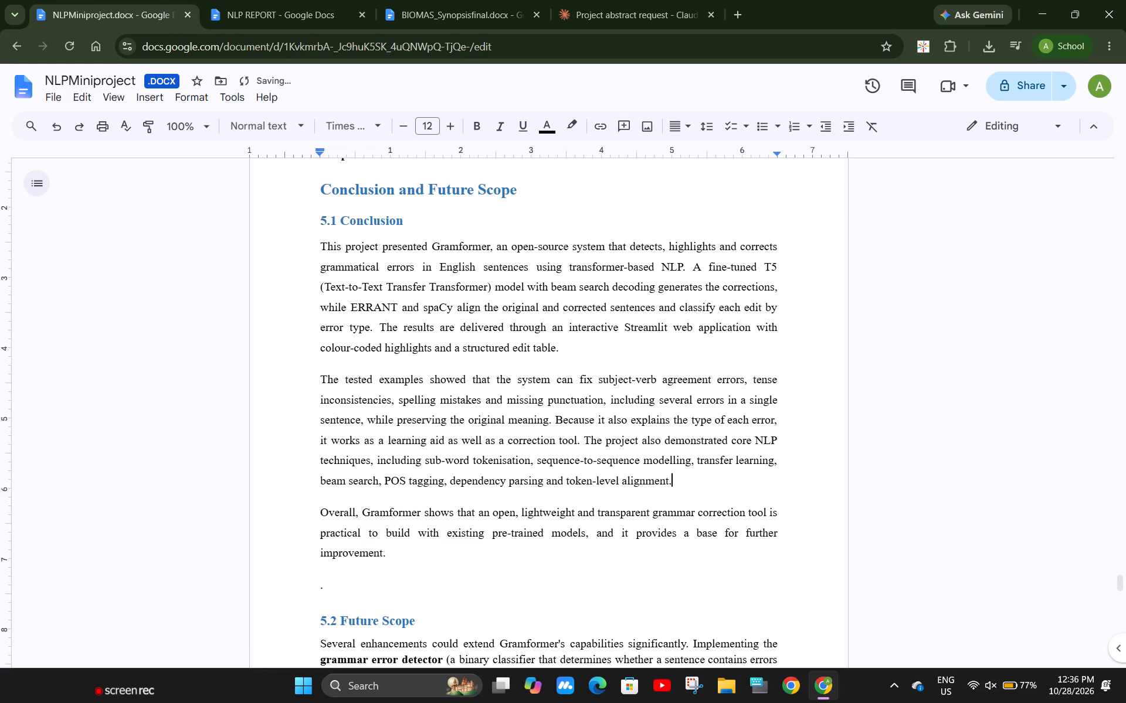
Delete the stray period and its empty line just before the 5.2 Future Scope heading.
scroll(280, 570, down, 2)
click(352, 376)
key(BackSpace)
key(BackSpace)
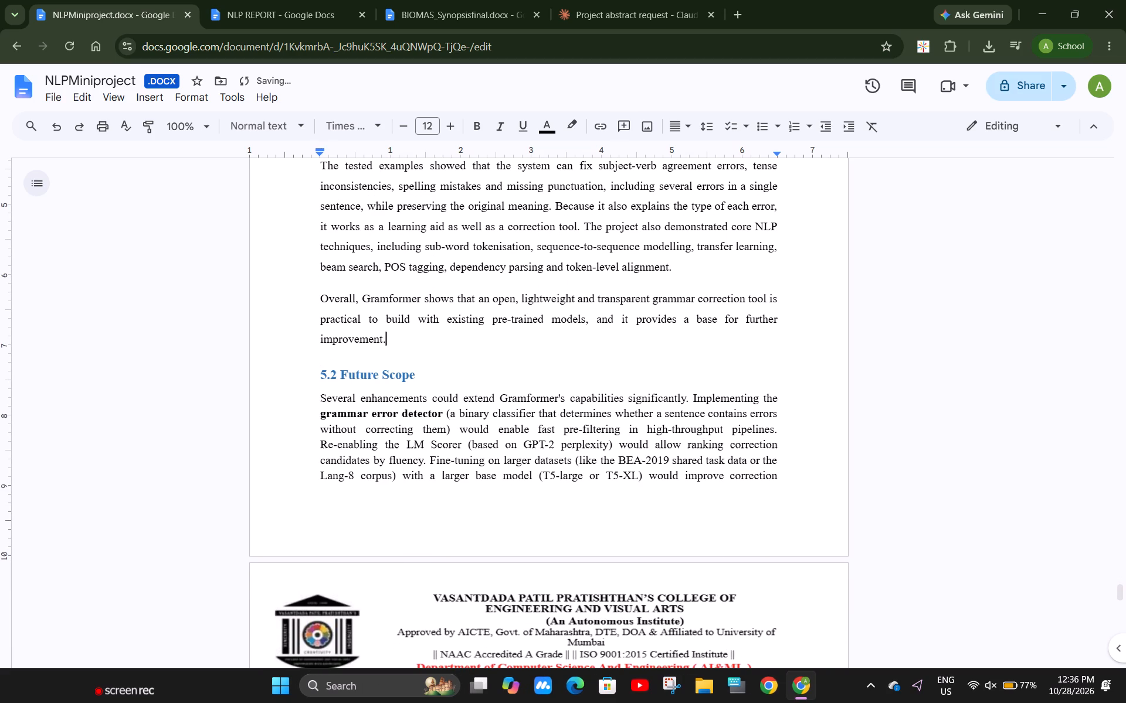
Set the line spacing of the three paragraphs under 5.1 Conclusion to 1.15.
scroll(475, 390, down, 3)
scroll(475, 390, up, 3)
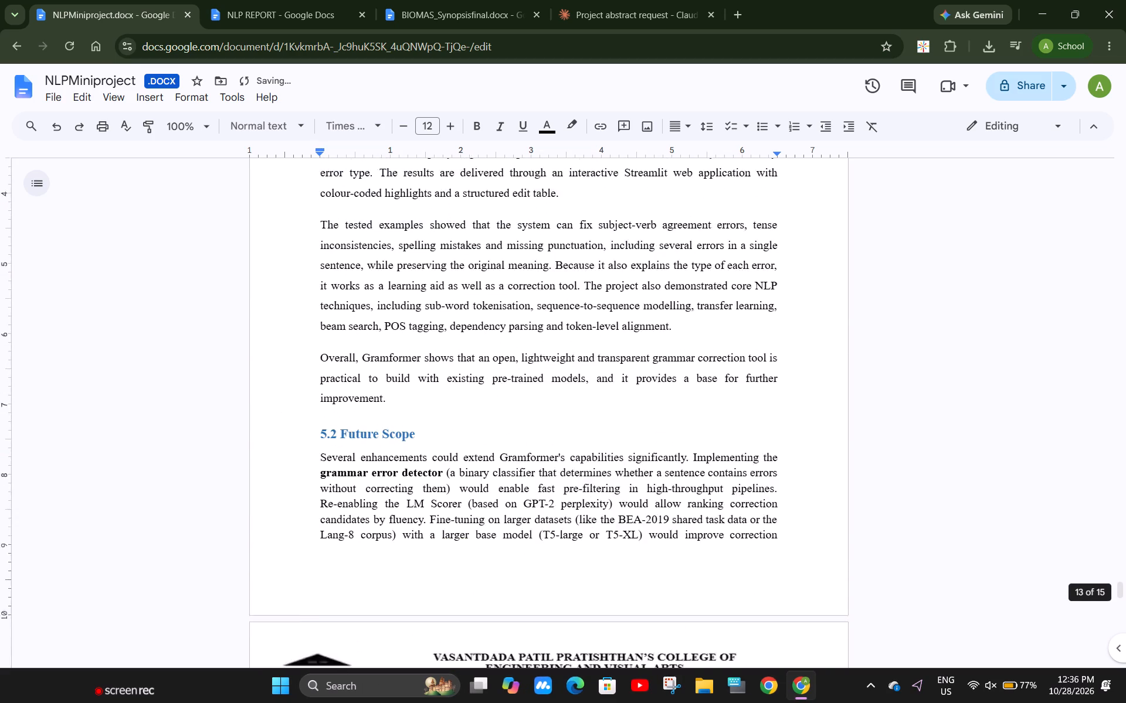
scroll(475, 390, up, 3)
drag(406, 587, 317, 315)
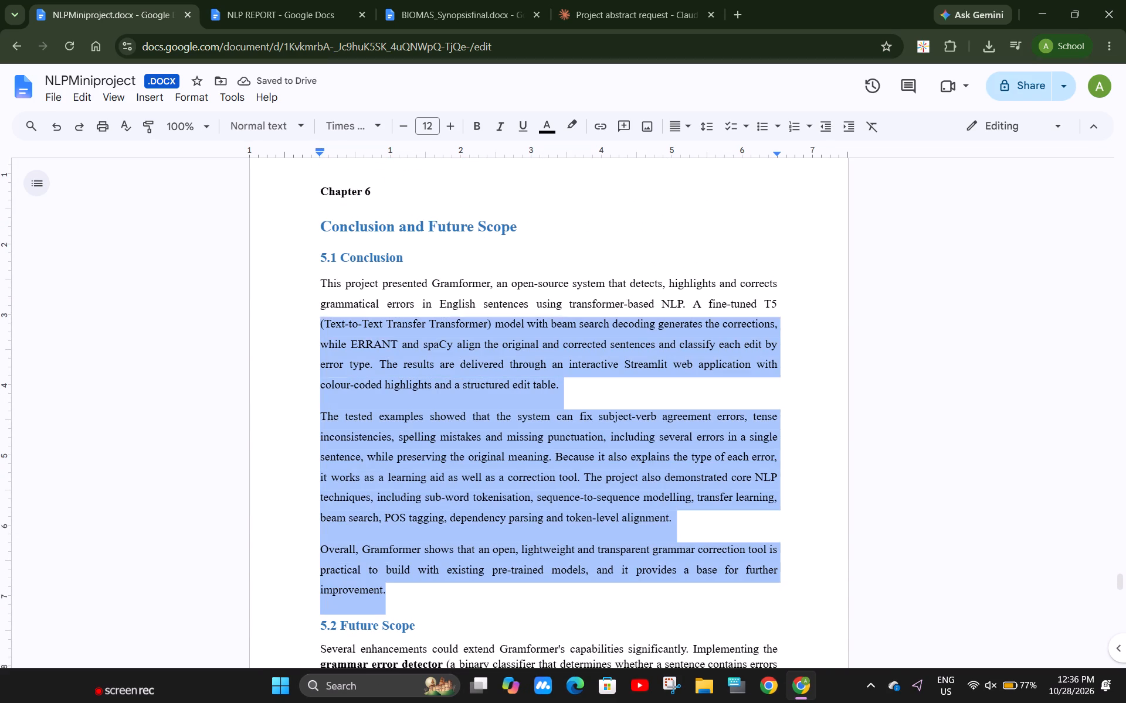
drag(317, 315, 308, 280)
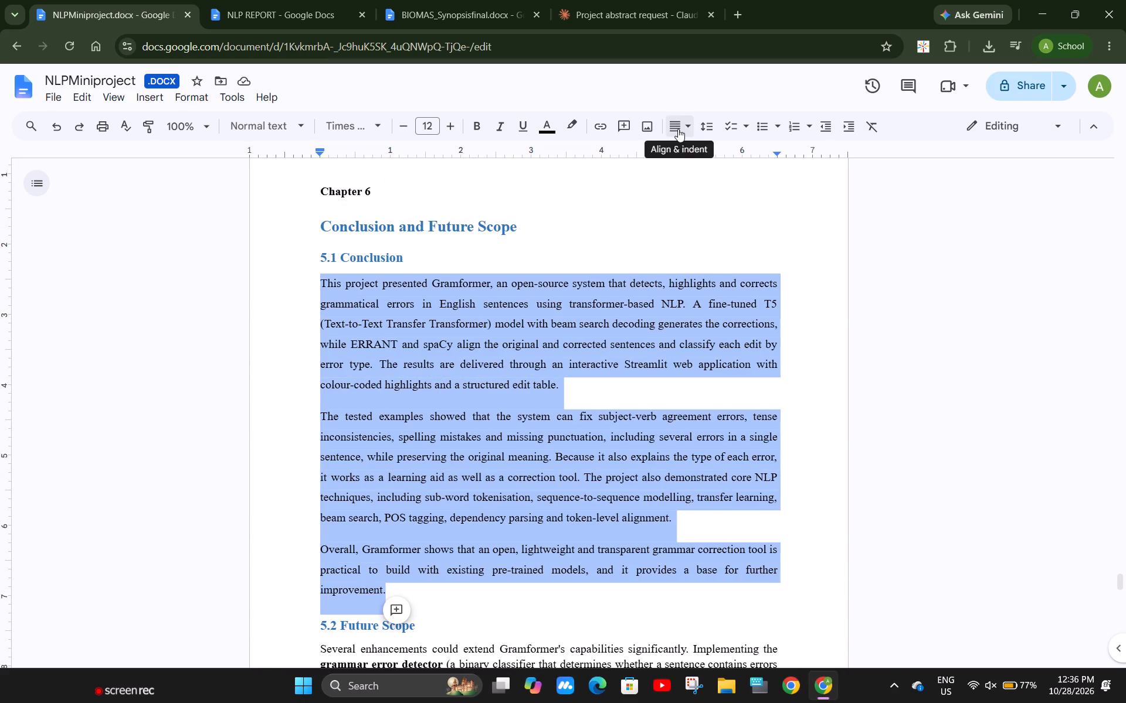
click(706, 128)
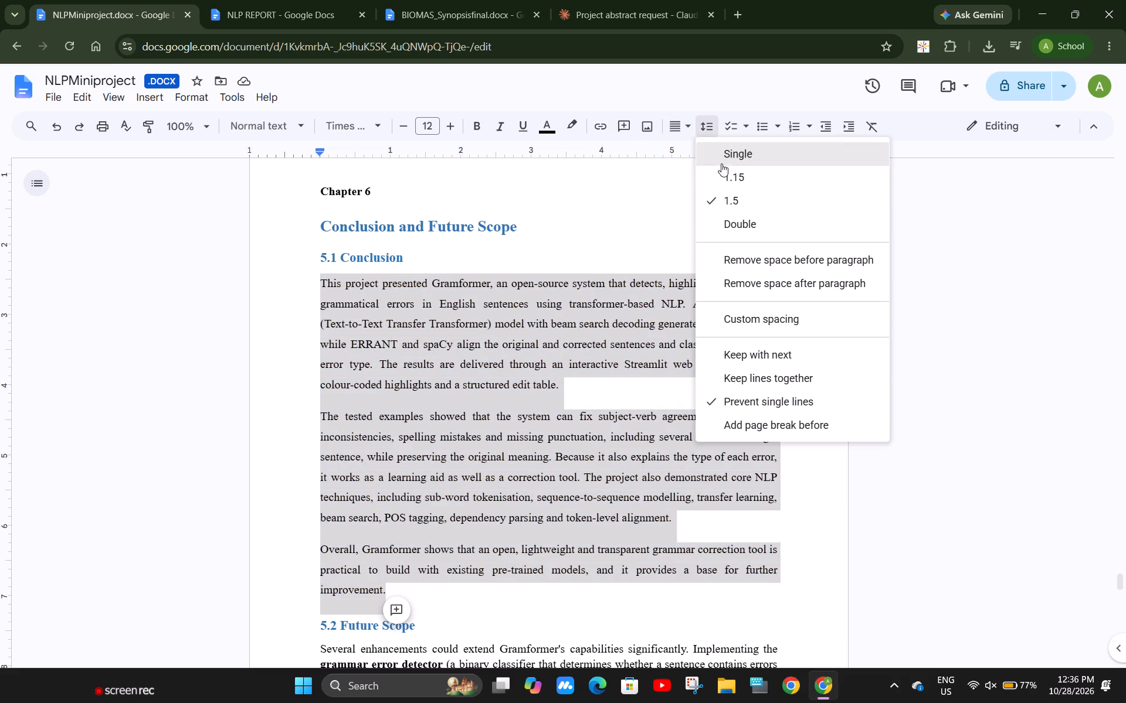
click(728, 184)
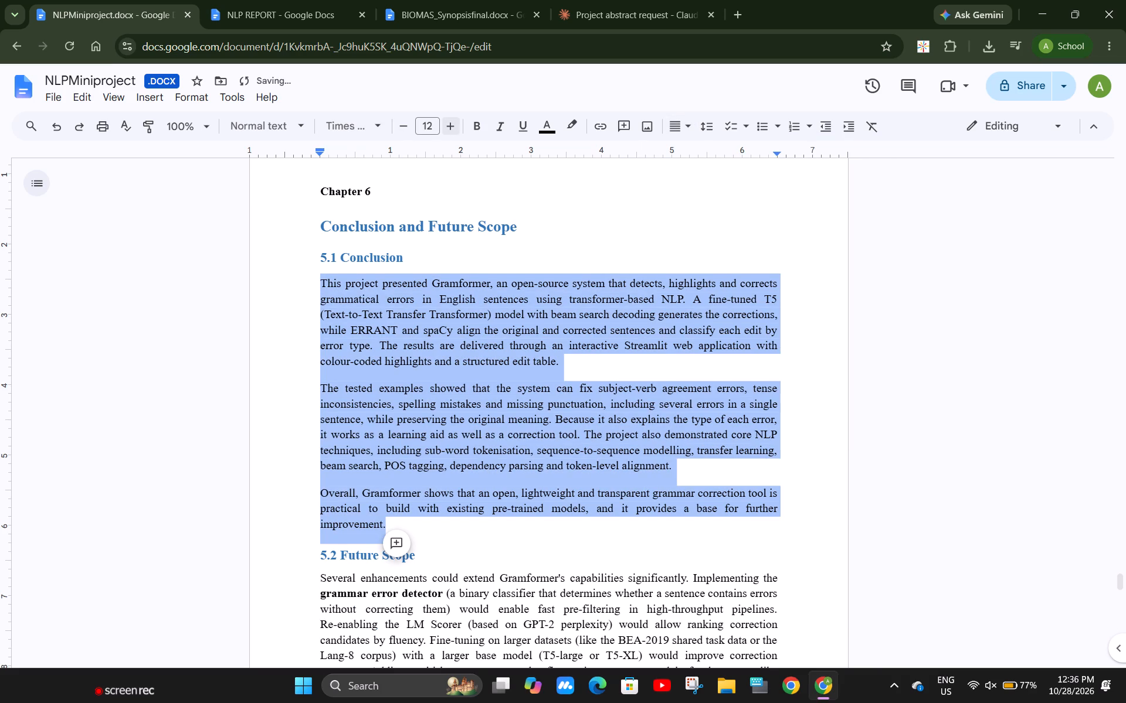
scroll(489, 403, down, 4)
scroll(489, 403, up, 2)
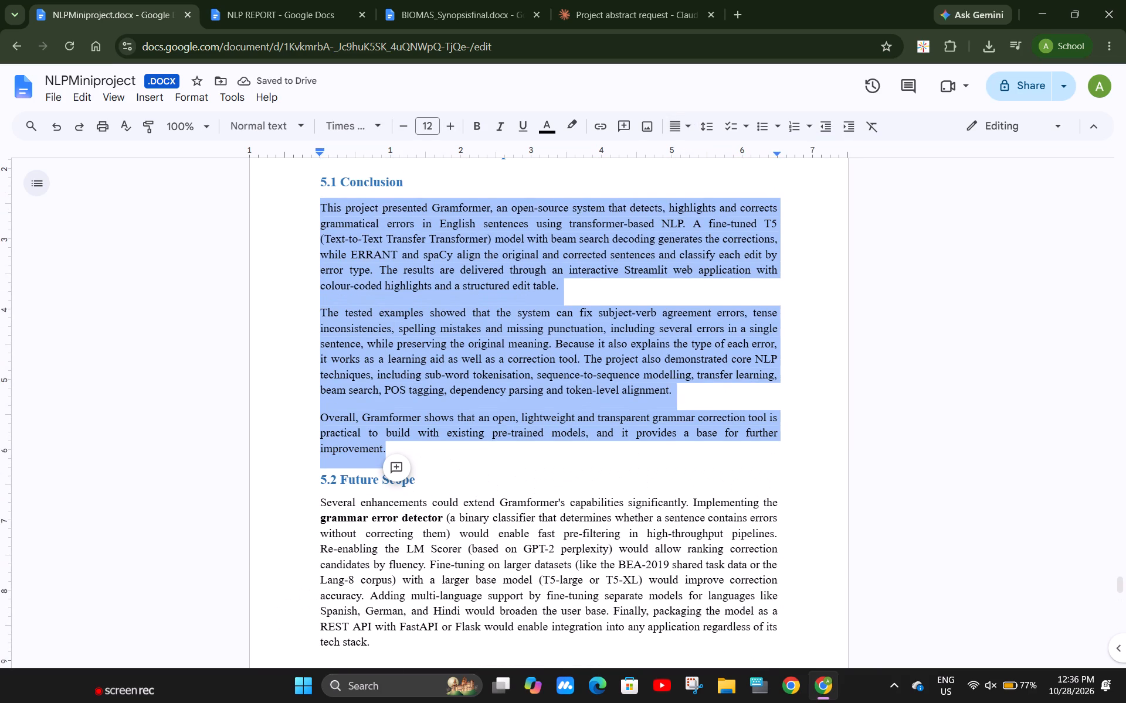
click(874, 286)
Review the pages from the hardware requirements through Chapter 5 Result Analysis to Chapter 6, checking layout and section numbering.
scroll(874, 286, up, 7)
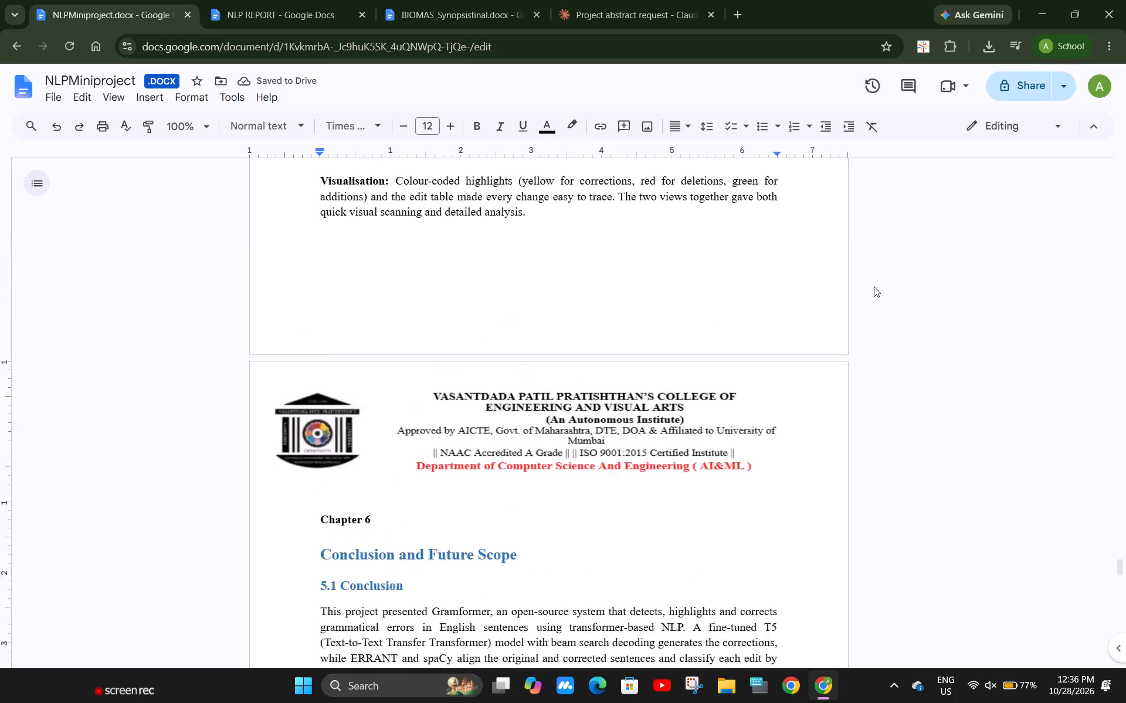
scroll(874, 286, up, 3)
scroll(874, 286, down, 2)
scroll(874, 286, up, 6)
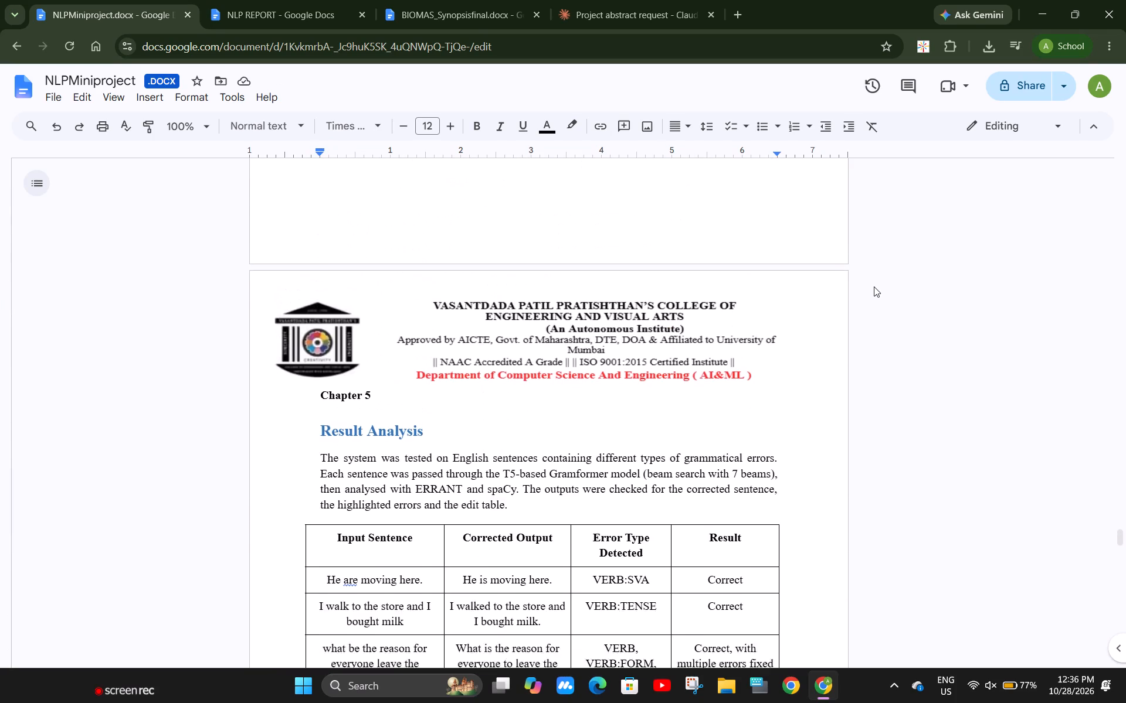
scroll(874, 286, up, 1)
scroll(874, 286, down, 2)
scroll(443, 234, up, 5)
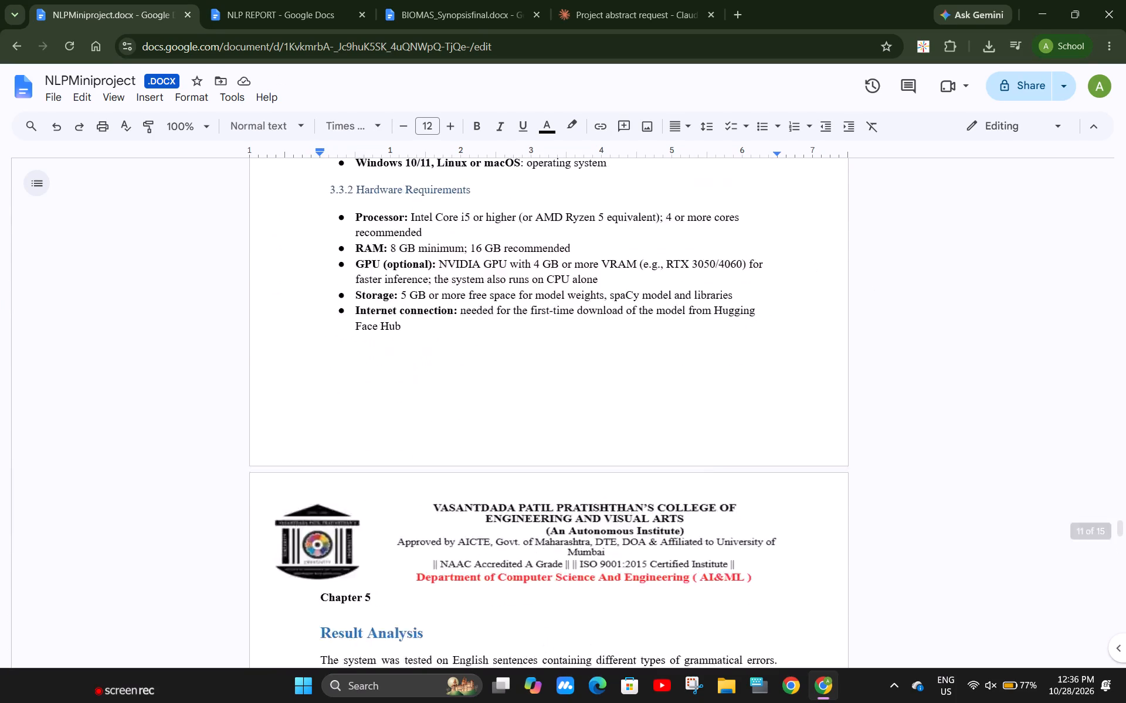
scroll(443, 234, up, 1)
scroll(443, 234, down, 5)
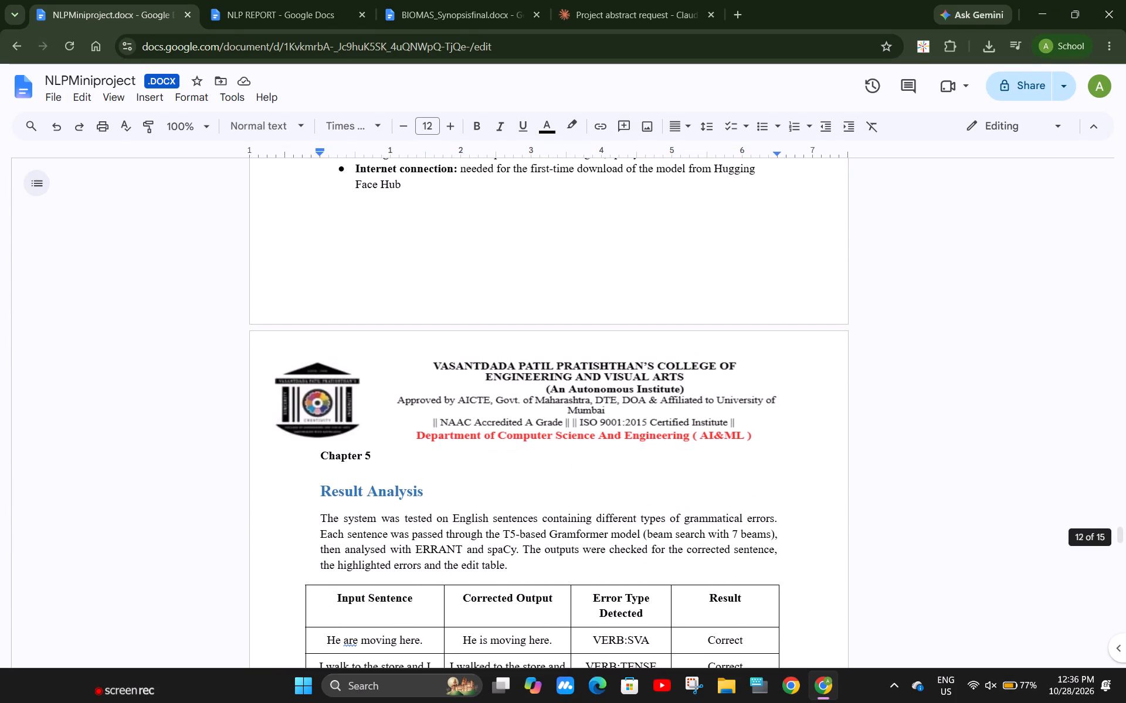
scroll(380, 468, down, 16)
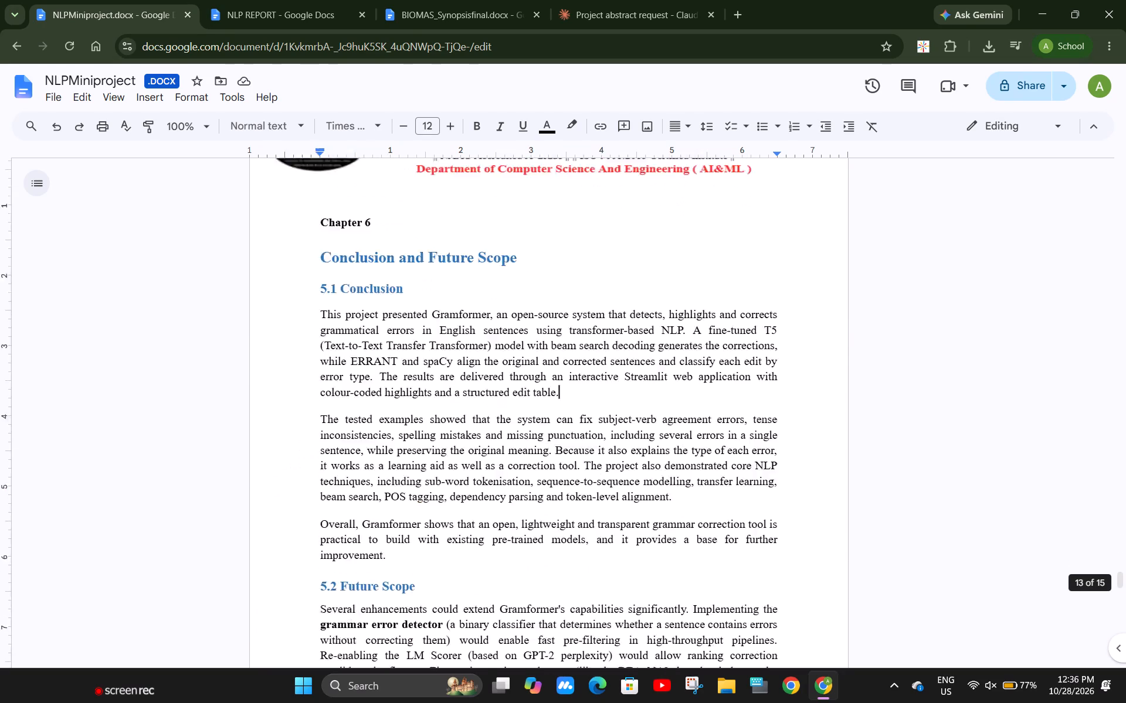
scroll(379, 513, down, 1)
scroll(379, 513, up, 4)
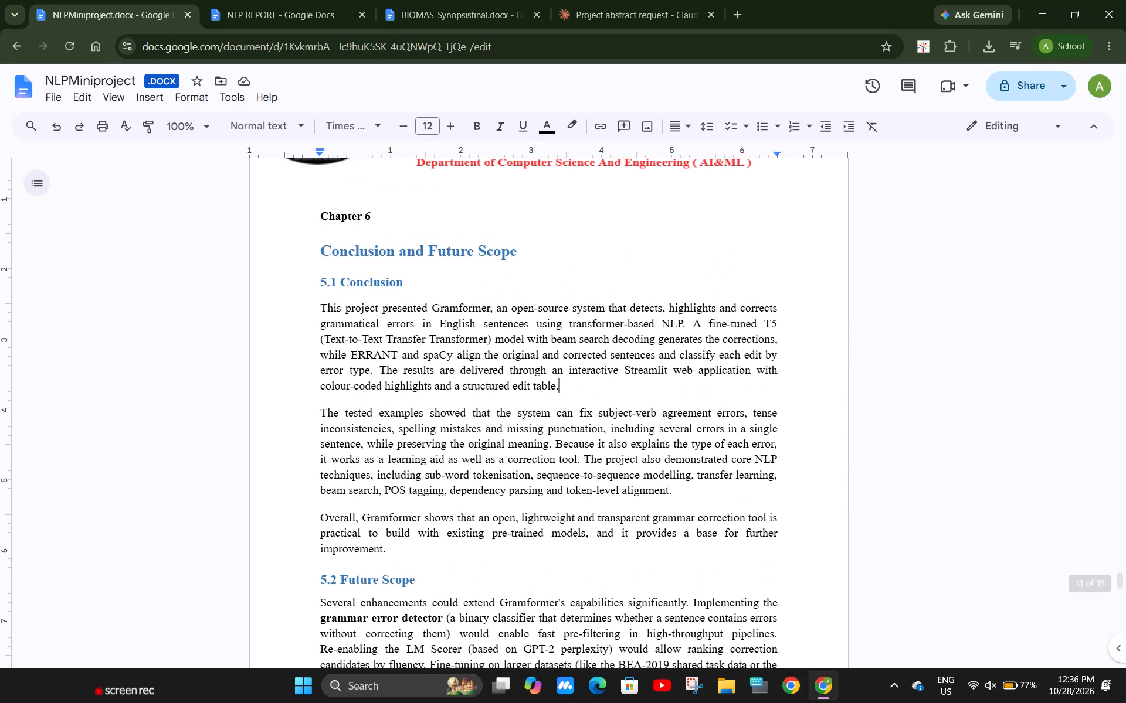
Renumber the Chapter 6 subheadings as 6.1 Conclusion and 6.2 Future Scope.
click(325, 287)
key(BackSpace)
key(6)
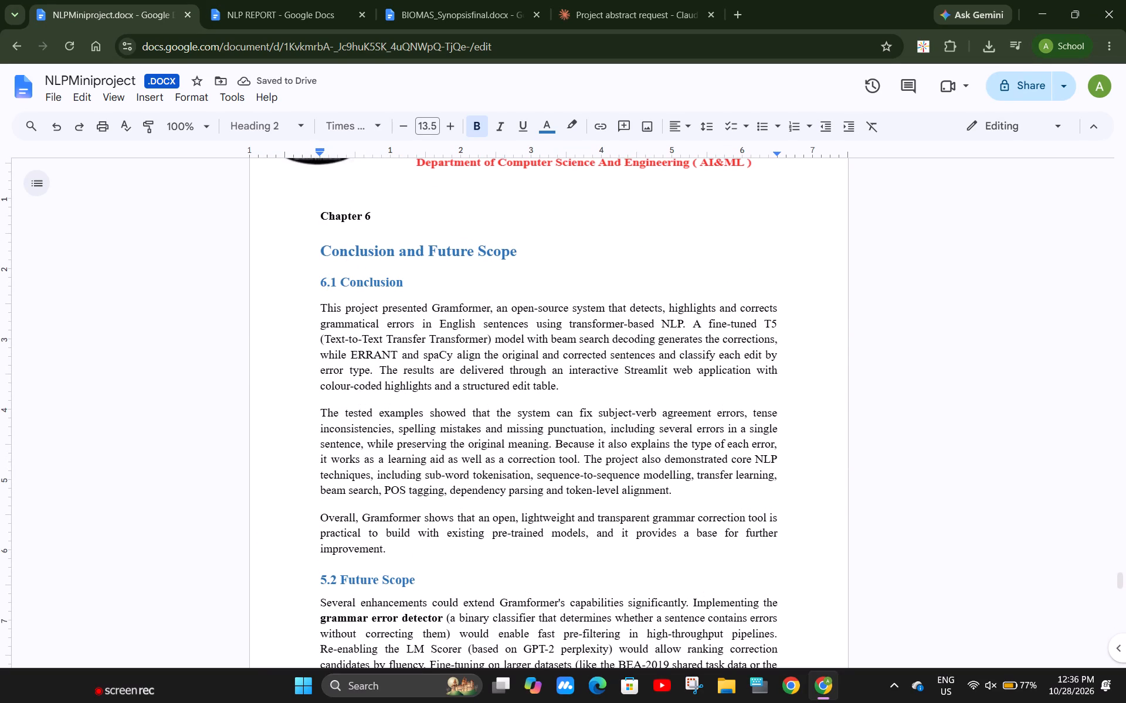
key(BackSpace)
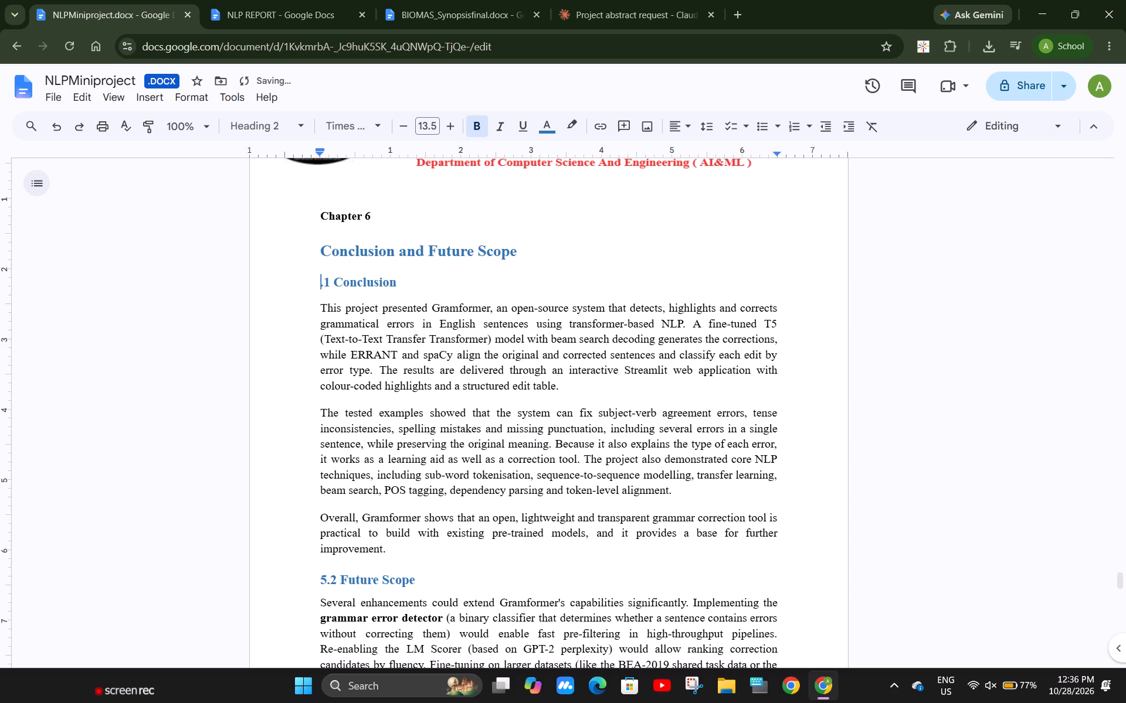
key(6)
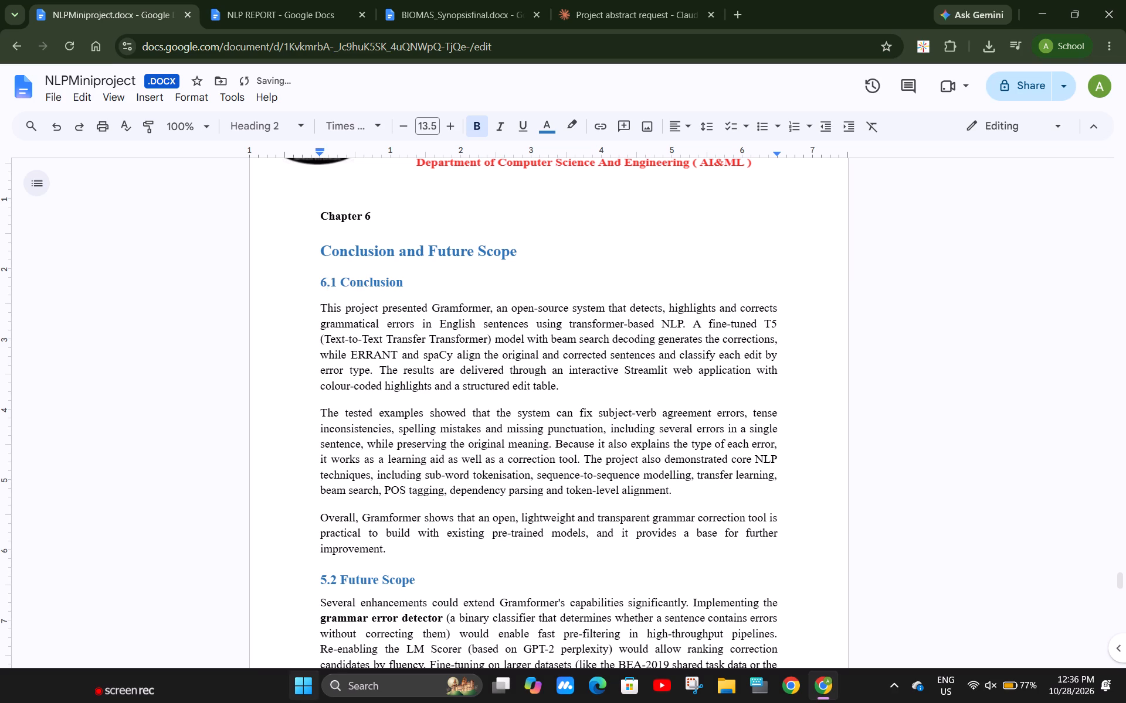
click(323, 584)
key(Right)
key(BackSpace)
key(6)
Remove the blank page between the Future Scope section and the REFERENCES page.
scroll(346, 581, down, 8)
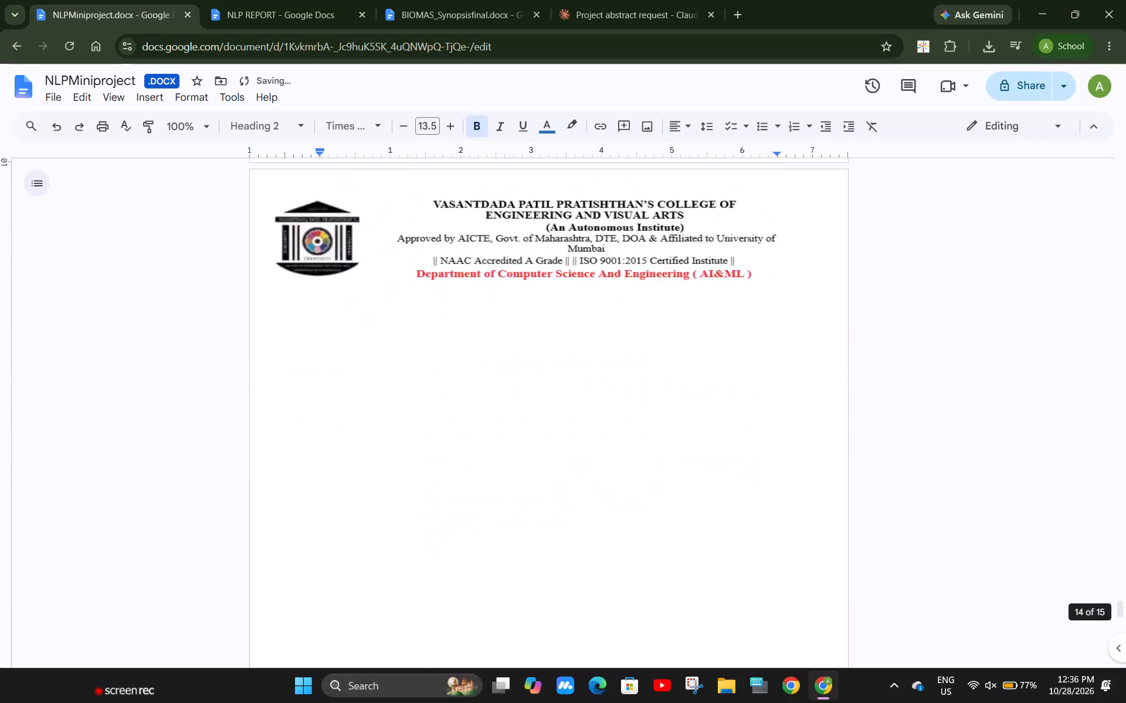
scroll(346, 581, down, 7)
scroll(346, 581, right, 2)
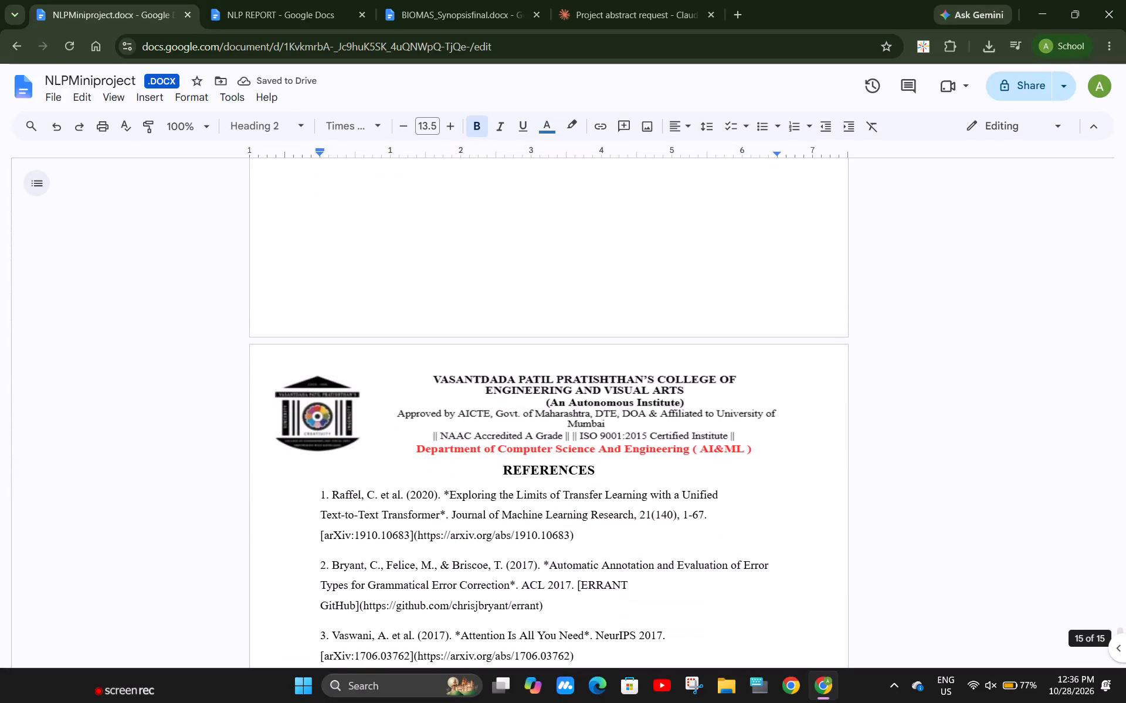
click(523, 327)
click(490, 303)
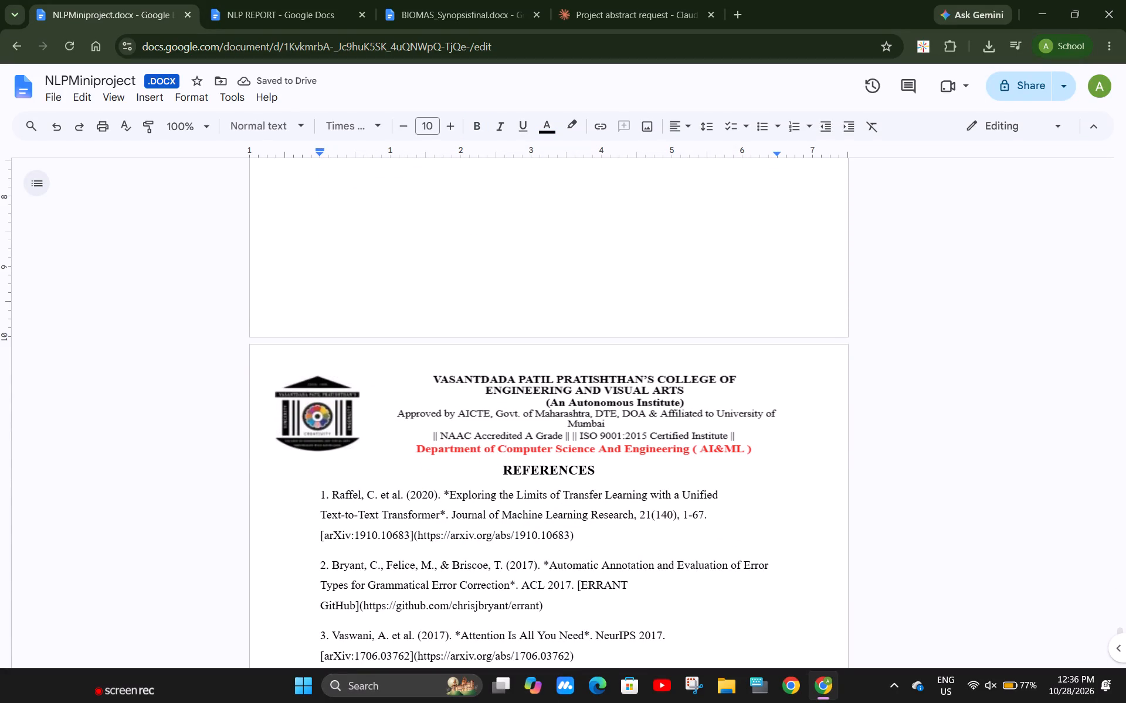
key(BackSpace)
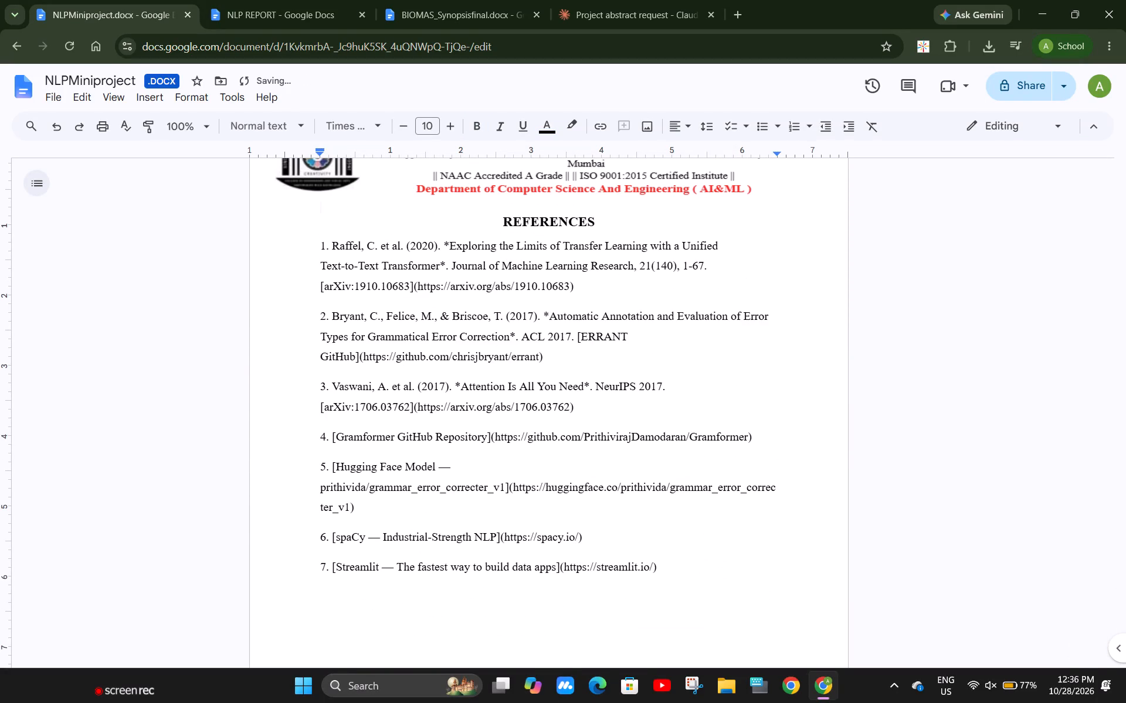
Copy the Chapter 6 label and its Conclusion and Future Scope title, and paste them above a left-aligned REFERENCES heading.
scroll(703, 446, up, 13)
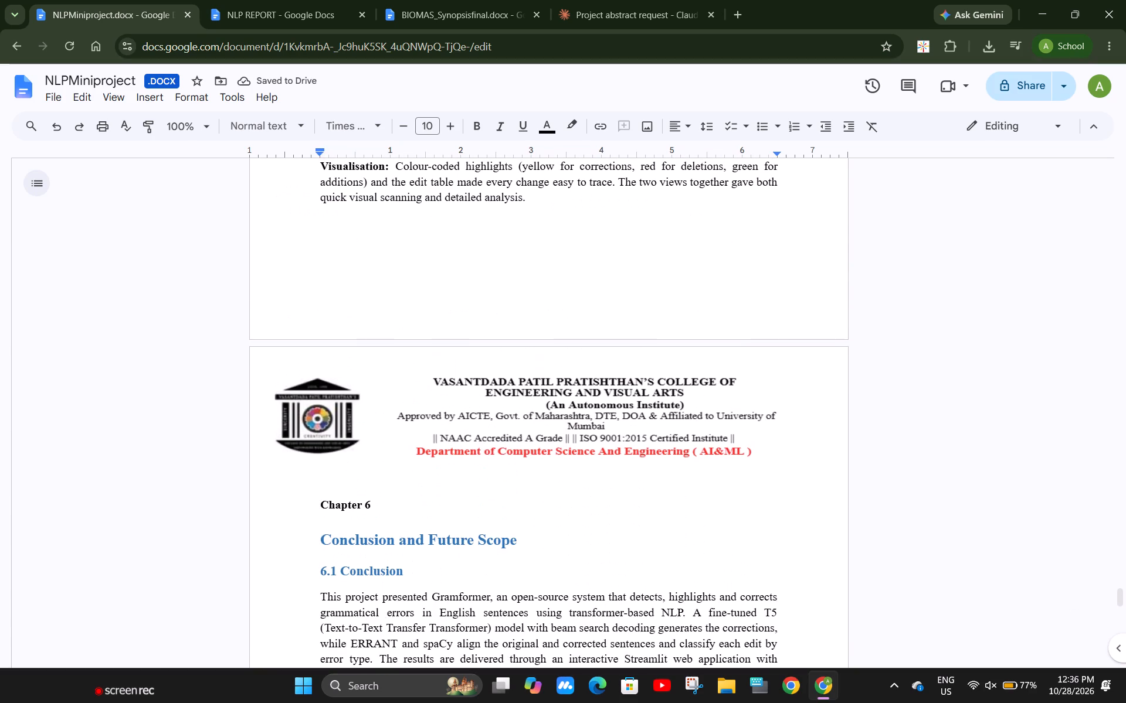
drag(317, 504, 518, 544)
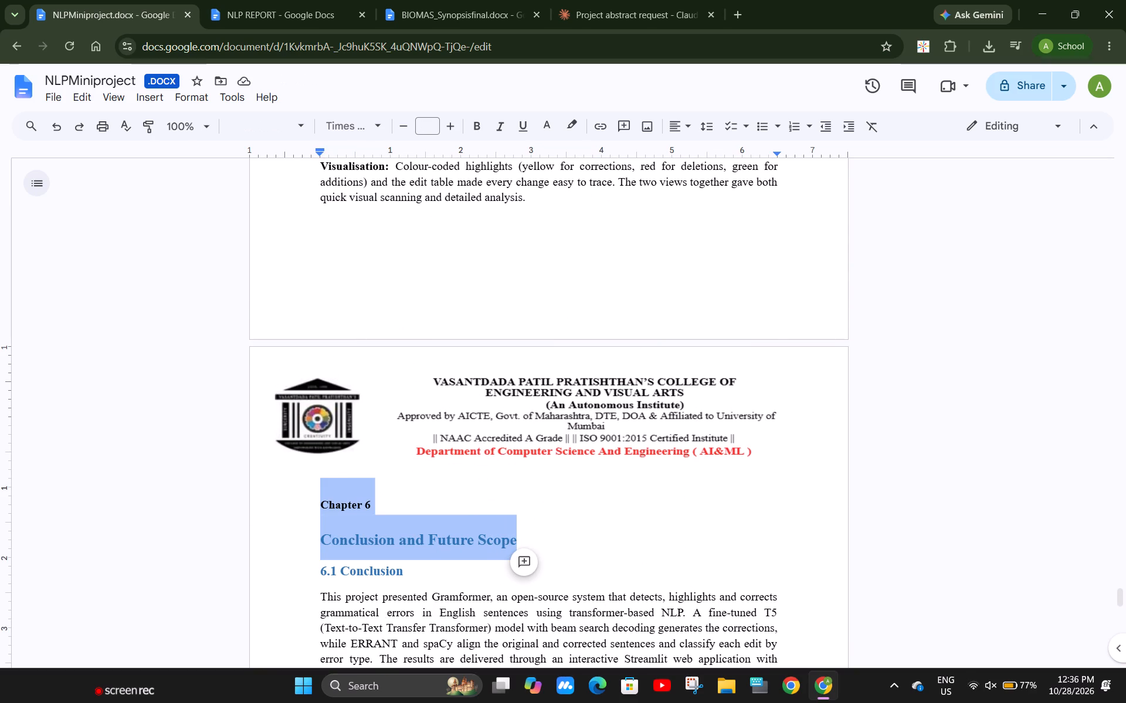
key(ctrl+c)
scroll(674, 486, down, 9)
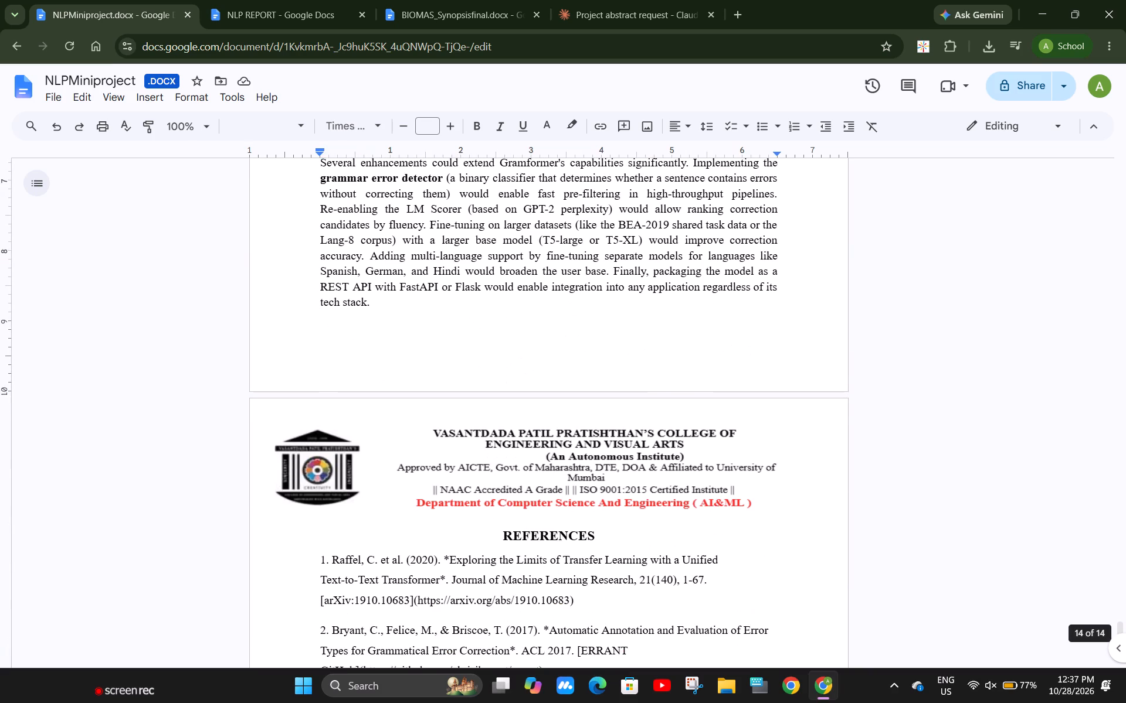
click(479, 532)
key(Return)
key(BackSpace)
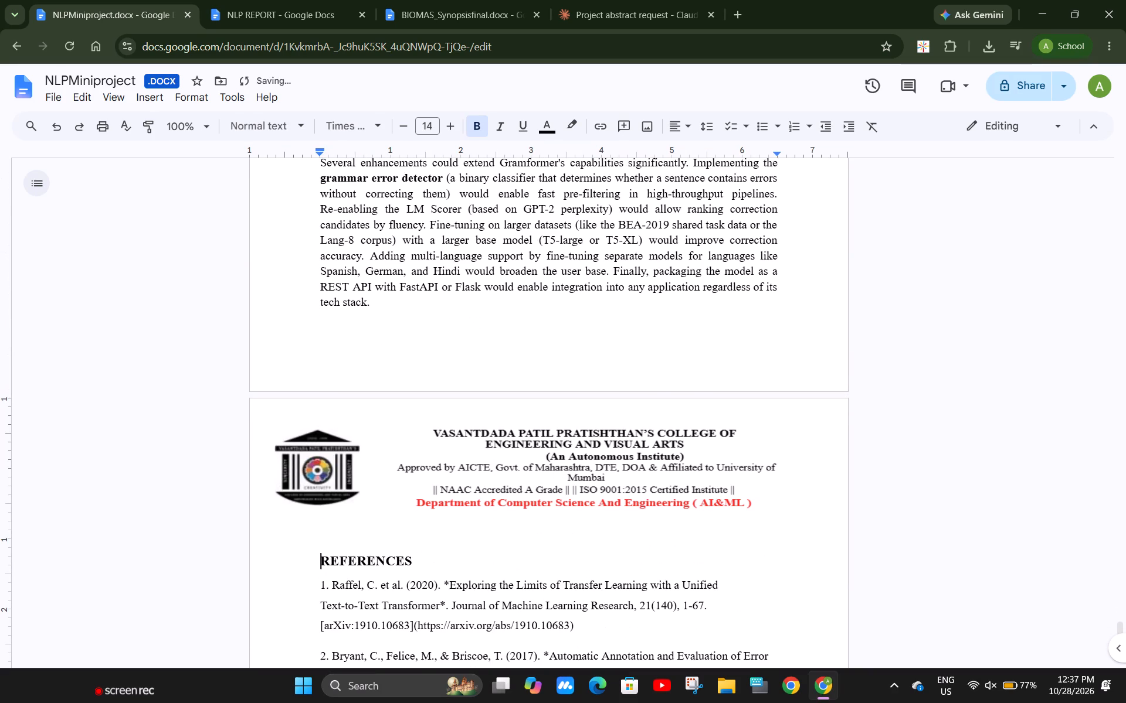
key(Return)
key(Up)
key(ctrl+v)
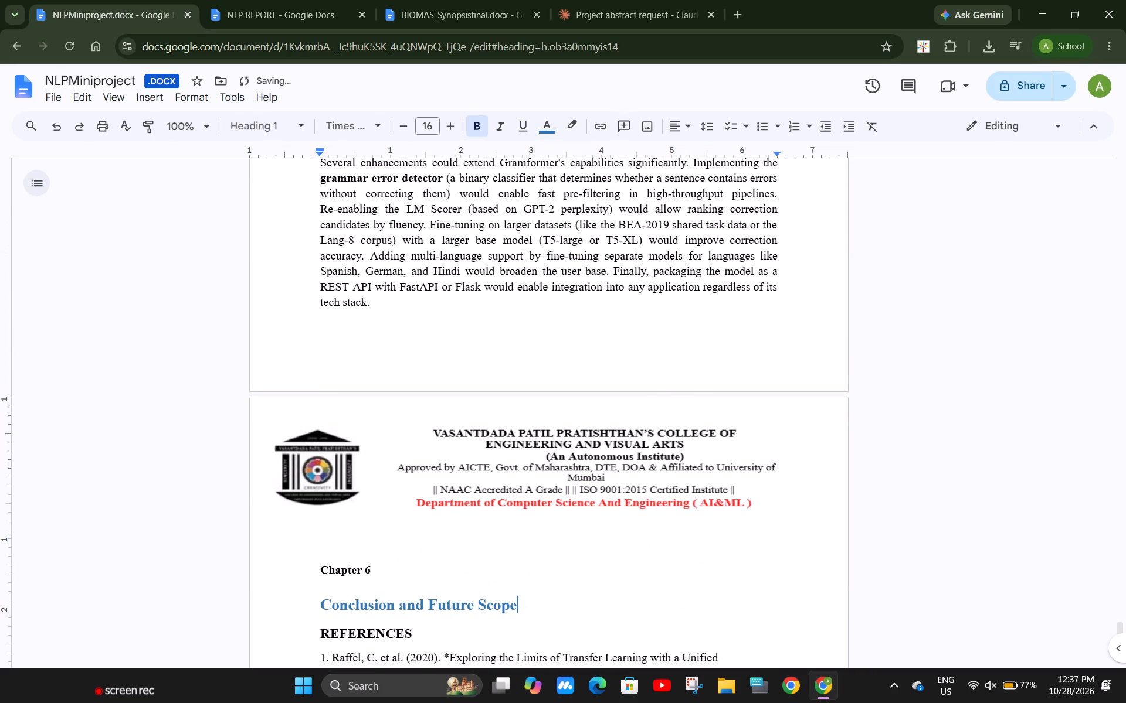
Replace the pasted Conclusion and Future Scope title on the references page with the REFERENCES heading cut from below it.
scroll(532, 485, down, 3)
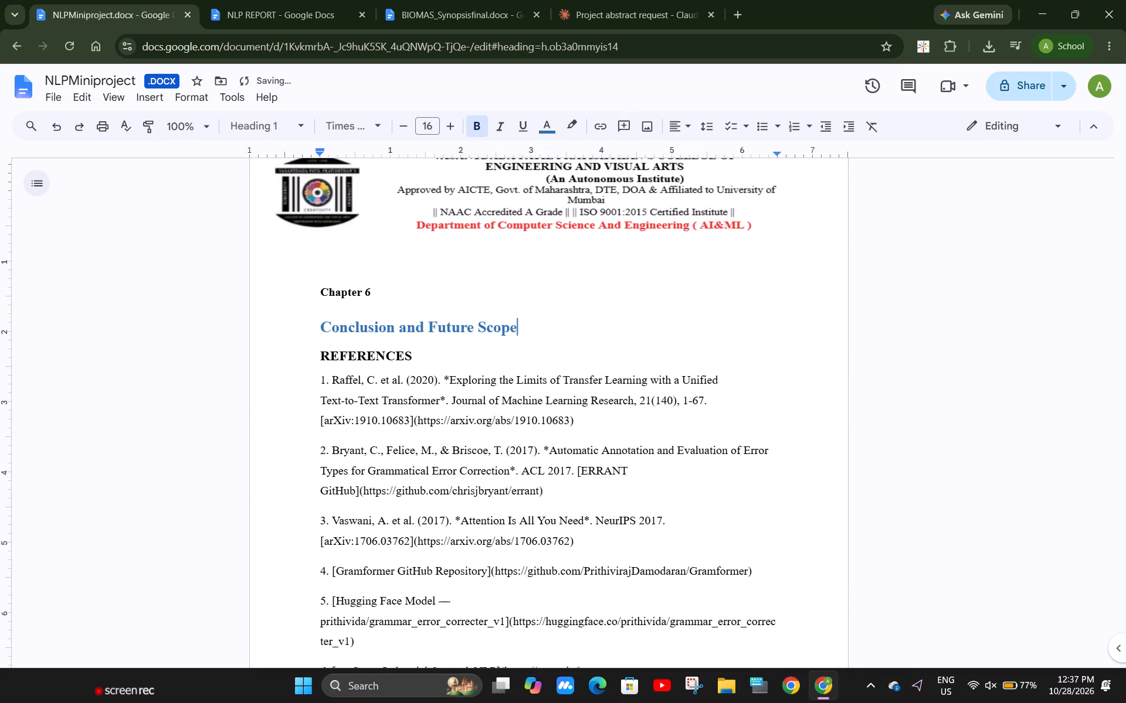
drag(413, 356, 318, 358)
key(ctrl+c)
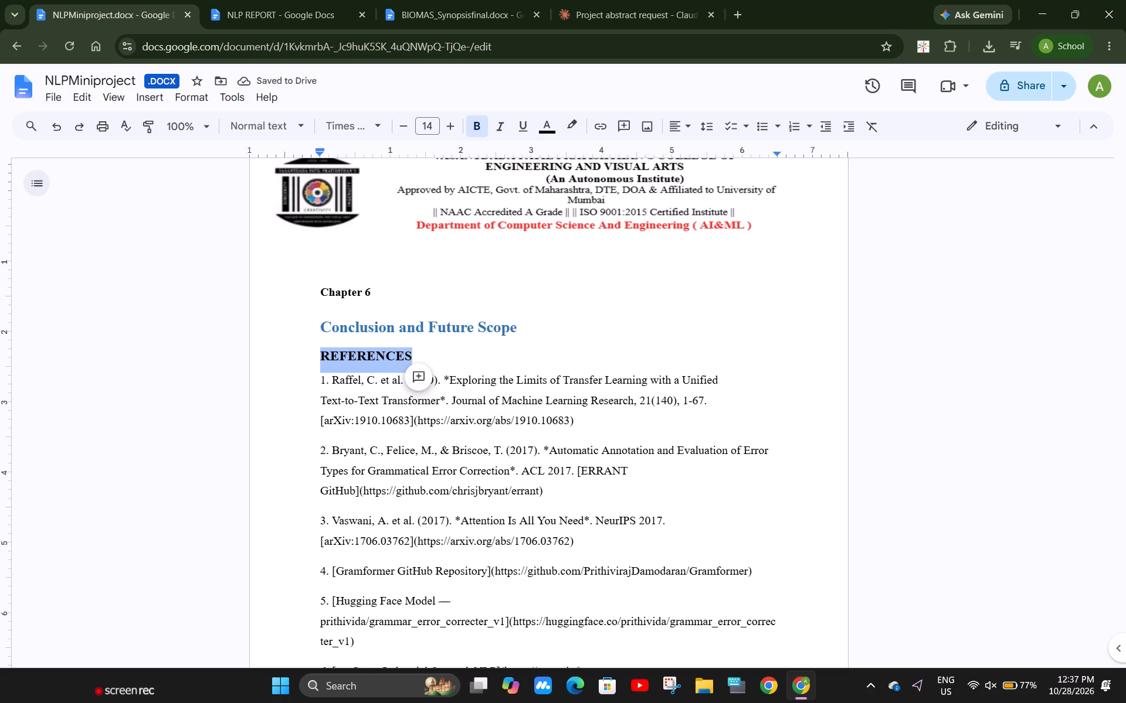
key(BackSpace)
key(BackSpace)
key(Return)
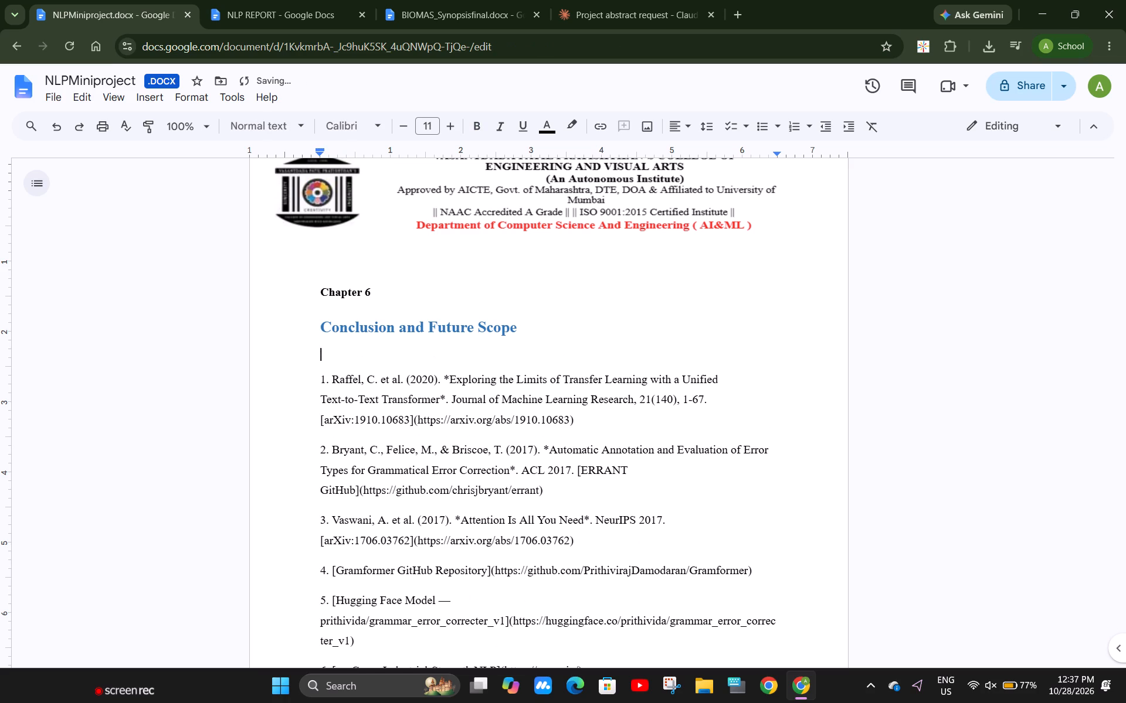
drag(520, 326, 323, 328)
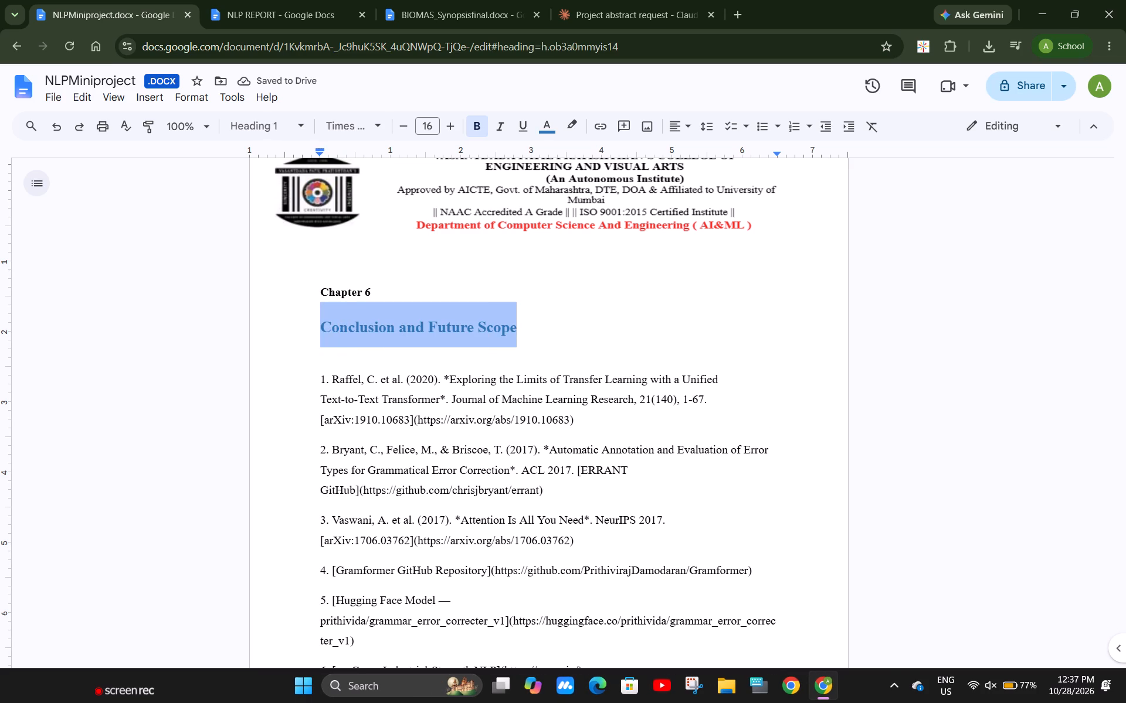
key(ctrl+v)
Change the REFERENCES heading's text colour to the custom dark blue.
ctrl+drag(422, 309, 319, 326)
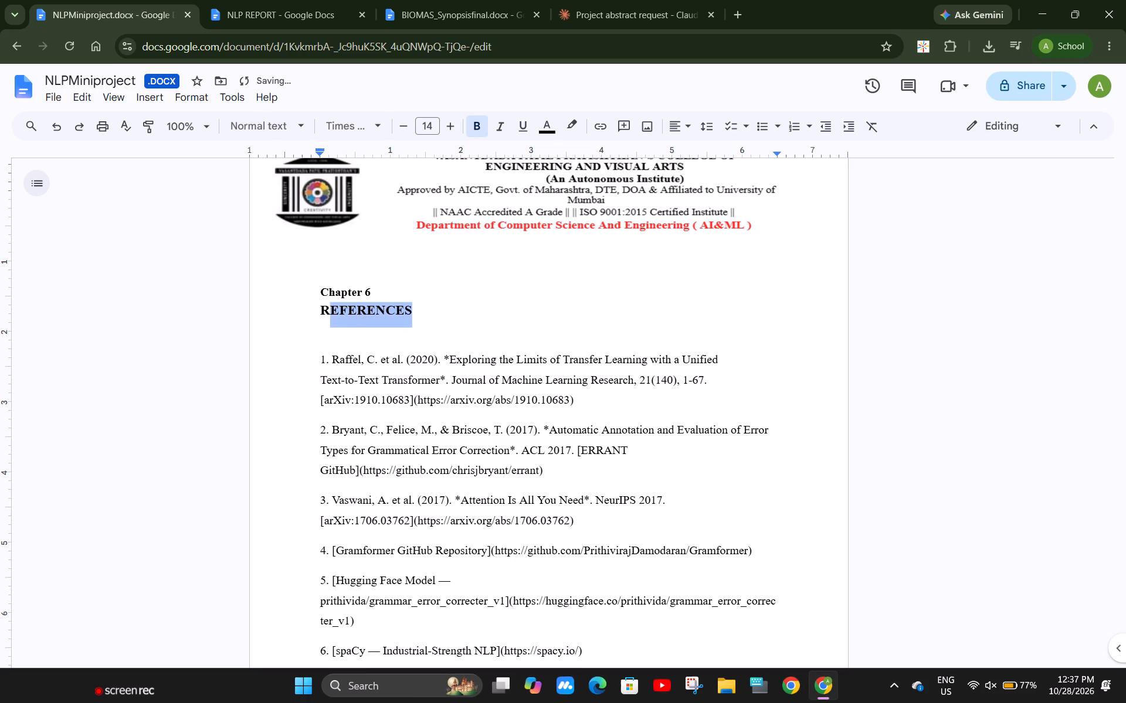
ctrl+drag(319, 326, 316, 324)
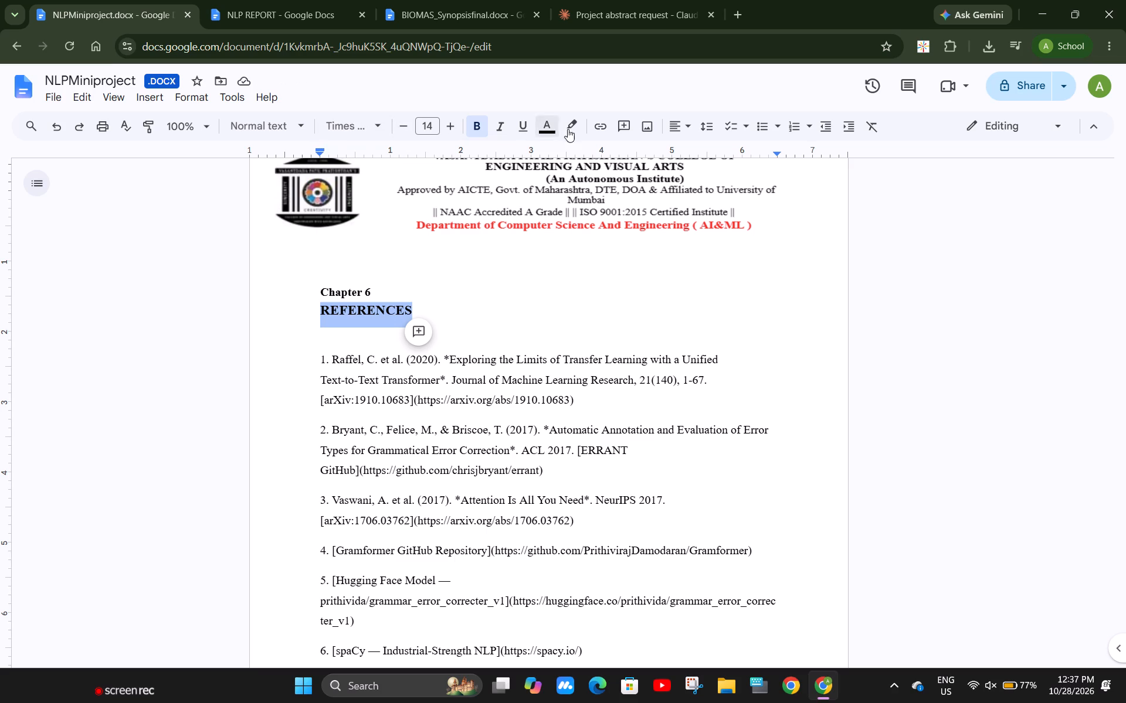
click(553, 125)
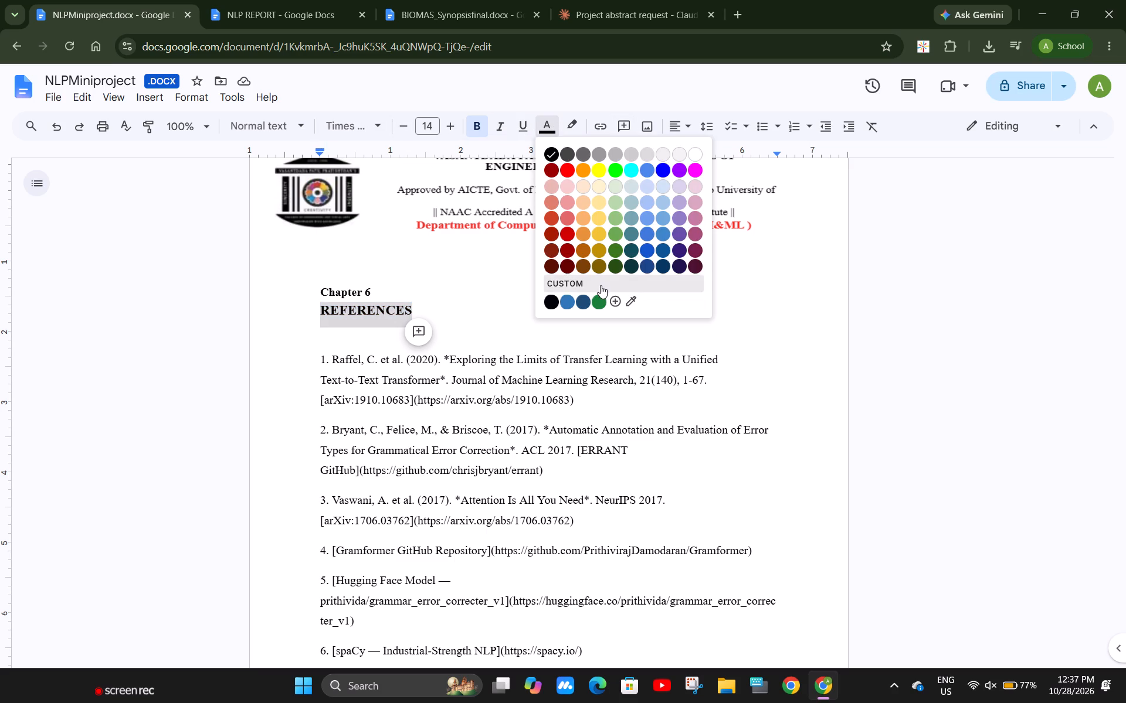
click(581, 302)
Insert an empty line between the Chapter 6 label and the REFERENCES heading.
click(423, 291)
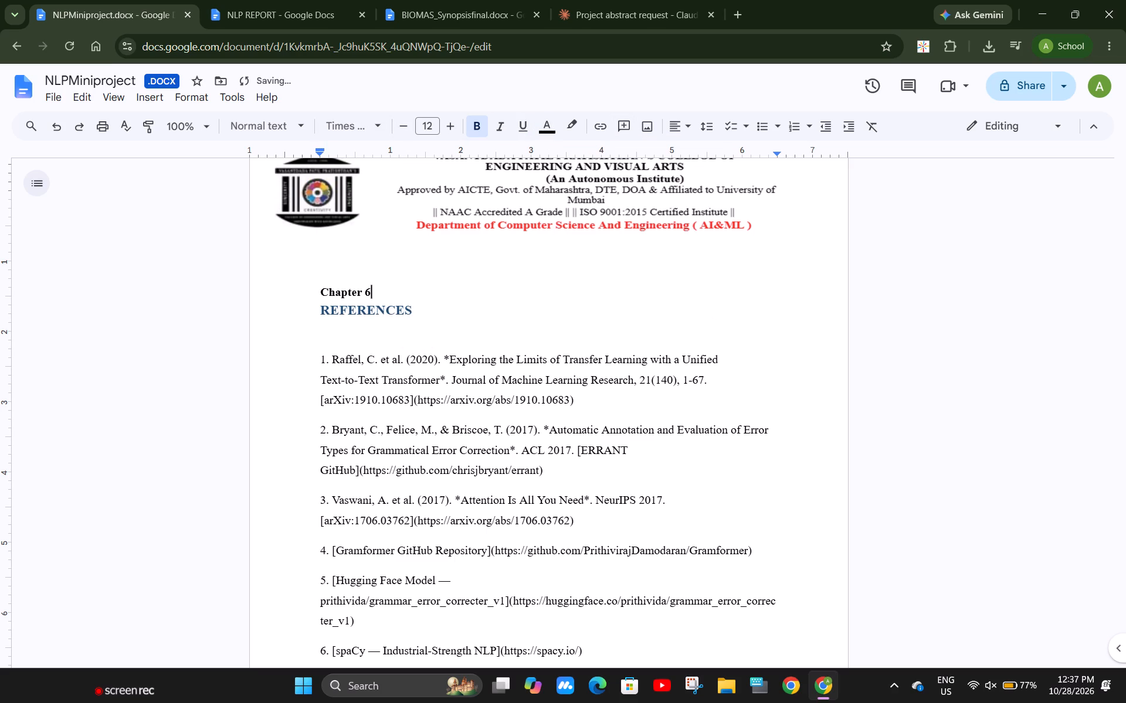
key(Return)
Set the REFERENCES heading's font size to 16, matching the Conclusion and Future Scope title.
scroll(407, 319, up, 7)
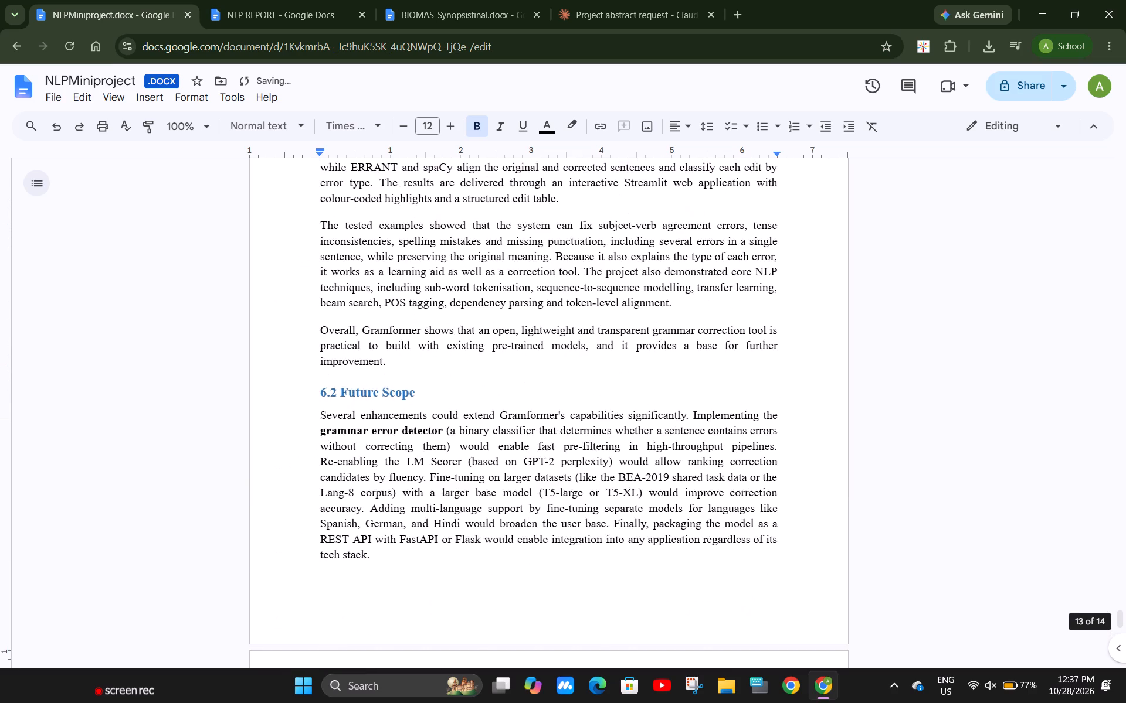
scroll(407, 319, up, 3)
click(386, 422)
scroll(386, 422, down, 2)
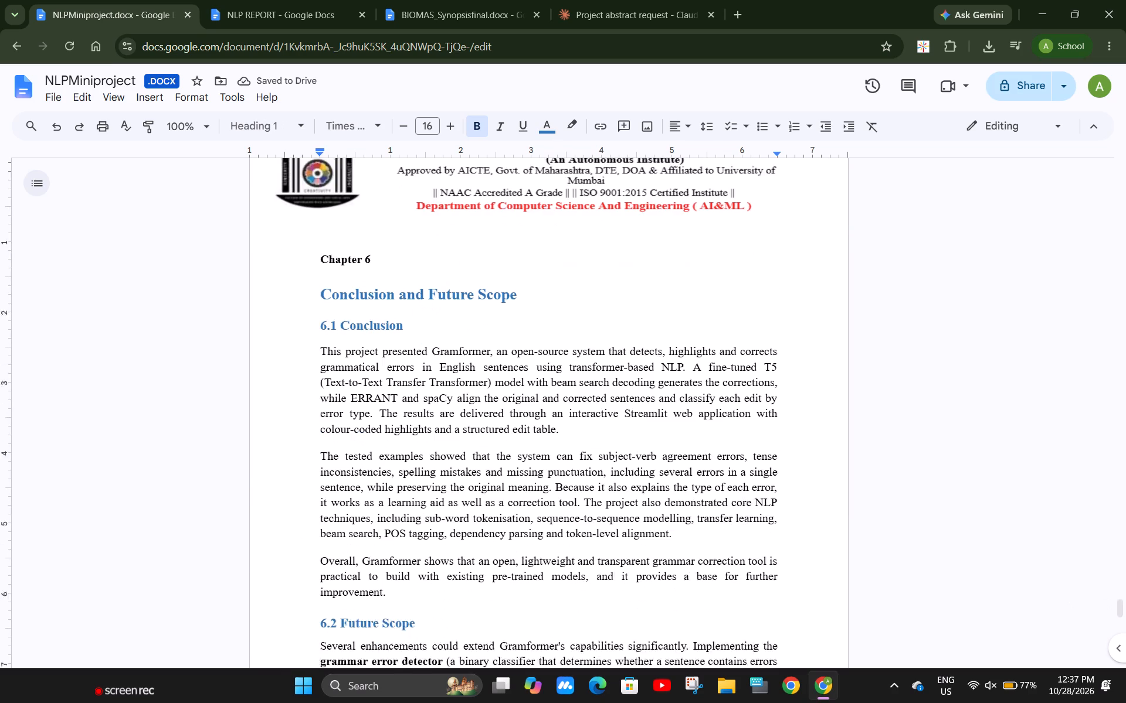
scroll(386, 422, down, 5)
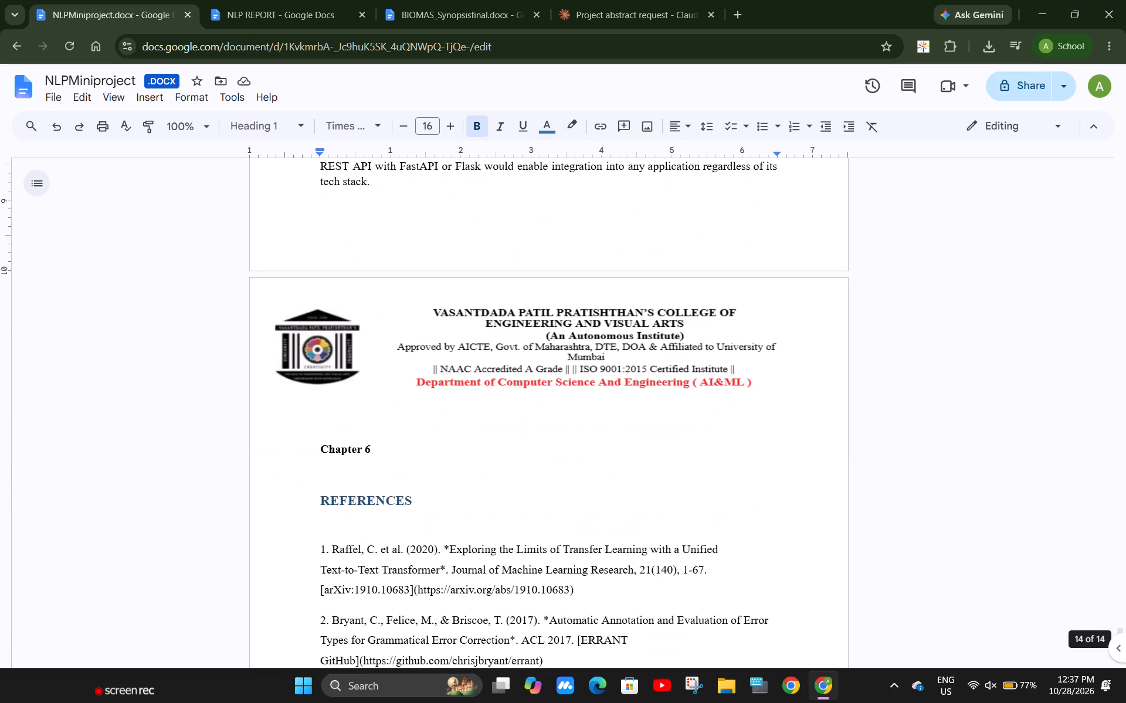
drag(422, 500, 302, 503)
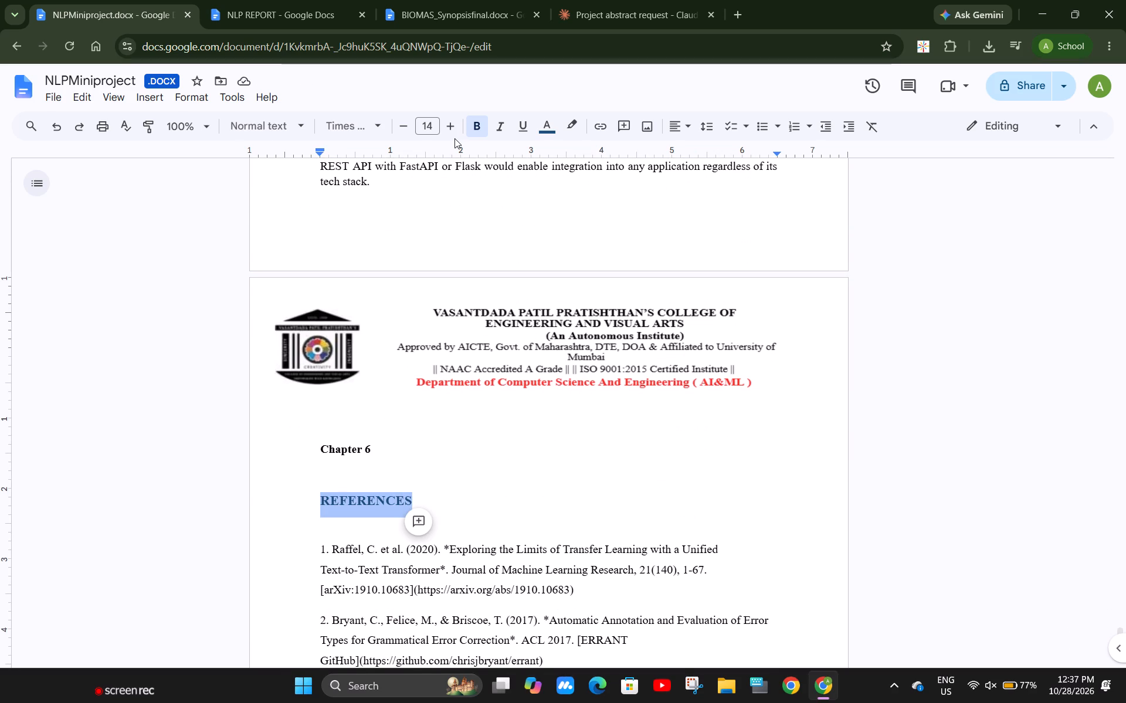
double_click(453, 131)
click(357, 531)
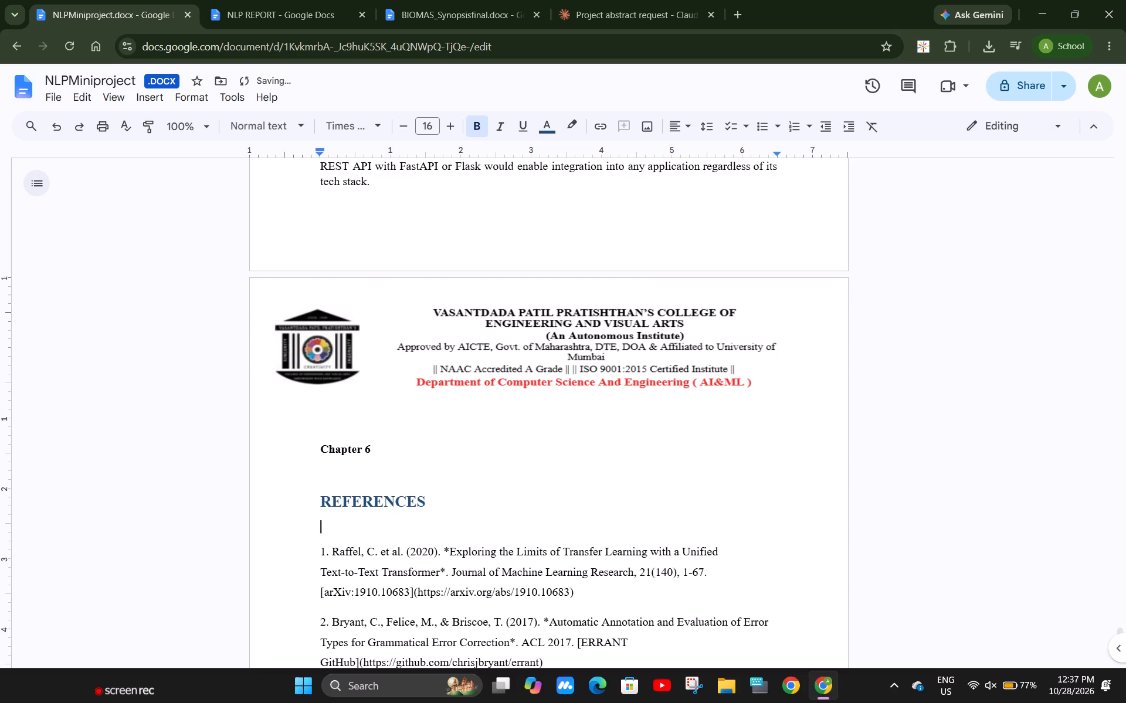
Remove the empty line between the Chapter 6 label and the REFERENCES heading.
key(Up)
key(Up)
key(BackSpace)
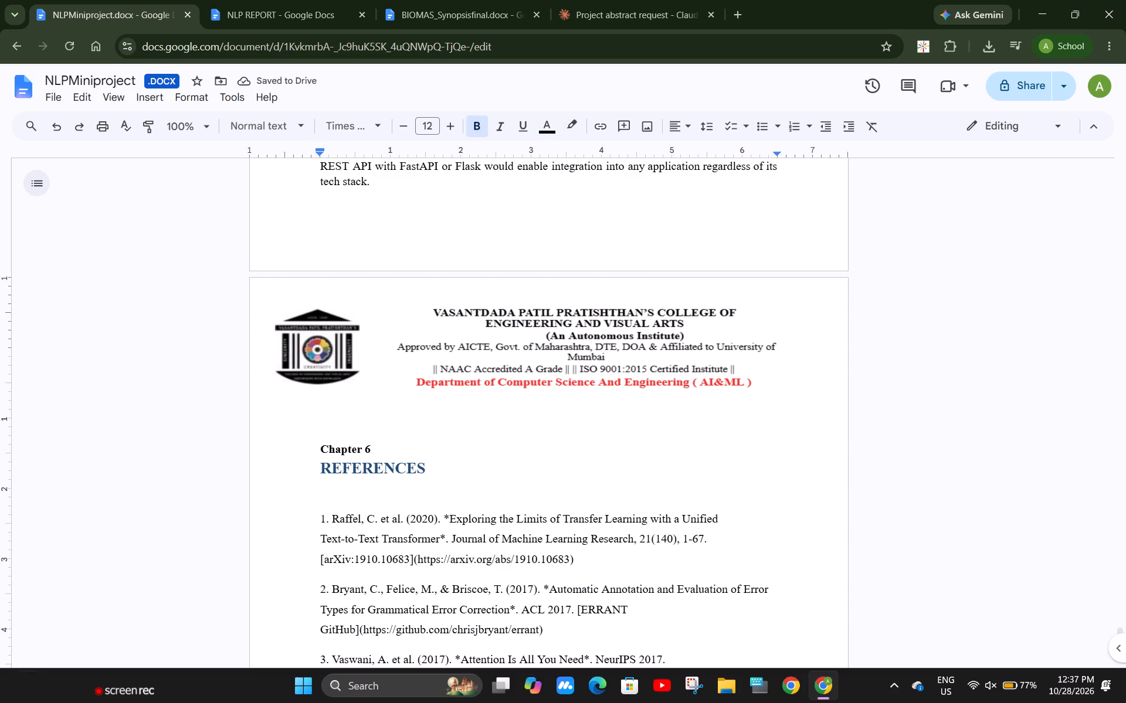
Delete the blank centred line above the Chapter 6 label on the references page, then add one line break back.
drag(445, 475, 317, 425)
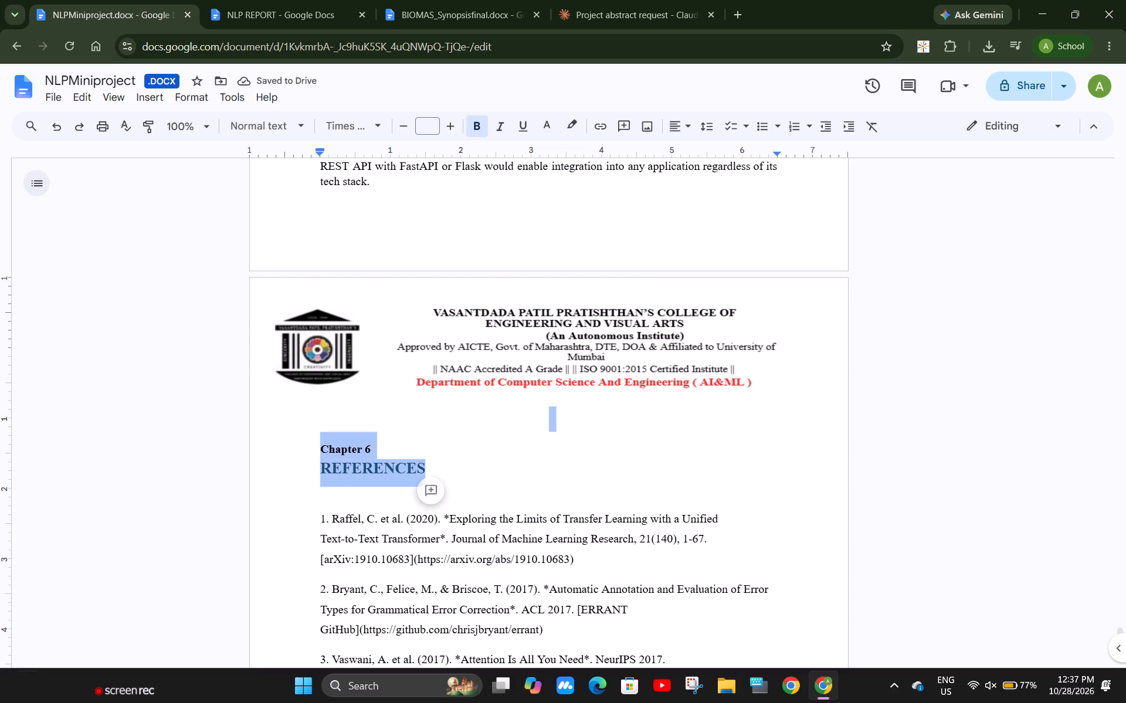
click(415, 432)
key(BackSpace)
key(BackSpace)
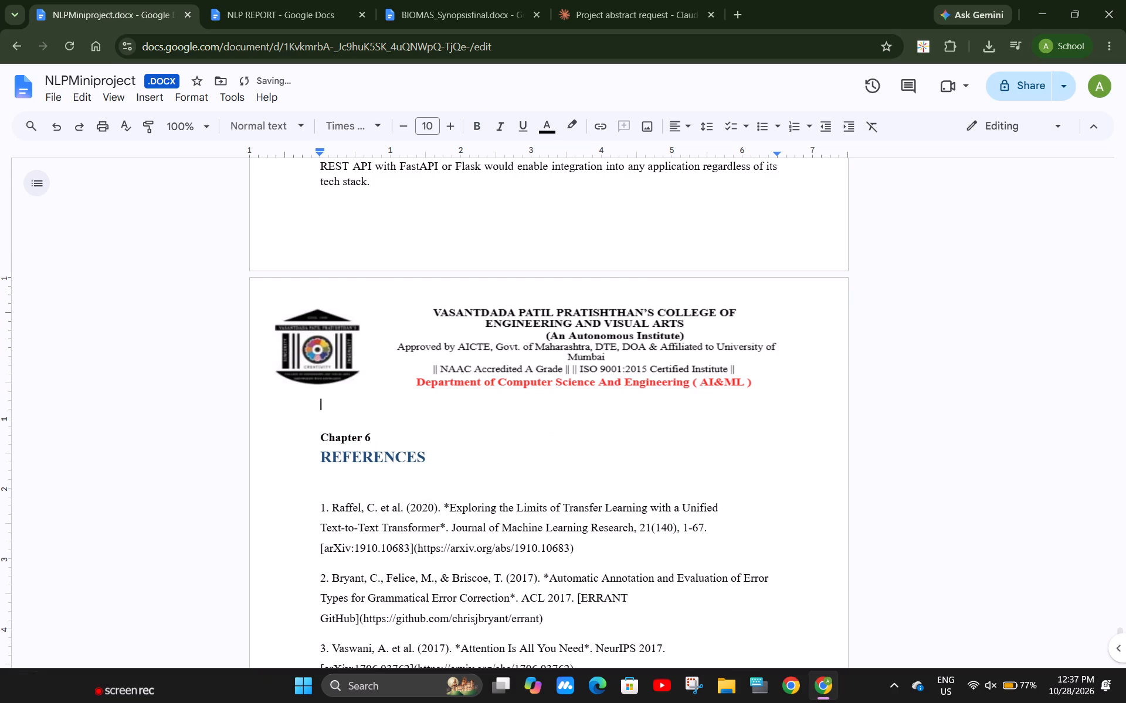
key(BackSpace)
key(Return)
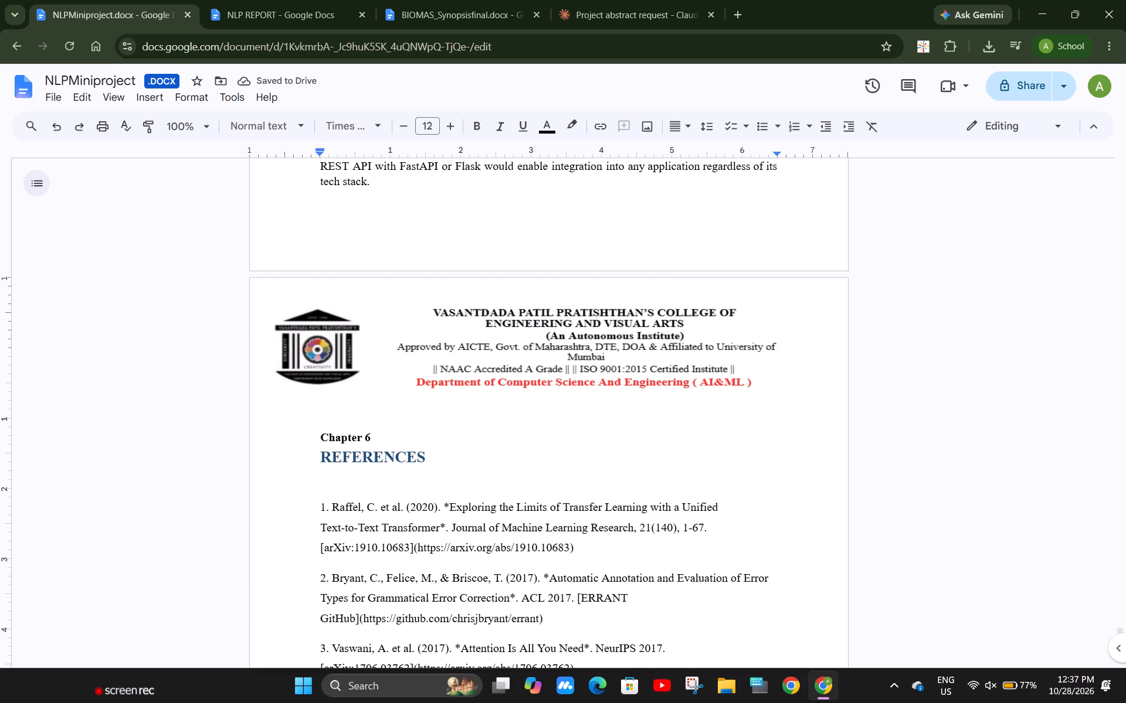
Add space before the Chapter 6 label and REFERENCES heading paragraphs on the references page.
drag(439, 456, 311, 425)
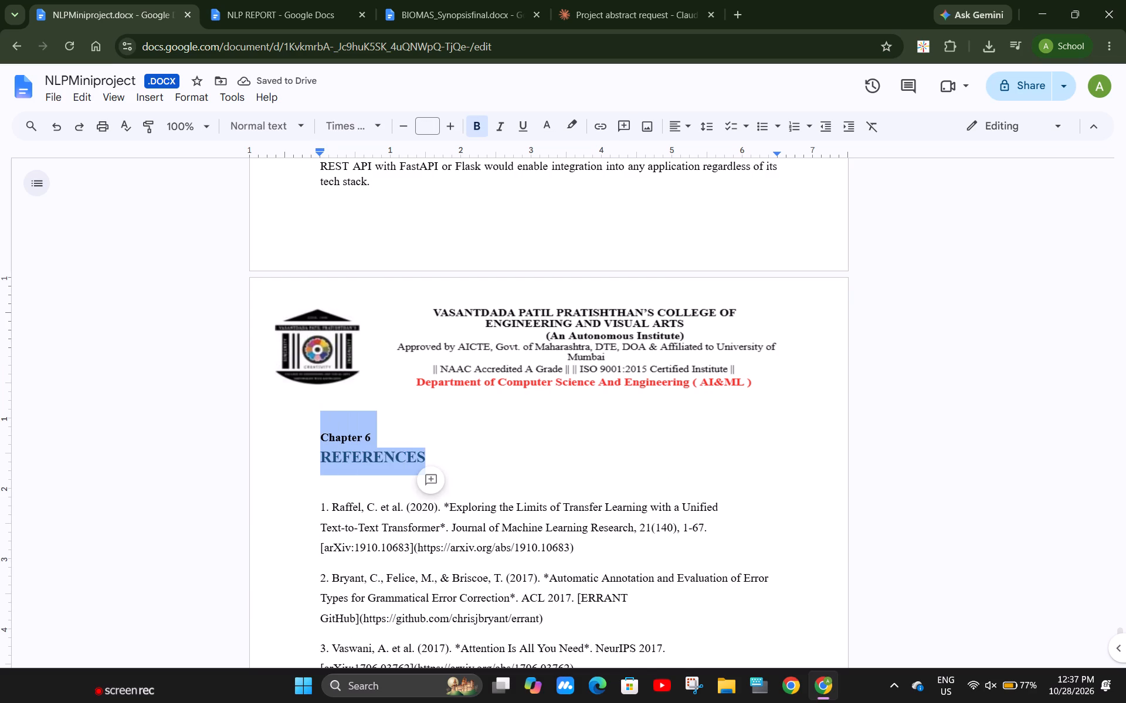
click(716, 129)
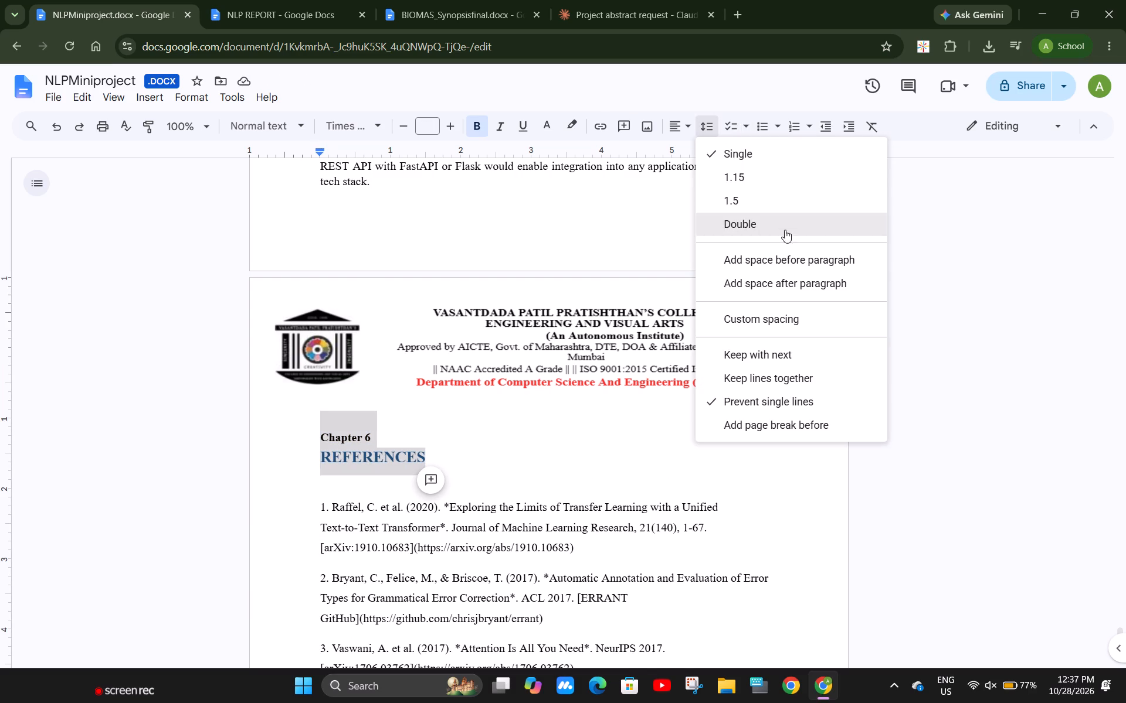
click(774, 263)
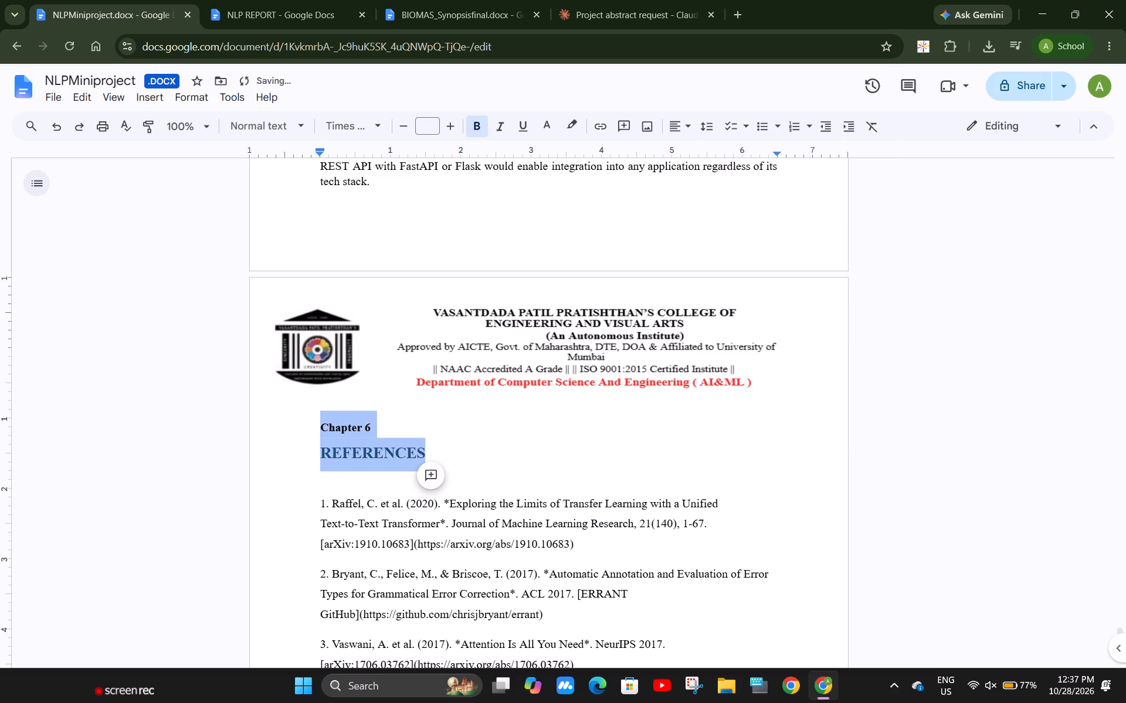
click(471, 472)
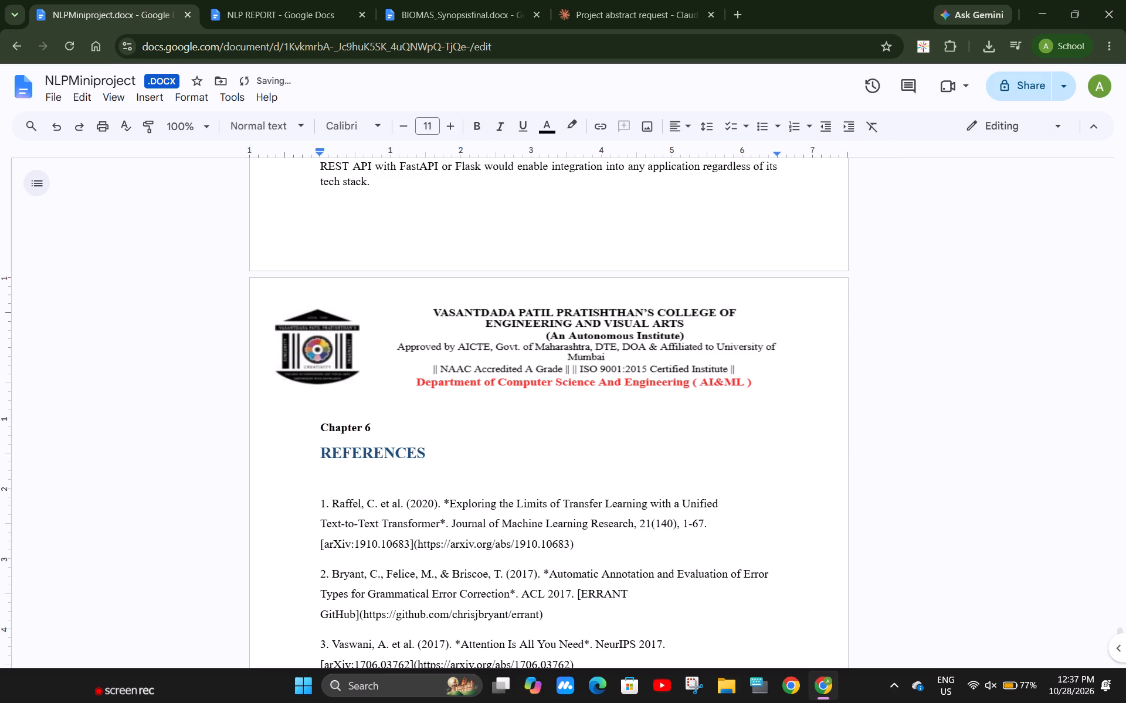
Insert an empty line above the Chapter 5 label on the Result Analysis page.
scroll(471, 472, down, 8)
scroll(471, 472, up, 8)
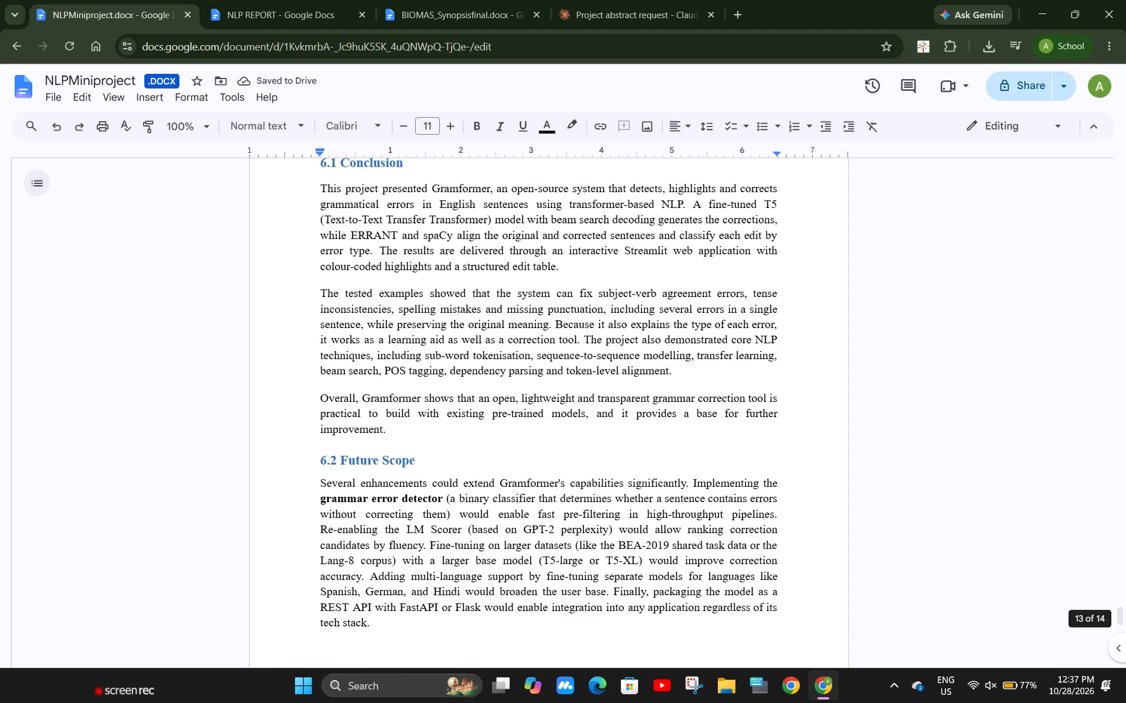
scroll(471, 472, up, 16)
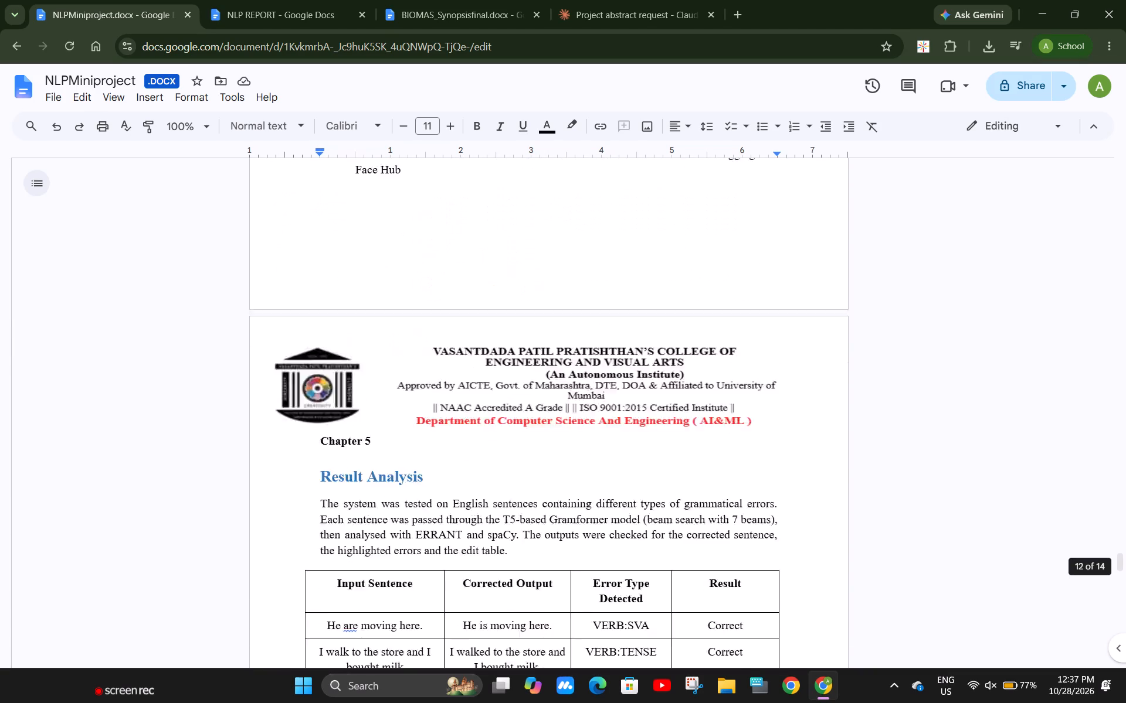
scroll(471, 472, up, 2)
scroll(471, 472, right, 1)
scroll(471, 472, up, 3)
scroll(471, 472, down, 2)
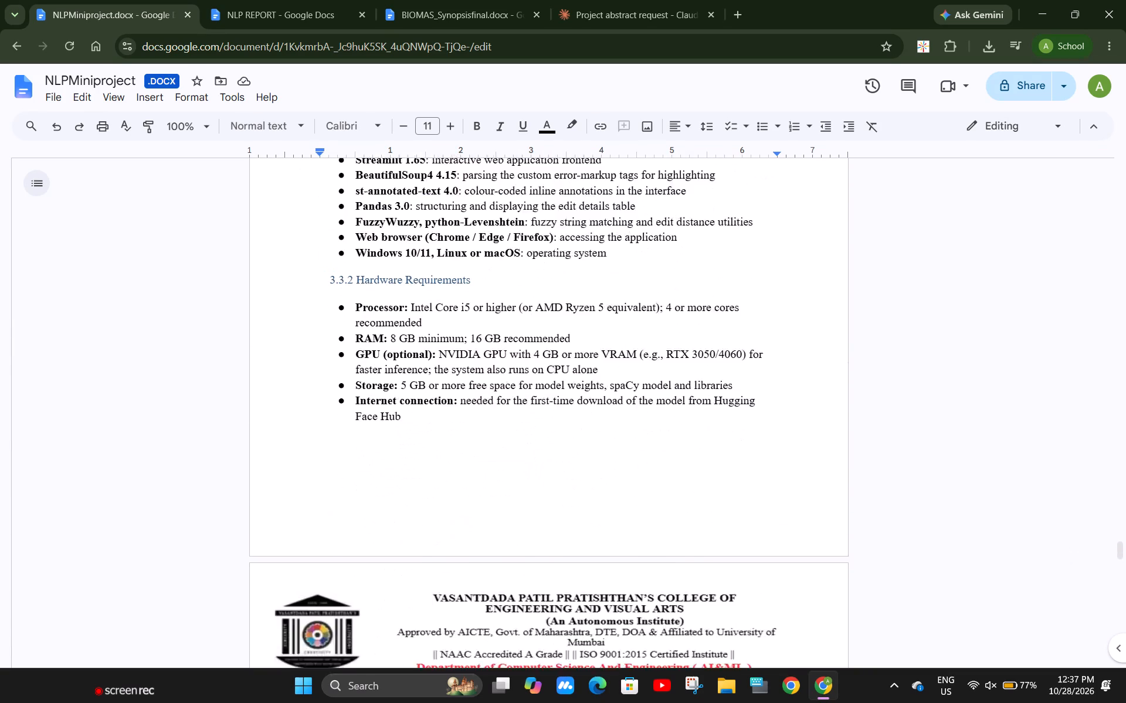
scroll(471, 472, down, 7)
scroll(471, 472, up, 3)
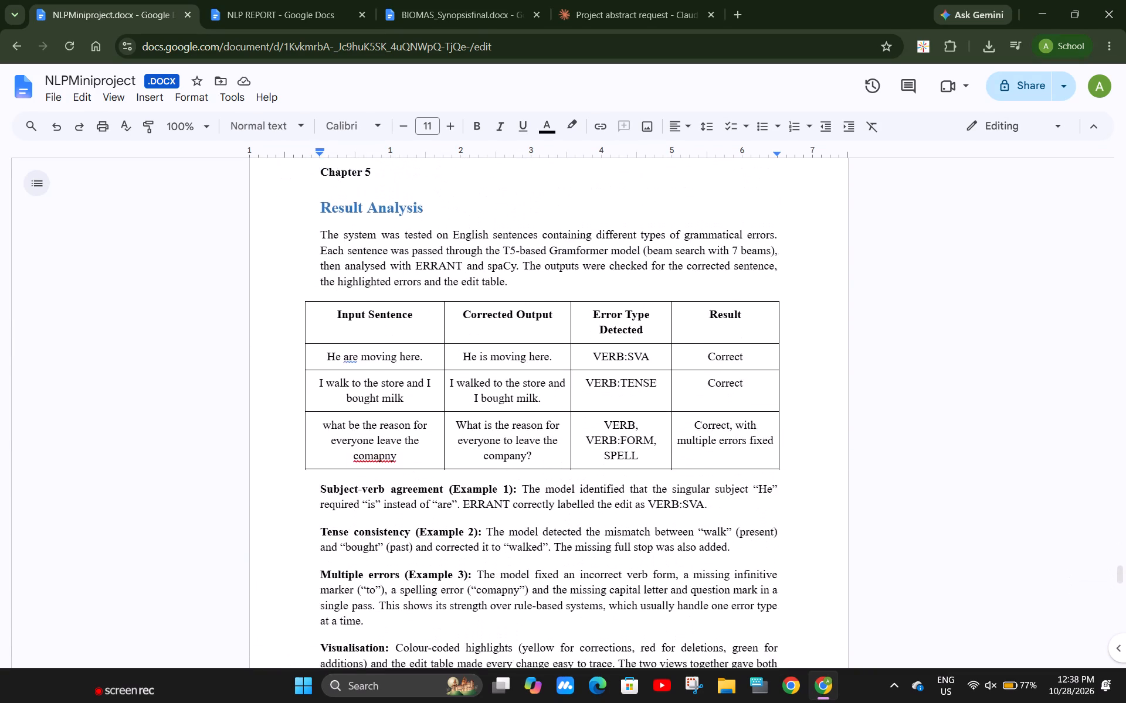
scroll(471, 472, up, 2)
click(315, 283)
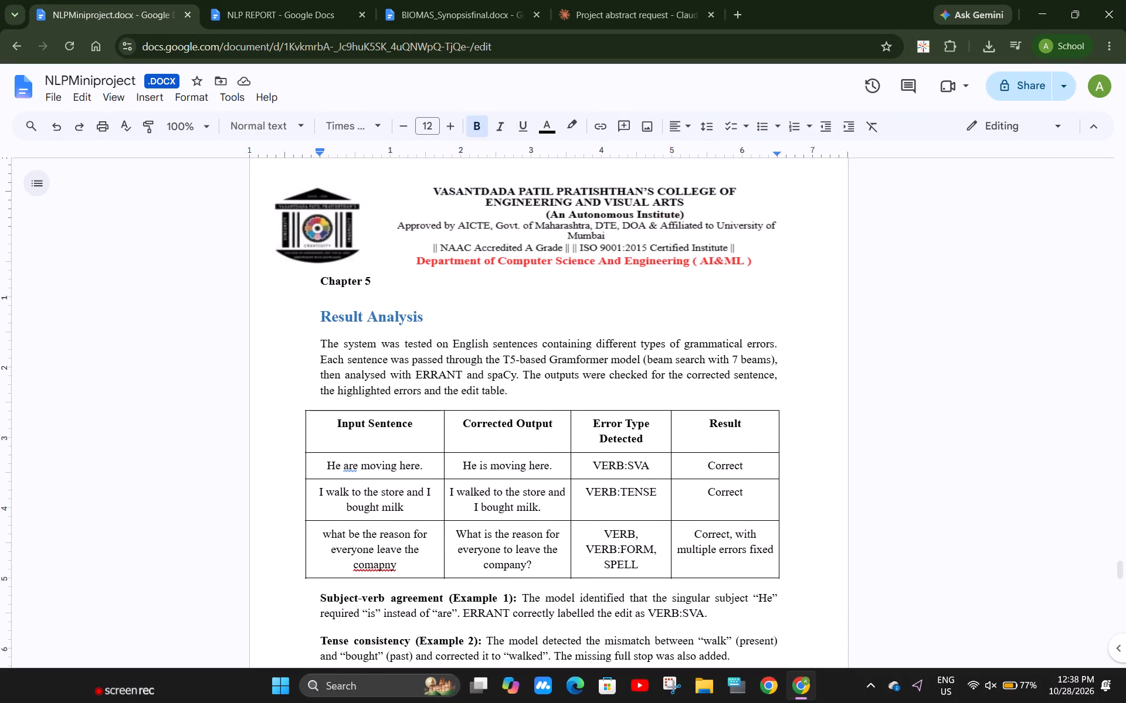
key(Return)
Switch to the NLP REPORT document and copy section 5, Use of NLP Techniques, from its heading through the end of subsection 5.6.
scroll(315, 283, down, 7)
scroll(315, 283, up, 5)
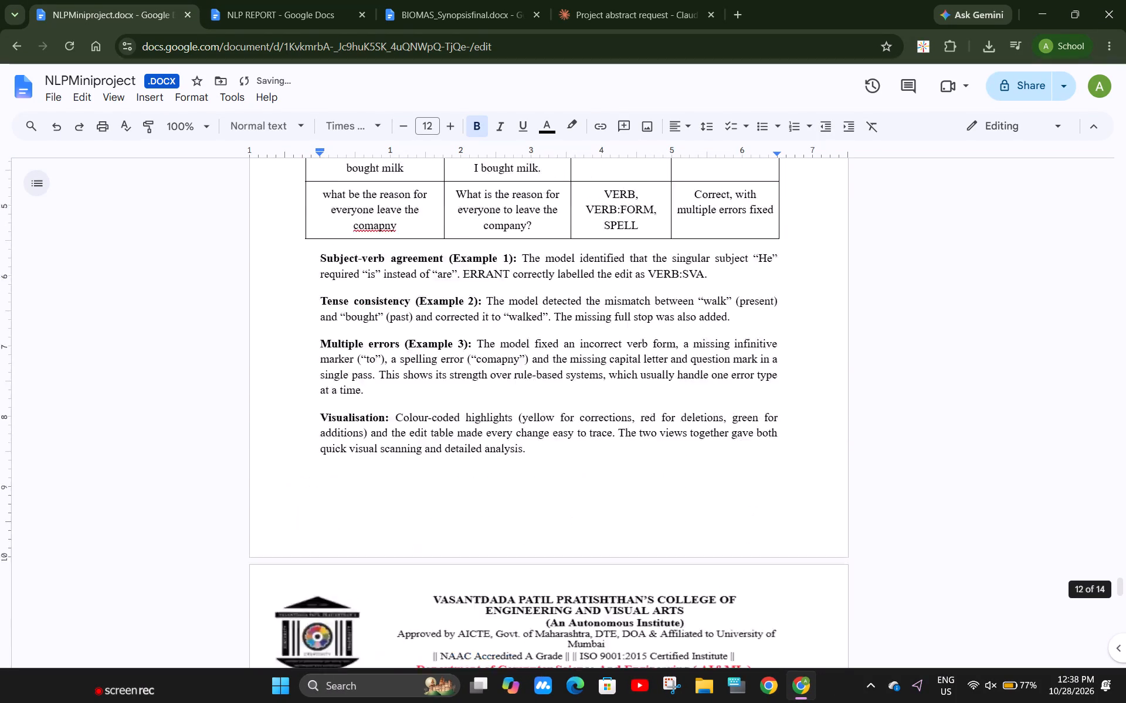
scroll(315, 283, up, 13)
scroll(315, 283, down, 4)
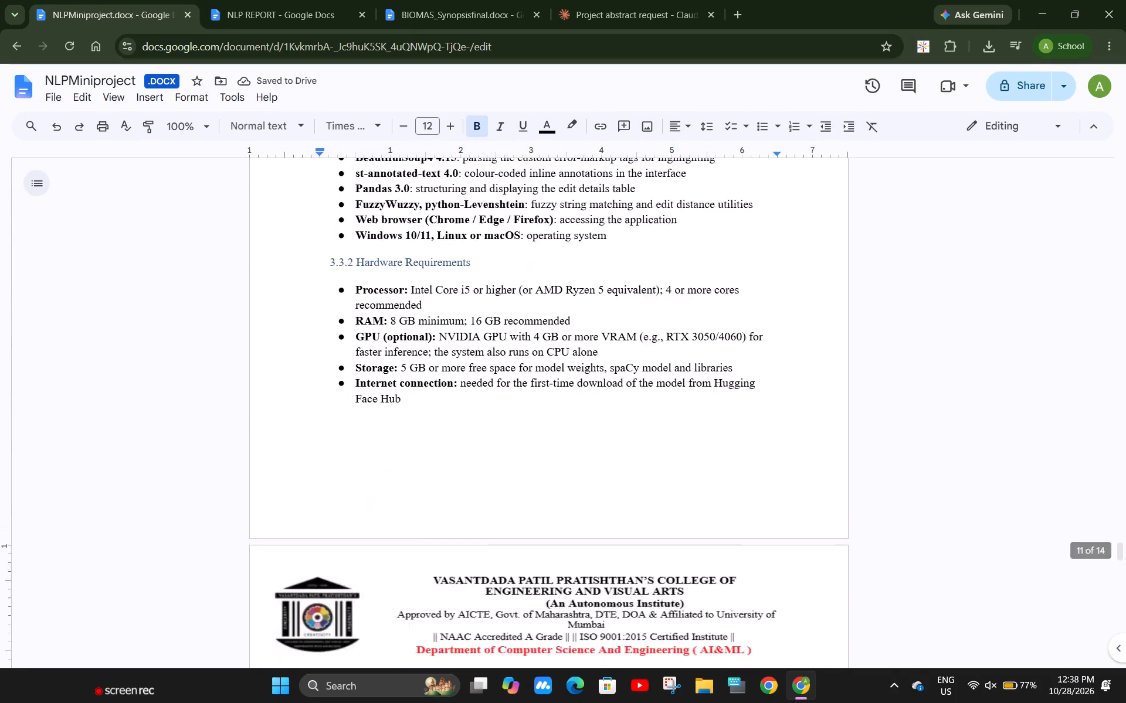
scroll(315, 283, down, 2)
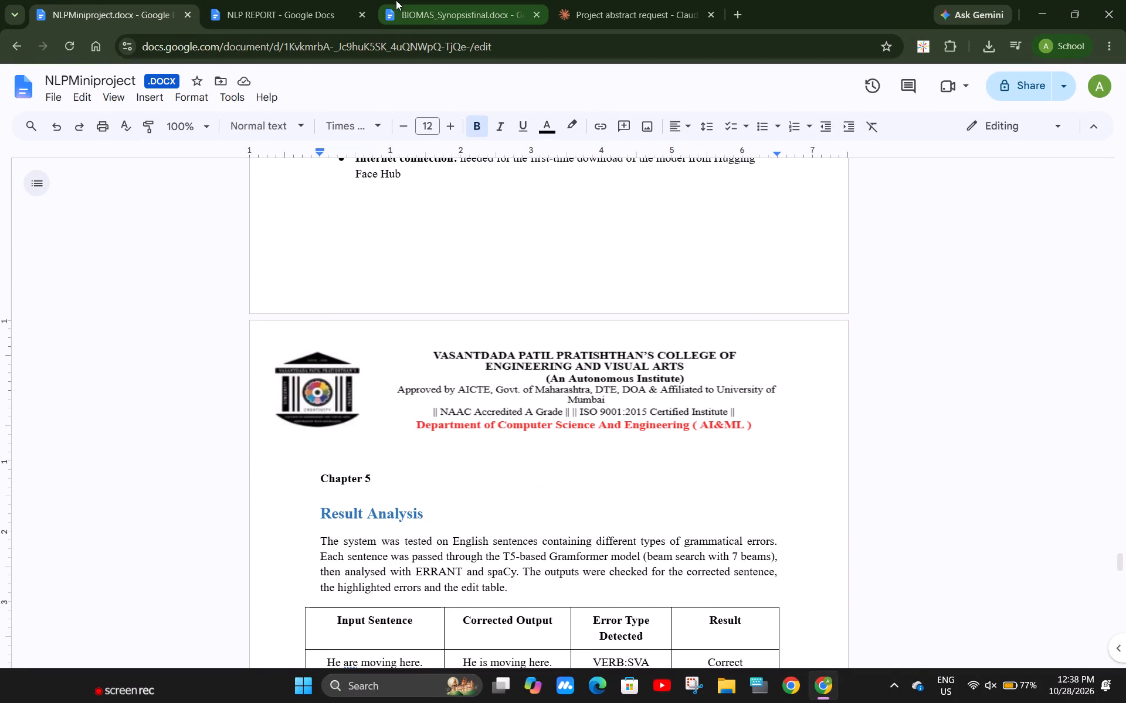
click(292, 0)
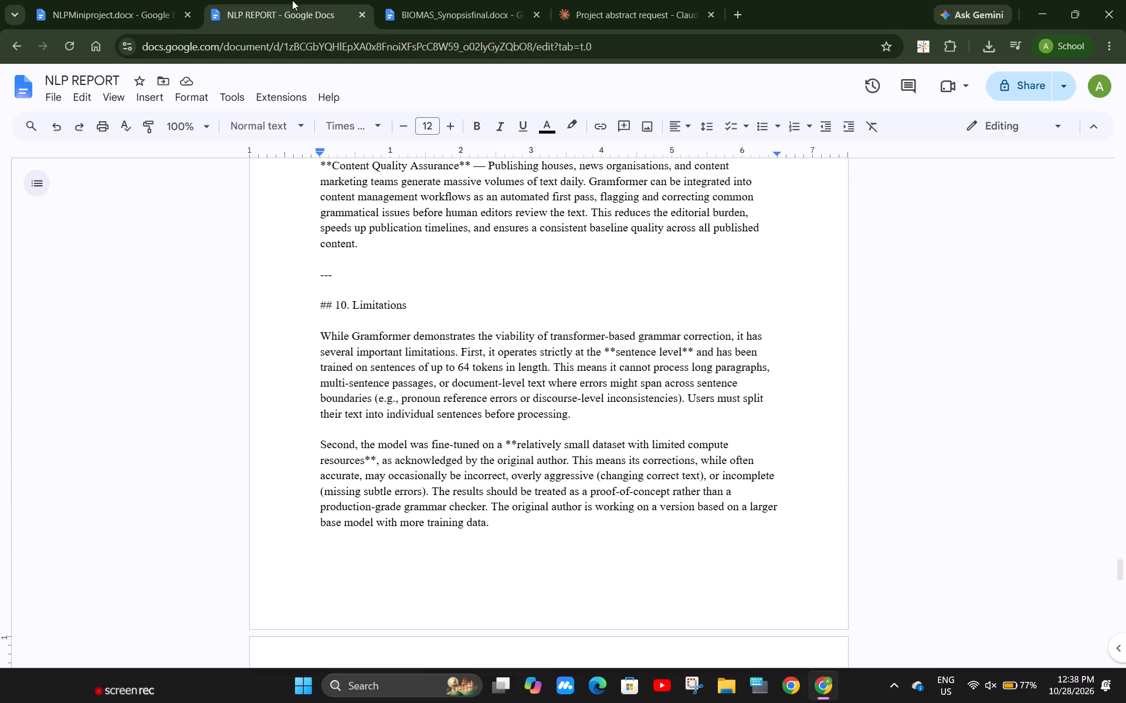
scroll(415, 291, up, 15)
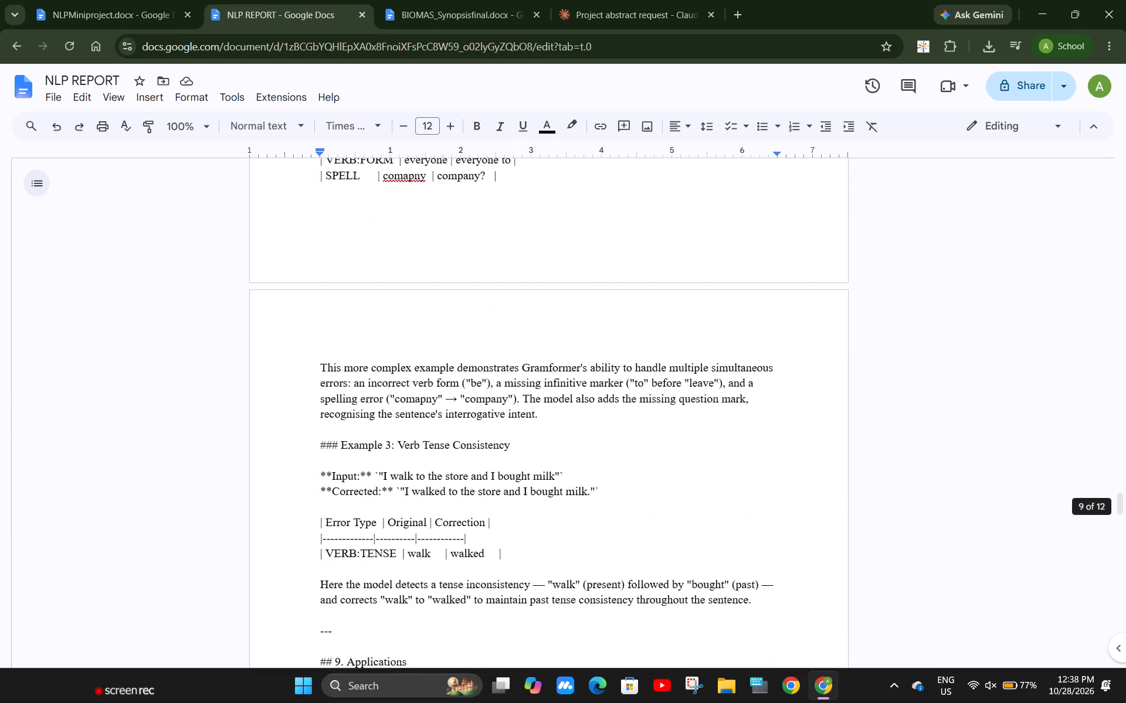
scroll(415, 291, up, 19)
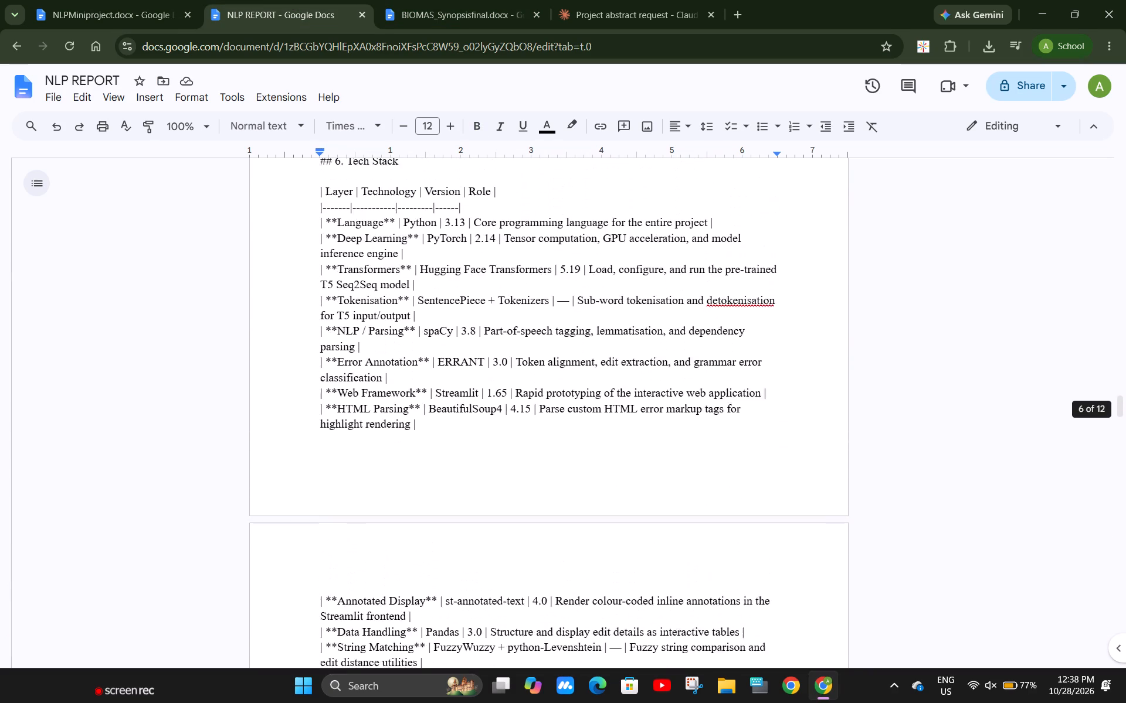
scroll(415, 291, up, 14)
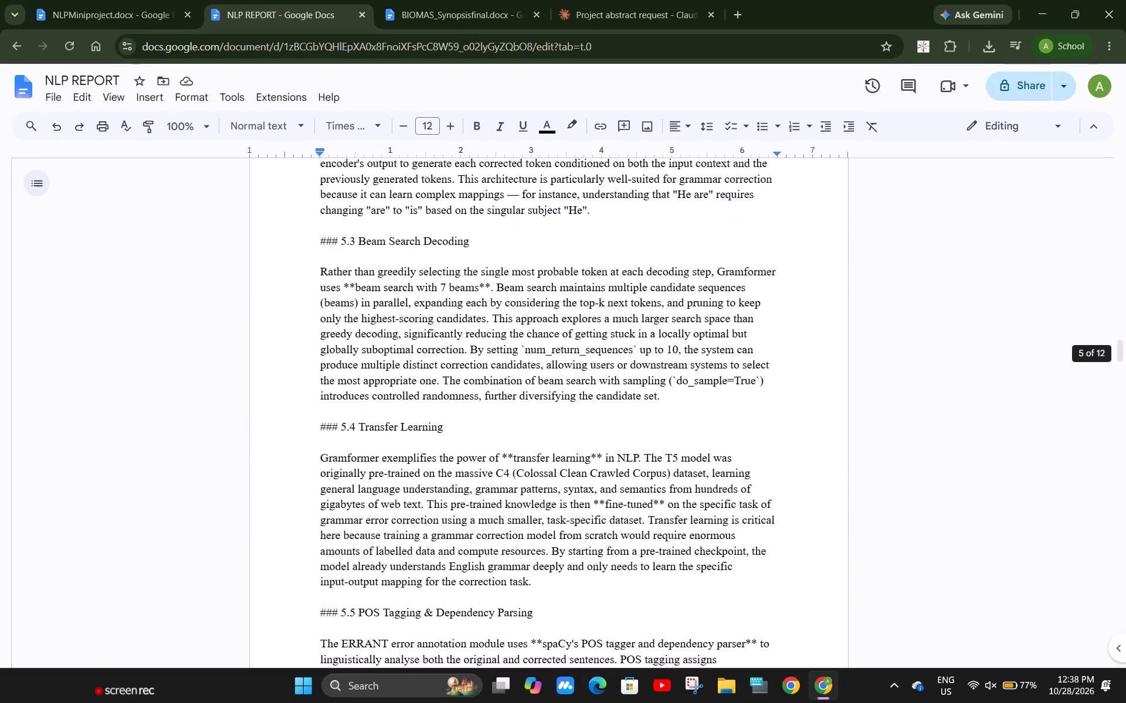
scroll(415, 291, up, 8)
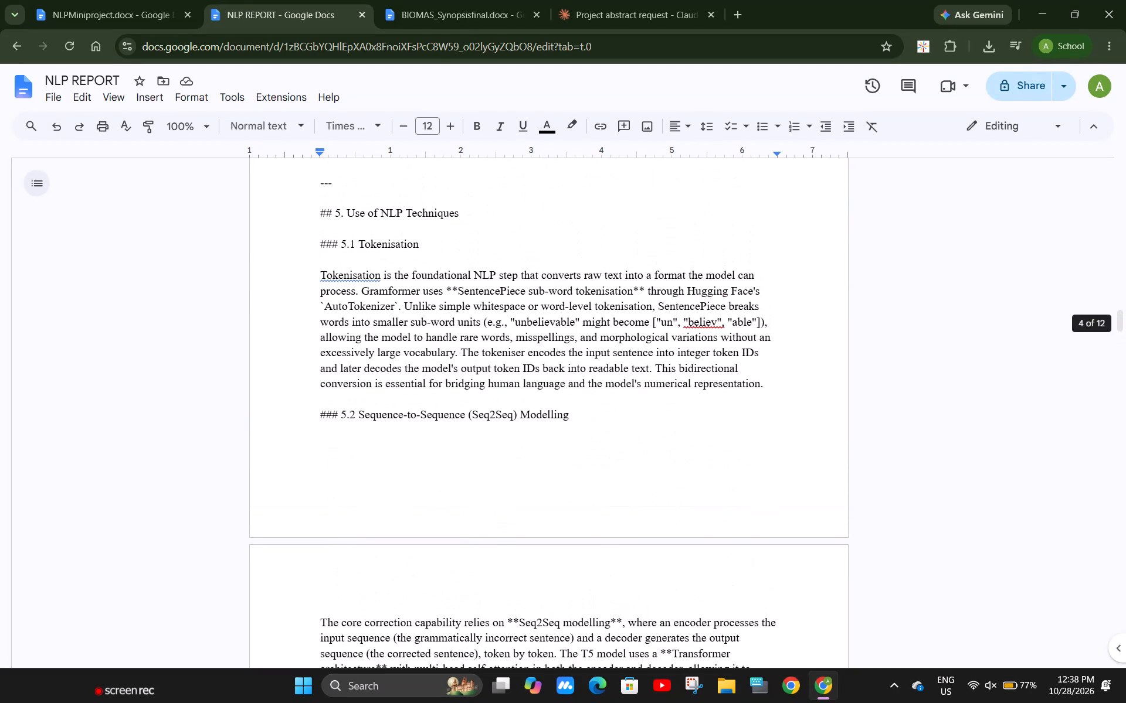
drag(320, 211, 344, 256)
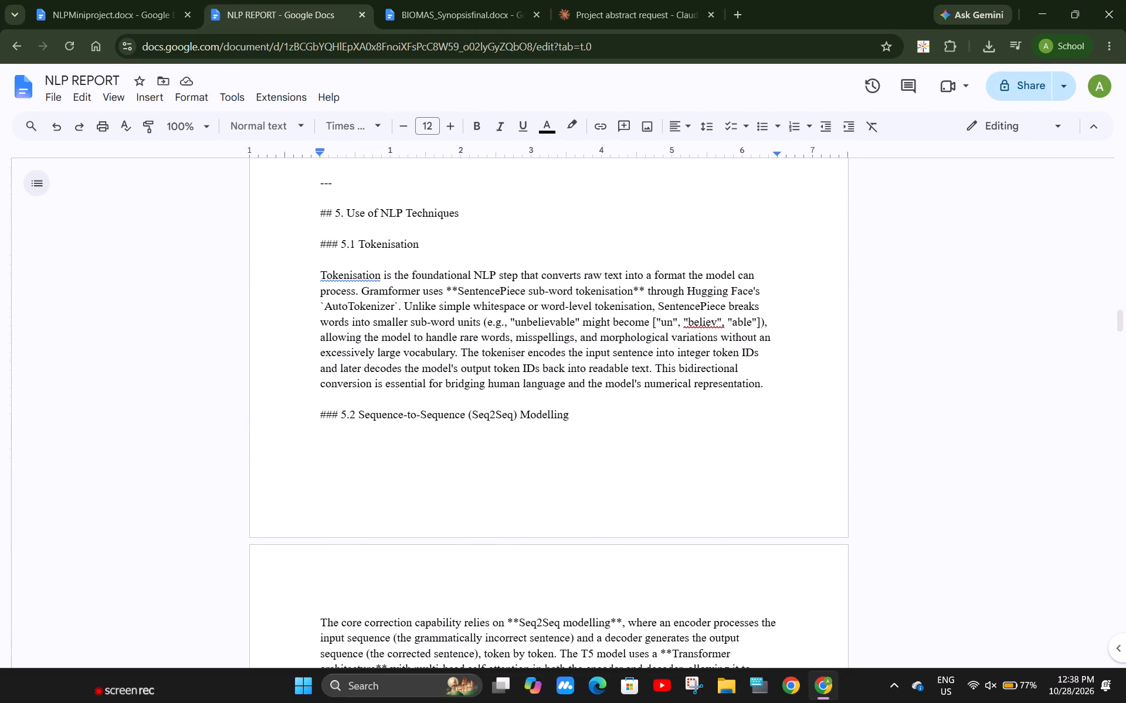
drag(344, 256, 581, 540)
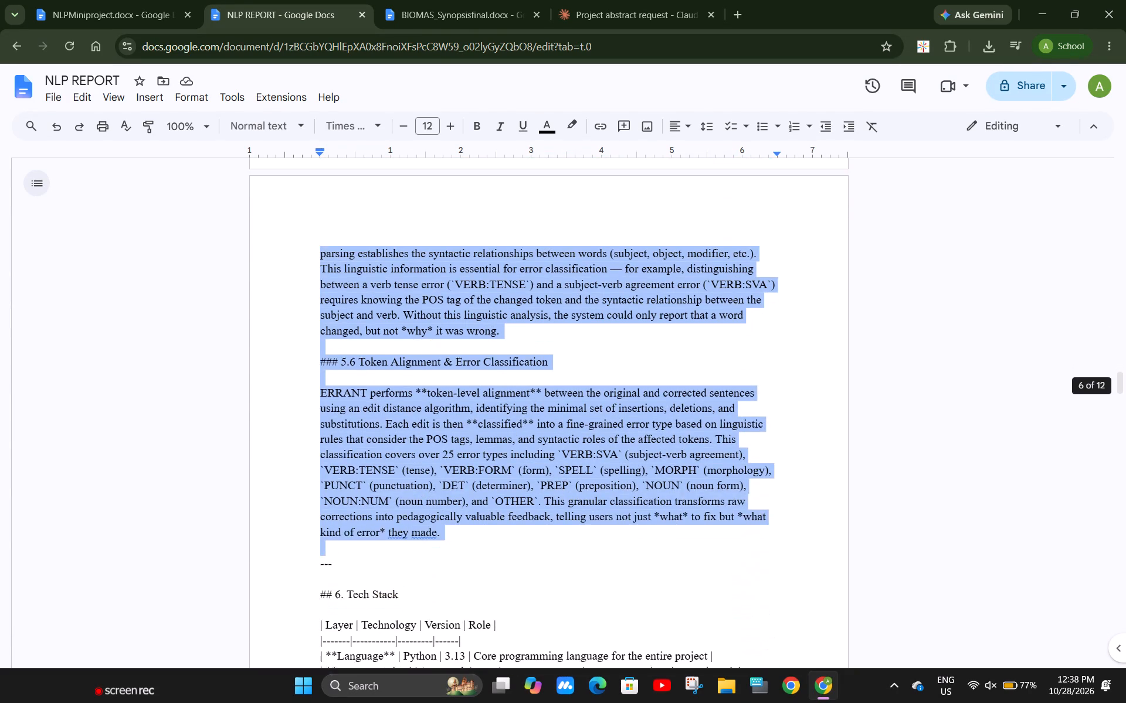
drag(581, 540, 448, 533)
key(ctrl+c)
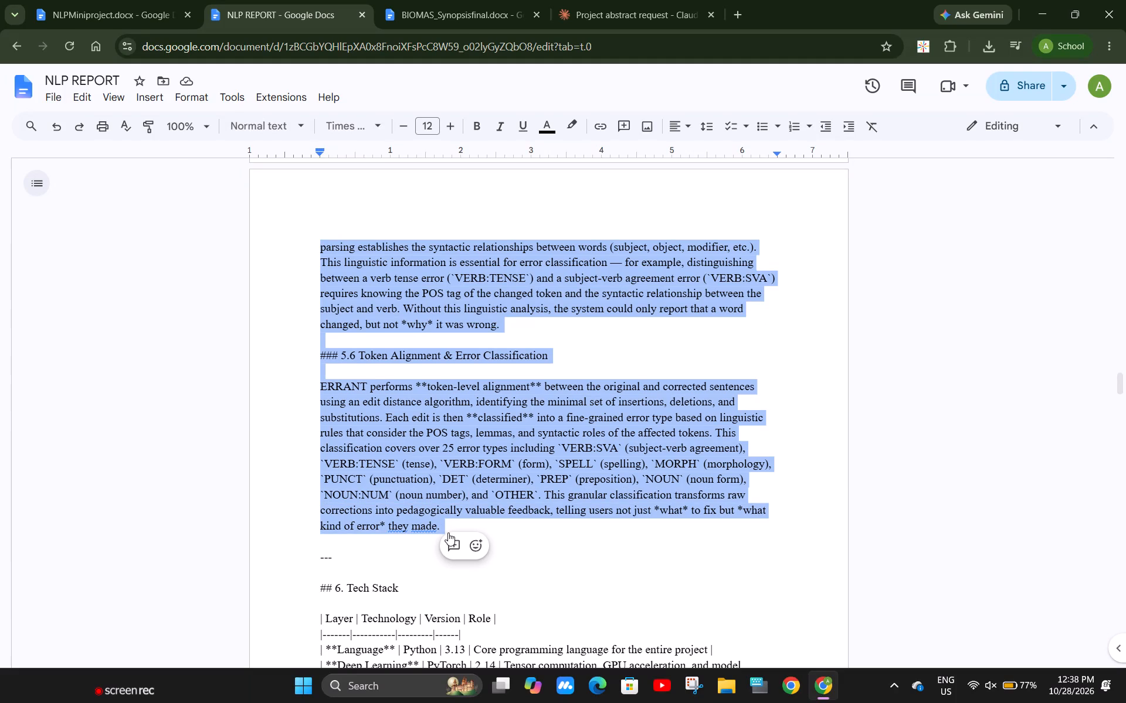
Return to NLPMiniproject and paste the Use of NLP Techniques section on the empty line above the Chapter 5 label.
click(183, 0)
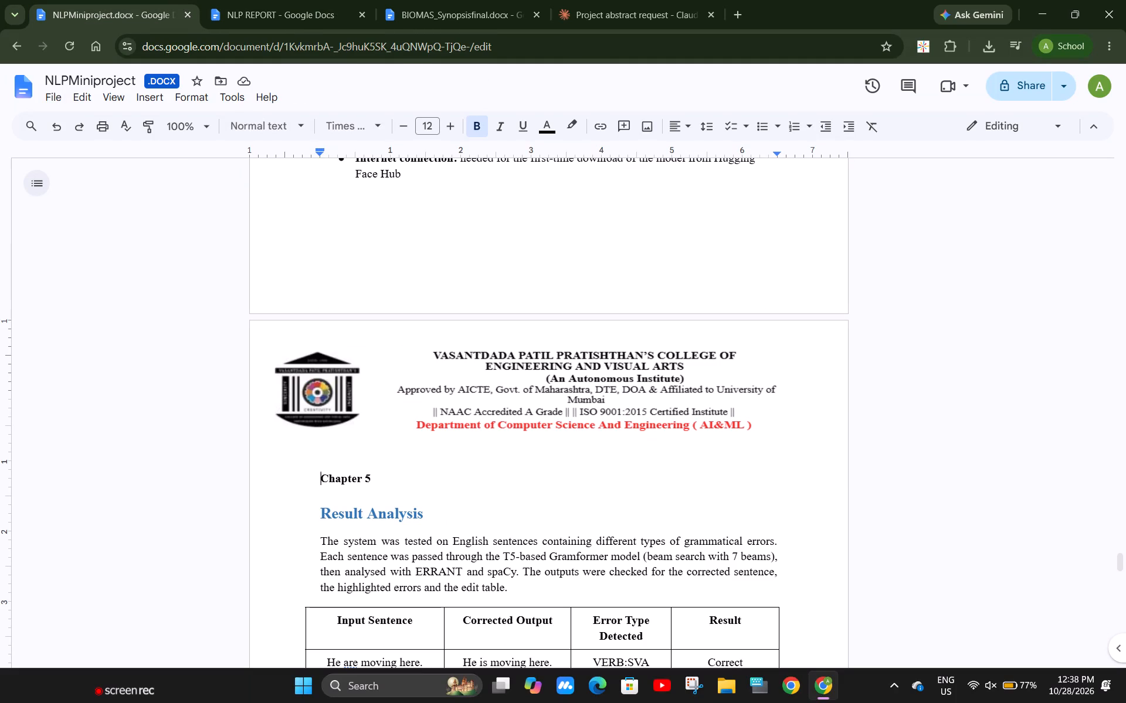
key(Up)
key(ctrl+v)
Copy the Chapter 3 label with its Methodology / Proposed System heading and paste them over the "## 5. Use of NLP Techniques" line.
scroll(432, 366, up, 15)
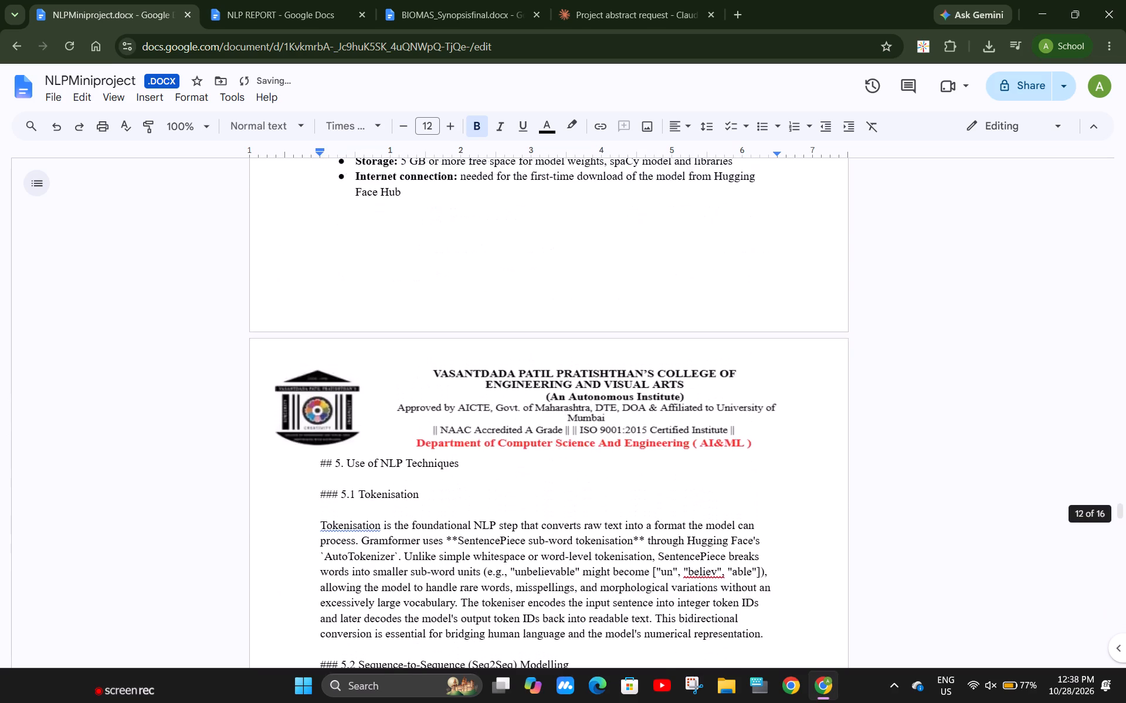
scroll(432, 366, up, 3)
scroll(432, 366, down, 3)
scroll(477, 461, up, 2)
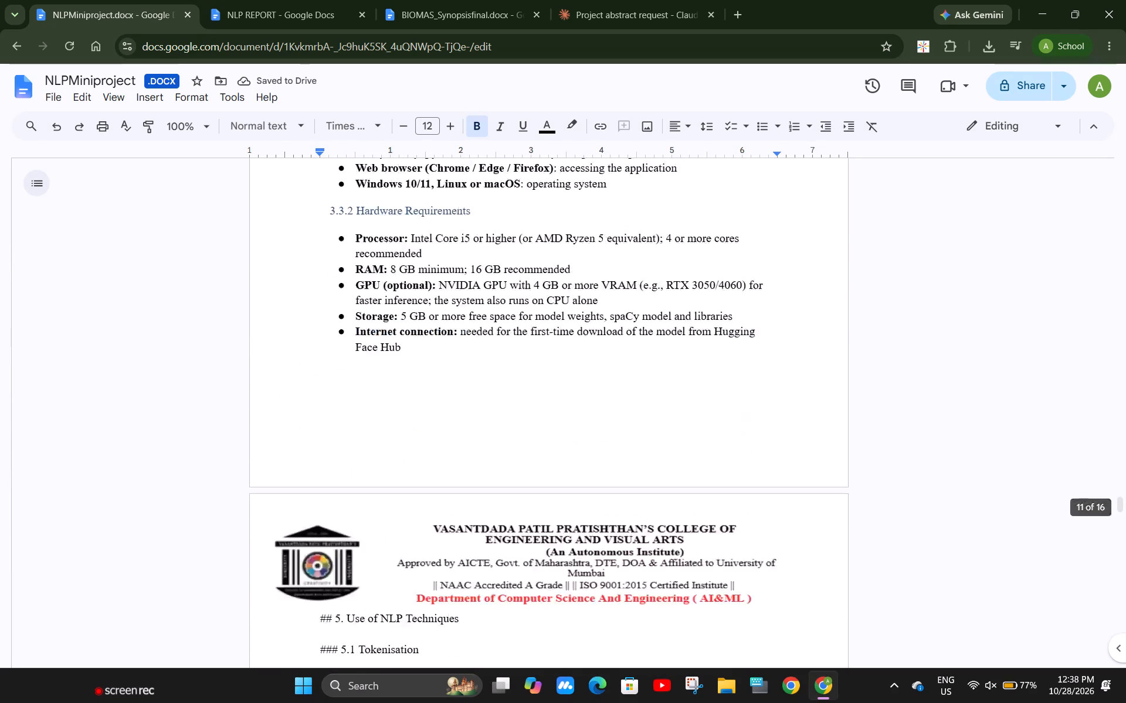
scroll(477, 461, up, 13)
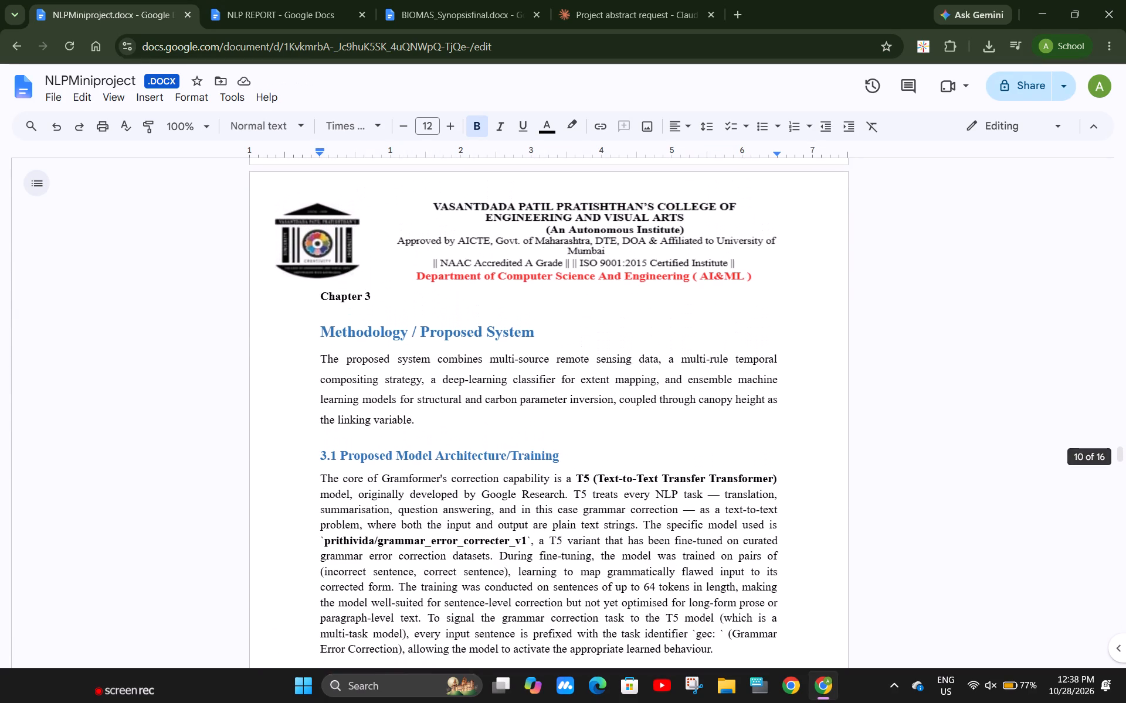
drag(540, 335, 319, 296)
key(ctrl+c)
scroll(569, 438, down, 9)
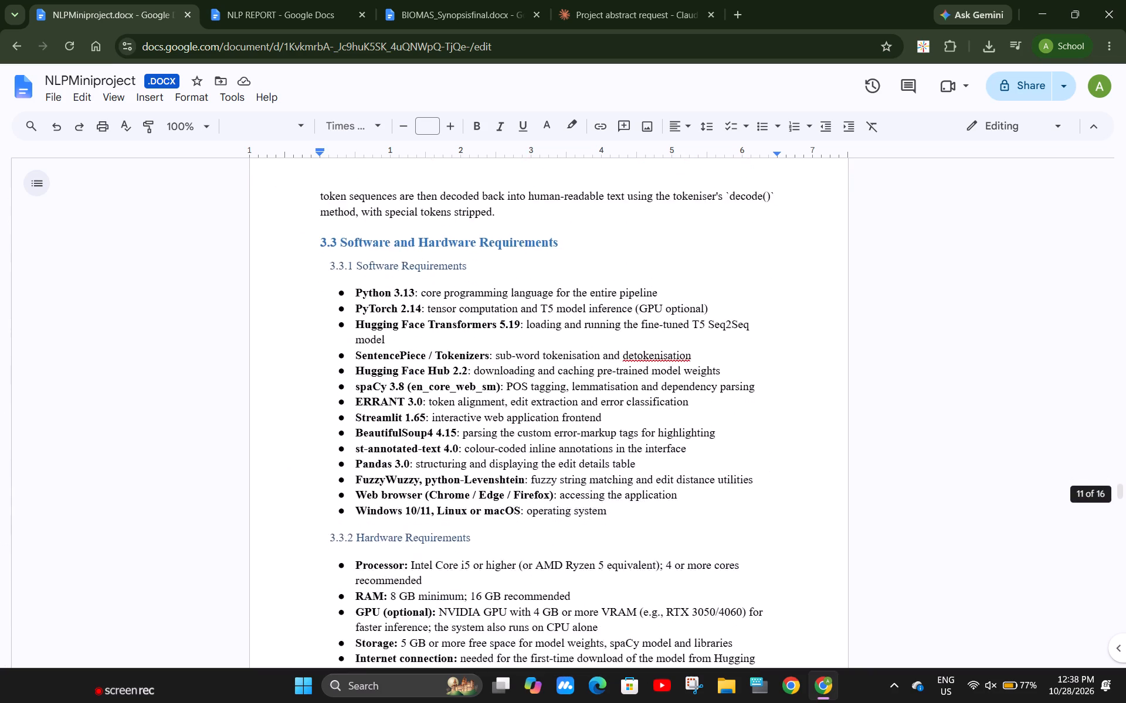
scroll(569, 438, down, 9)
click(317, 301)
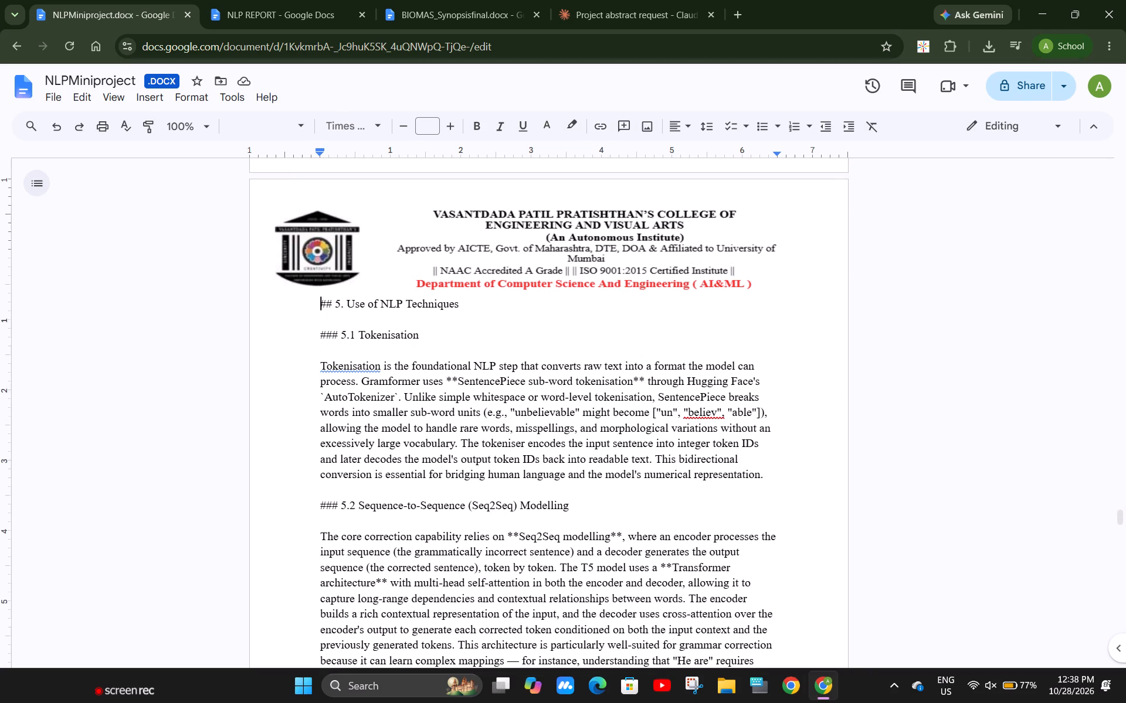
drag(317, 301, 472, 308)
key(ctrl+v)
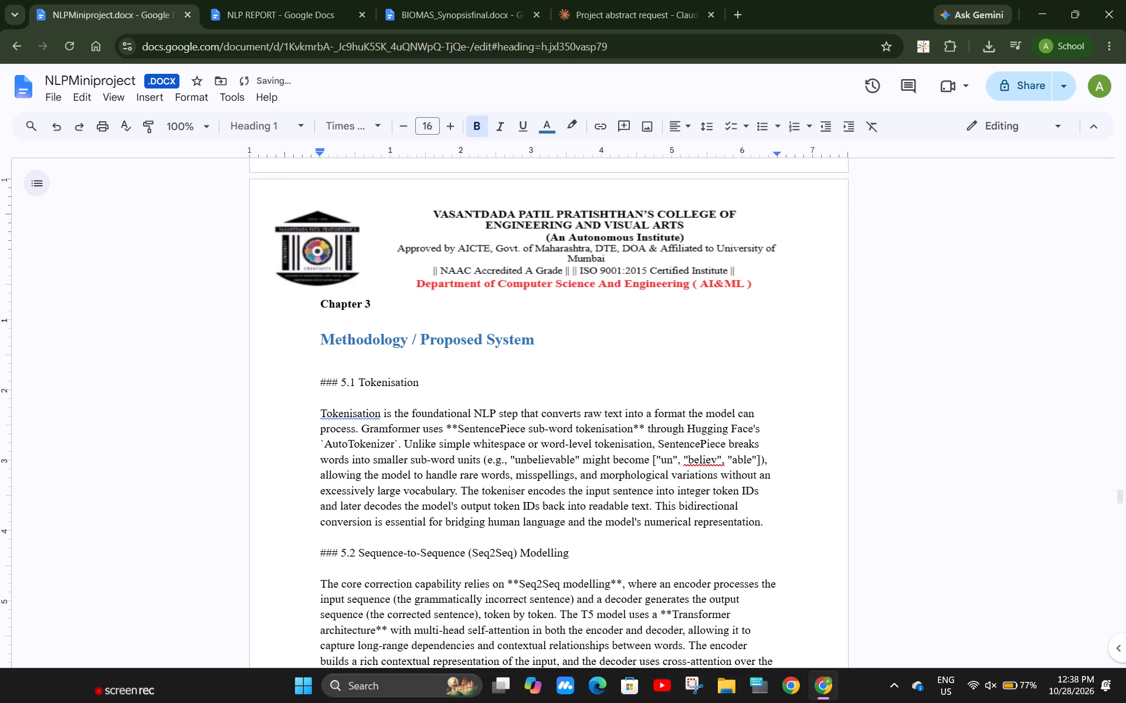
Retitle the pasted heading above 5.1 Tokenisation as "USE OF NLP TECHNIQUES", checking the section title in the NLP REPORT document.
key(BackSpace)
key(BackSpace)
key(BackSpace)
key(BackSpace)
key(BackSpace)
key(BackSpace)
key(BackSpace)
key(BackSpace)
key(BackSpace)
key(BackSpace)
key(BackSpace)
key(BackSpace)
key(BackSpace)
key(BackSpace)
key(BackSpace)
key(BackSpace)
key(BackSpace)
key(BackSpace)
key(BackSpace)
key(BackSpace)
key(BackSpace)
key(BackSpace)
key(BackSpace)
key(BackSpace)
key(BackSpace)
key(BackSpace)
key(BackSpace)
key(BackSpace)
key(BackSpace)
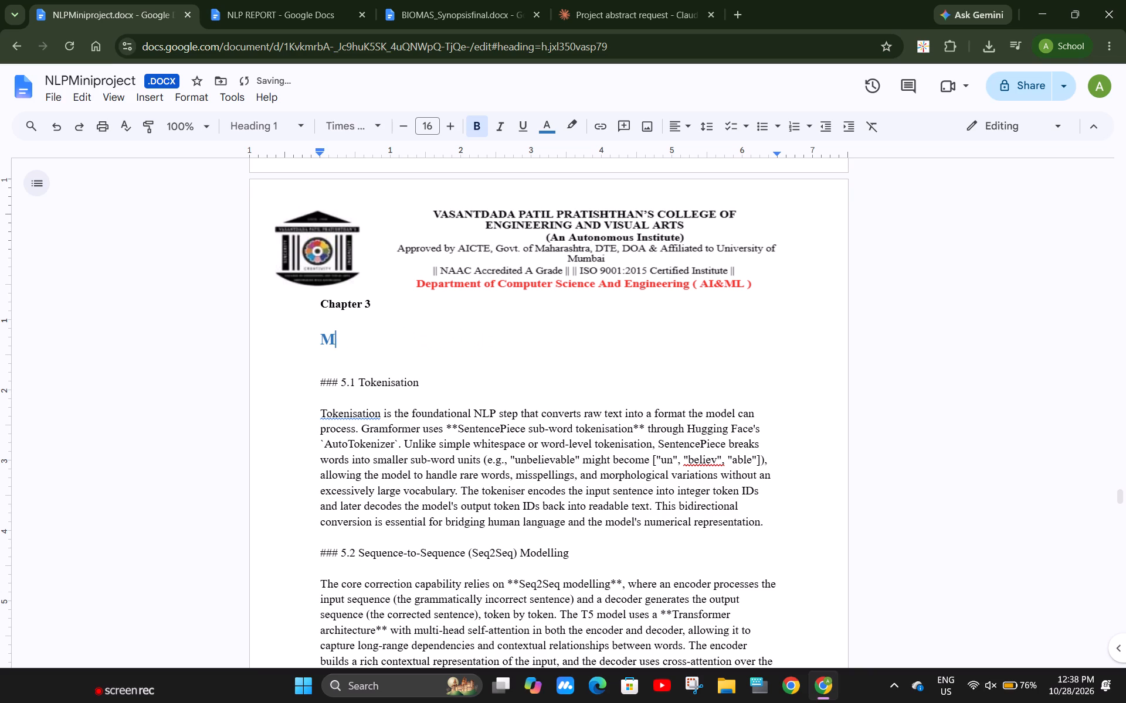
key(BackSpace)
click(316, 0)
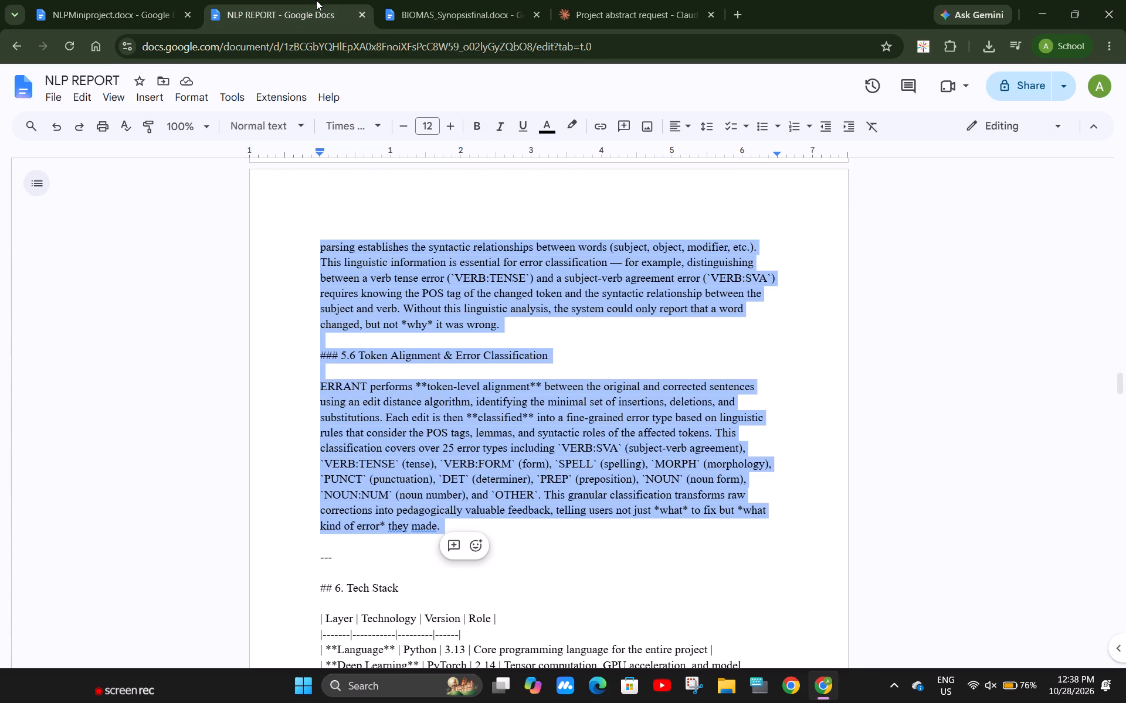
scroll(426, 288, up, 9)
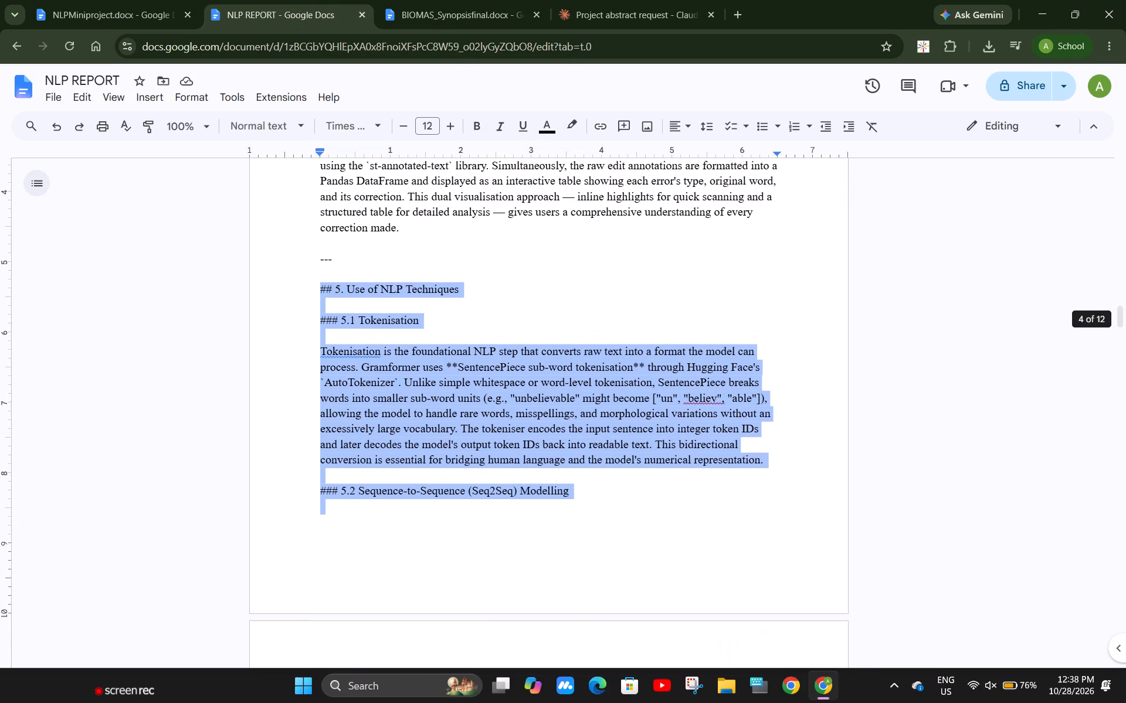
click(117, 0)
key(u)
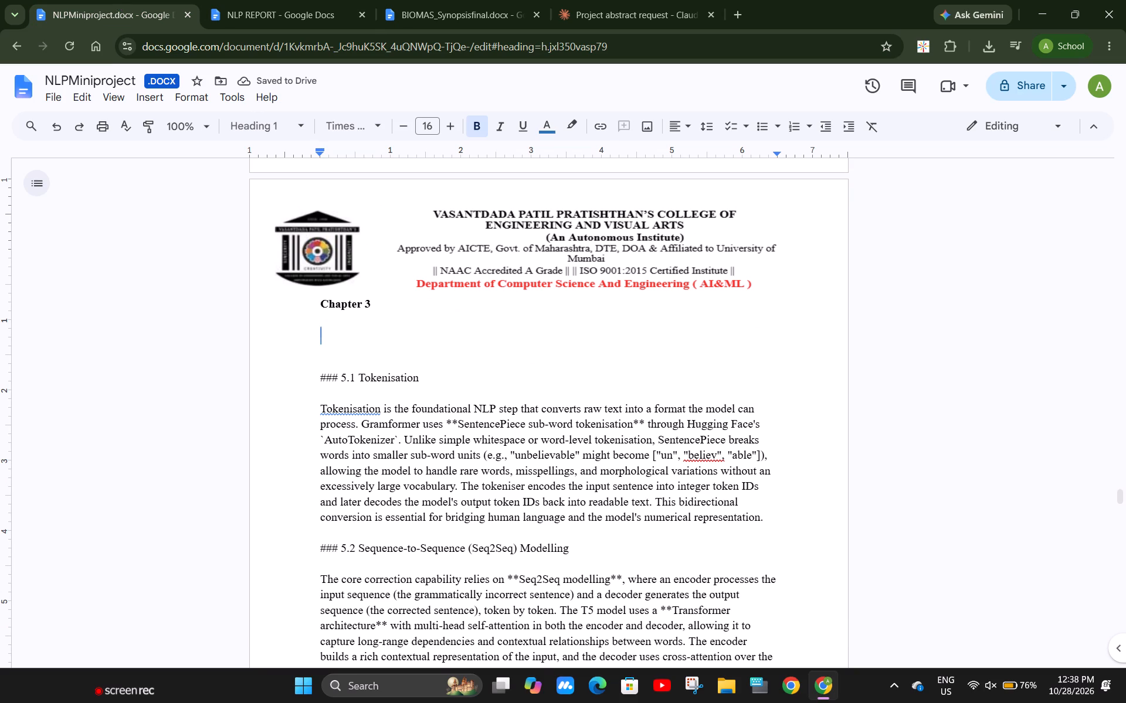
text(SE)
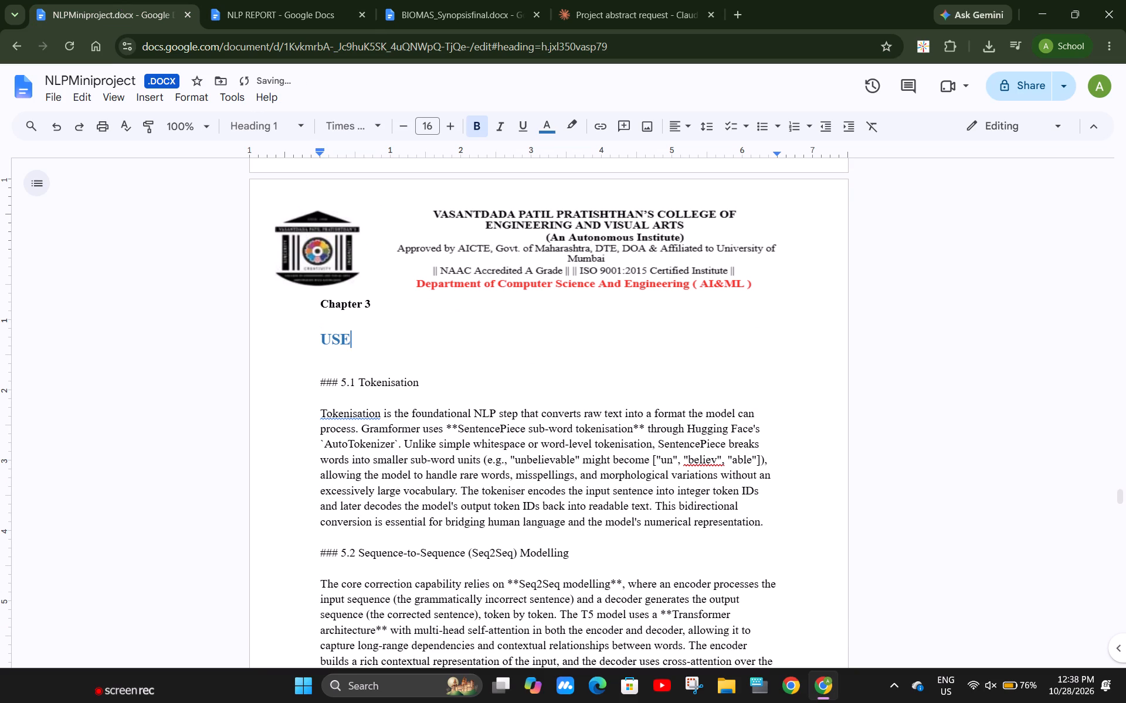
text(==)
key(BackSpace)
key(BackSpace)
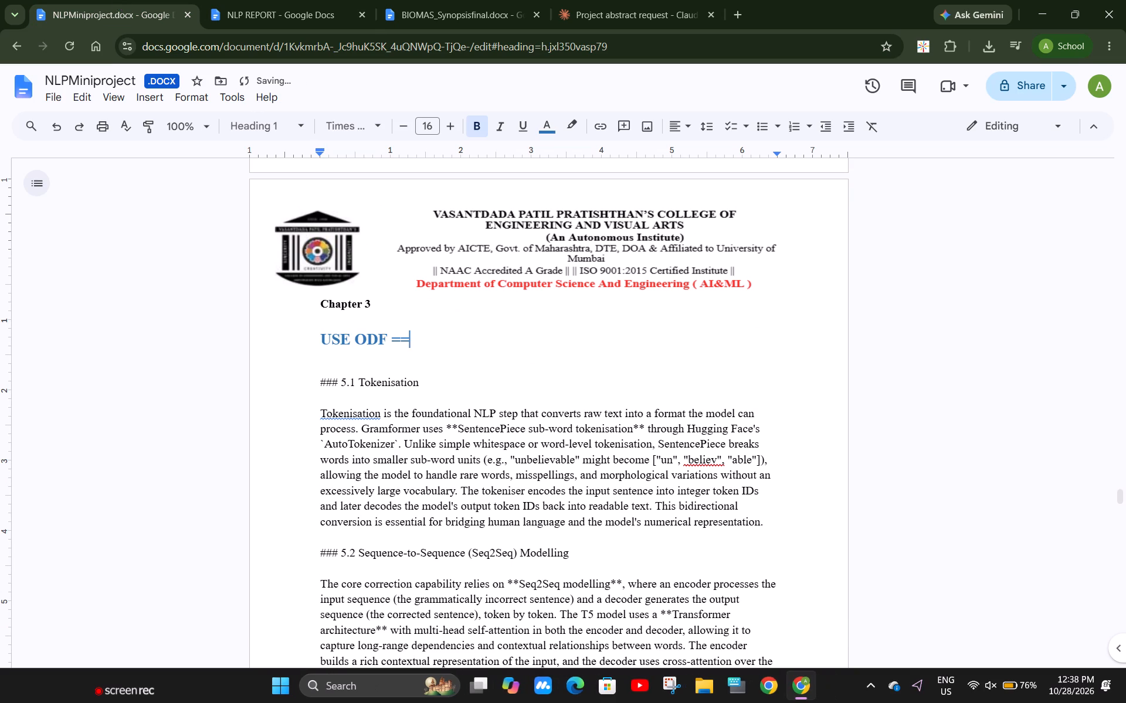
key(BackSpace)
key(BackSpace)
key(BackSpace)
key(BackSpace)
key(BackSpace)
key(BackSpace)
key(BackSpace)
key(BackSpace)
text(F NLPN)
key(BackSpace)
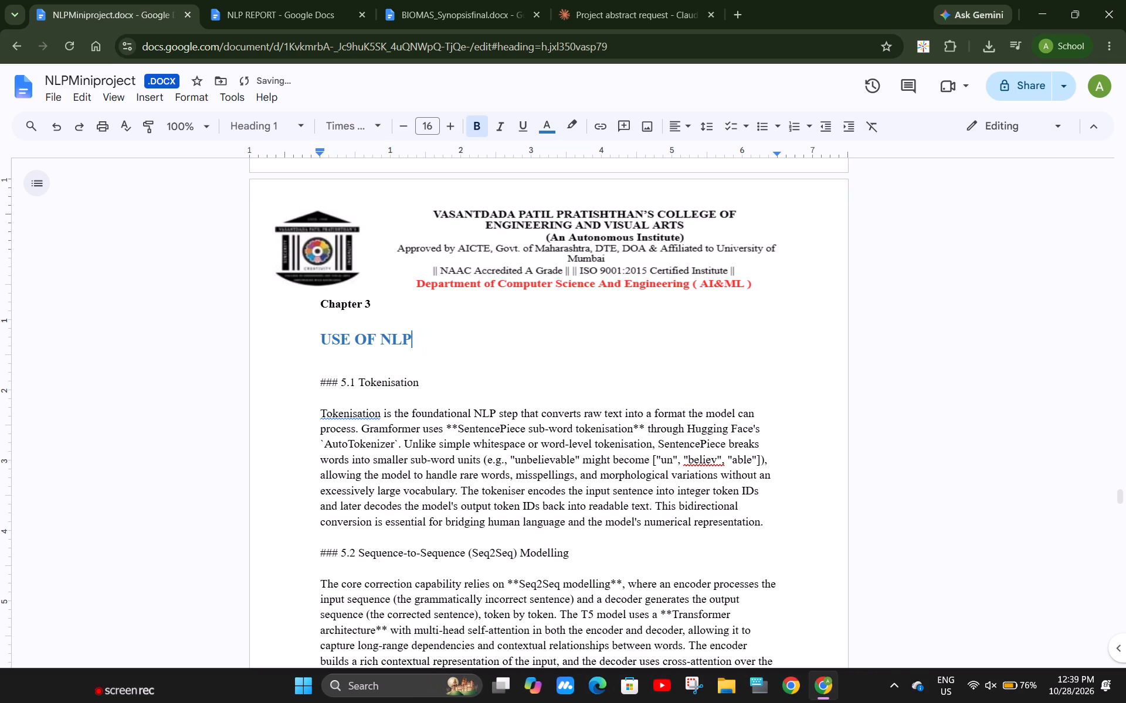
key(space)
text(TECHNIQUES)
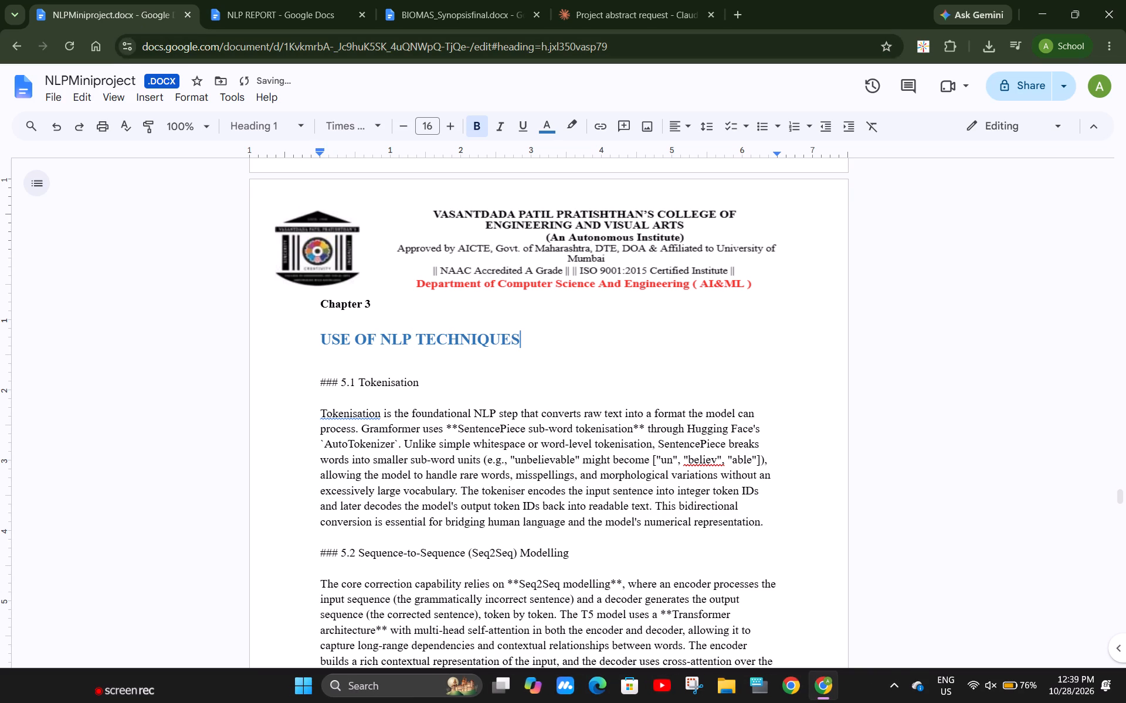
Remove the ### marker from the 5.1 Tokenisation heading and make the heading bold and dark blue.
drag(341, 383, 305, 380)
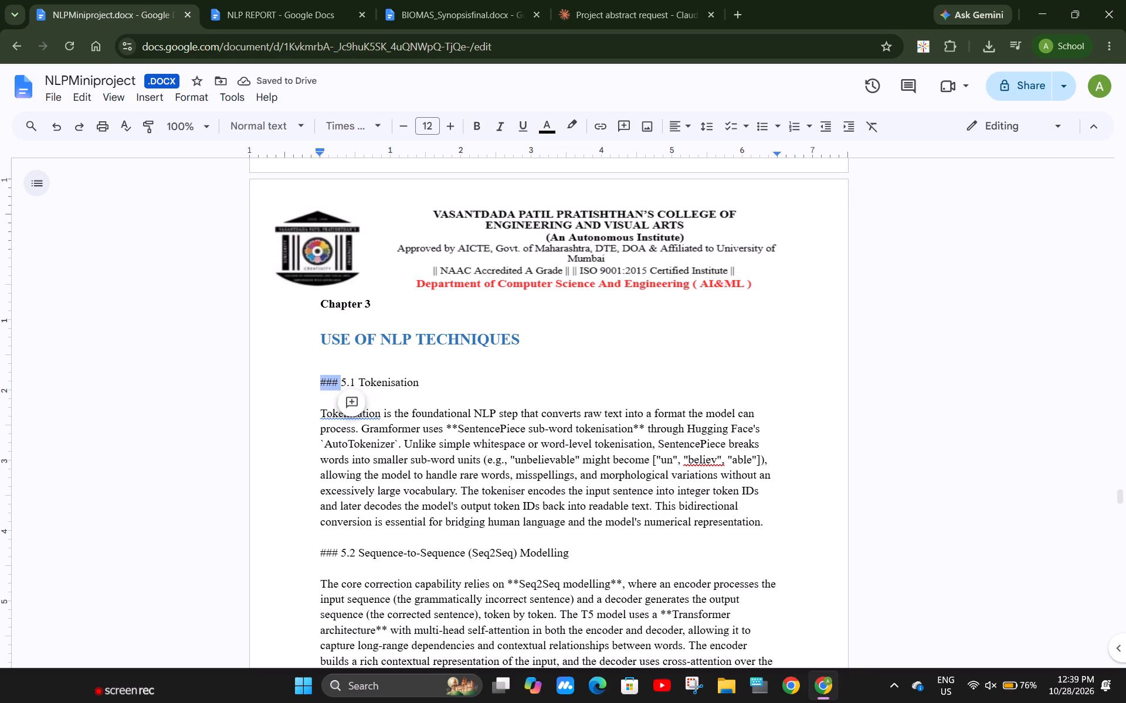
key(BackSpace)
drag(407, 389, 319, 384)
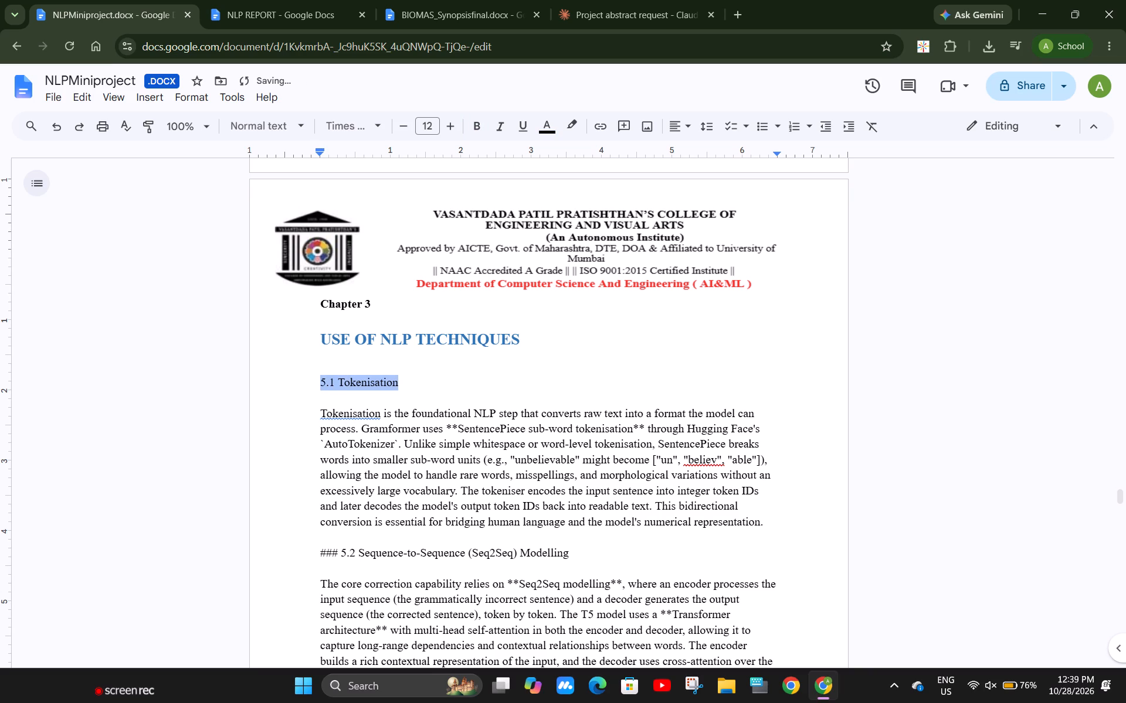
drag(319, 384, 319, 383)
click(473, 126)
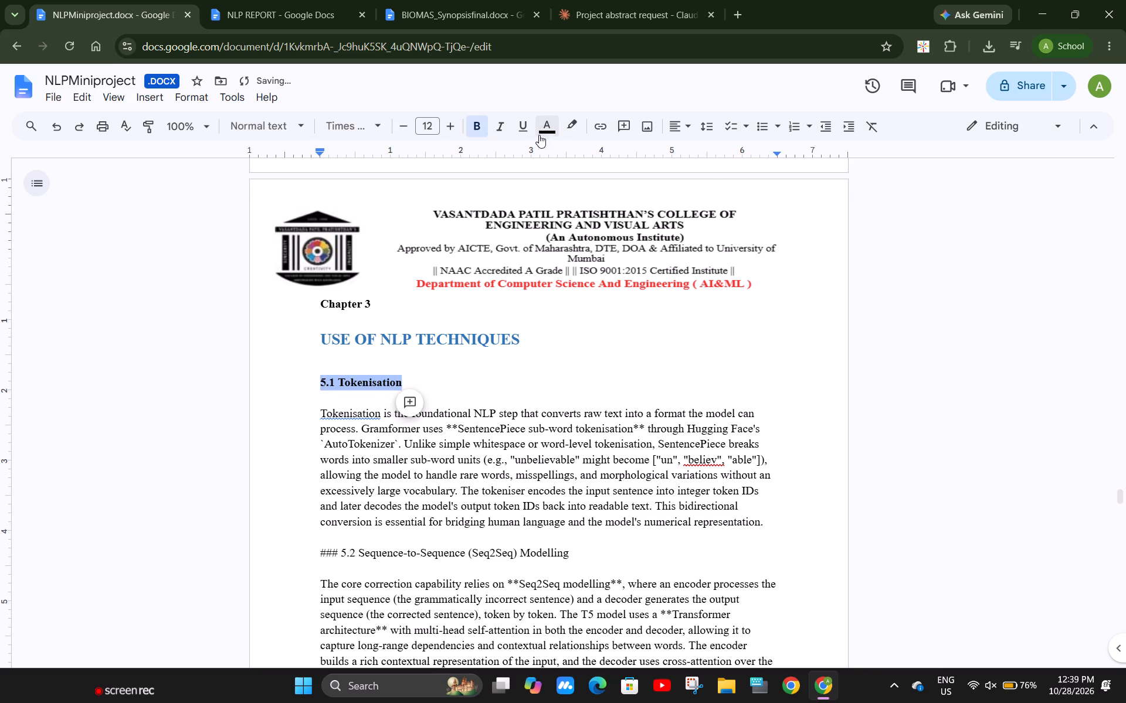
click(551, 132)
click(585, 301)
click(451, 395)
Justify the Tokenisation paragraph and delete the empty line between it and the 5.1 heading.
scroll(426, 576, down, 1)
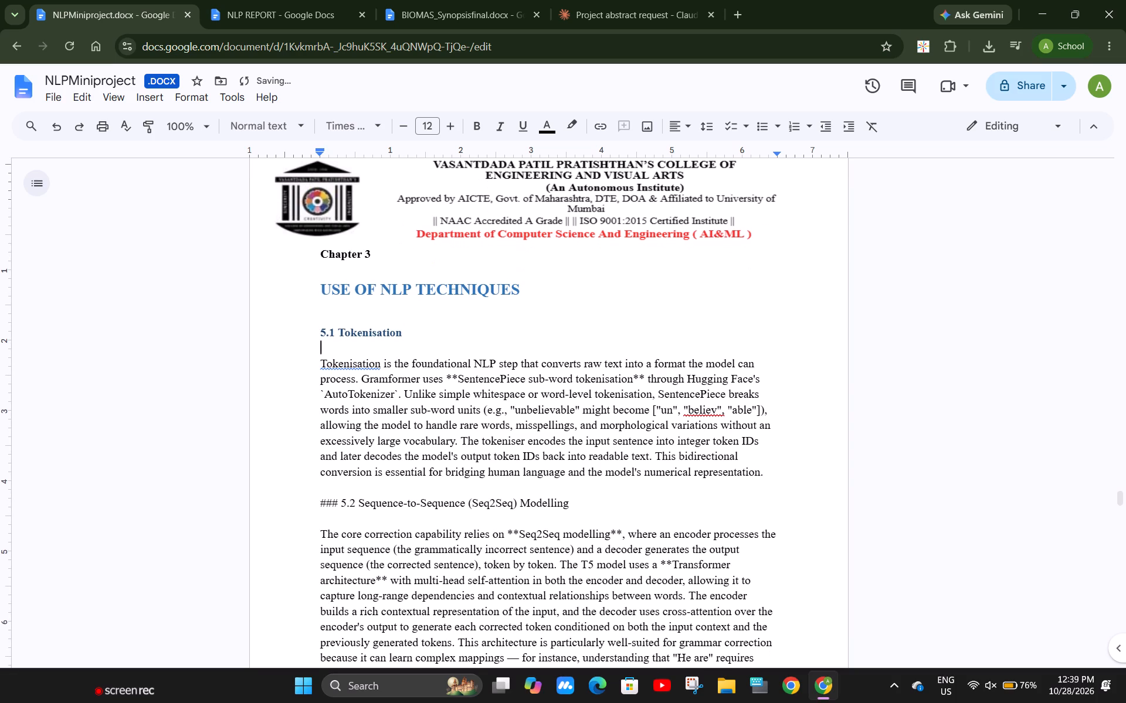
drag(770, 473, 322, 333)
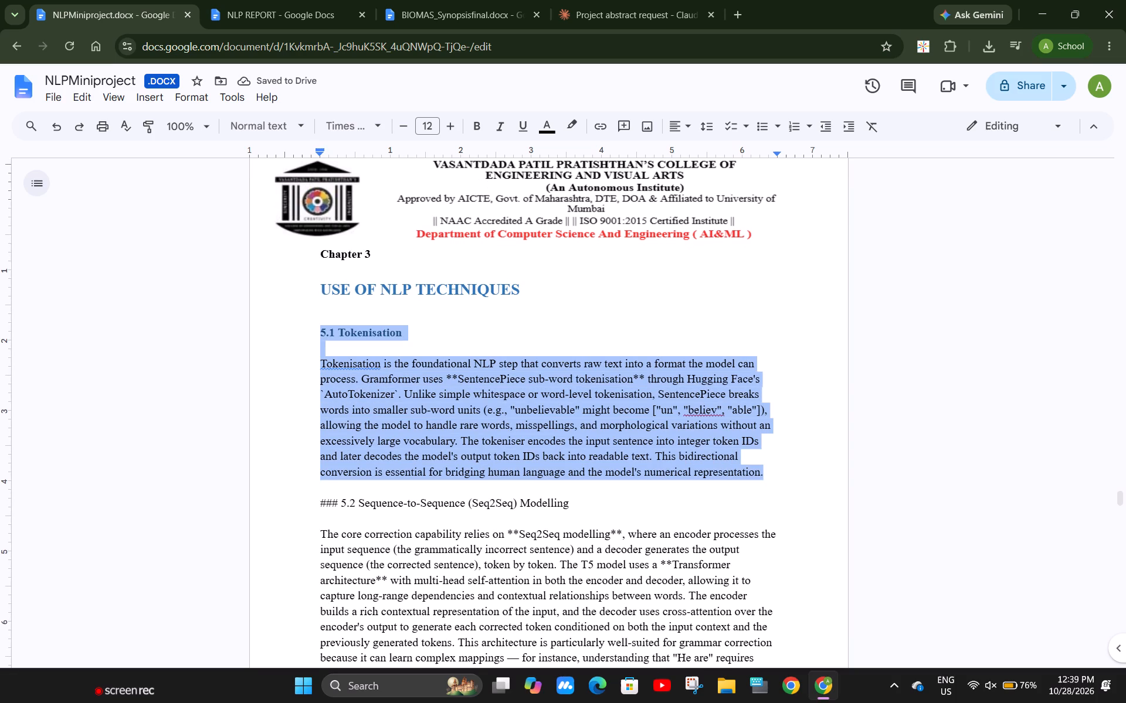
drag(322, 333, 316, 363)
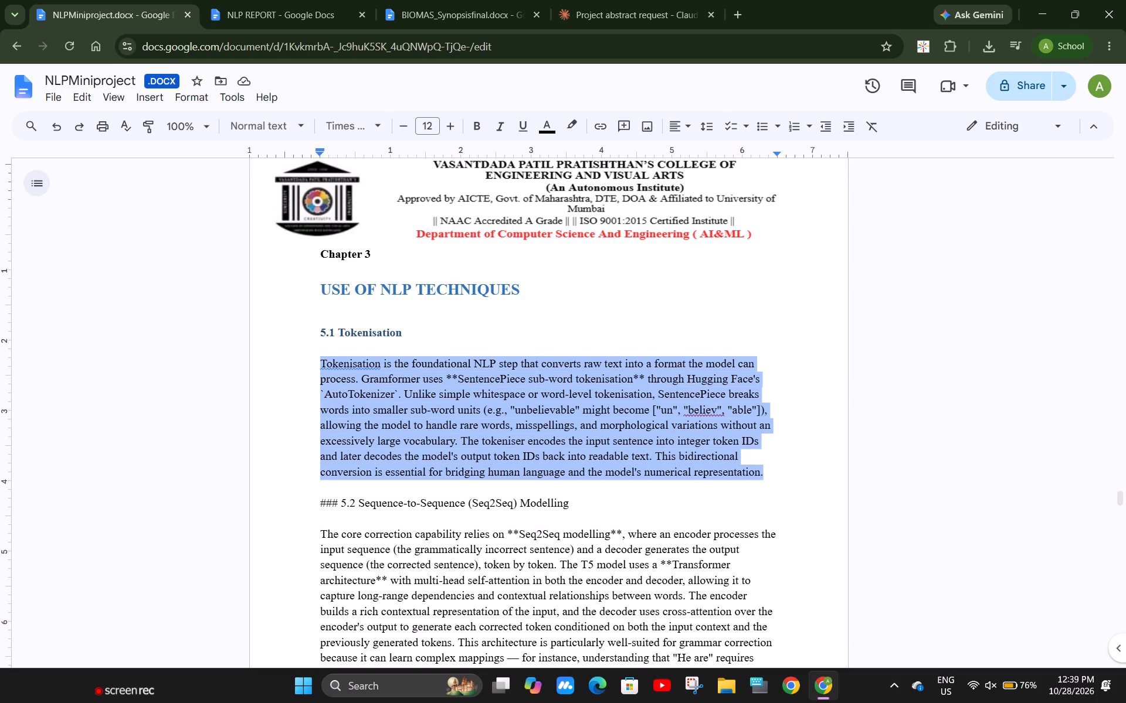
click(706, 131)
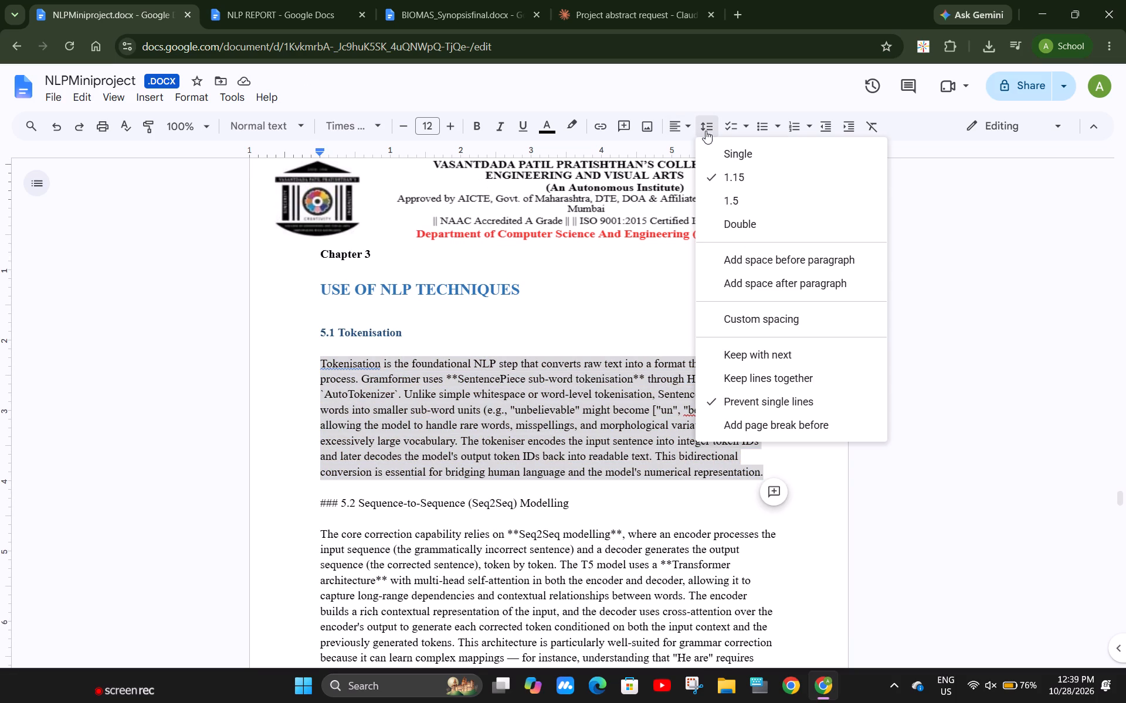
click(679, 125)
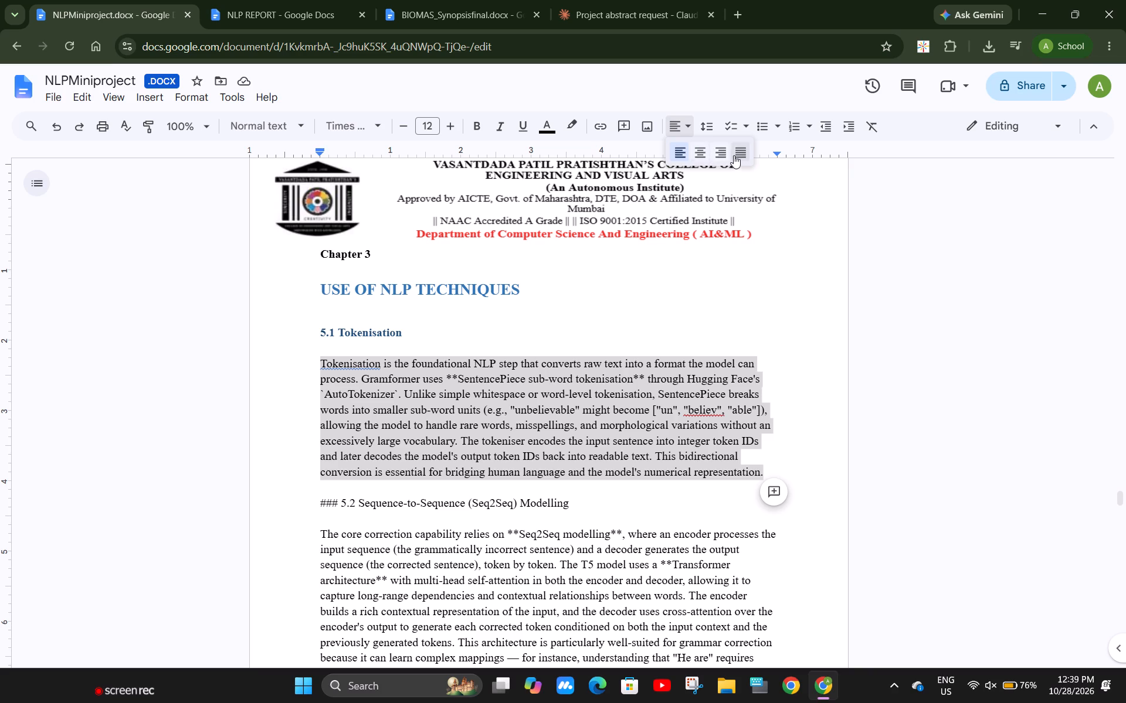
click(737, 156)
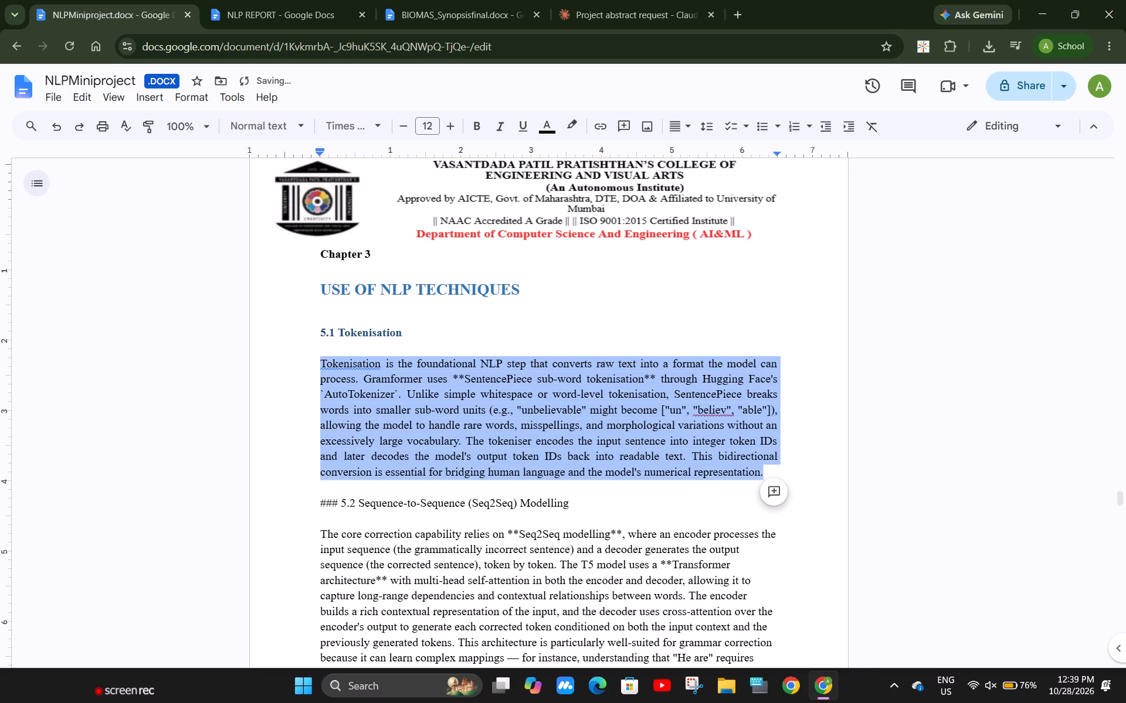
click(324, 348)
key(BackSpace)
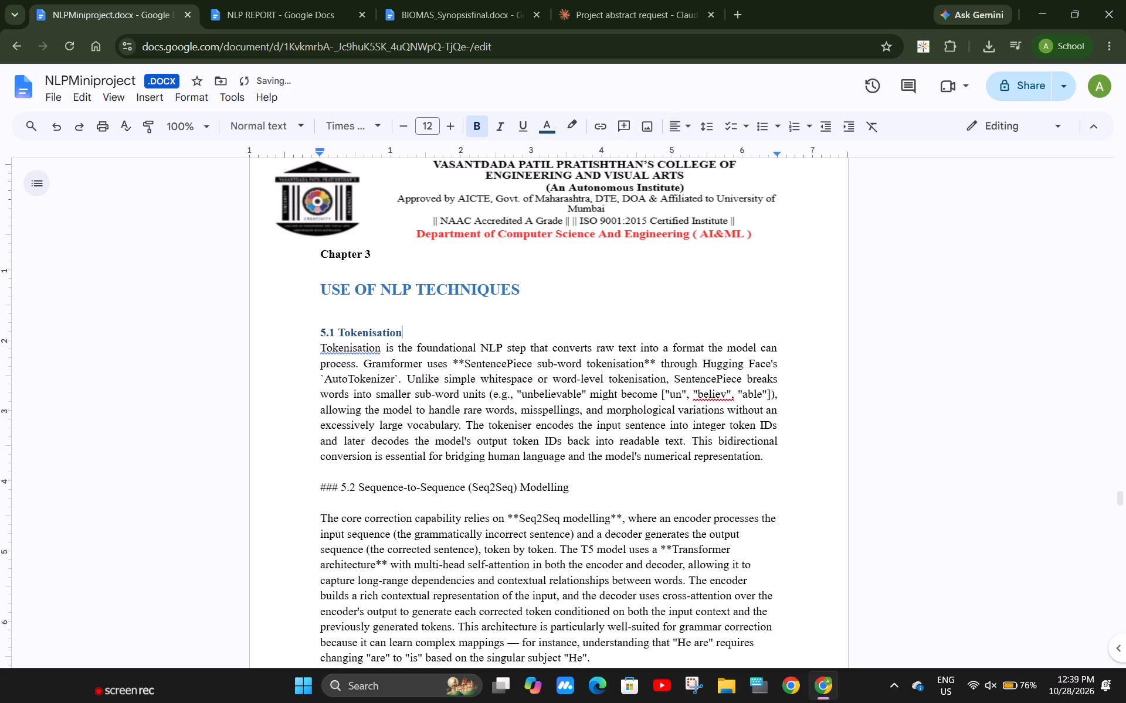
Remove the ### marker from the 5.2 Sequence-to-Sequence (Seq2Seq) Modelling heading and delete the empty lines below the 5.2 and 5.3 headings.
scroll(434, 397, down, 2)
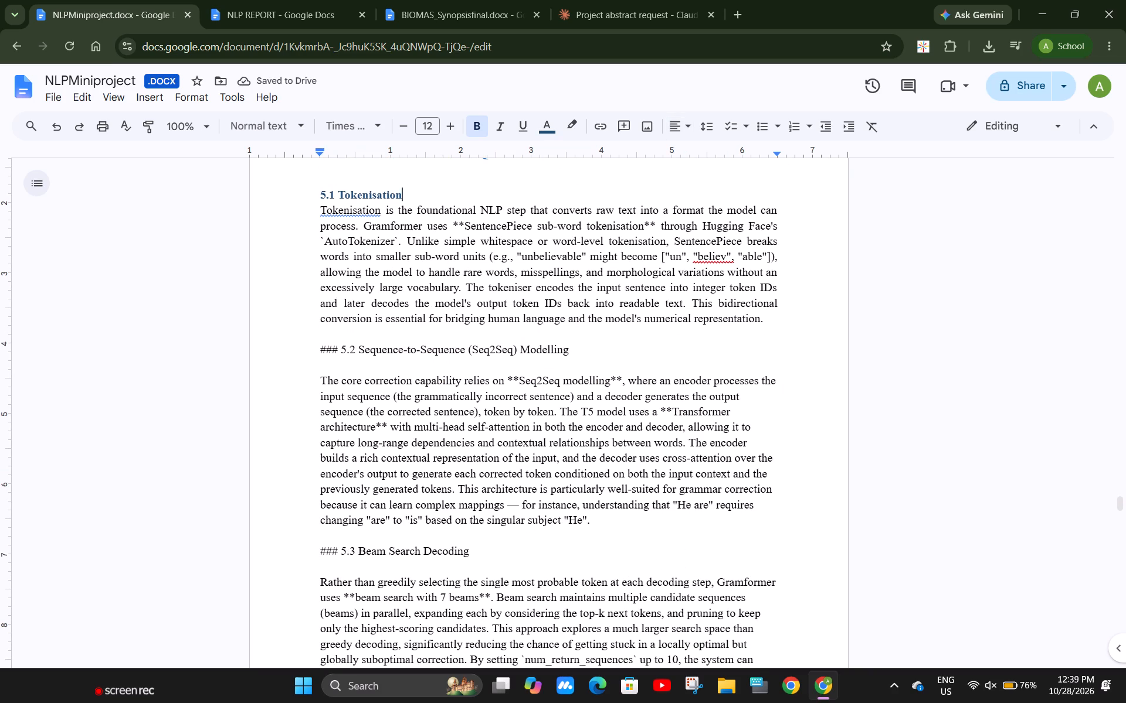
drag(317, 349, 341, 350)
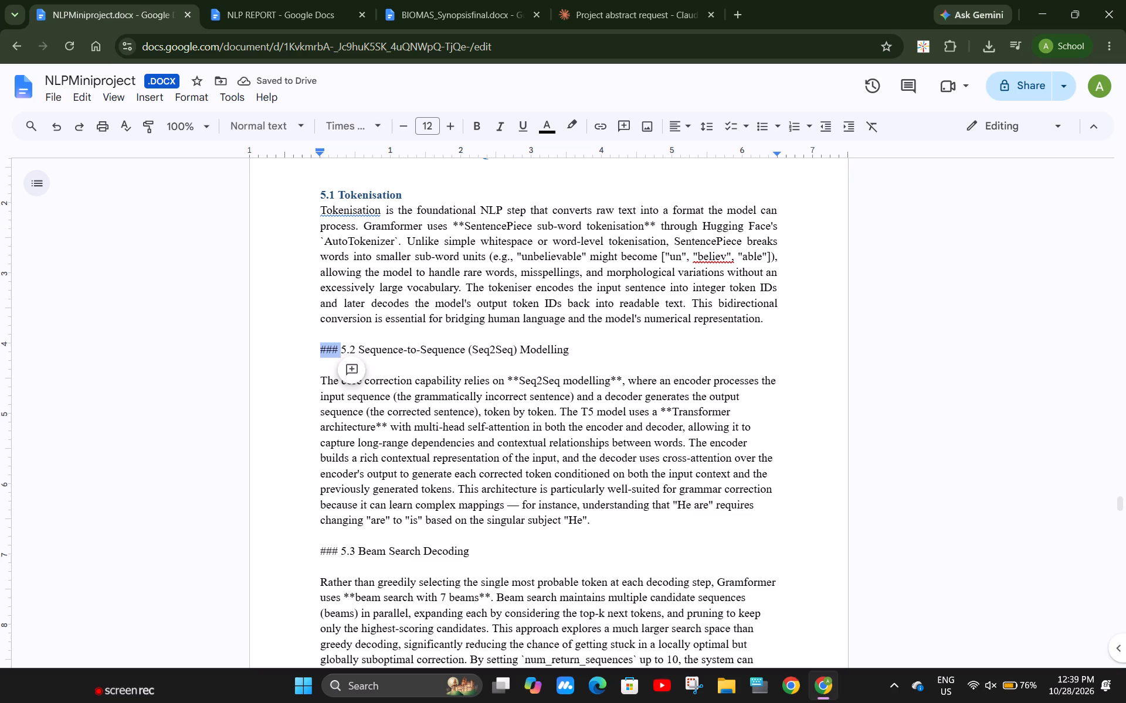
key(BackSpace)
key(Up)
key(Down)
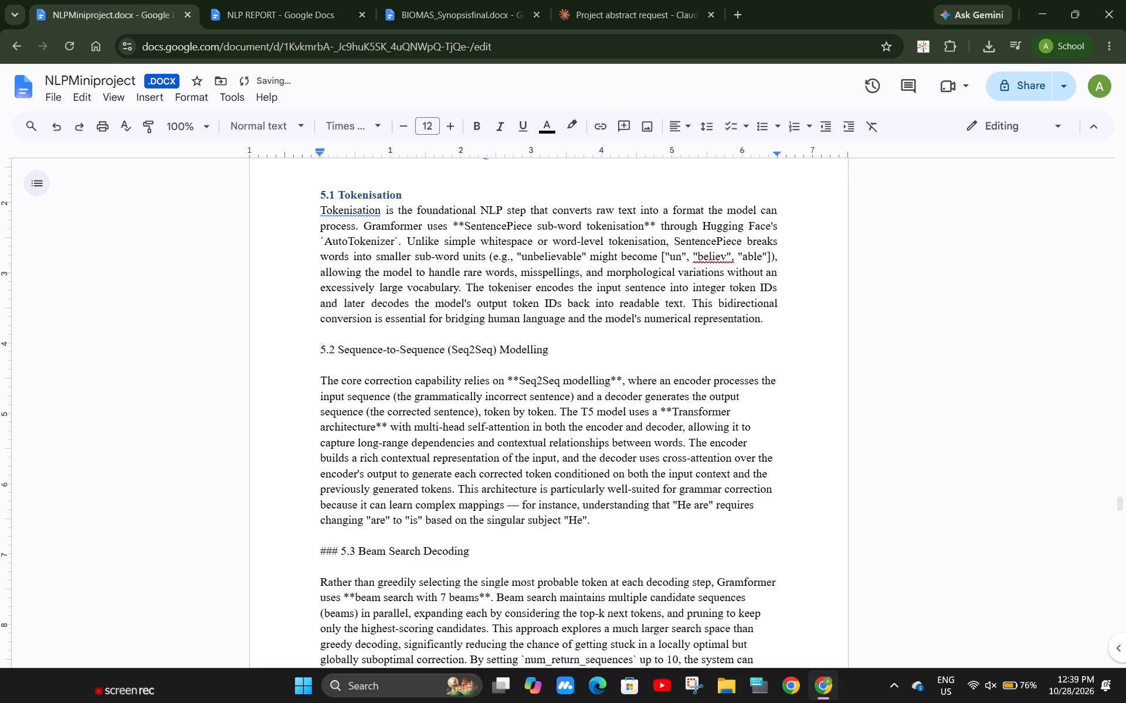
key(Down)
key(BackSpace)
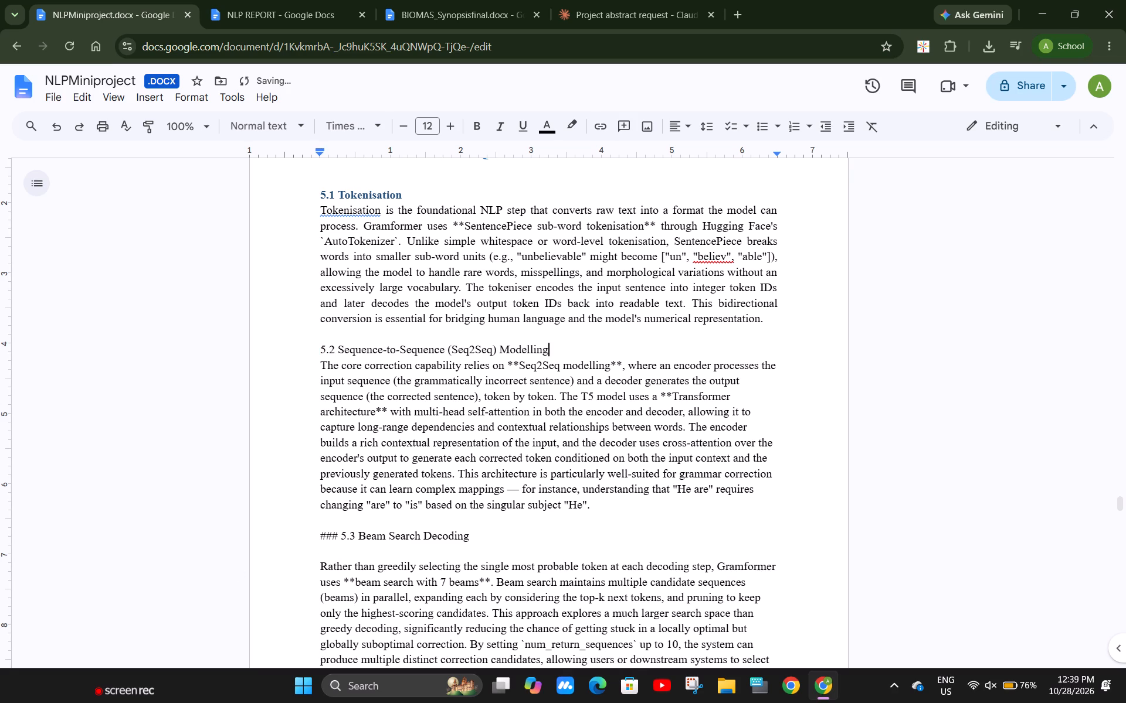
click(323, 552)
key(BackSpace)
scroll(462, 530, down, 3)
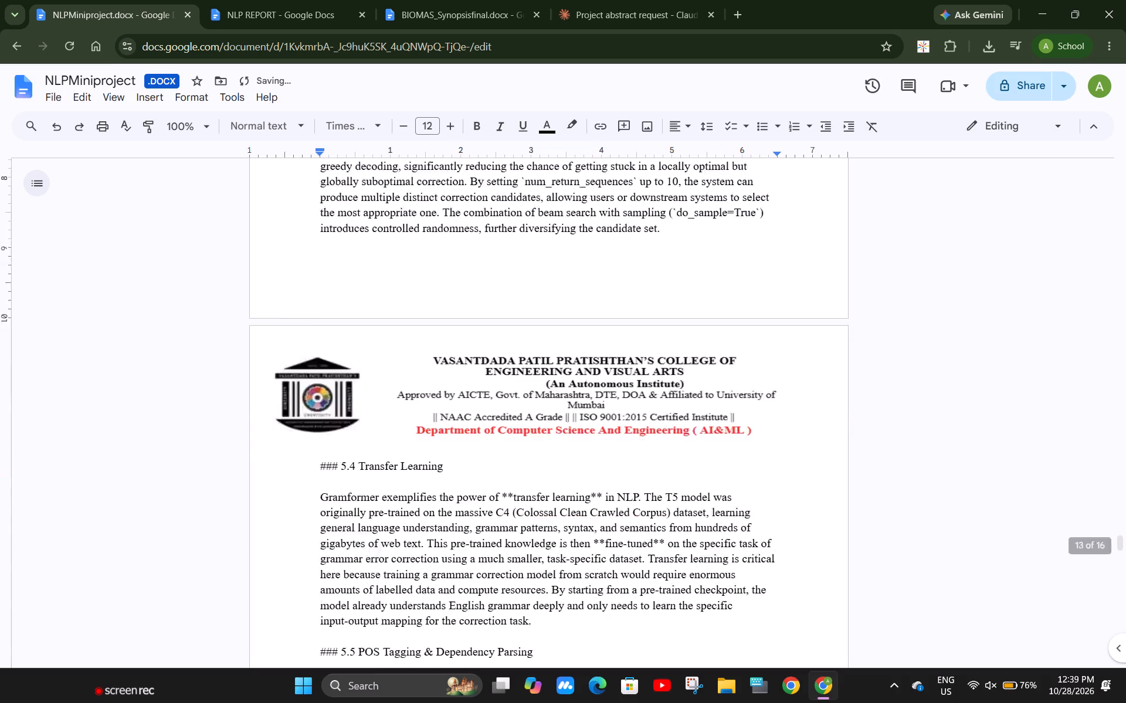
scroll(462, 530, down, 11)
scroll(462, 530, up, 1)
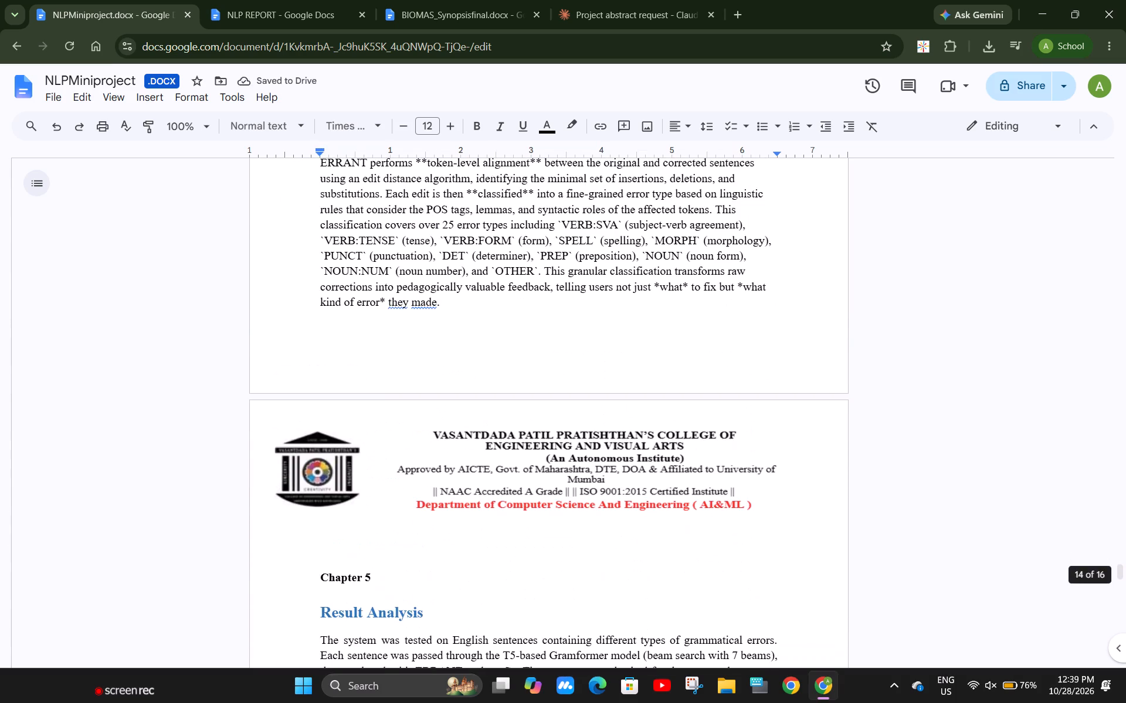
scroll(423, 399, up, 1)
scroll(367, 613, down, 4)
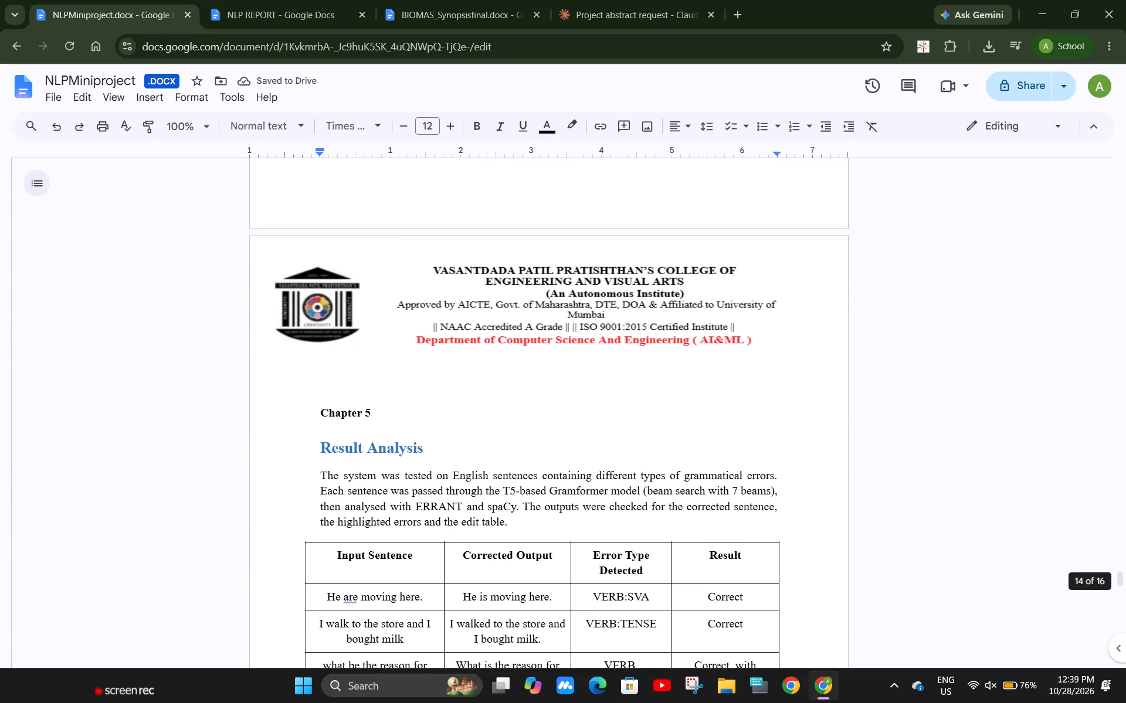
Delete the empty line above the Chapter 5 label and the one below the 5.6 Token Alignment & Error Classification heading.
click(335, 376)
key(BackSpace)
scroll(445, 361, up, 2)
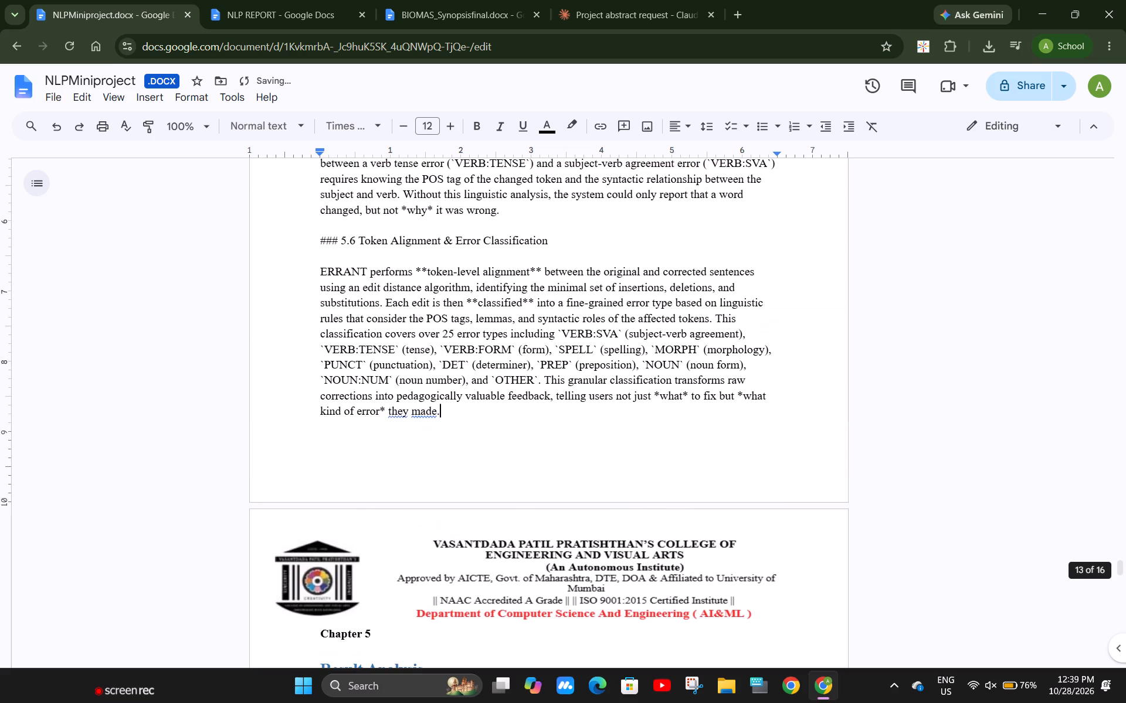
scroll(365, 292, up, 1)
click(317, 344)
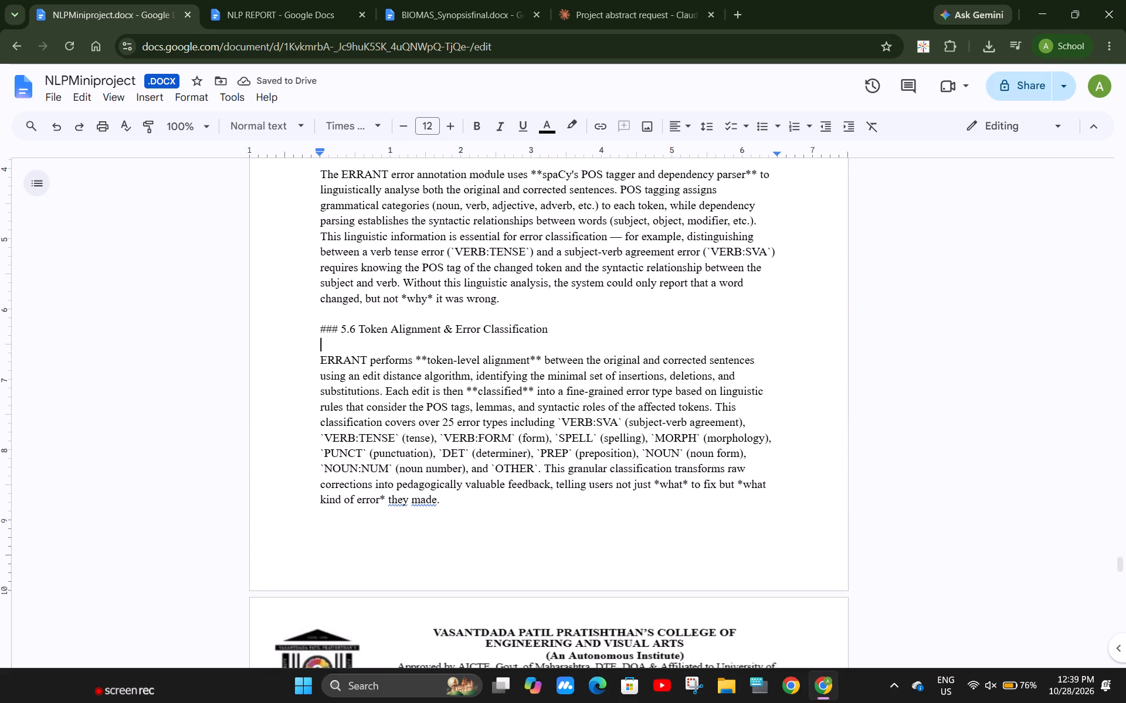
key(BackSpace)
Replace all remaining ### markers in the document with nothing using Find and replace.
drag(318, 330, 340, 329)
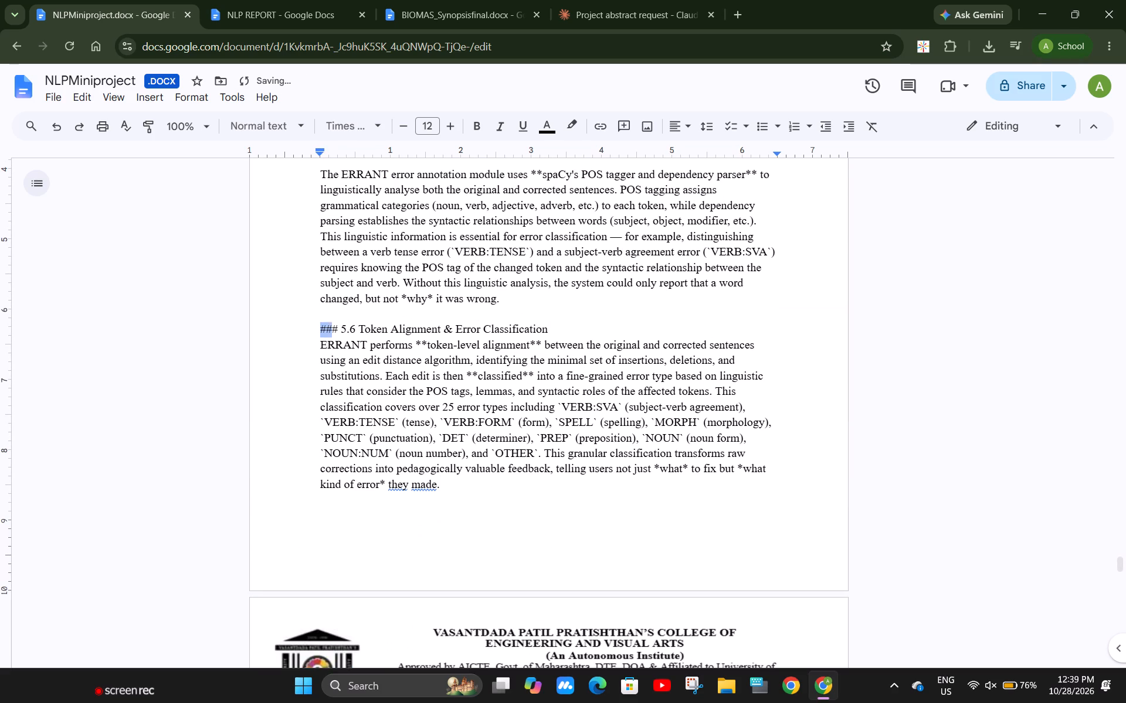
drag(340, 329, 338, 326)
key(ctrl+h)
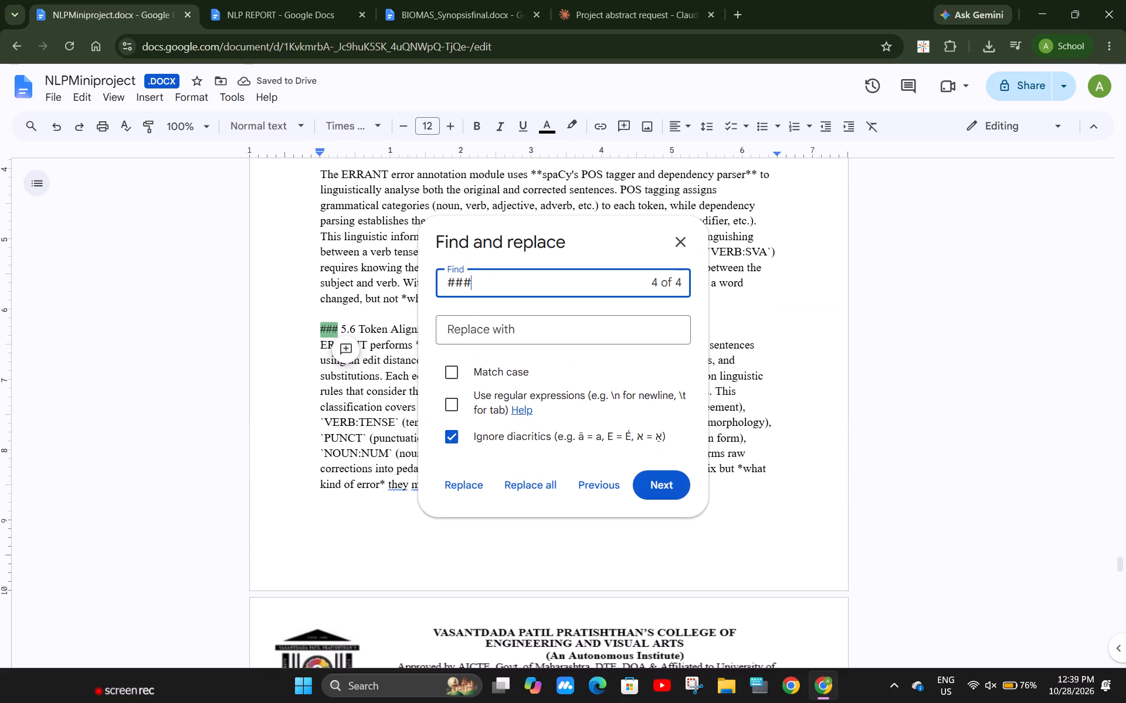
click(514, 322)
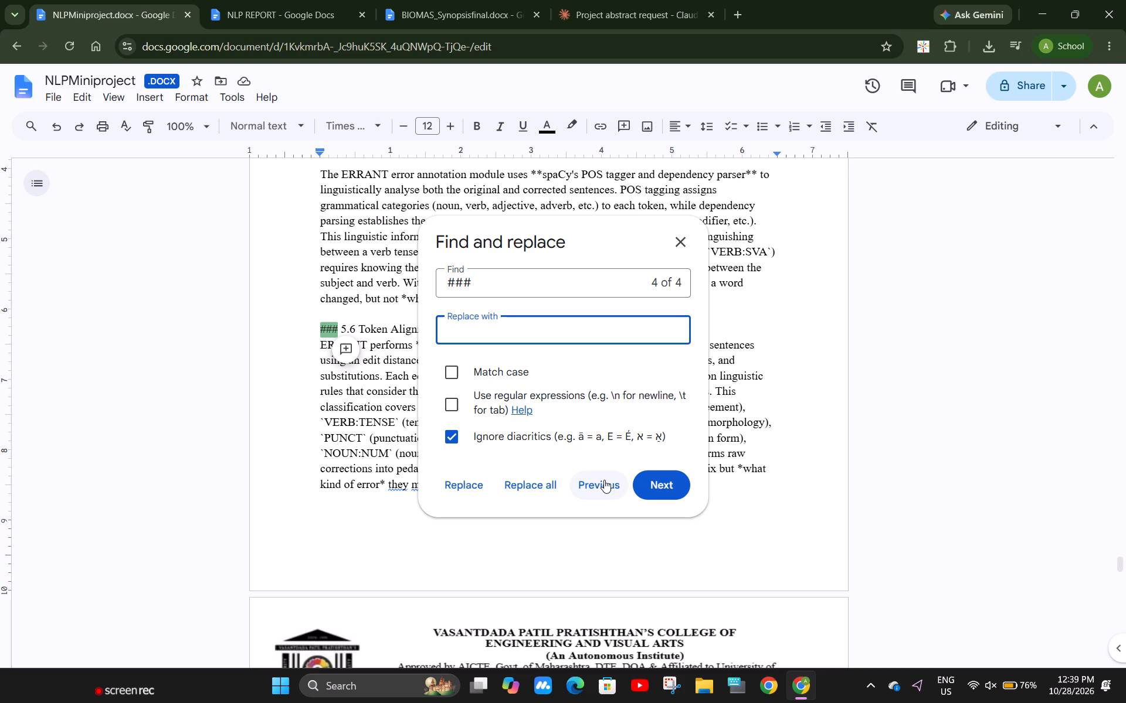
click(540, 476)
click(386, 484)
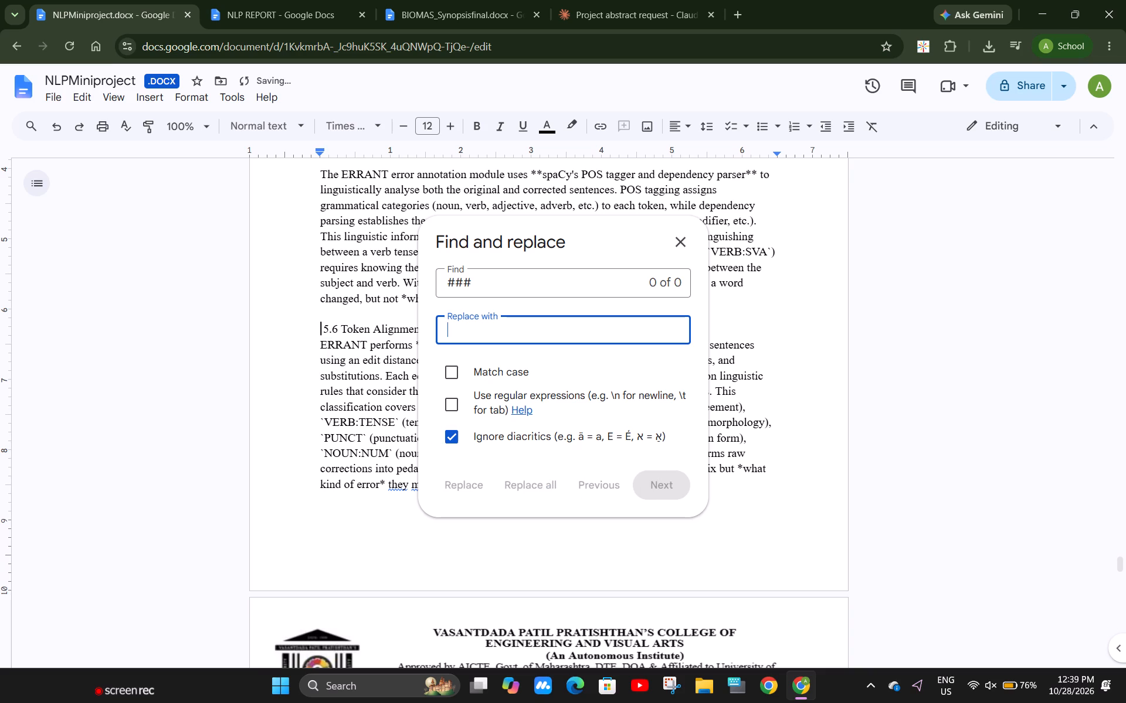
click(369, 509)
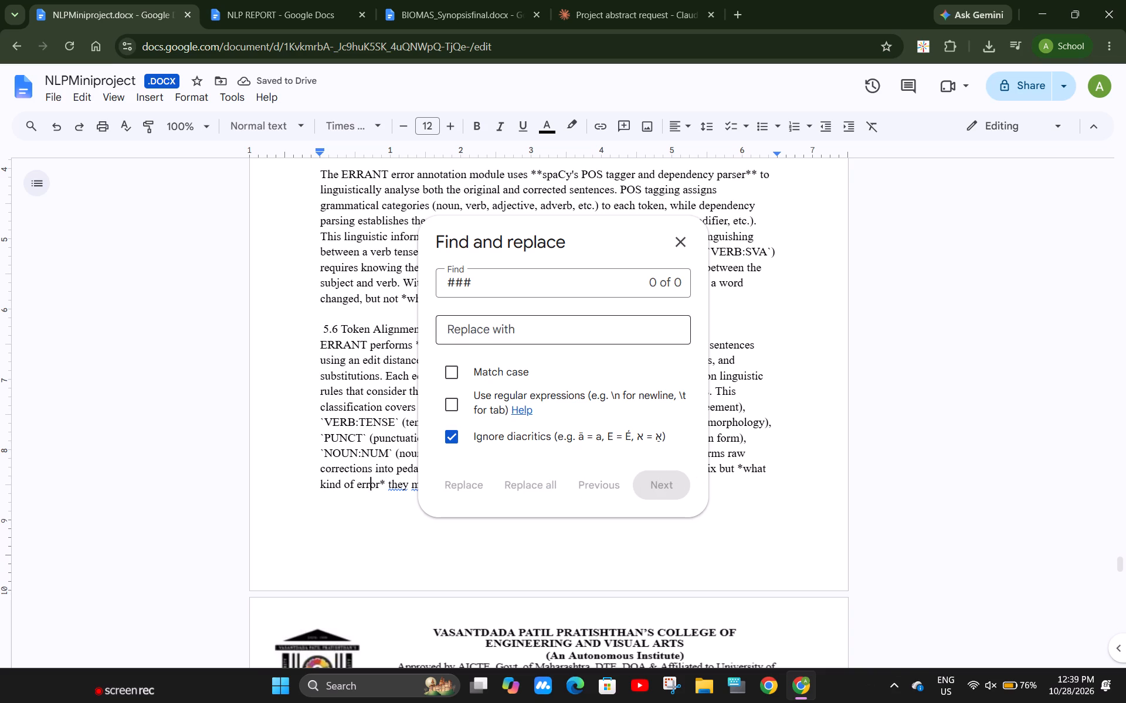
Replace every asterisk (*) in the document with nothing and close Find and replace.
drag(505, 276, 386, 293)
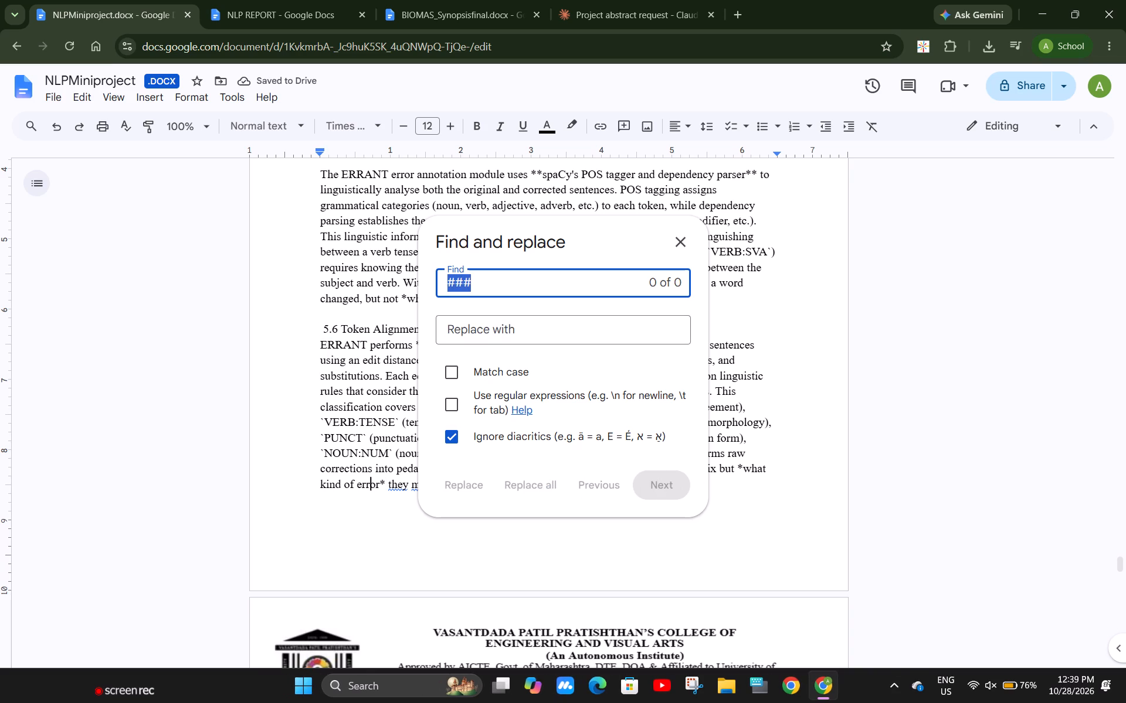
key(ctrl+8)
key(shift+asterisk)
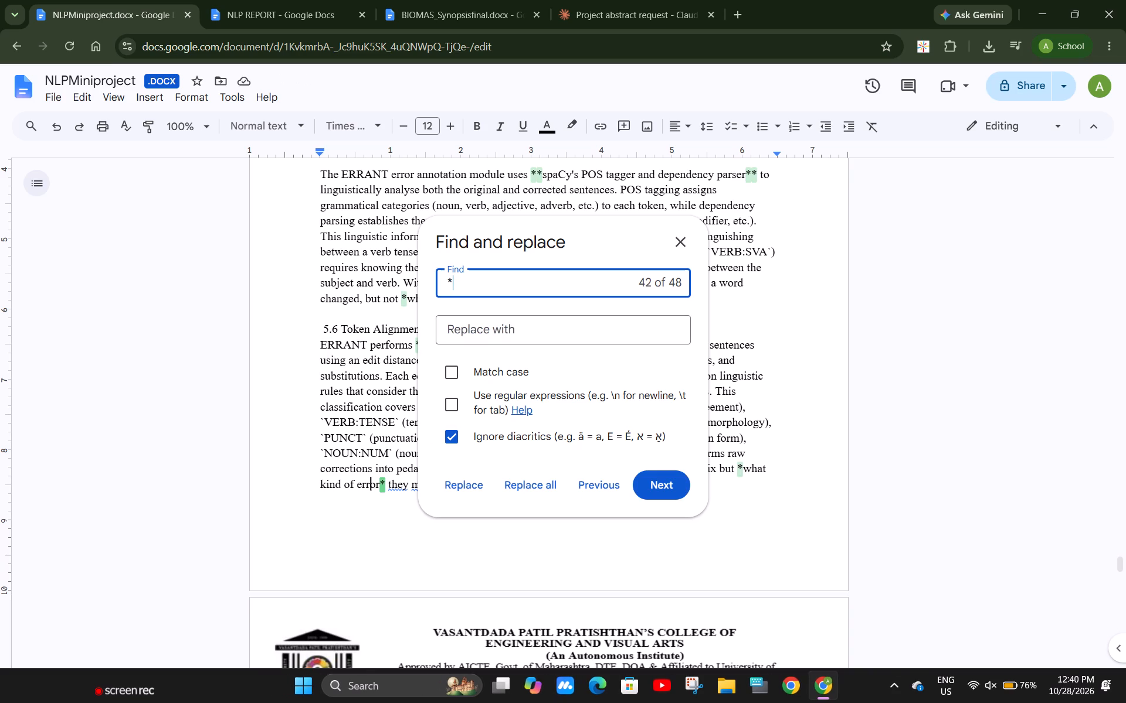
click(554, 484)
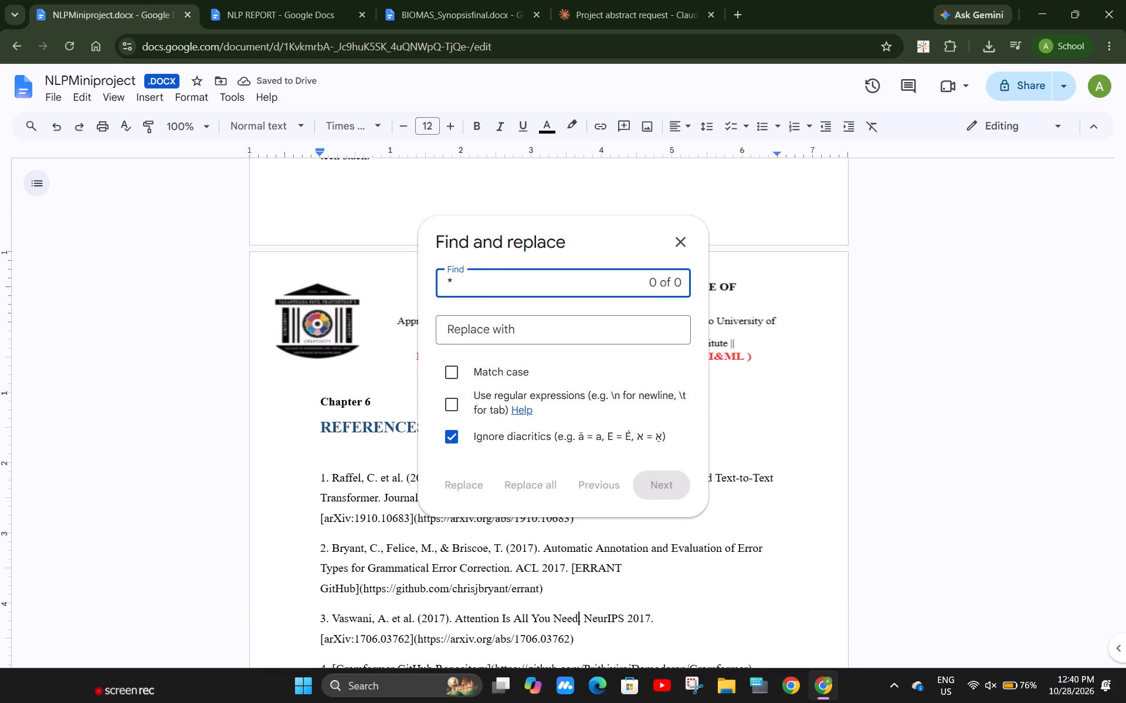
key(shift+asterisk)
click(536, 332)
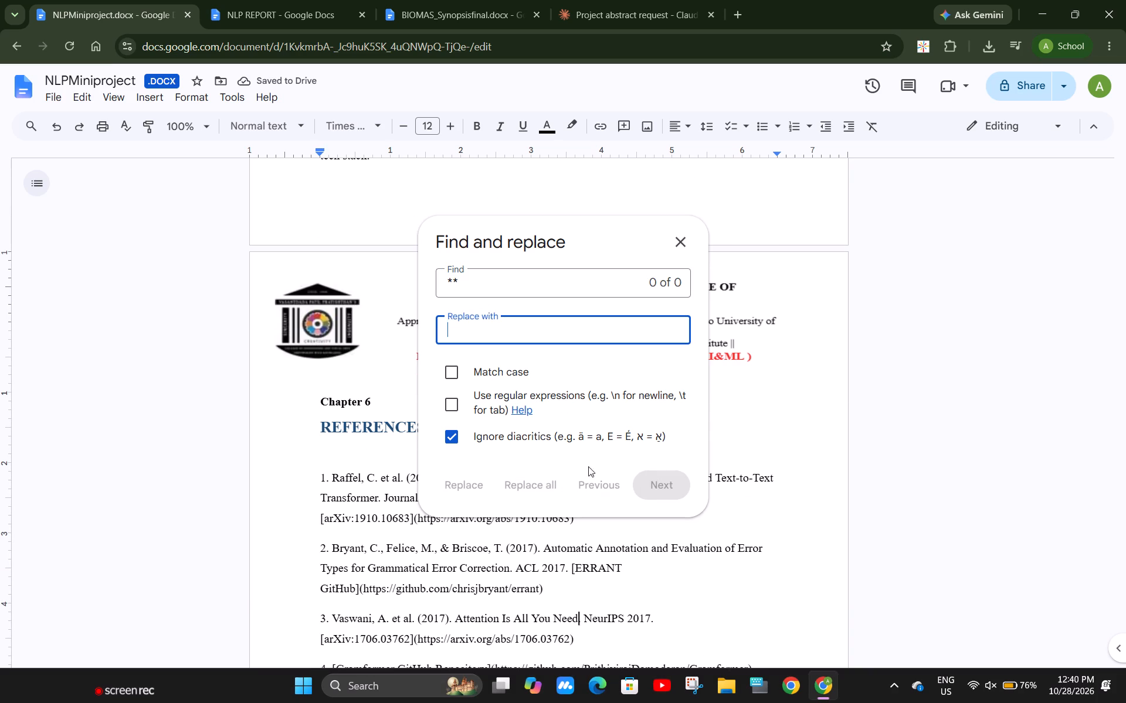
click(564, 289)
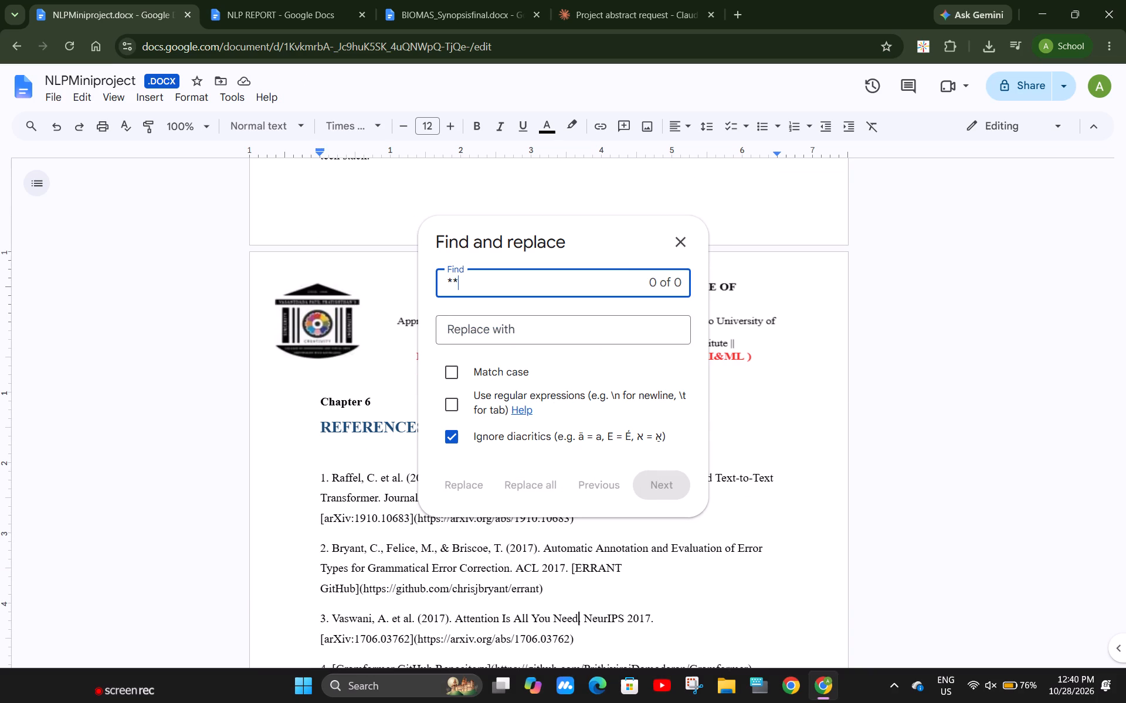
key(BackSpace)
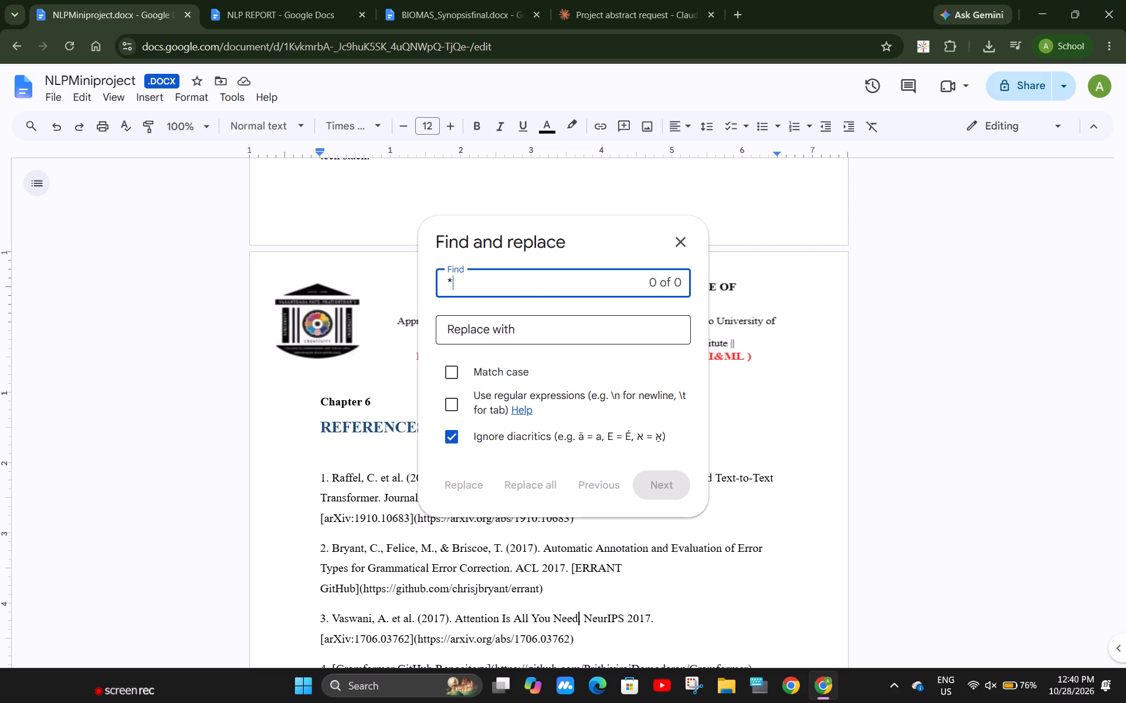
click(517, 271)
click(494, 324)
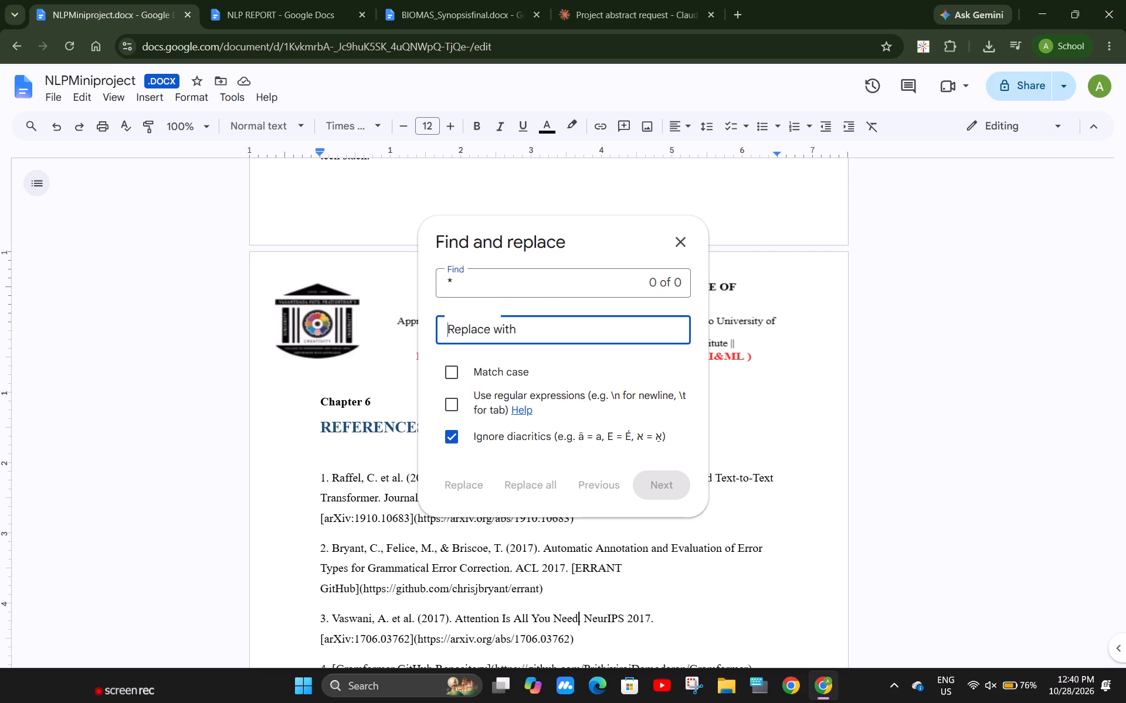
click(684, 245)
Make the 5.2 Sequence-to-Sequence (Seq2Seq) Modelling heading bold, size 13 and dark blue, and set the 5.1 Tokenisation heading to size 13.
scroll(593, 409, up, 5)
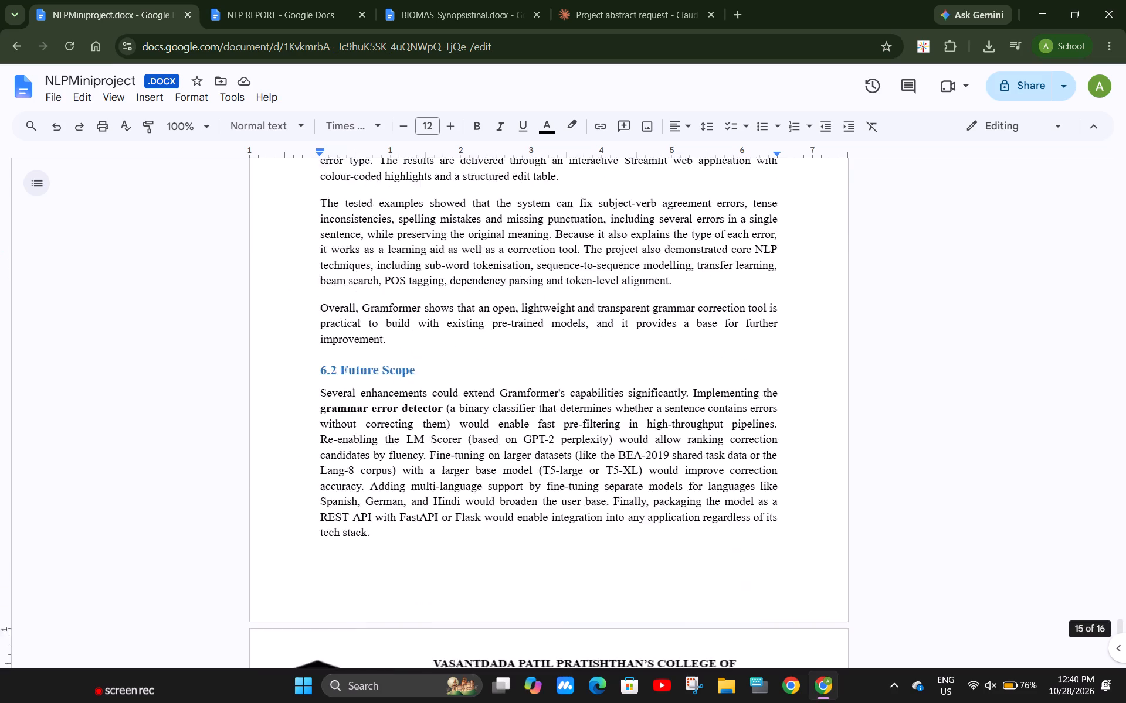
scroll(593, 409, up, 16)
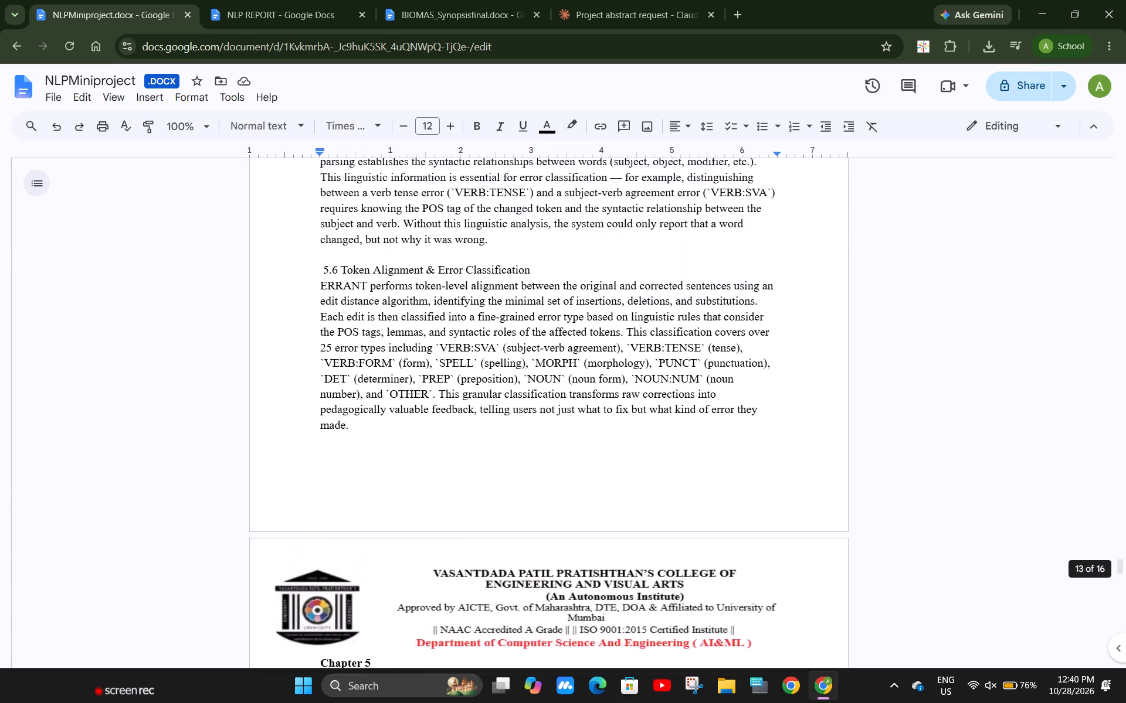
scroll(593, 409, up, 10)
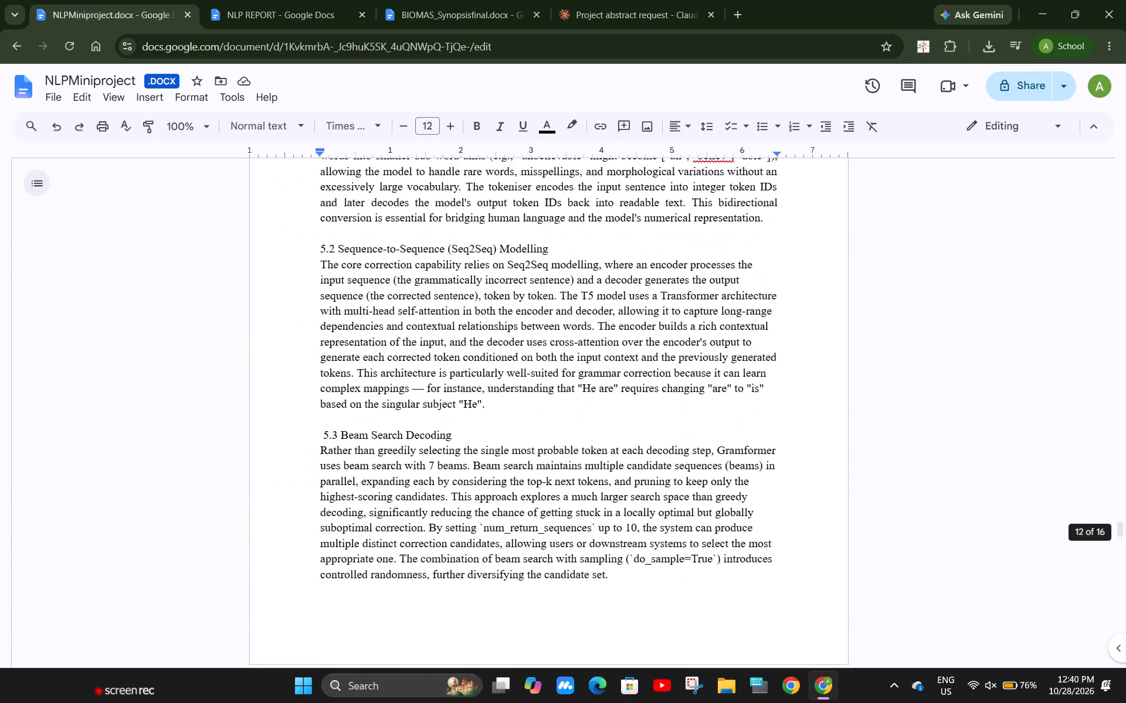
scroll(593, 409, up, 2)
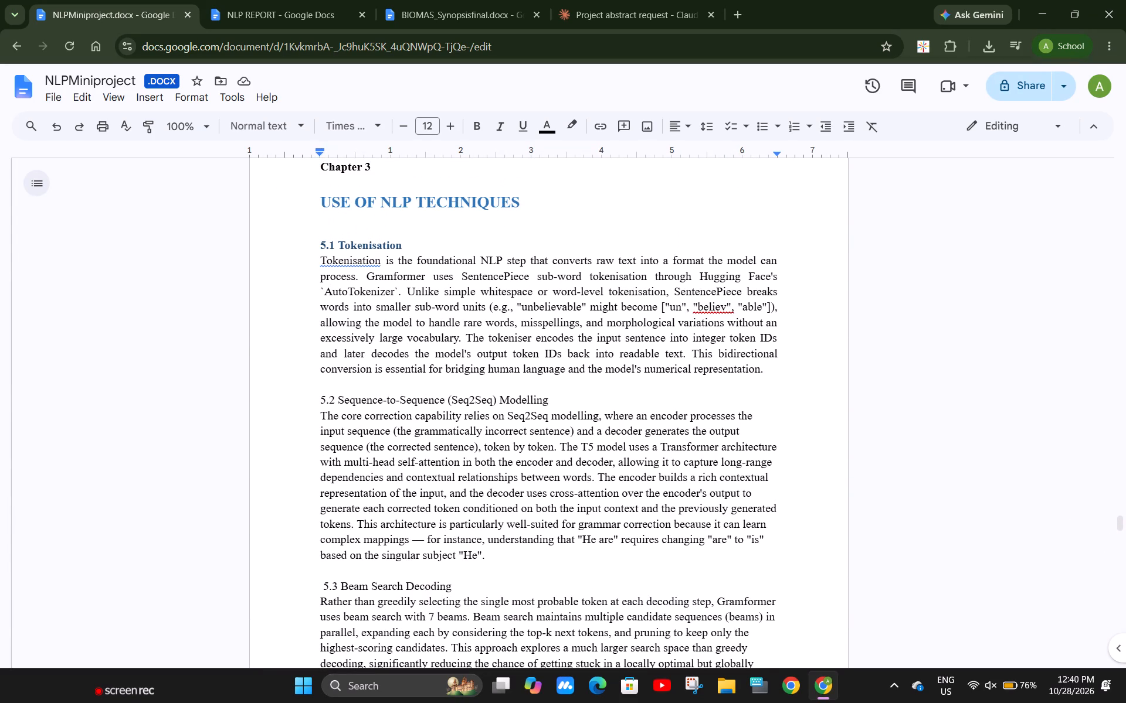
drag(320, 402, 569, 406)
key(ctrl+b)
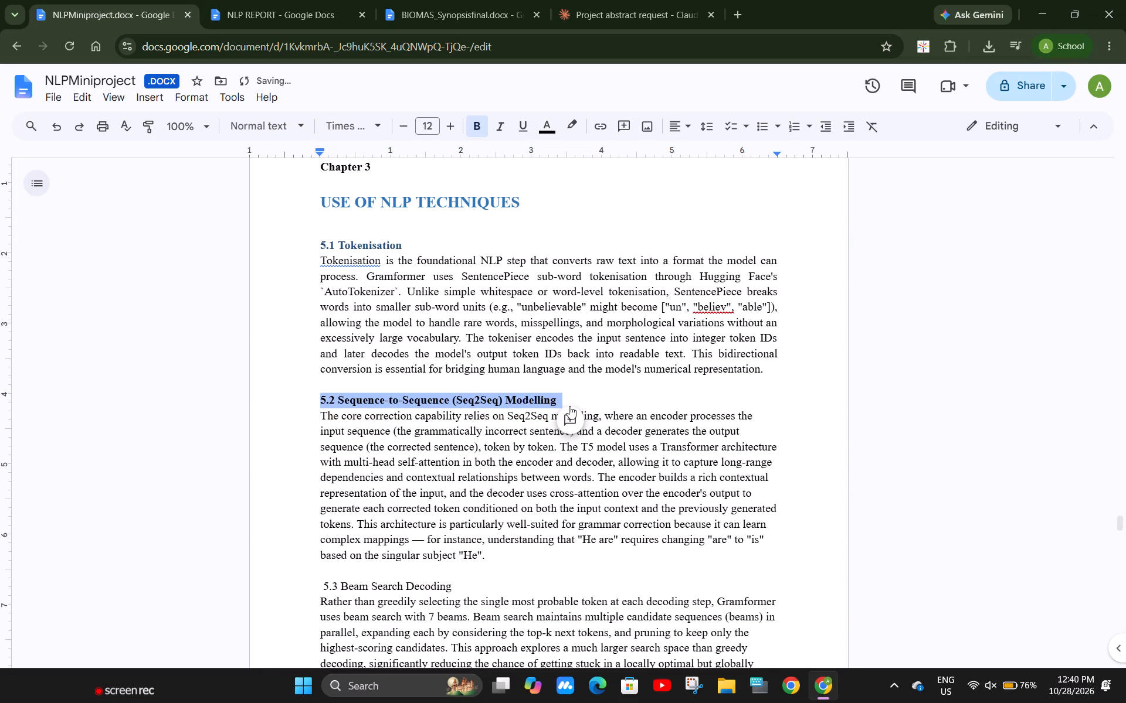
click(449, 124)
drag(416, 250, 306, 250)
click(445, 122)
drag(603, 400, 320, 402)
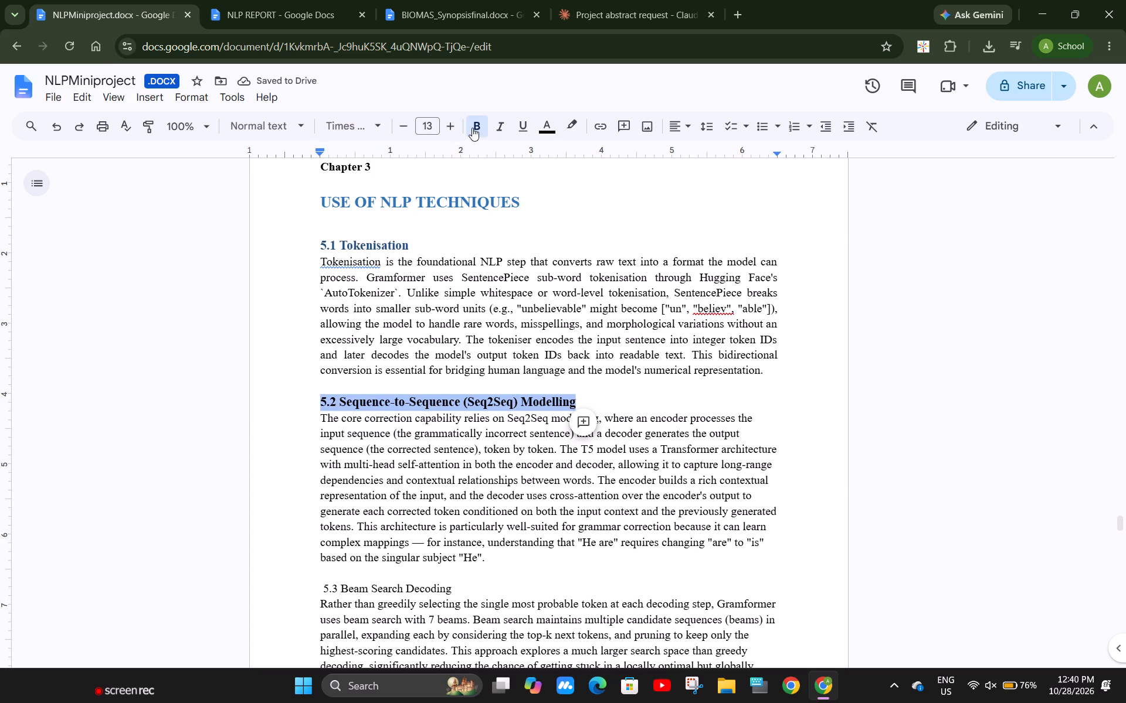
click(541, 124)
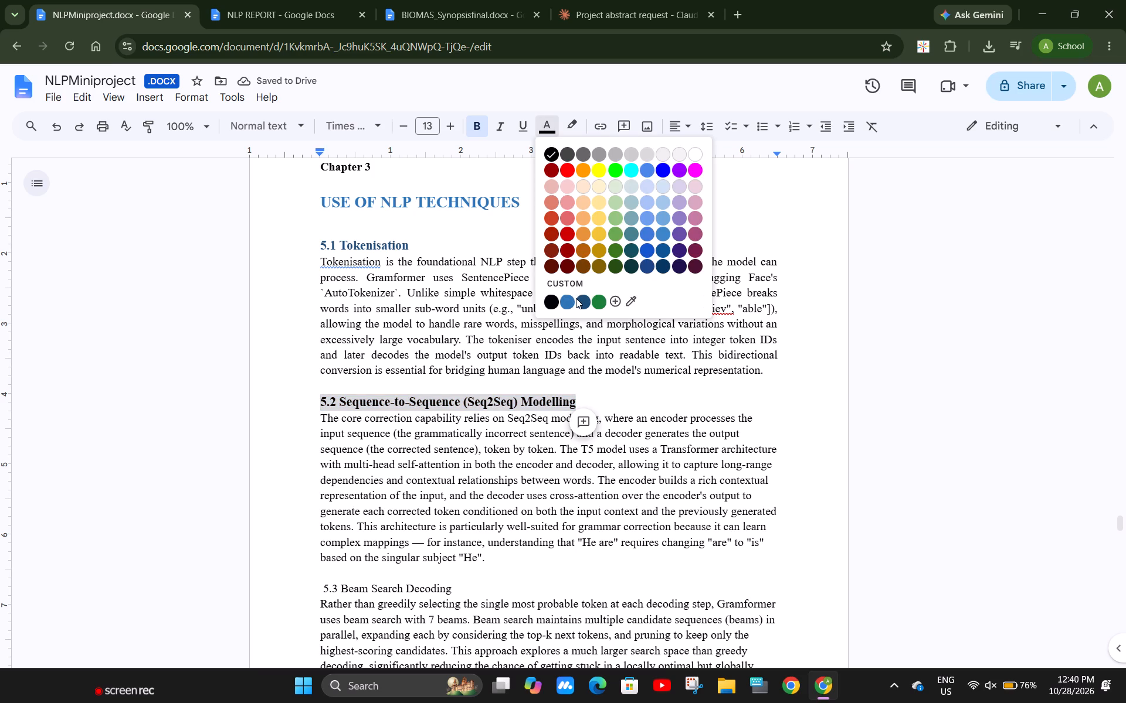
click(586, 304)
Justify the body paragraphs under the 5.2 Sequence-to-Sequence Modelling and 5.3 Beam Search Decoding headings.
scroll(635, 442, down, 1)
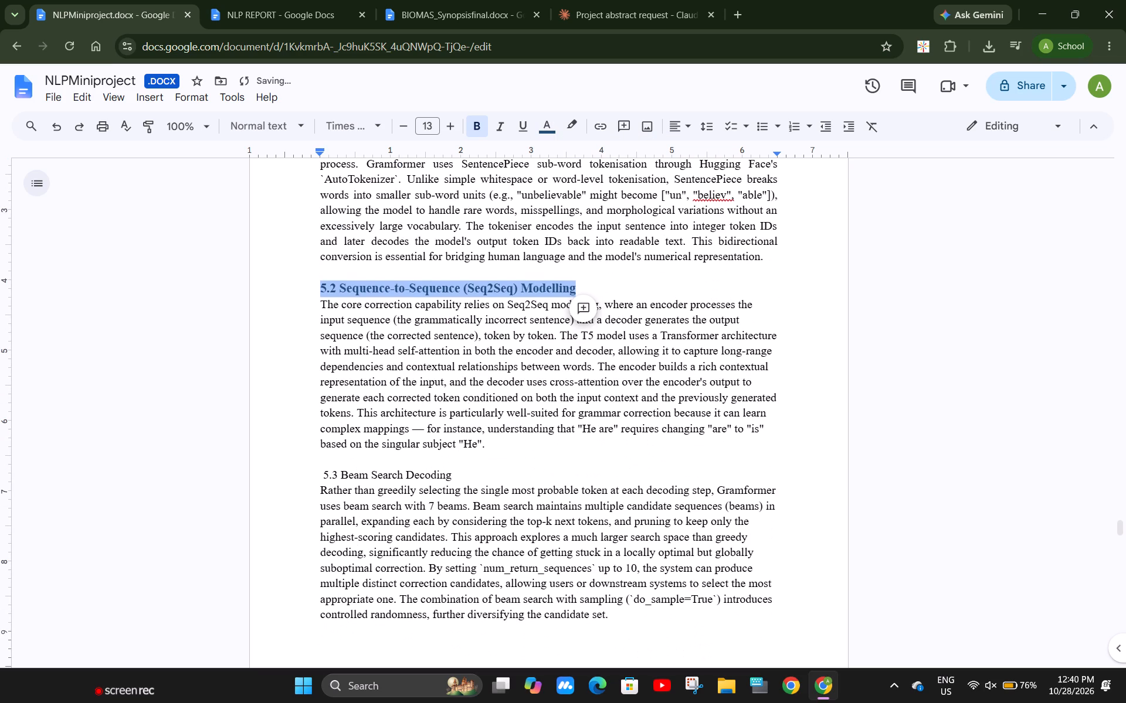
drag(493, 452, 314, 309)
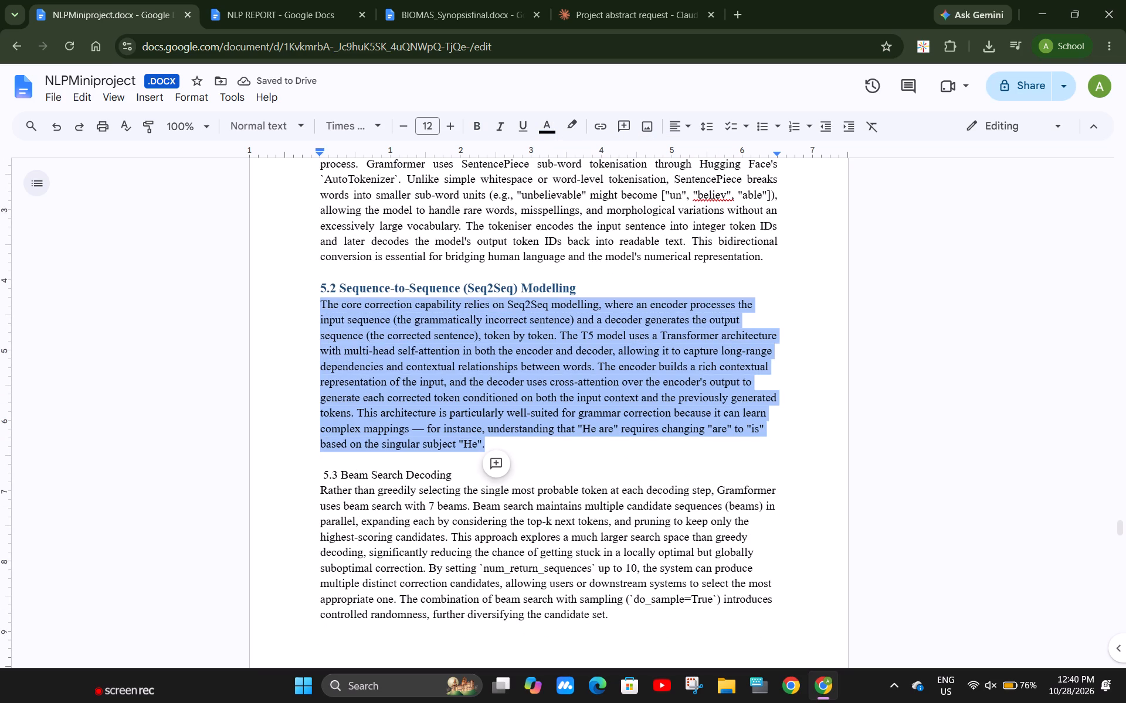
click(677, 133)
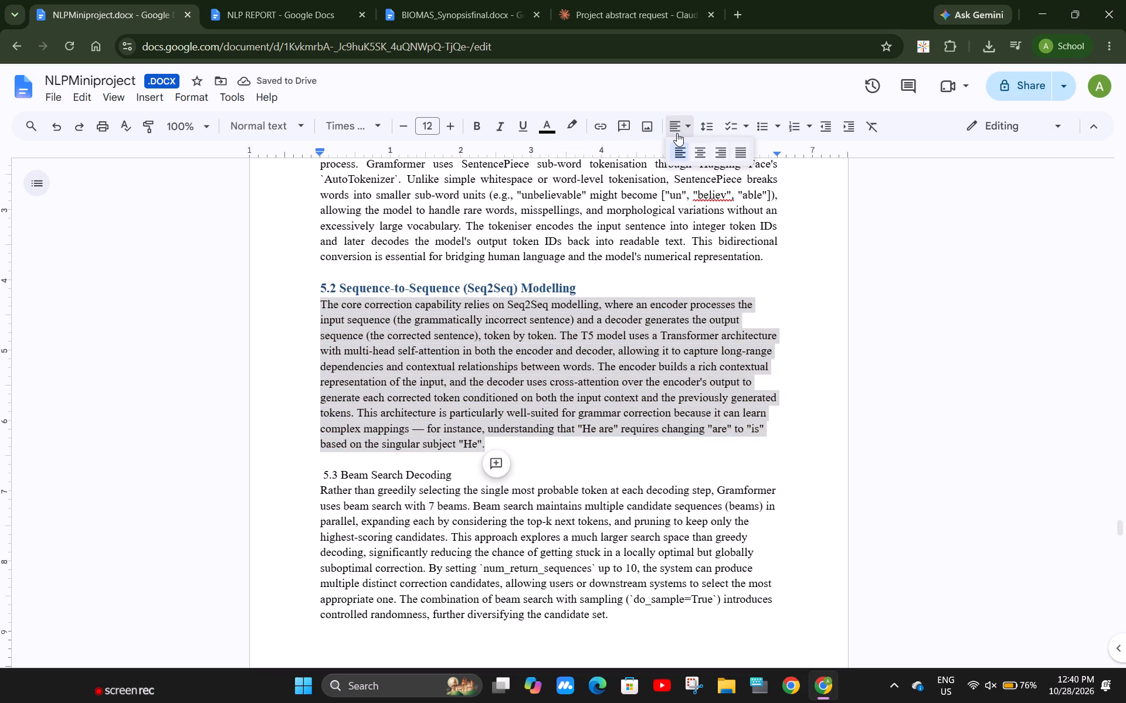
click(737, 156)
scroll(628, 359, down, 2)
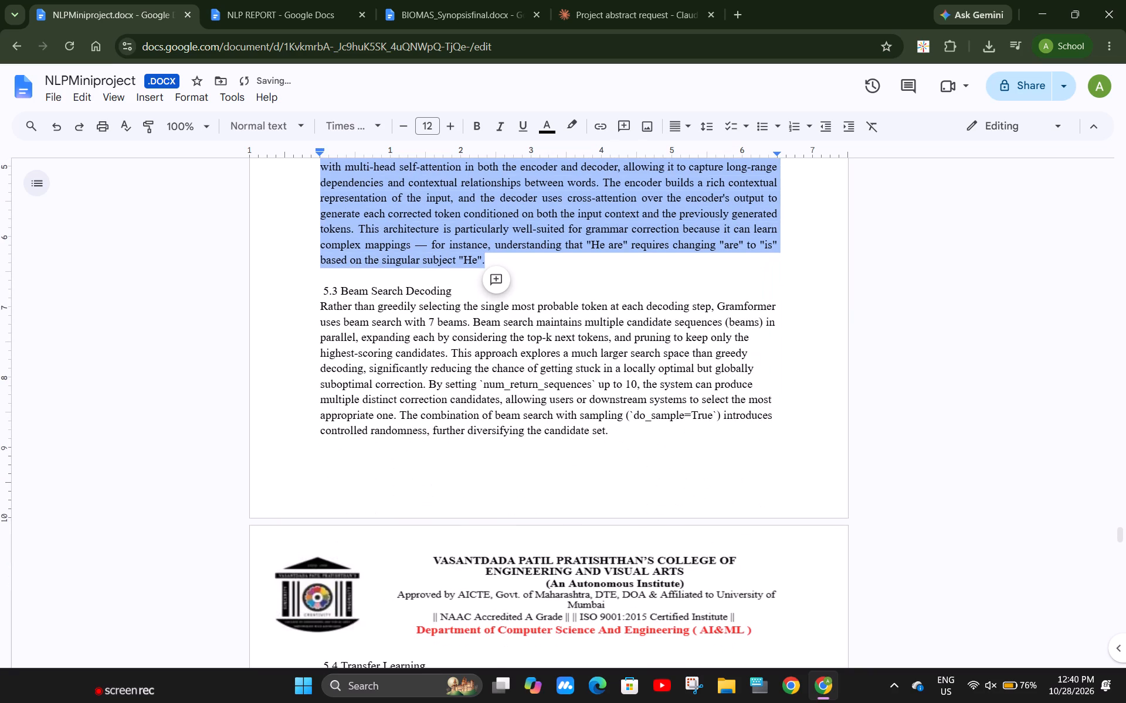
drag(618, 434, 301, 312)
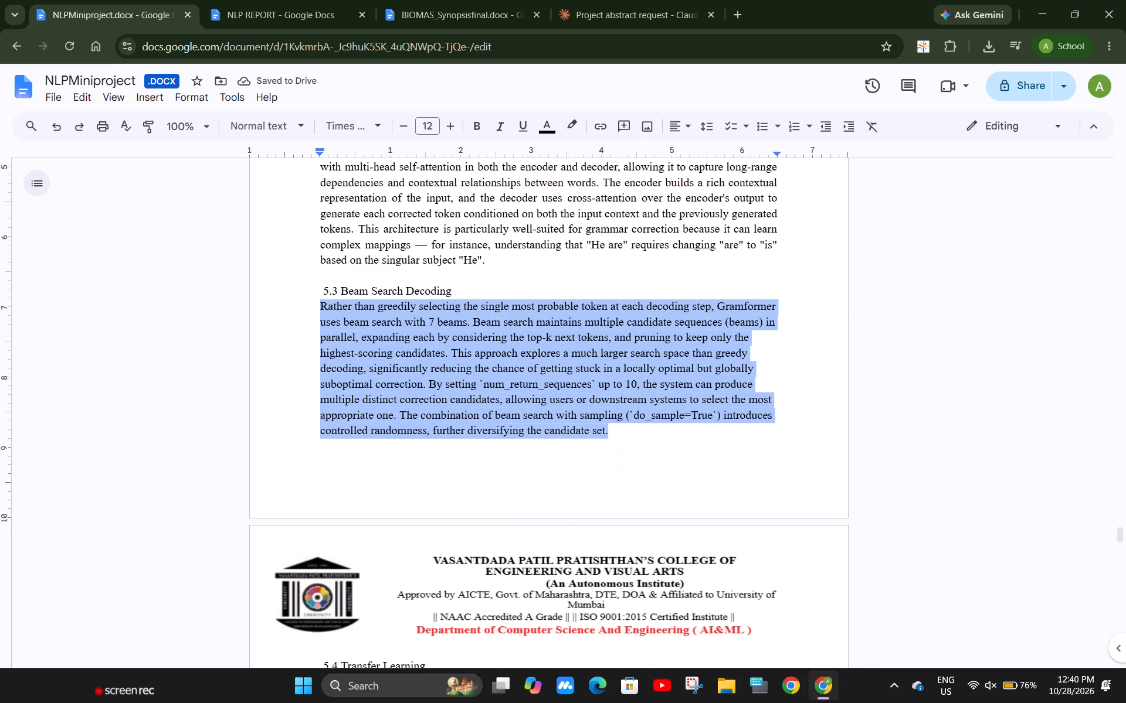
click(684, 131)
click(741, 161)
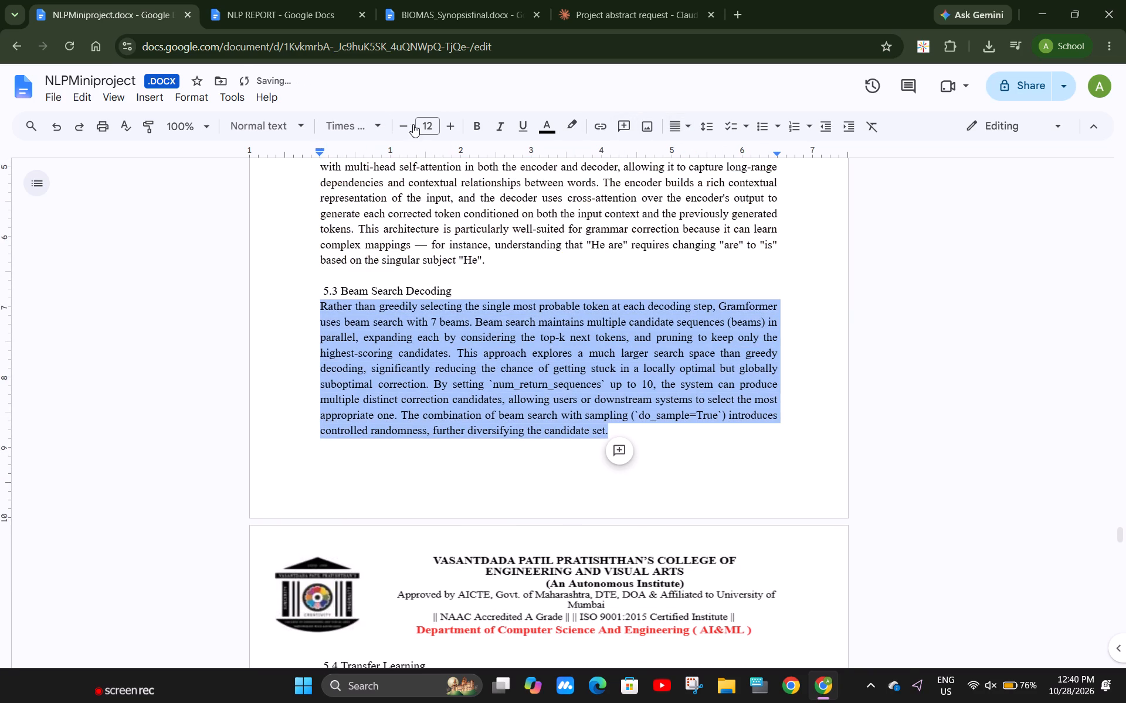
click(475, 120)
click(475, 120)
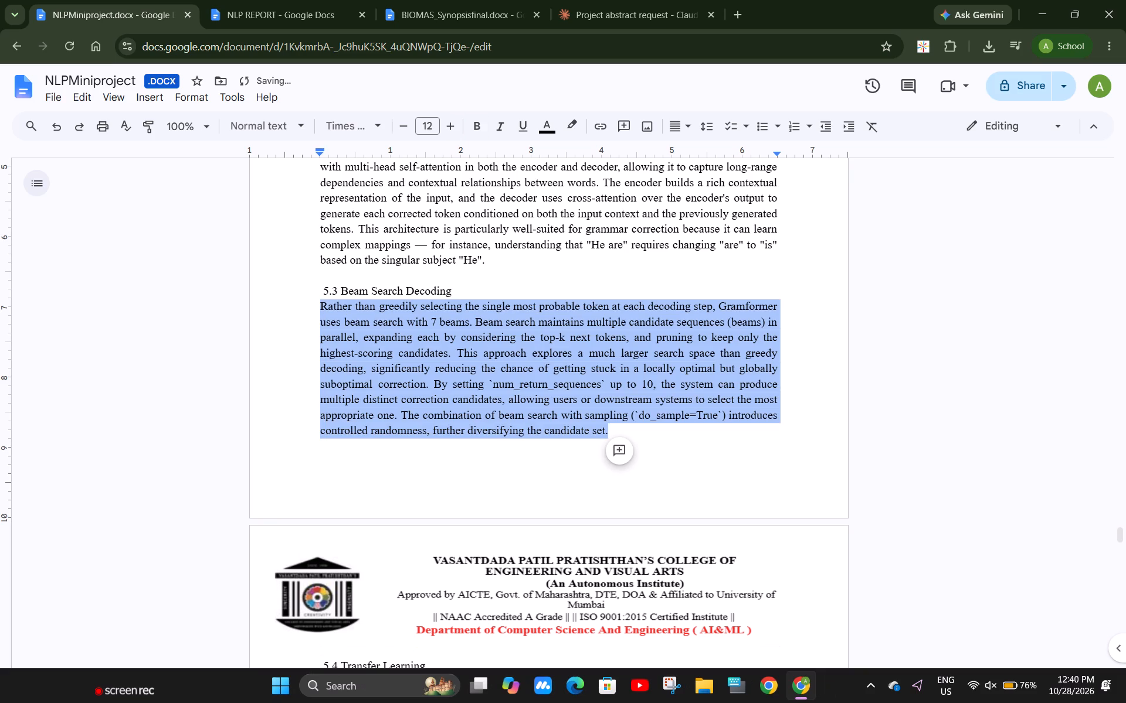
Make the 5.3 Beam Search Decoding heading bold, size 13 and dark blue.
drag(460, 293, 321, 295)
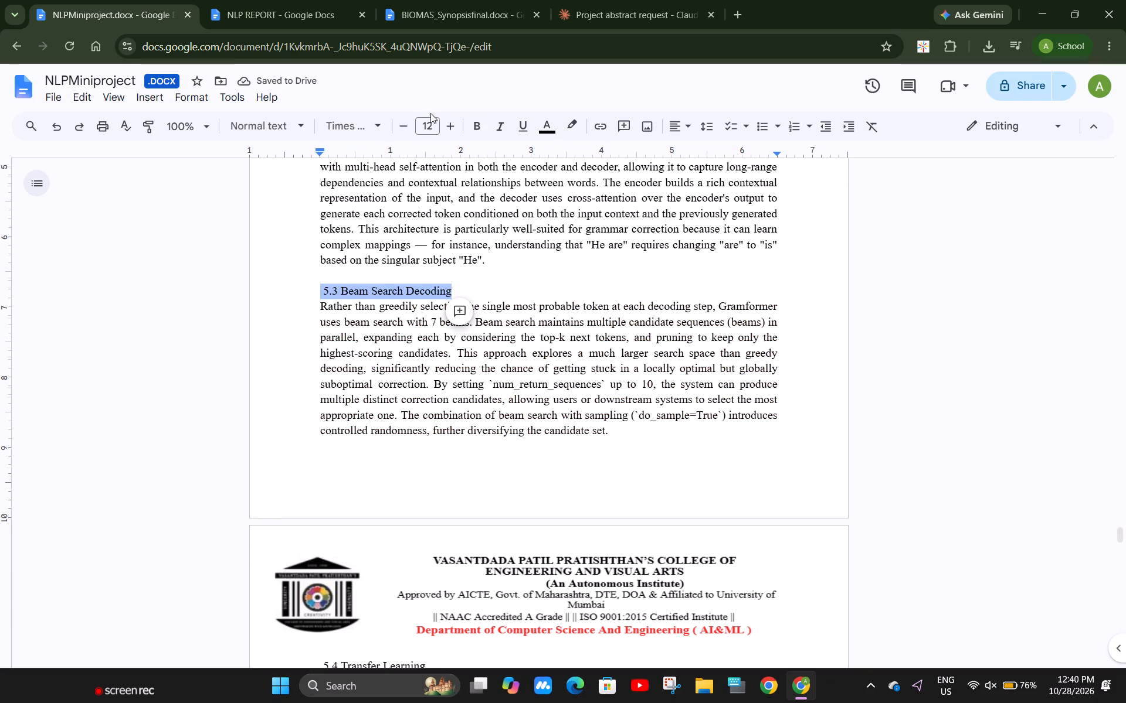
click(454, 121)
click(475, 123)
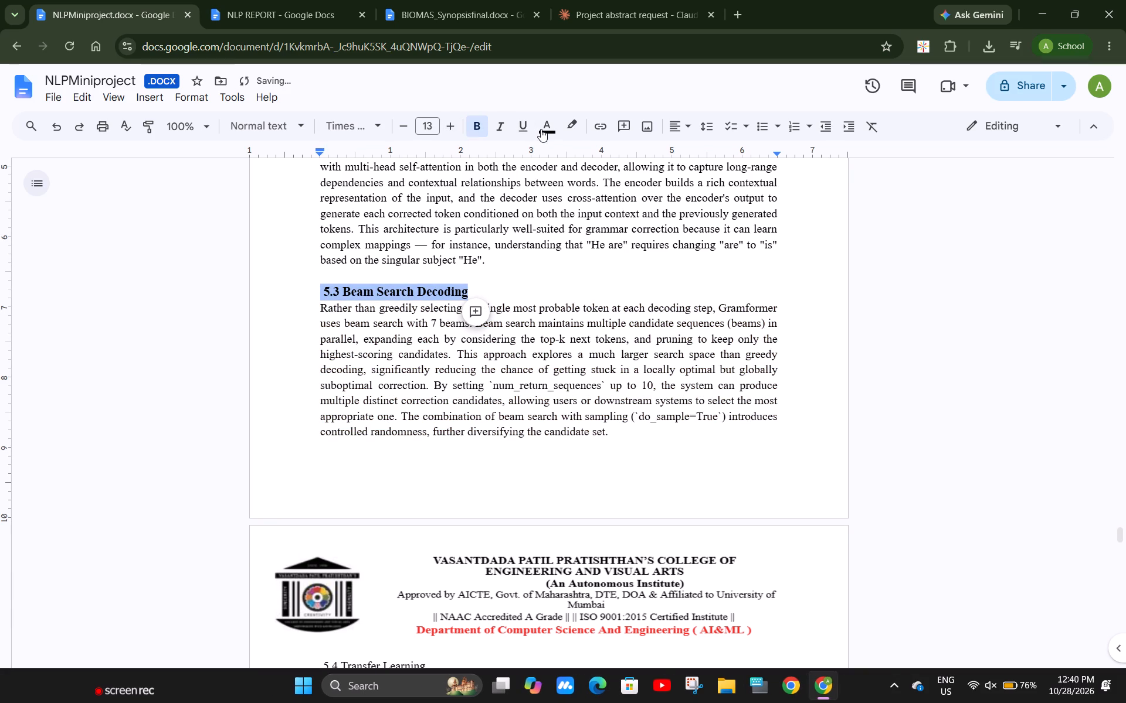
click(541, 129)
click(579, 298)
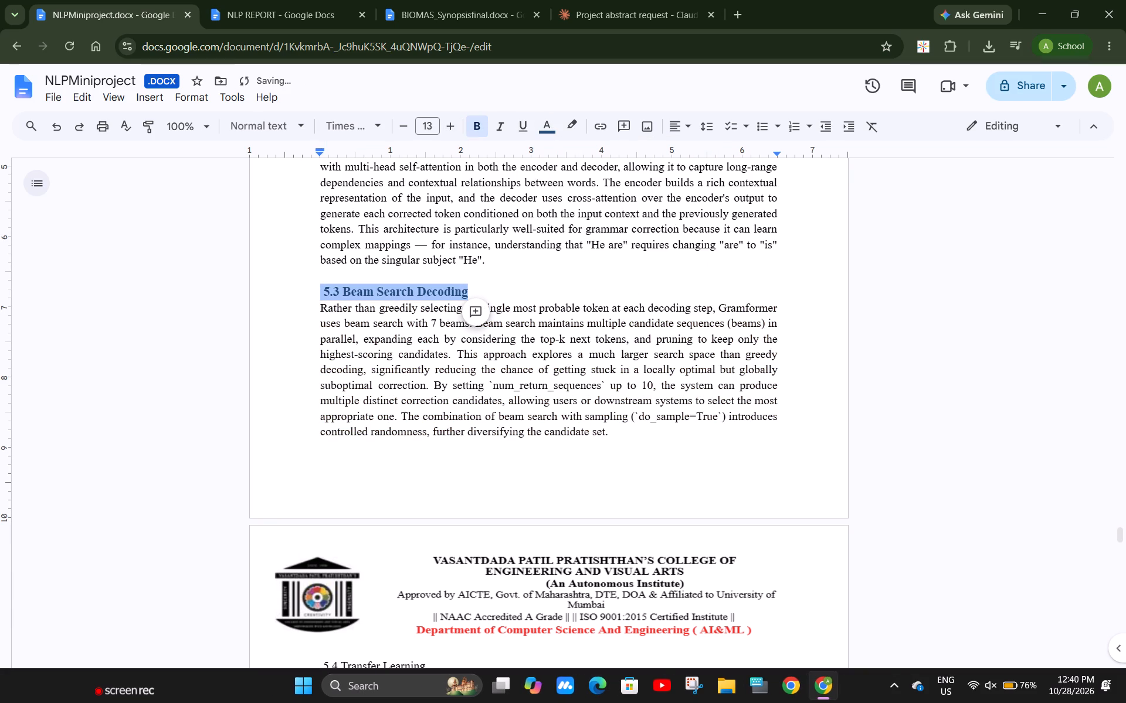
Delete the empty line below the 5.4 Transfer Learning heading and make the heading bold, size 13 and dark blue.
scroll(562, 489, down, 4)
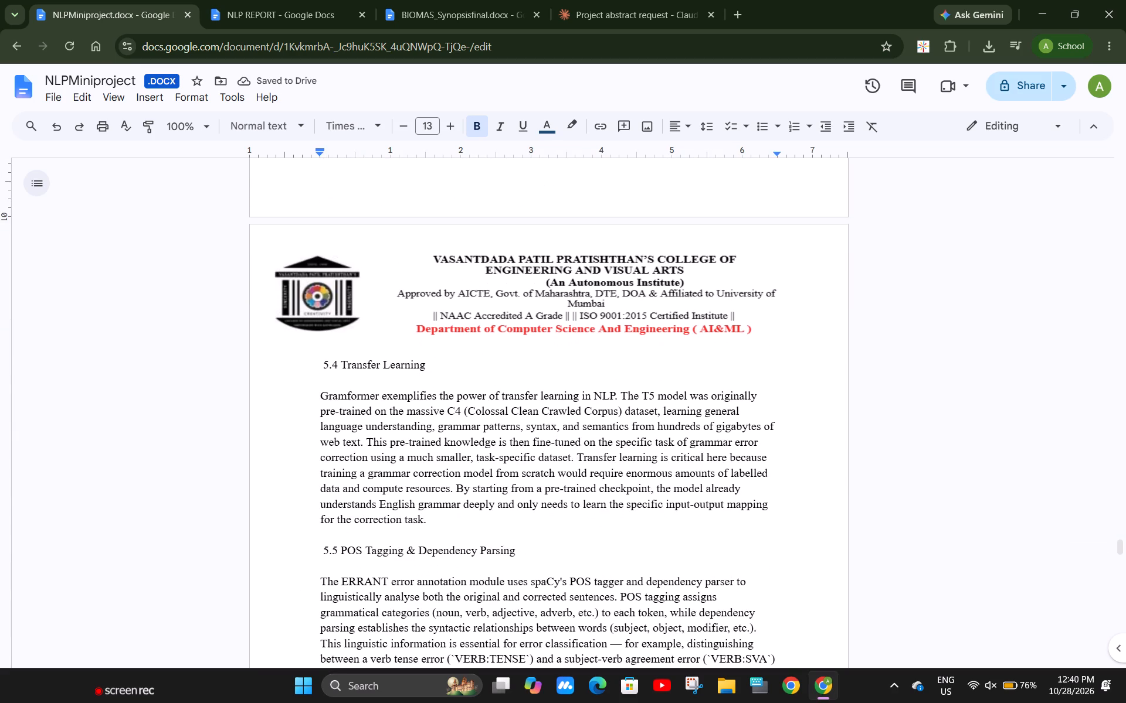
click(328, 381)
key(BackSpace)
drag(428, 364, 314, 360)
click(480, 127)
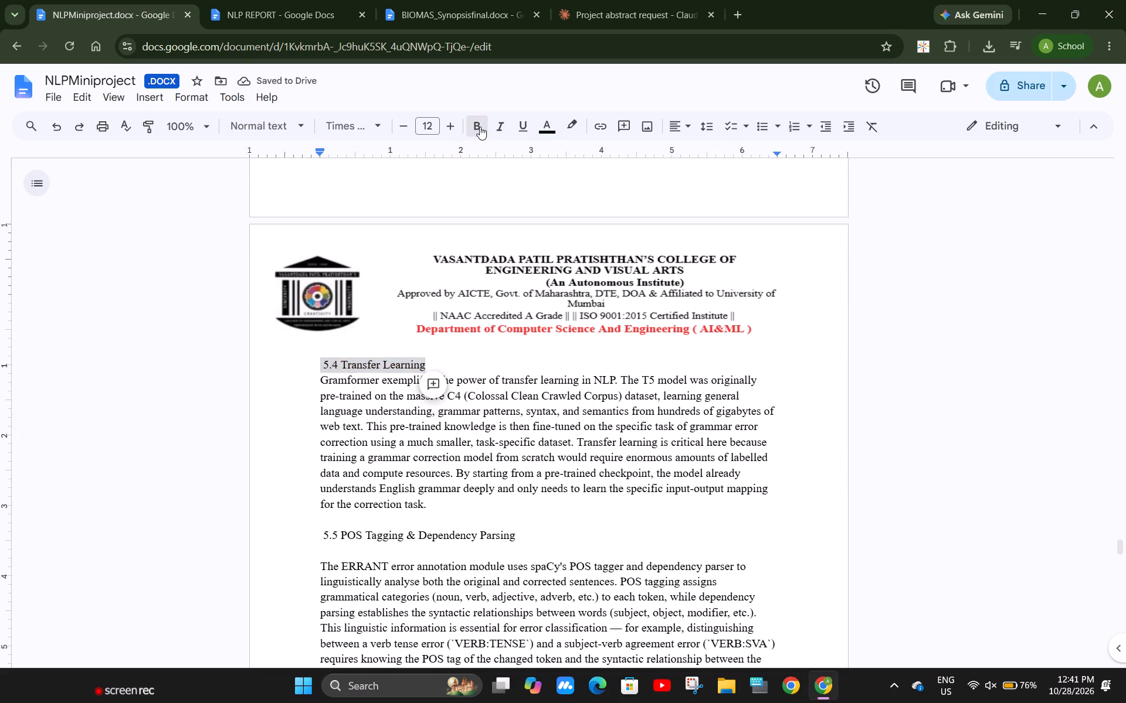
click(457, 127)
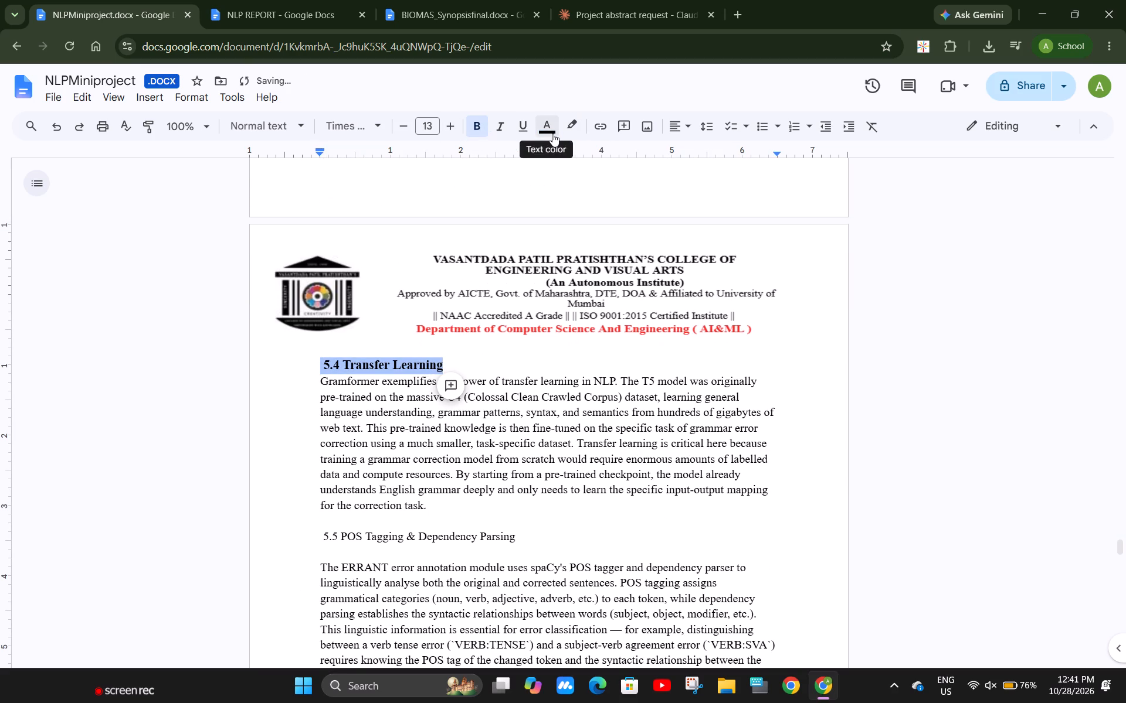
click(552, 134)
click(585, 299)
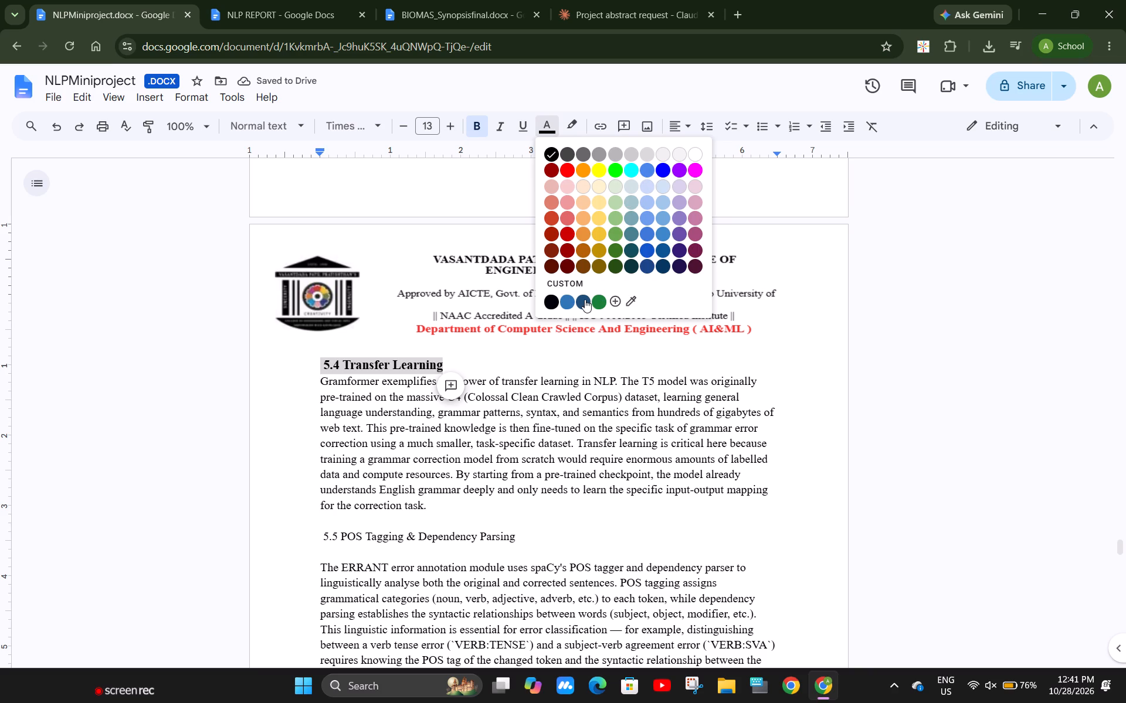
Delete the empty line below the 5.5 POS Tagging & Dependency Parsing heading and make the heading bold and dark blue.
click(414, 527)
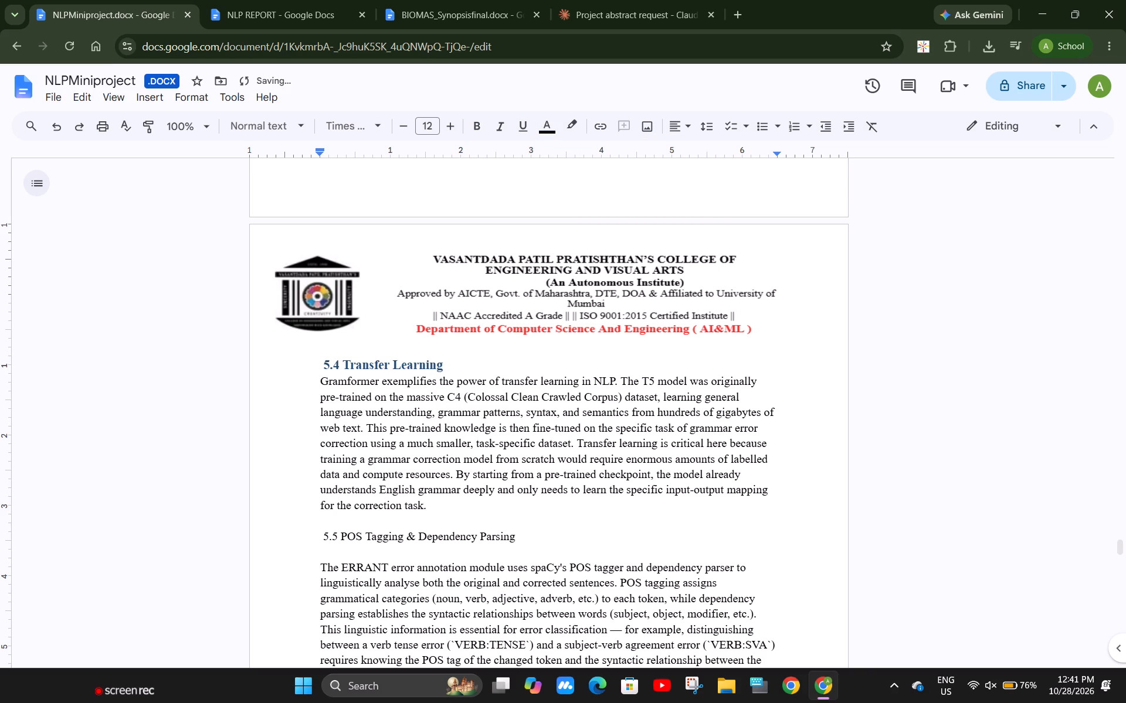
click(379, 555)
key(BackSpace)
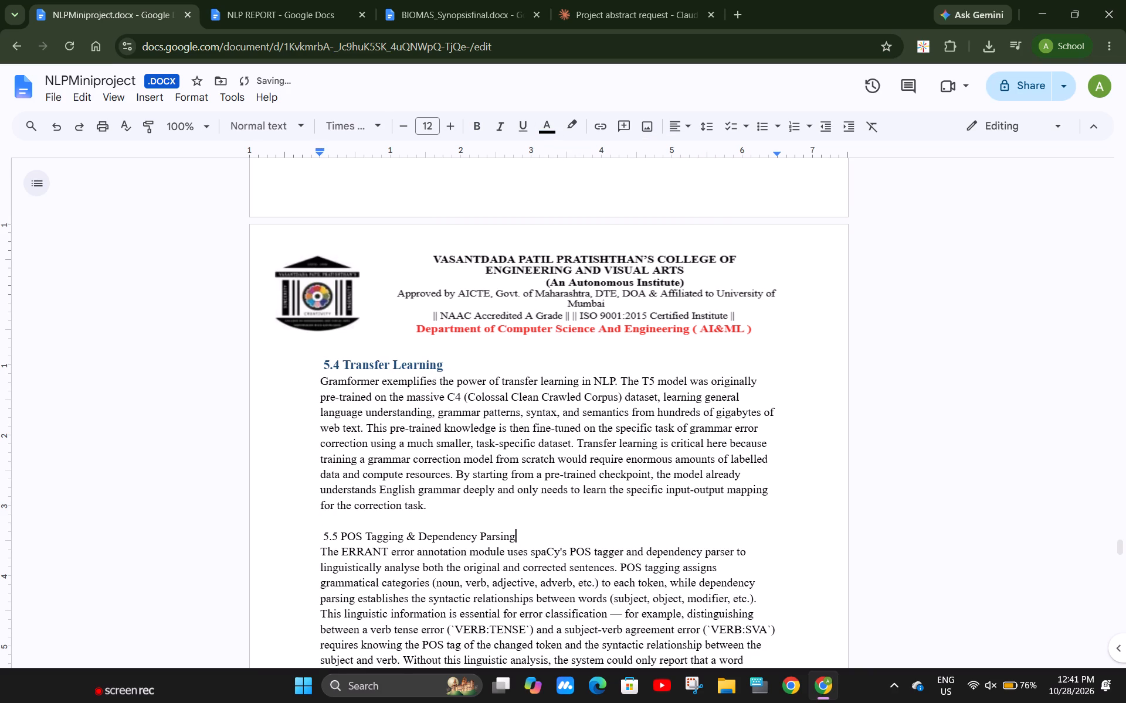
drag(528, 537, 302, 540)
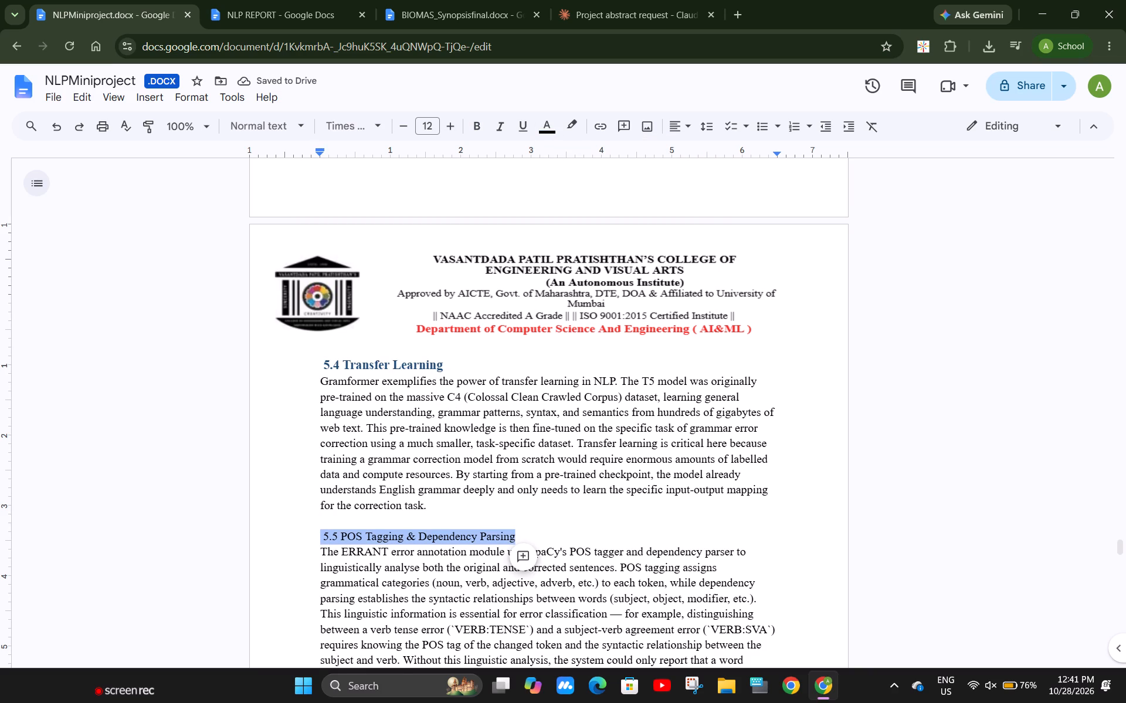
ctrl+click(520, 242)
key(b)
key(ctrl+z)
key(ctrl+b)
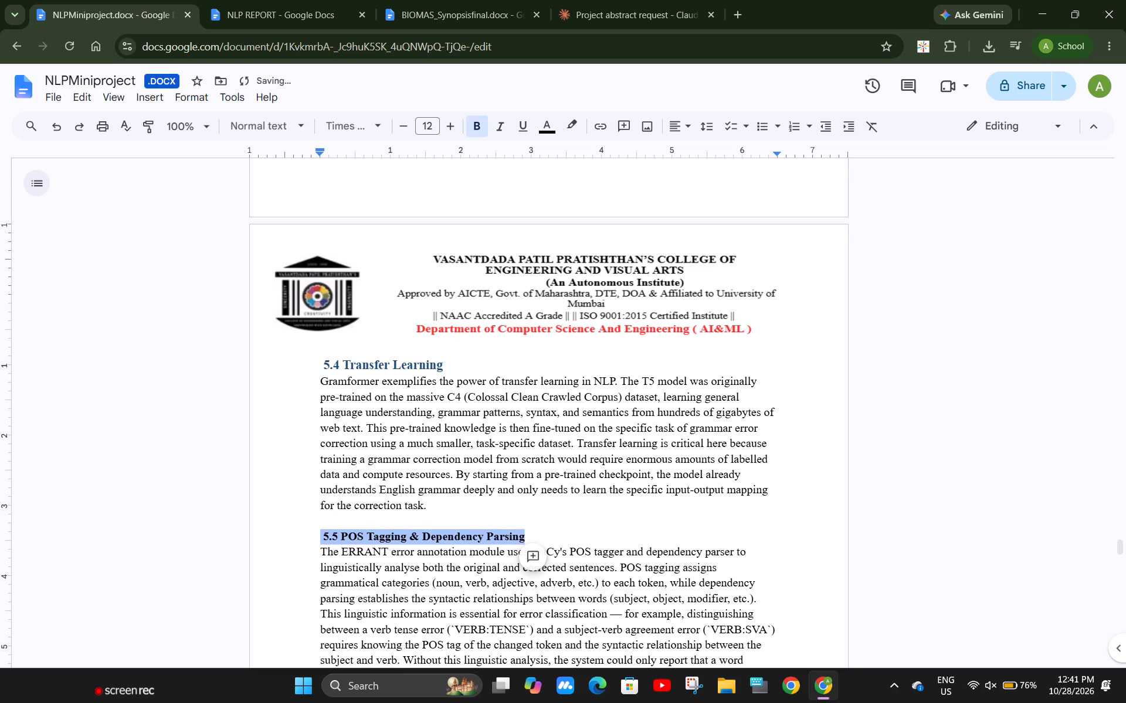
click(548, 123)
click(586, 299)
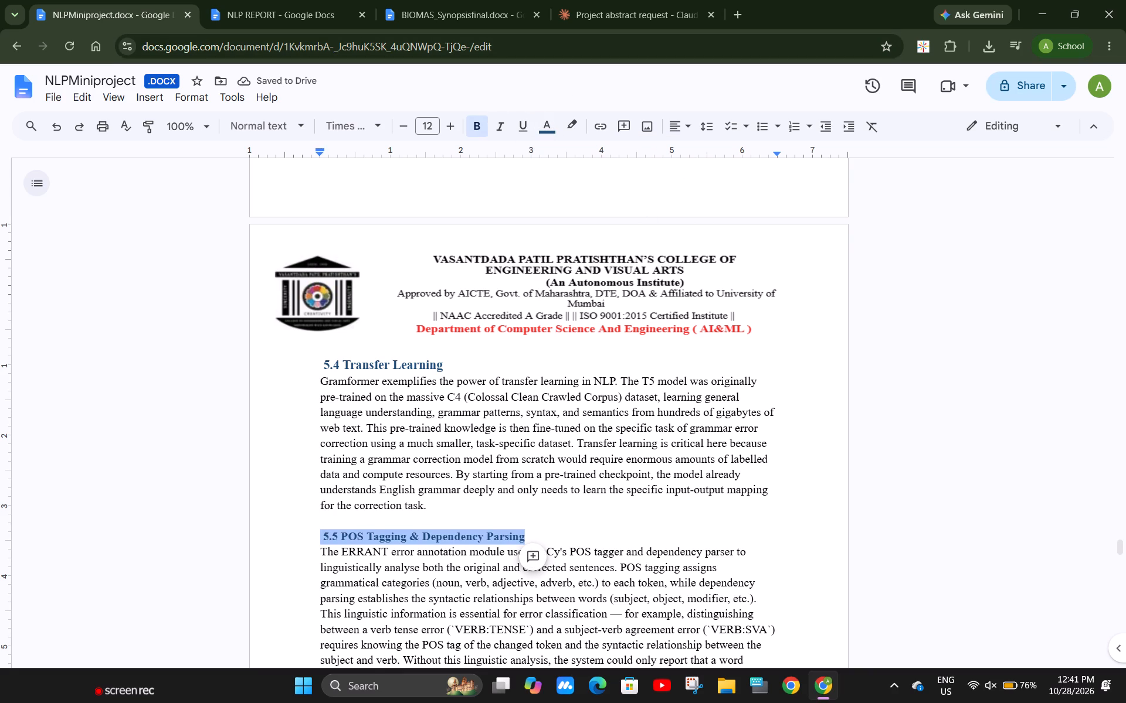
Make the 5.6 Token Alignment & Error Classification heading bold and dark blue.
scroll(524, 521, down, 2)
drag(542, 531, 315, 519)
key(ctrl+b)
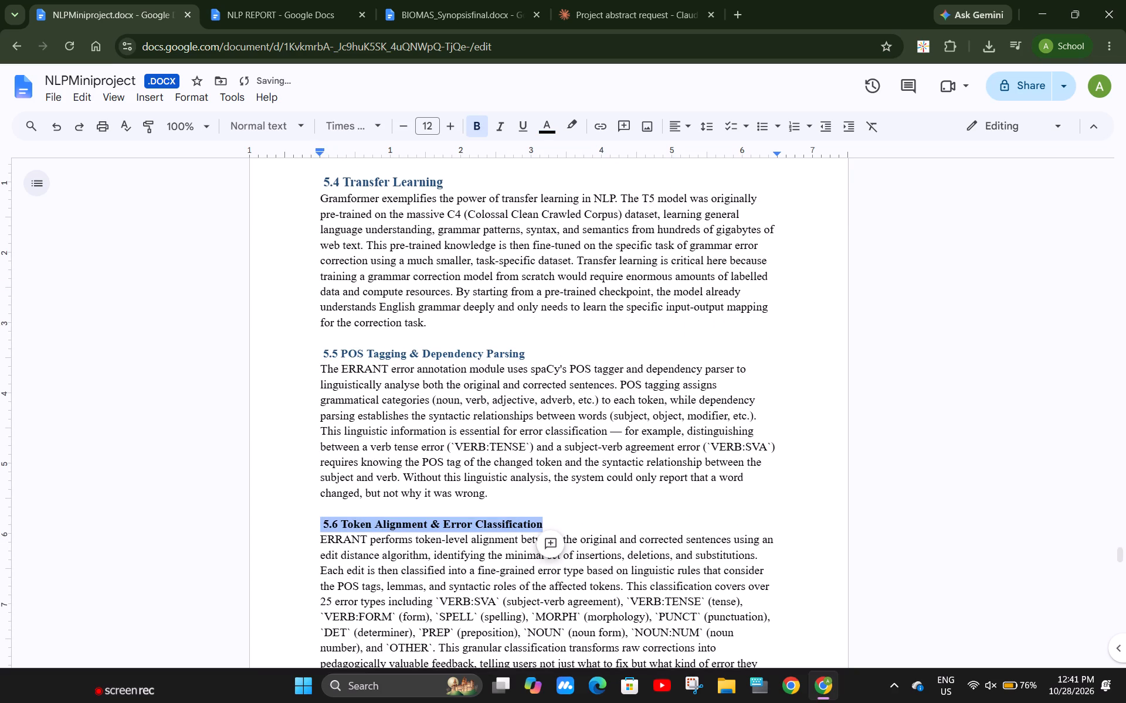
click(540, 126)
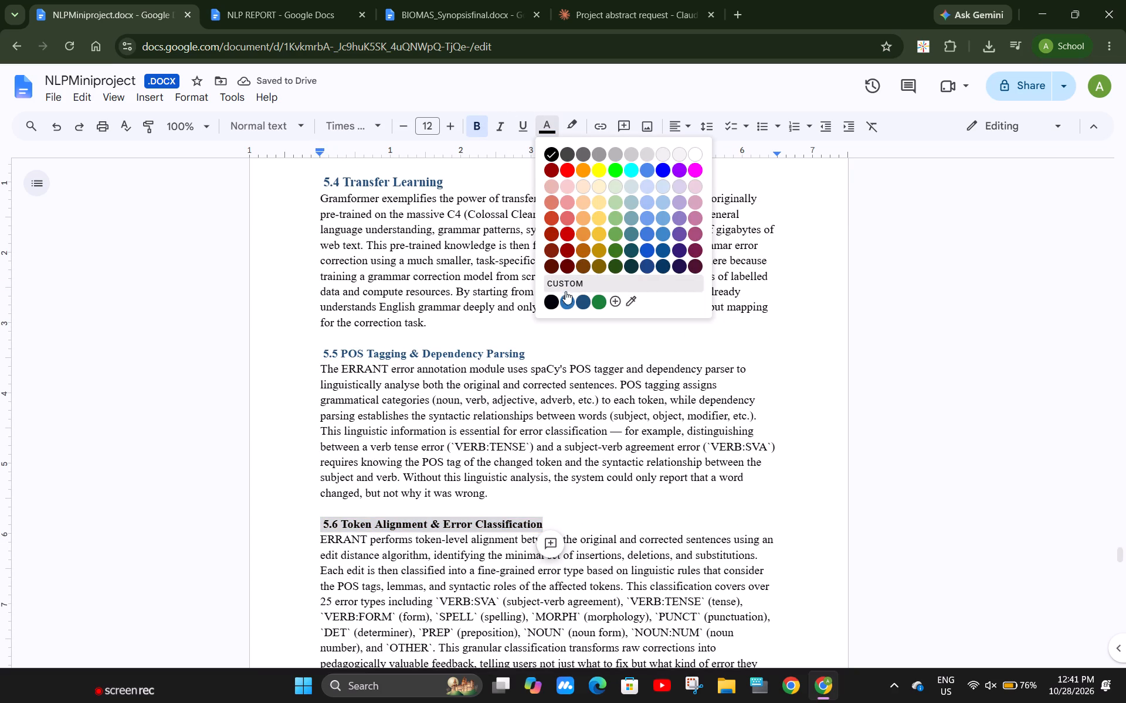
click(584, 299)
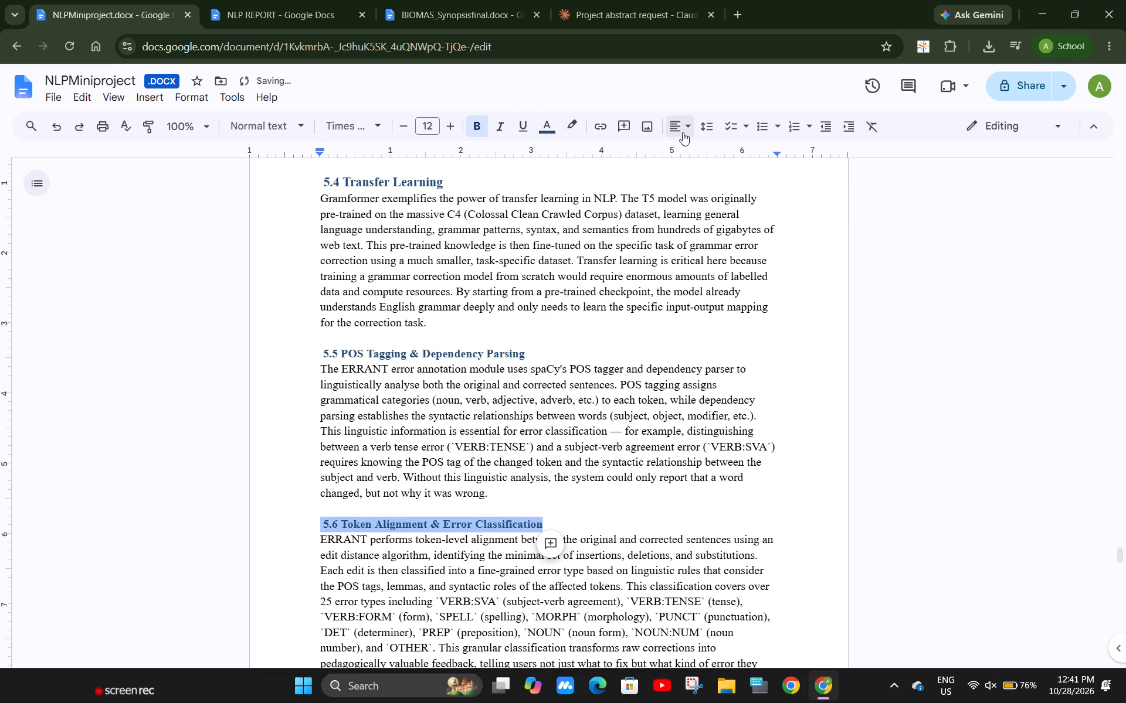
Justify the body paragraphs under the 5.6 Token Alignment & Error Classification and 5.5 POS Tagging & Dependency Parsing headings.
scroll(571, 493, down, 1)
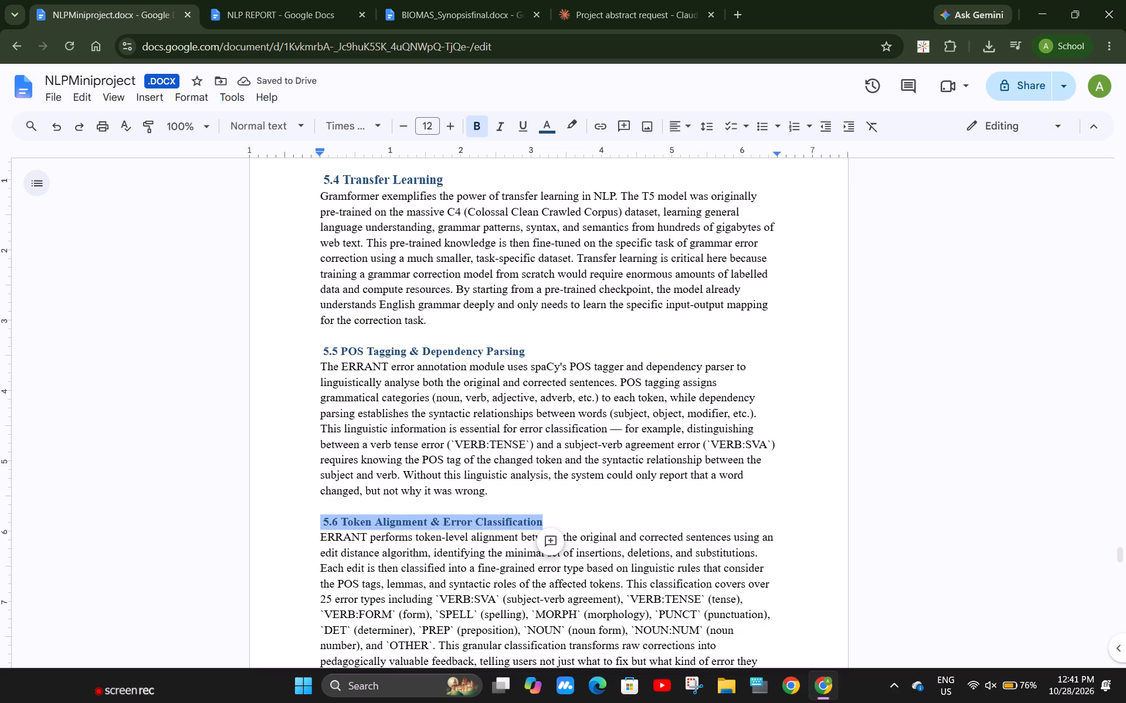
scroll(571, 493, down, 1)
drag(772, 588, 306, 463)
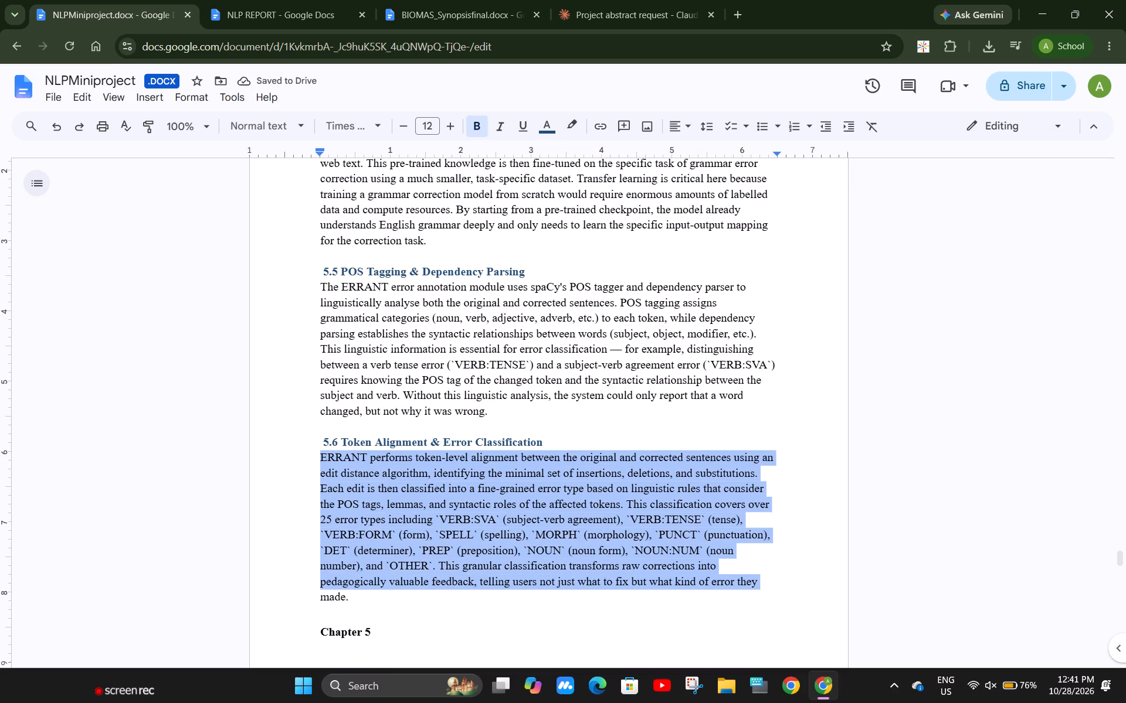
drag(306, 463, 306, 464)
click(684, 118)
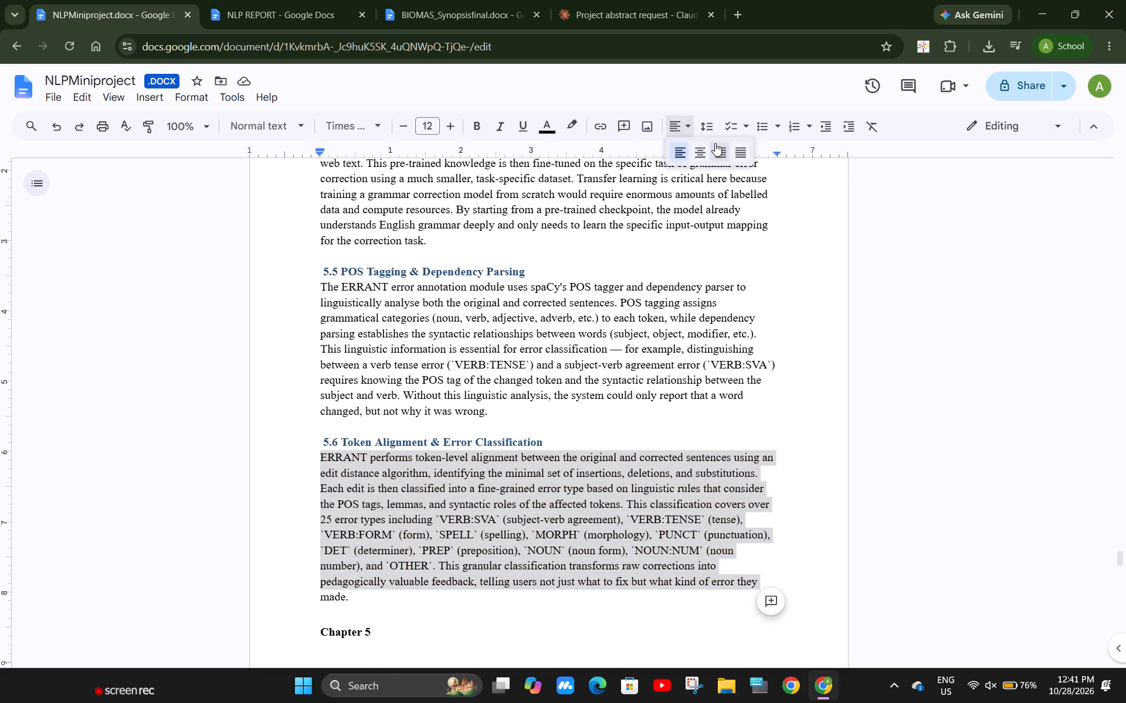
click(734, 149)
drag(518, 419, 315, 288)
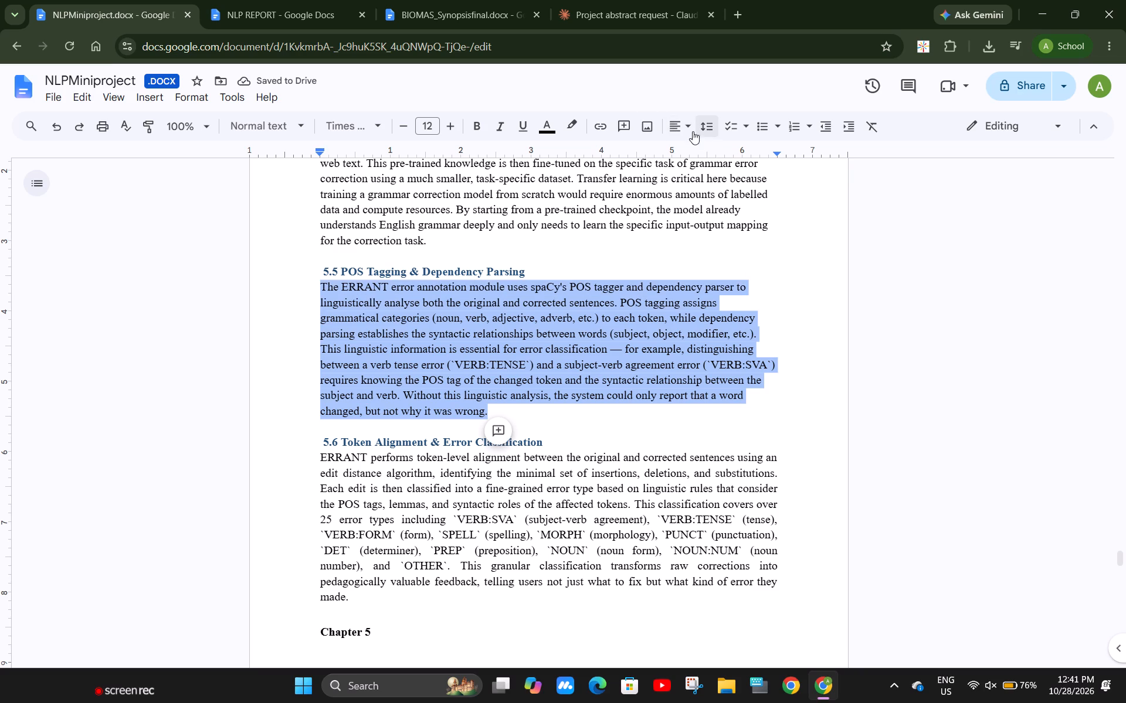
click(684, 118)
click(740, 149)
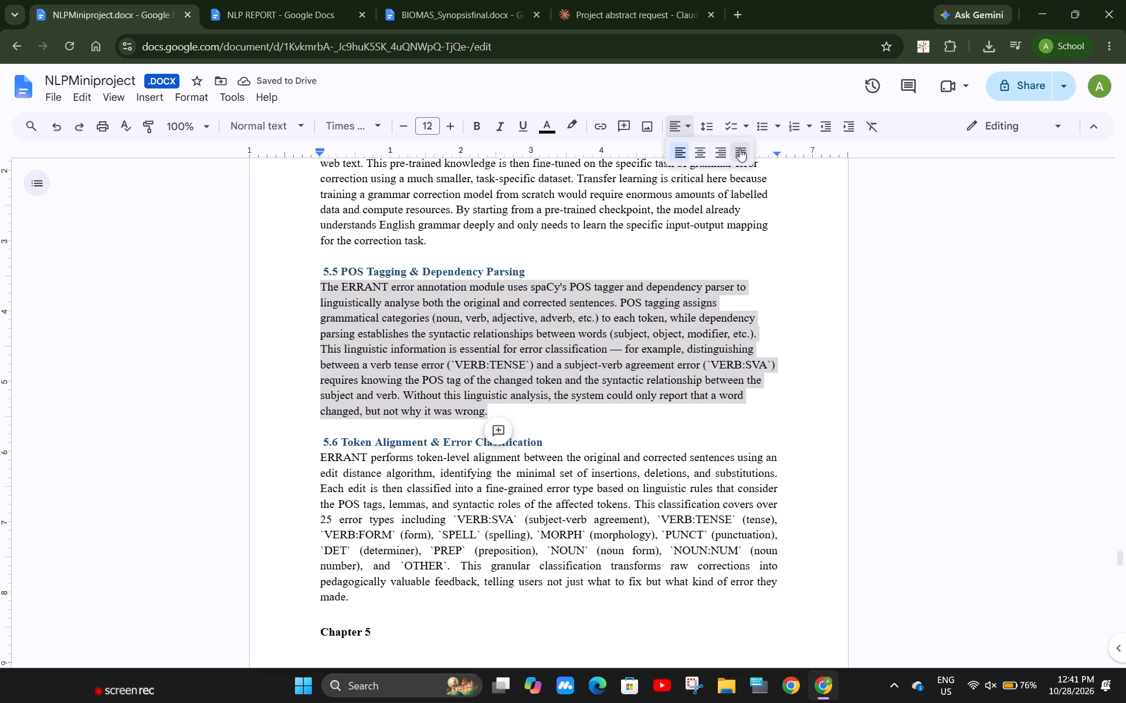
Justify the body paragraph under the 5.4 Transfer Learning heading.
scroll(651, 298, up, 3)
drag(443, 459, 308, 337)
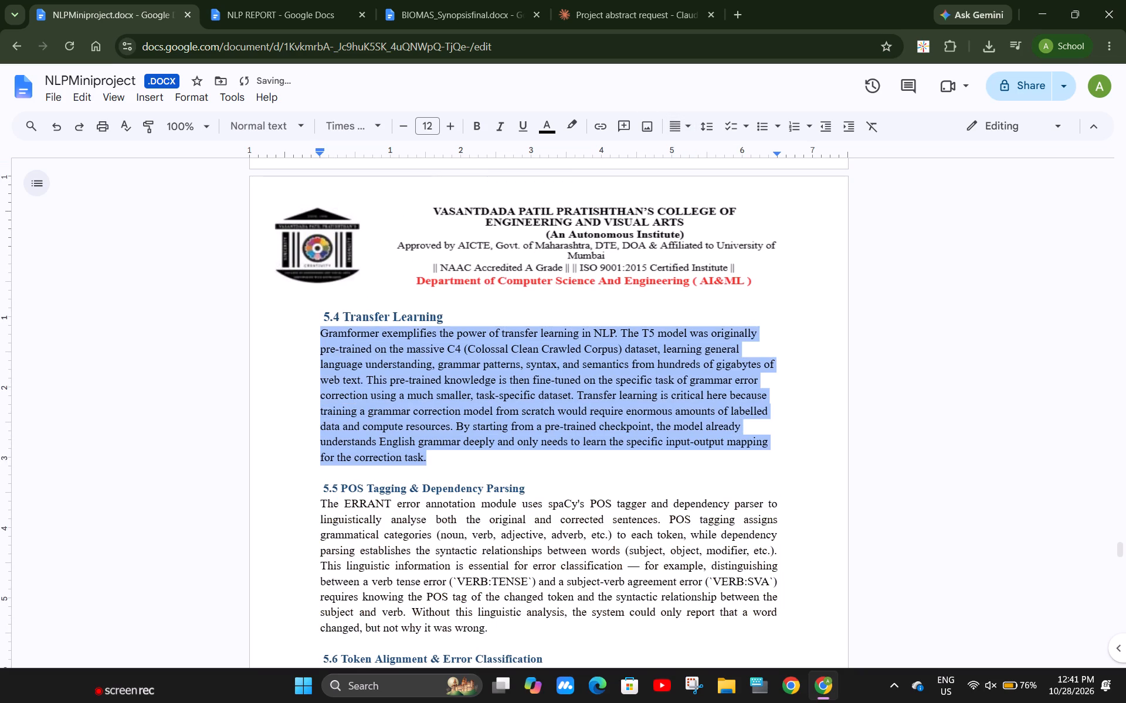
drag(308, 337, 305, 333)
click(684, 127)
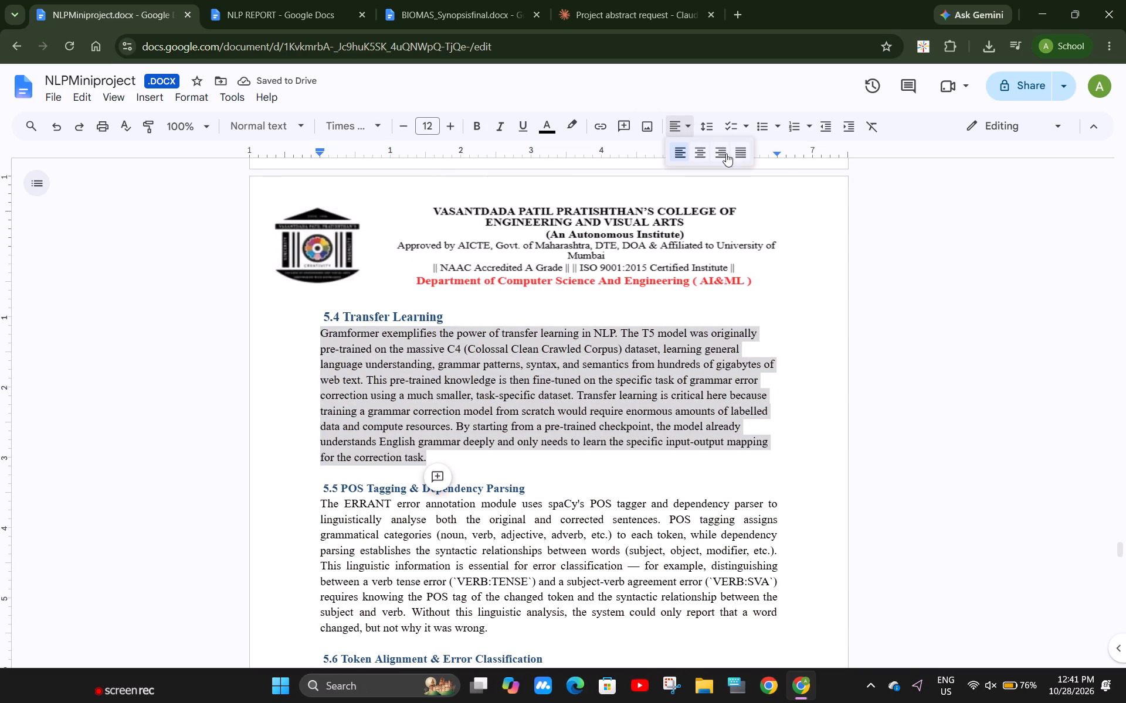
double_click(730, 153)
Insert an empty line after the 5.6 section's paragraph, above the Chapter 5 label.
scroll(630, 383, down, 5)
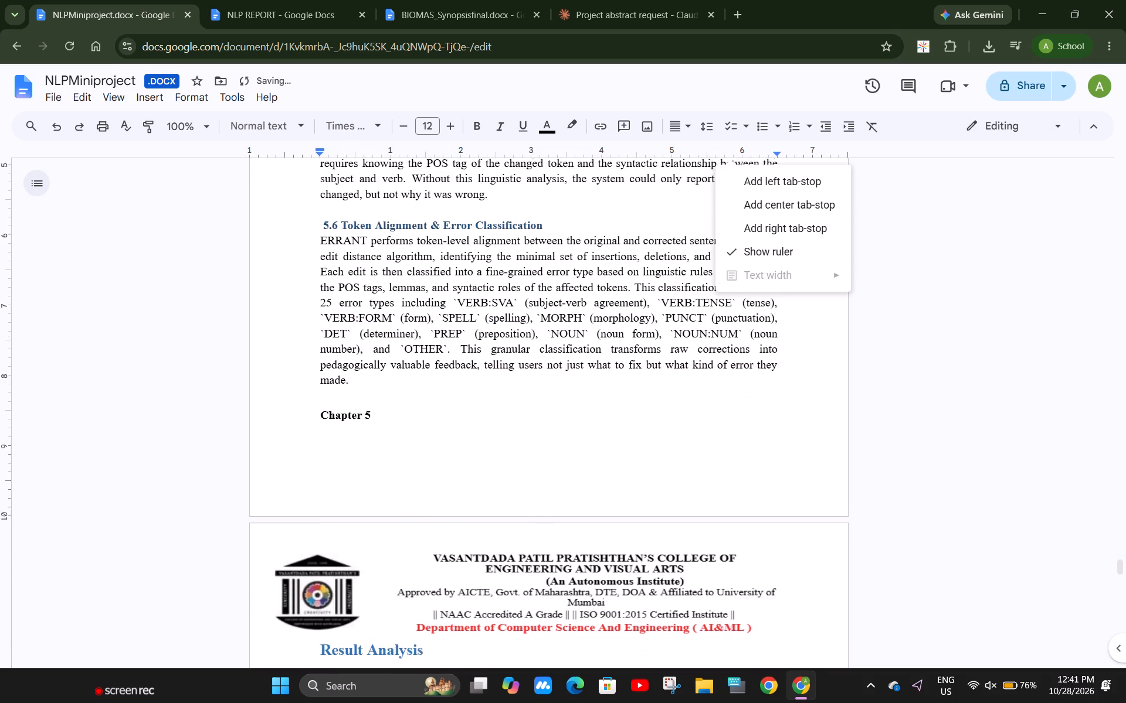
scroll(630, 383, down, 1)
click(400, 382)
key(Up)
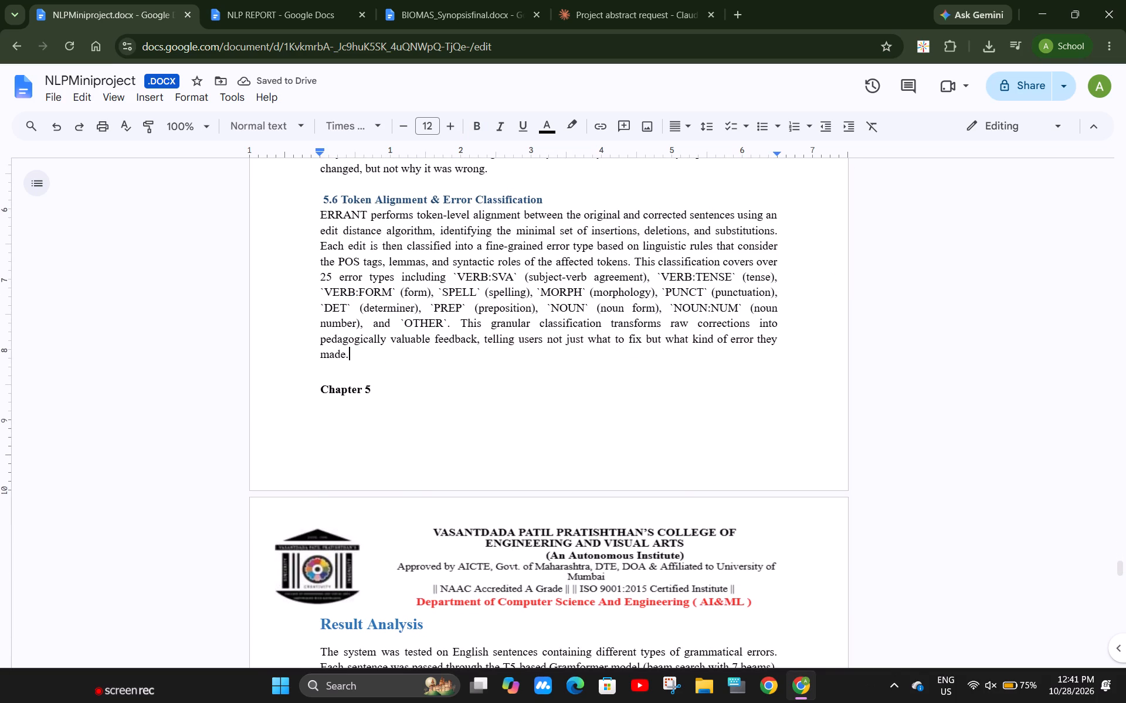
key(Return)
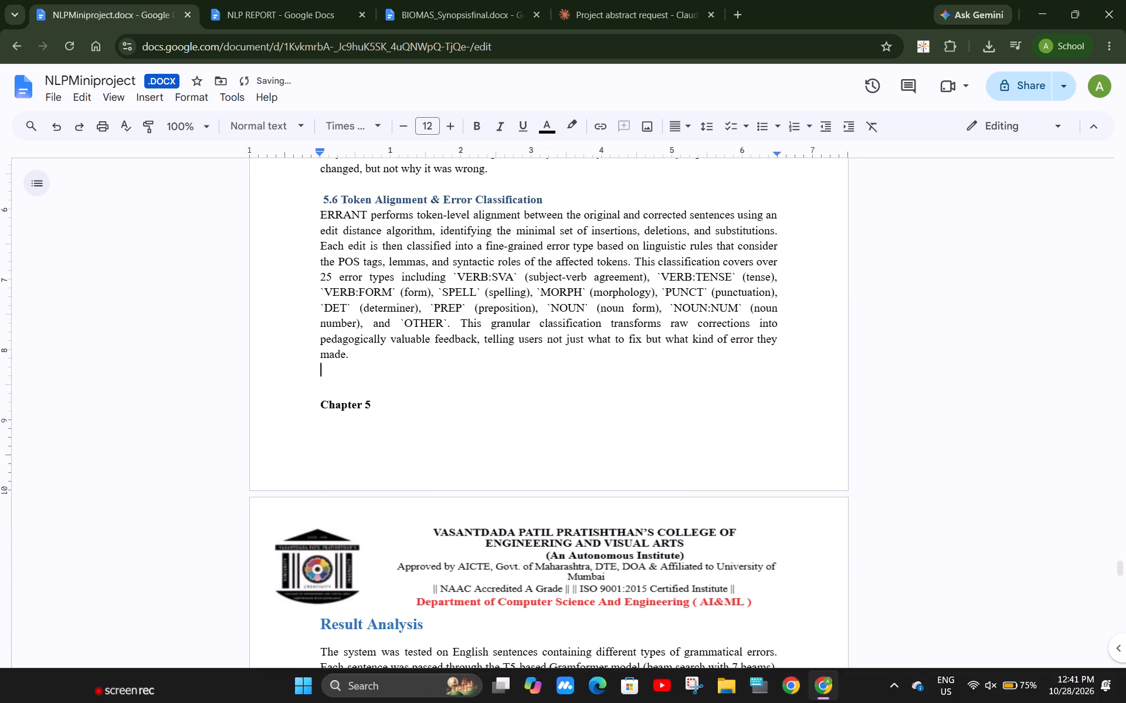
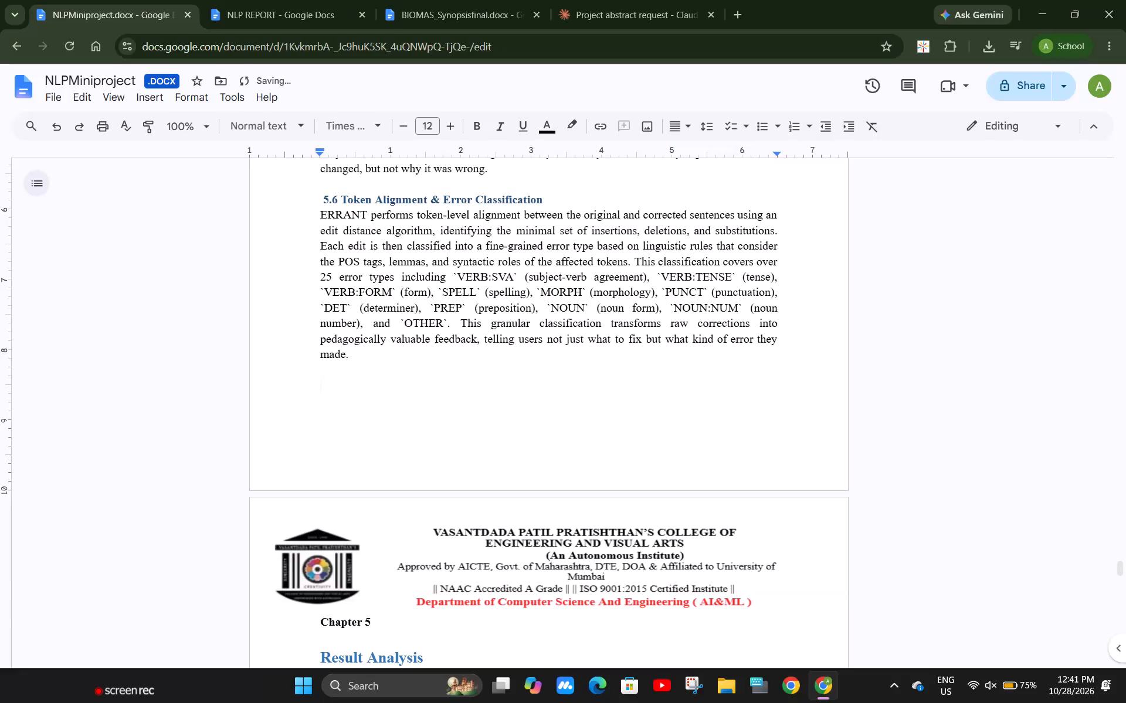
Add two blank lines below the section 5.6 paragraph, ahead of the Chapter 5 Result Analysis page.
key(Return)
scroll(519, 562, down, 6)
key(Return)
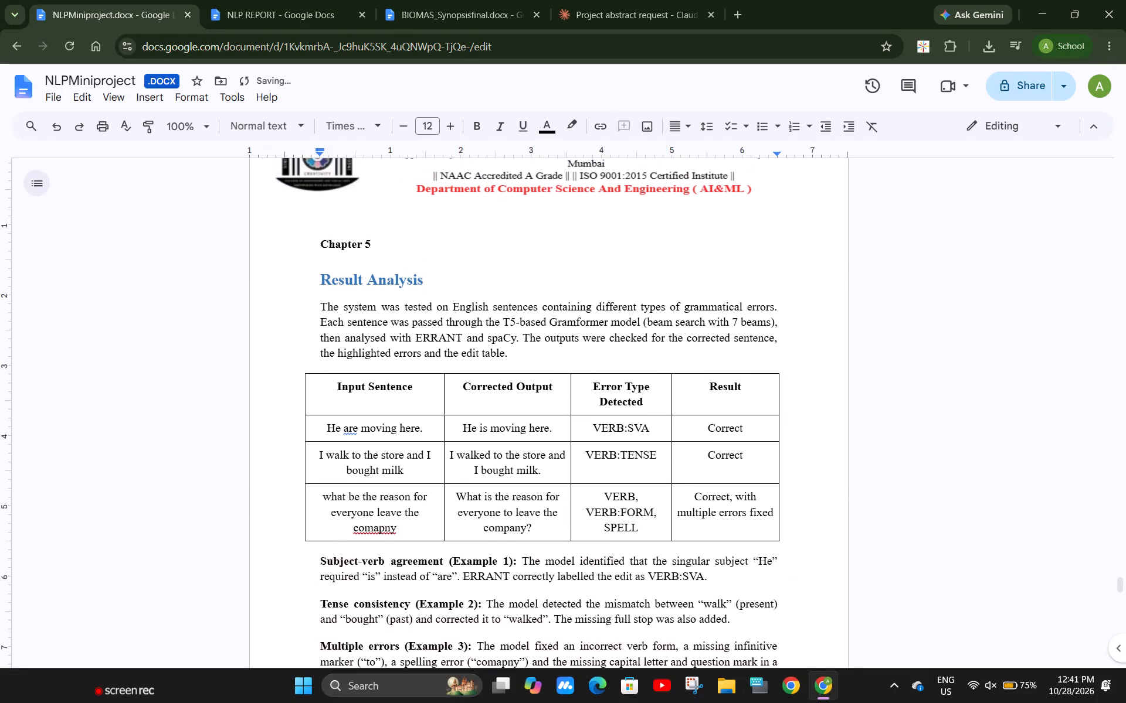
Remove one blank line above the Chapter 6 heading on the Conclusion and Future Scope page.
scroll(599, 623, down, 13)
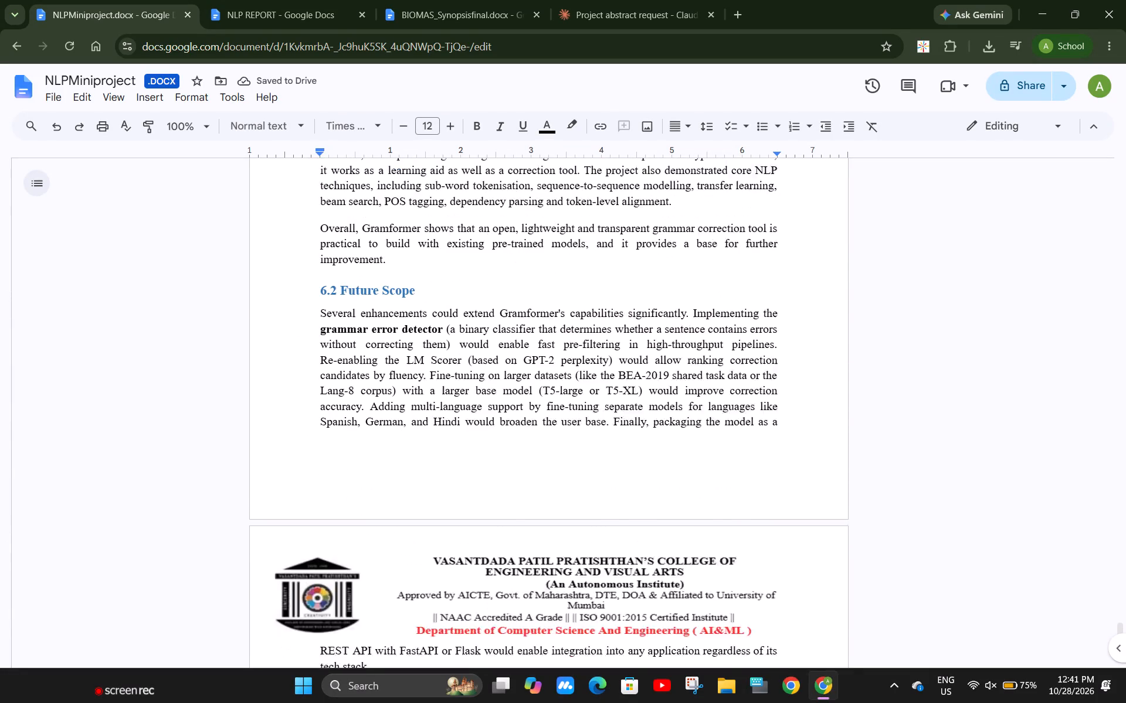
scroll(599, 623, down, 3)
scroll(599, 623, up, 6)
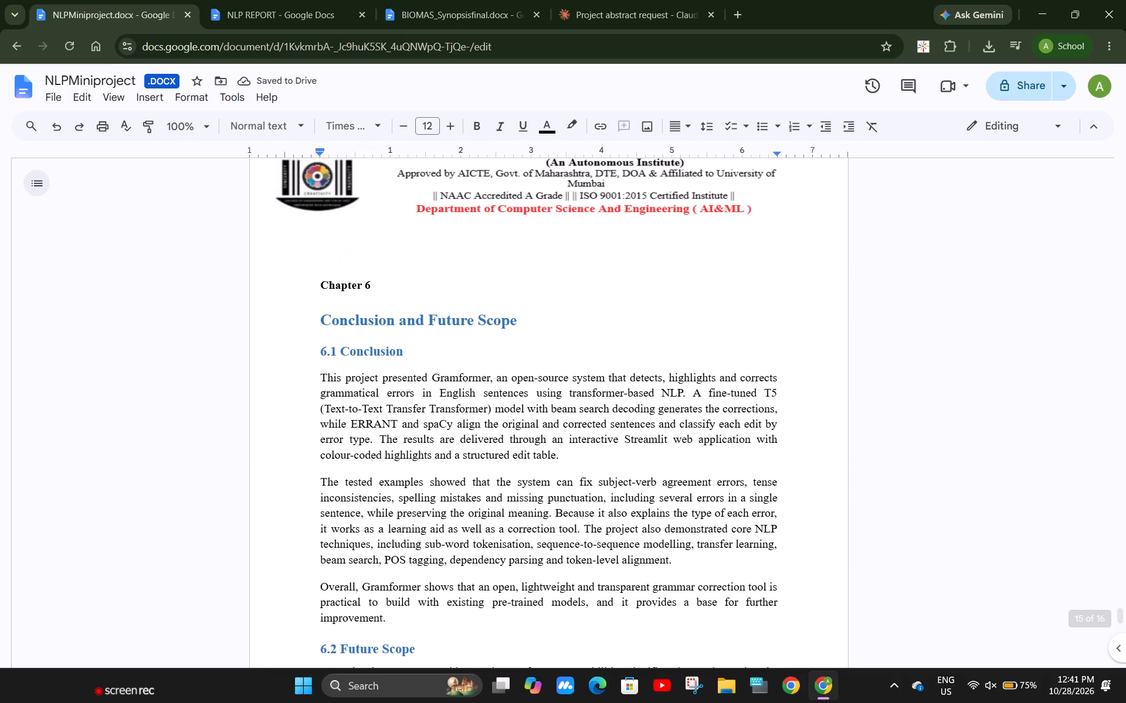
click(349, 272)
key(Up)
key(BackSpace)
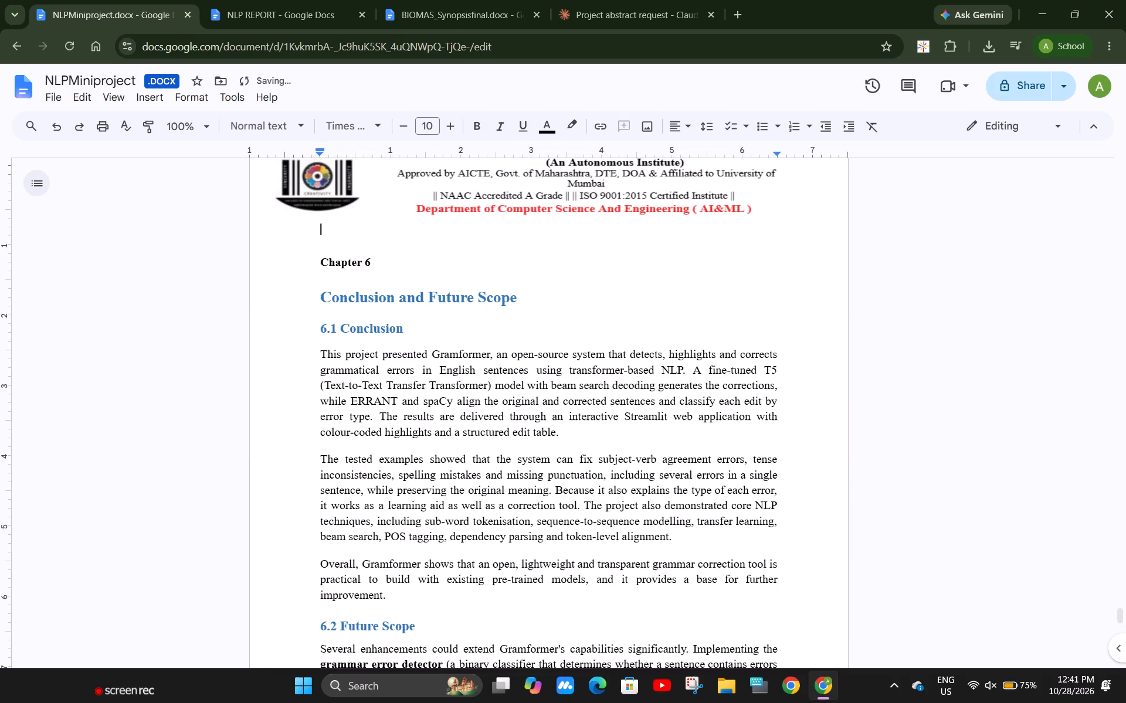
Change the chapter number above the REFERENCES heading to 7.
scroll(463, 339, down, 6)
scroll(463, 339, up, 1)
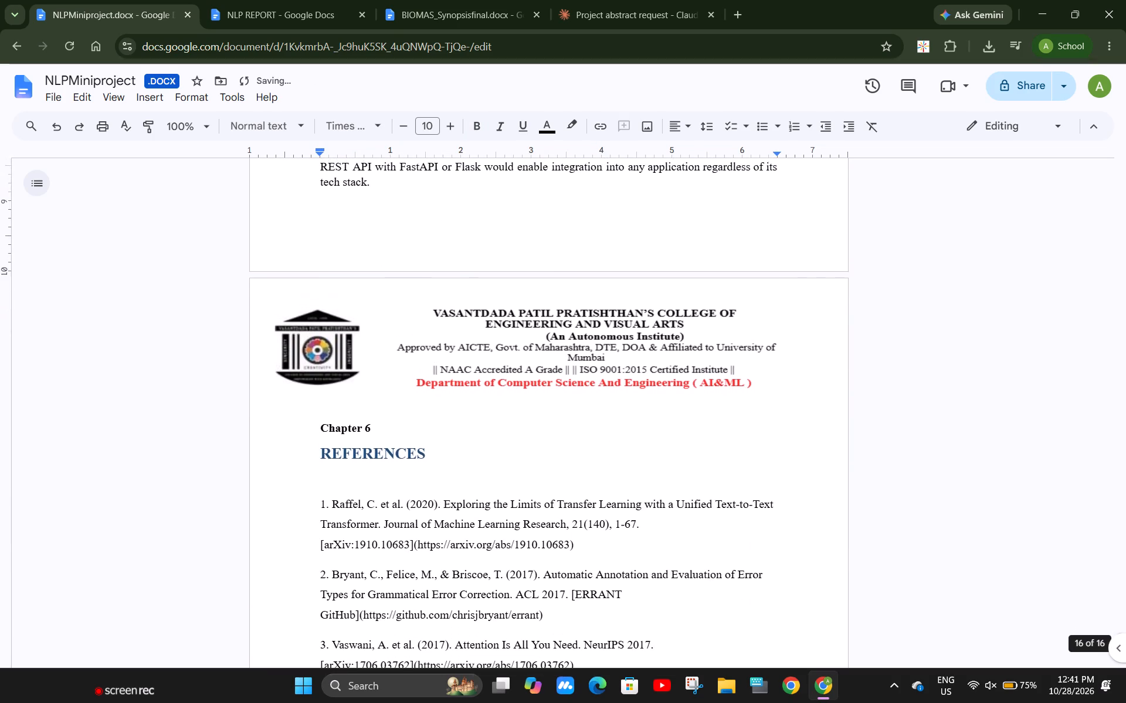
scroll(463, 339, up, 4)
scroll(463, 339, down, 5)
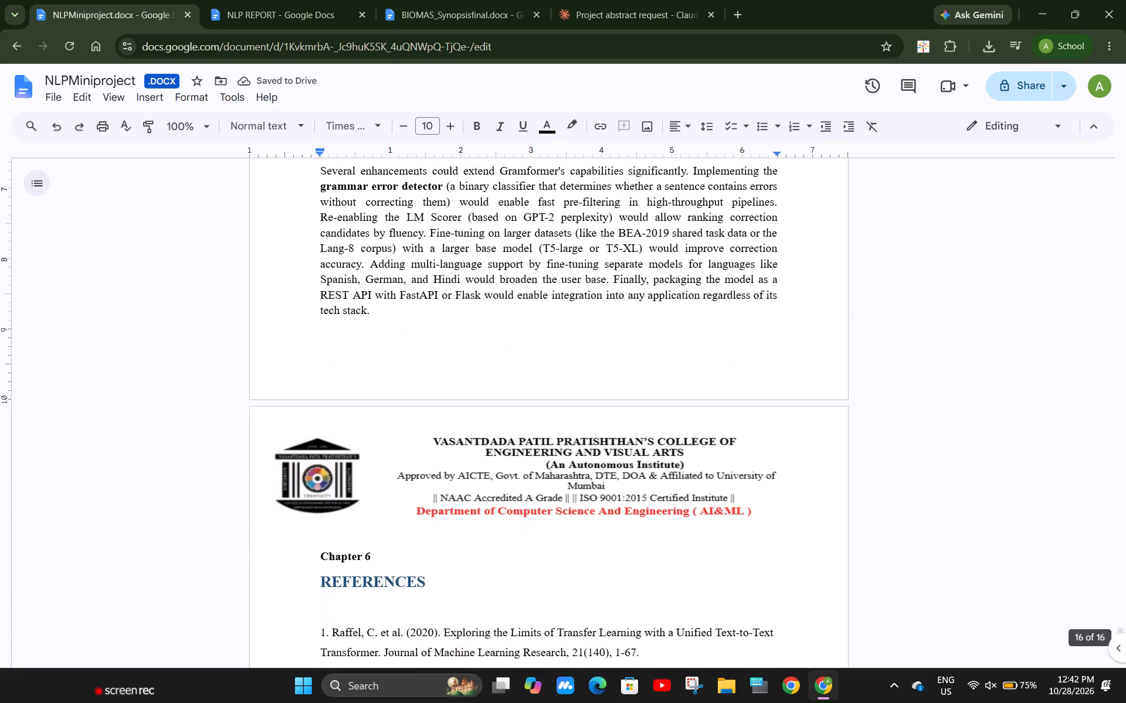
click(374, 557)
key(BackSpace)
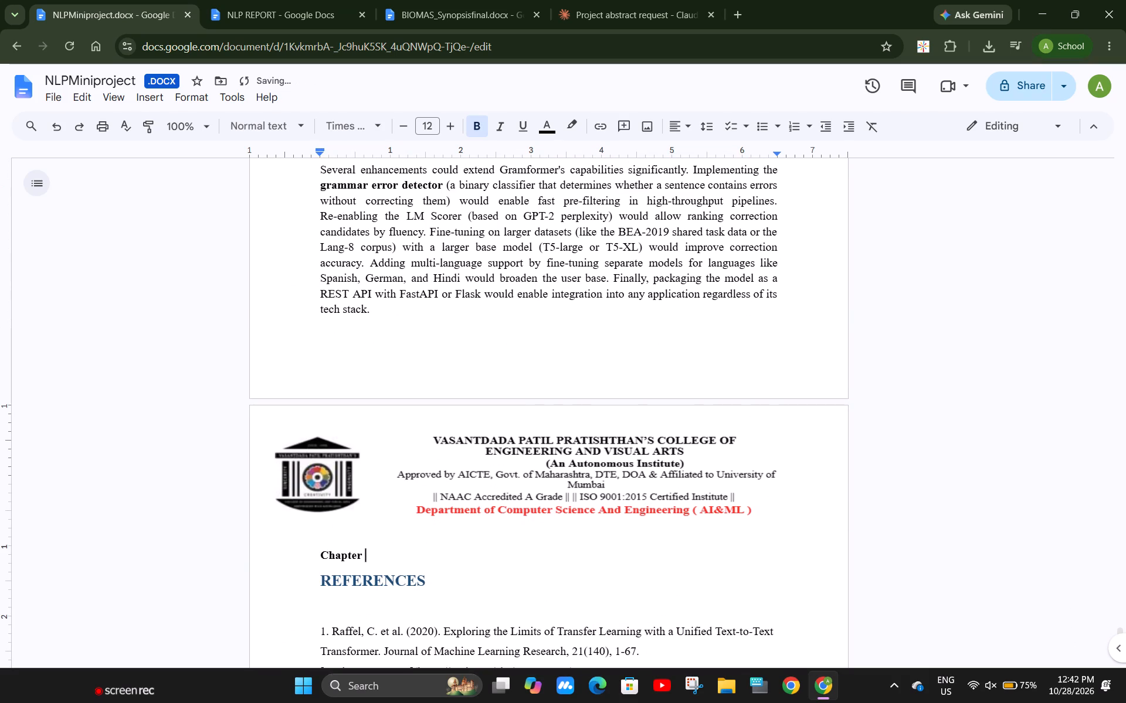
key(7)
Copy the "Conclusion and Future Scope" entry of the table of contents to a new line after "5.2 Future Scope".
scroll(452, 511, up, 11)
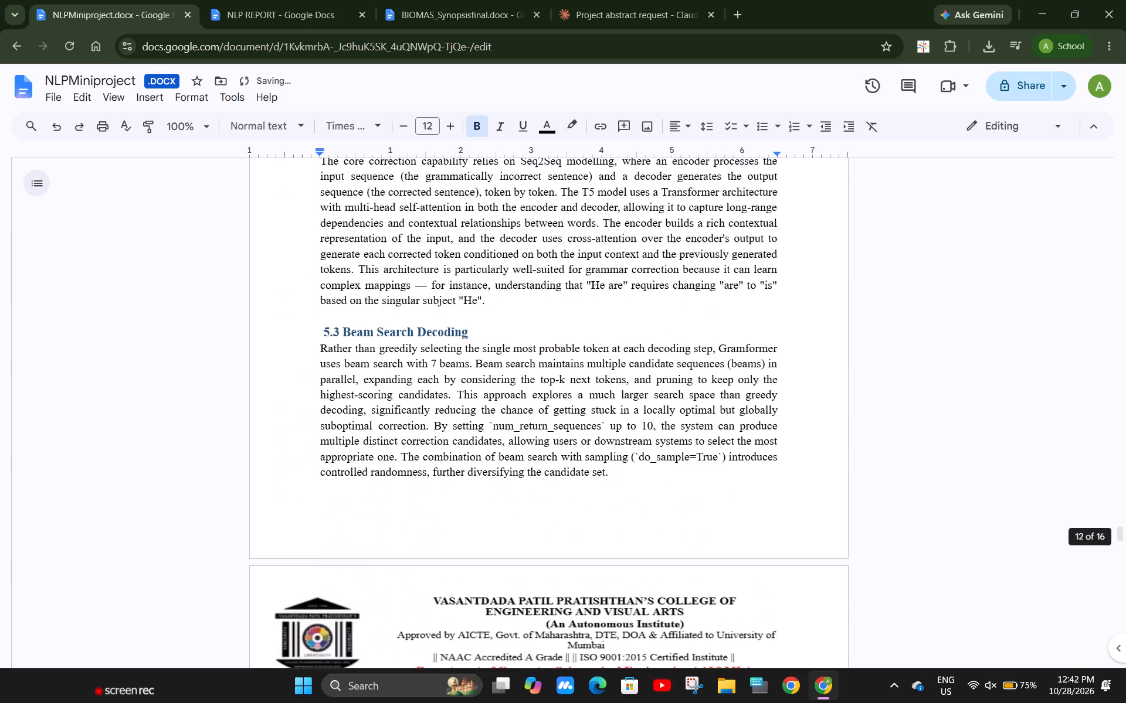
scroll(452, 511, up, 20)
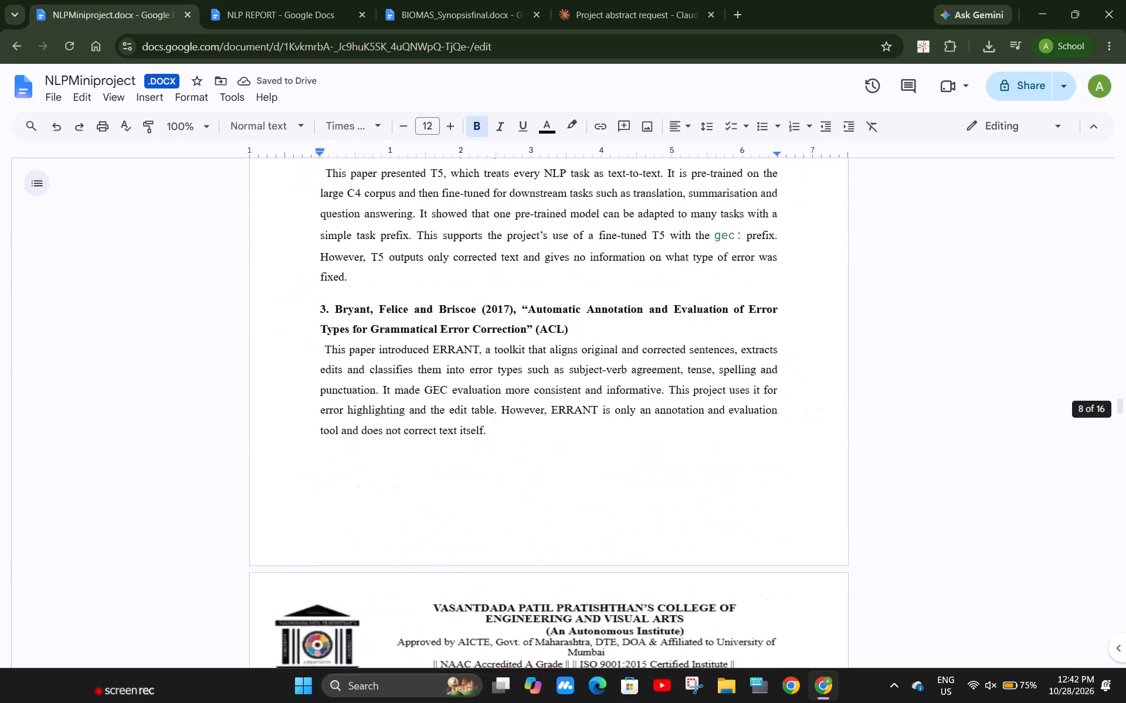
scroll(452, 511, up, 20)
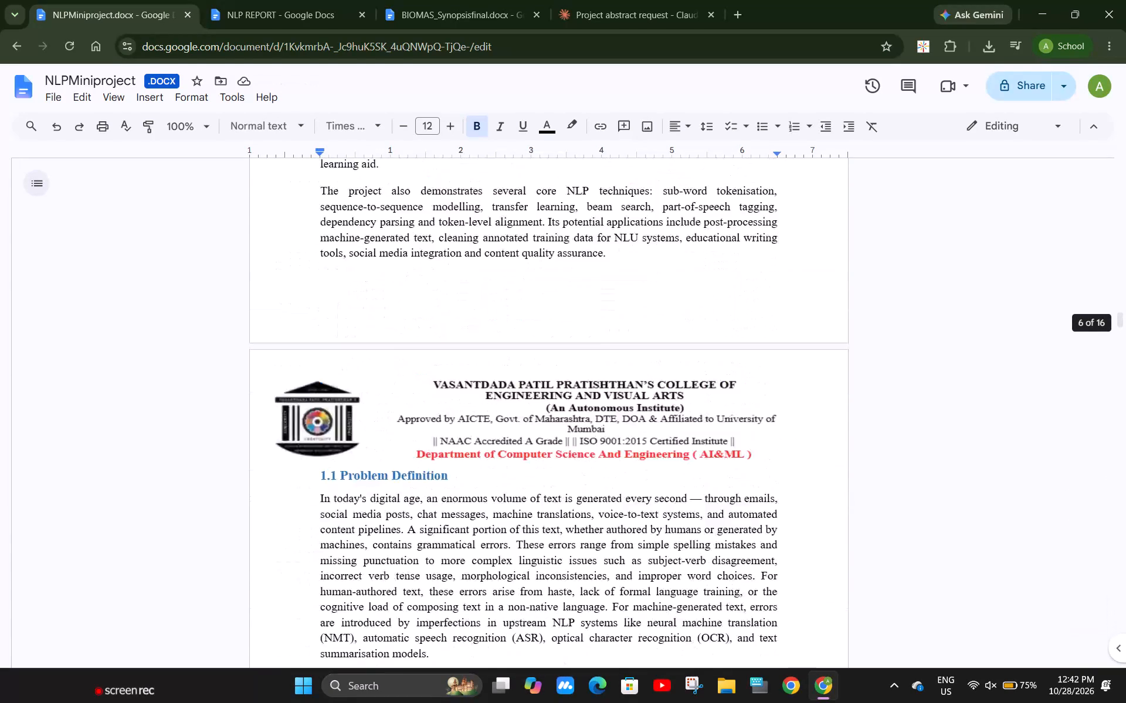
scroll(452, 511, up, 20)
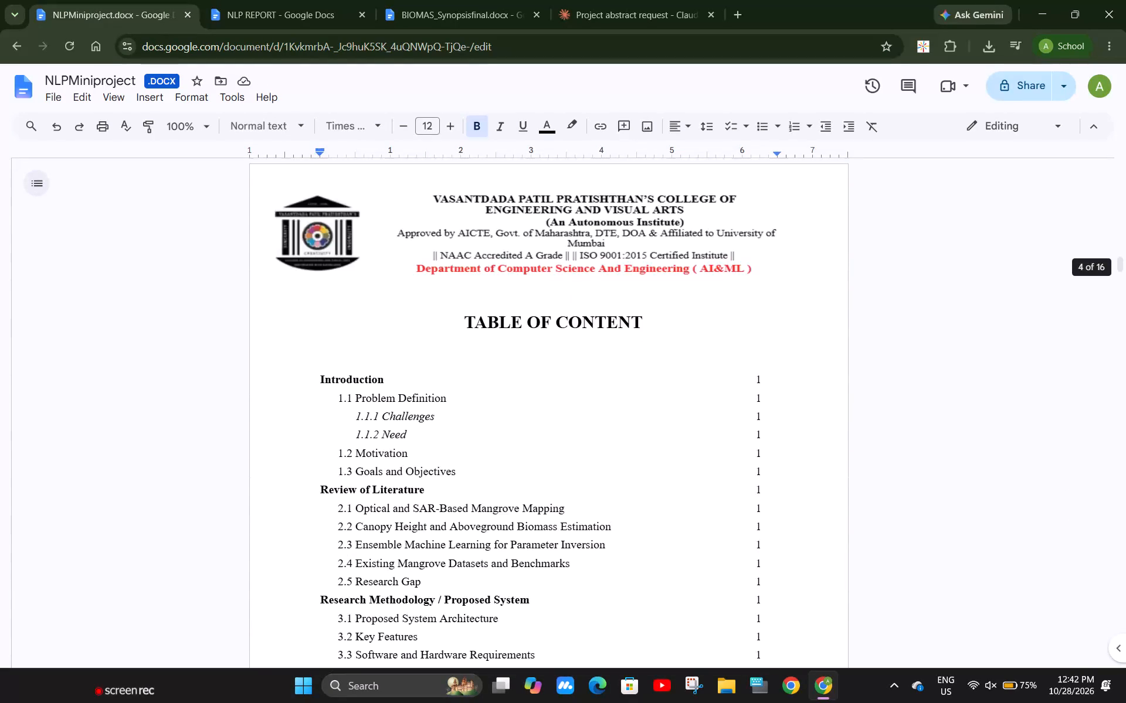
scroll(452, 511, down, 2)
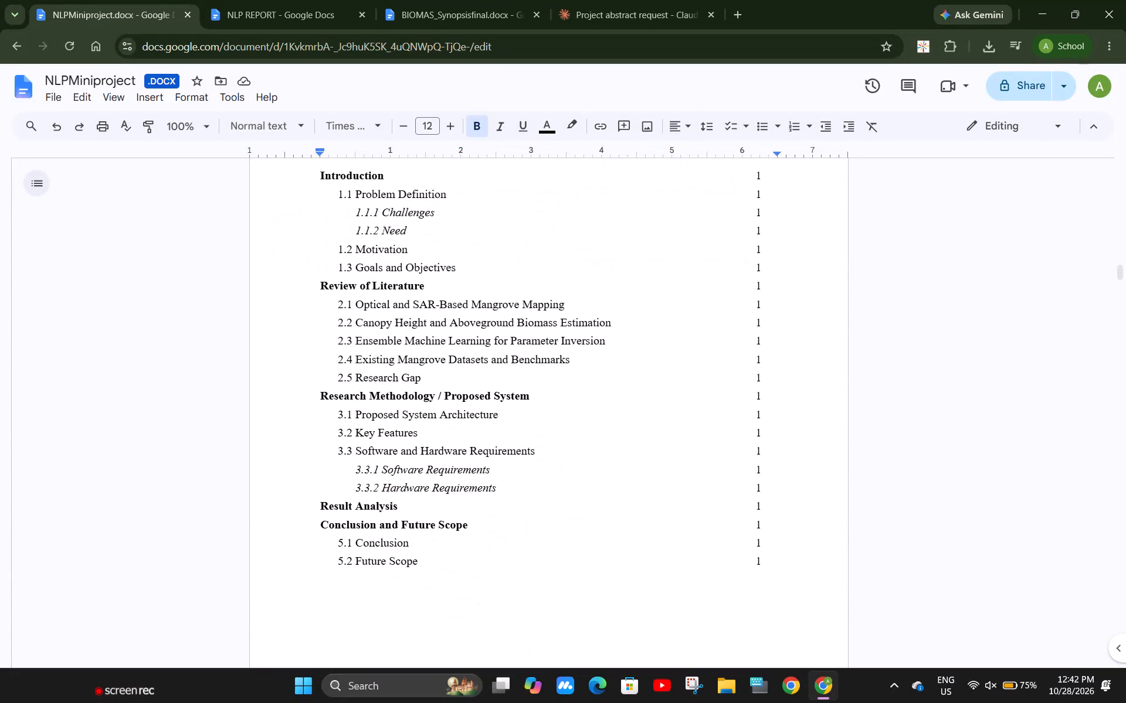
drag(472, 523, 334, 504)
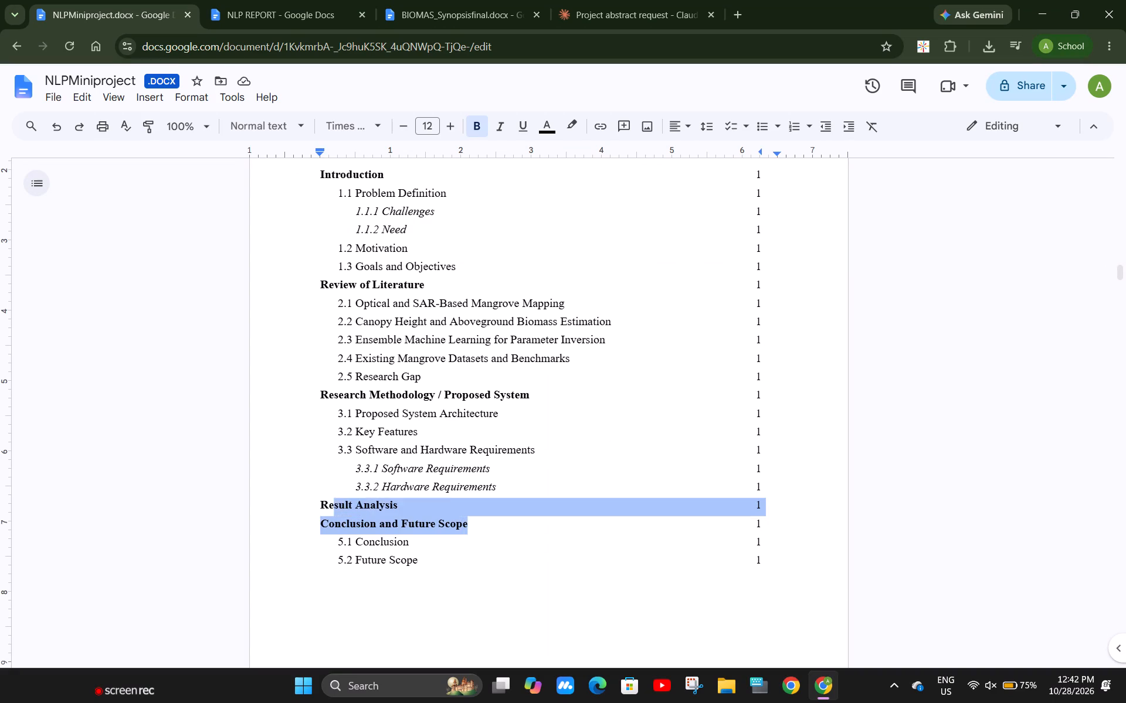
drag(334, 504, 770, 521)
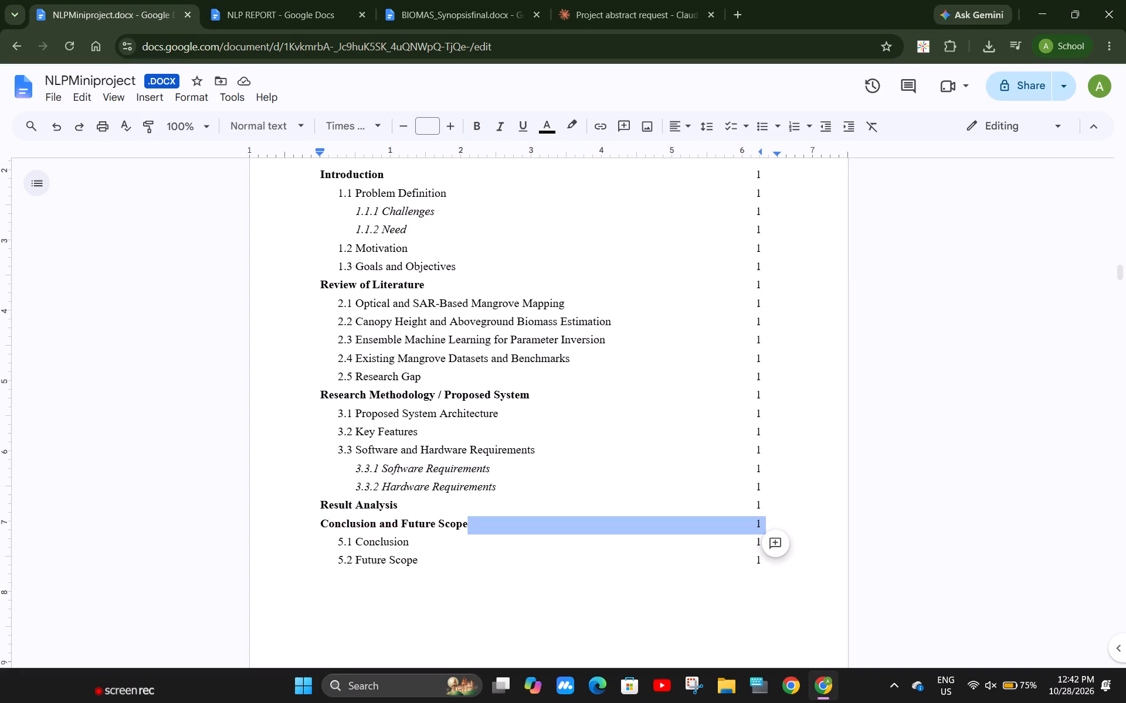
drag(313, 523, 767, 528)
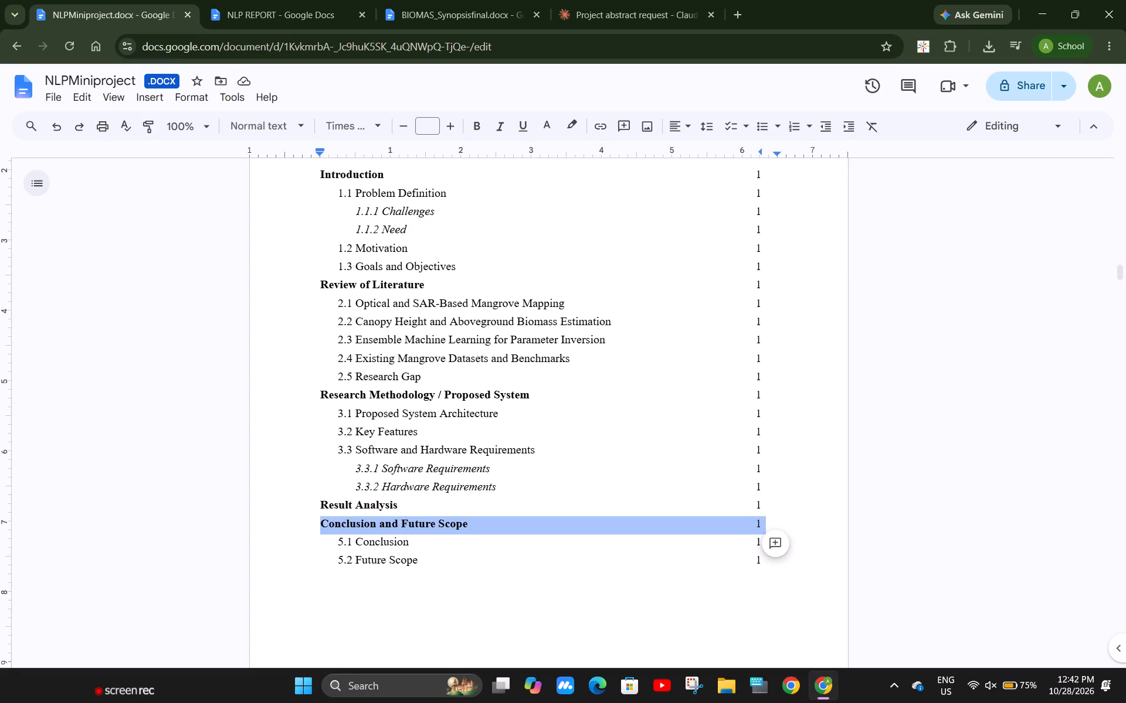
key(ctrl+c)
key(Right)
key(Down)
key(Right)
key(Right)
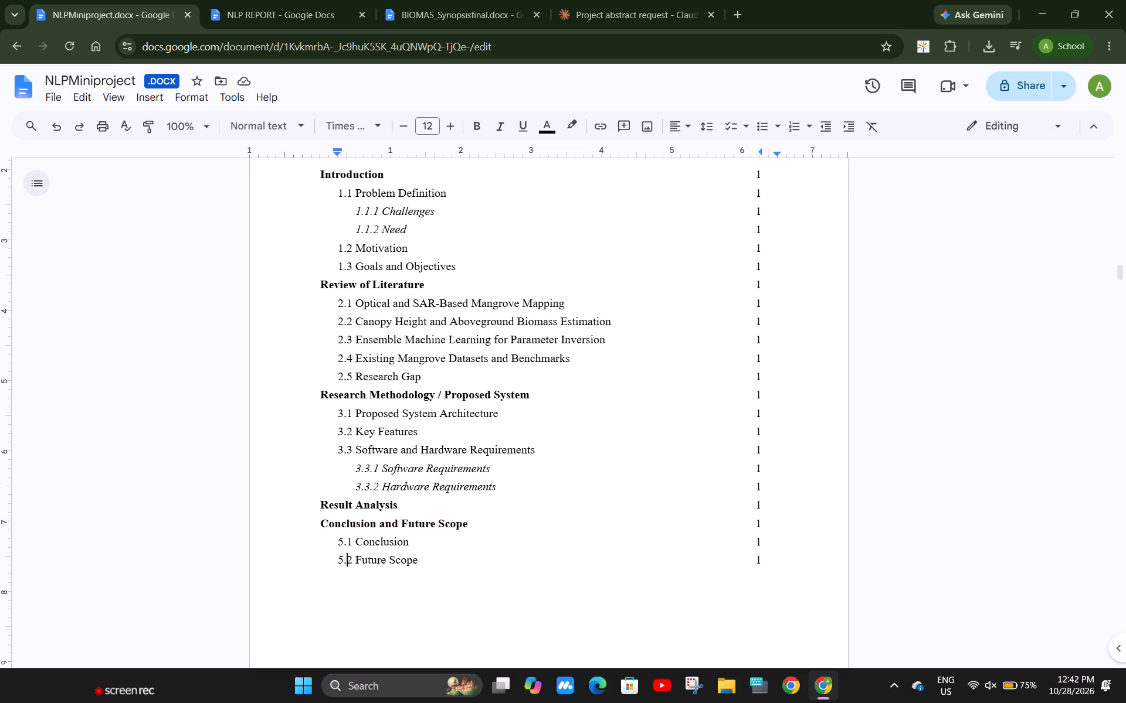
key(Left)
key(Left)
key(Left)
key(Right)
key(Left)
key(Down)
key(Return)
key(ctrl+v)
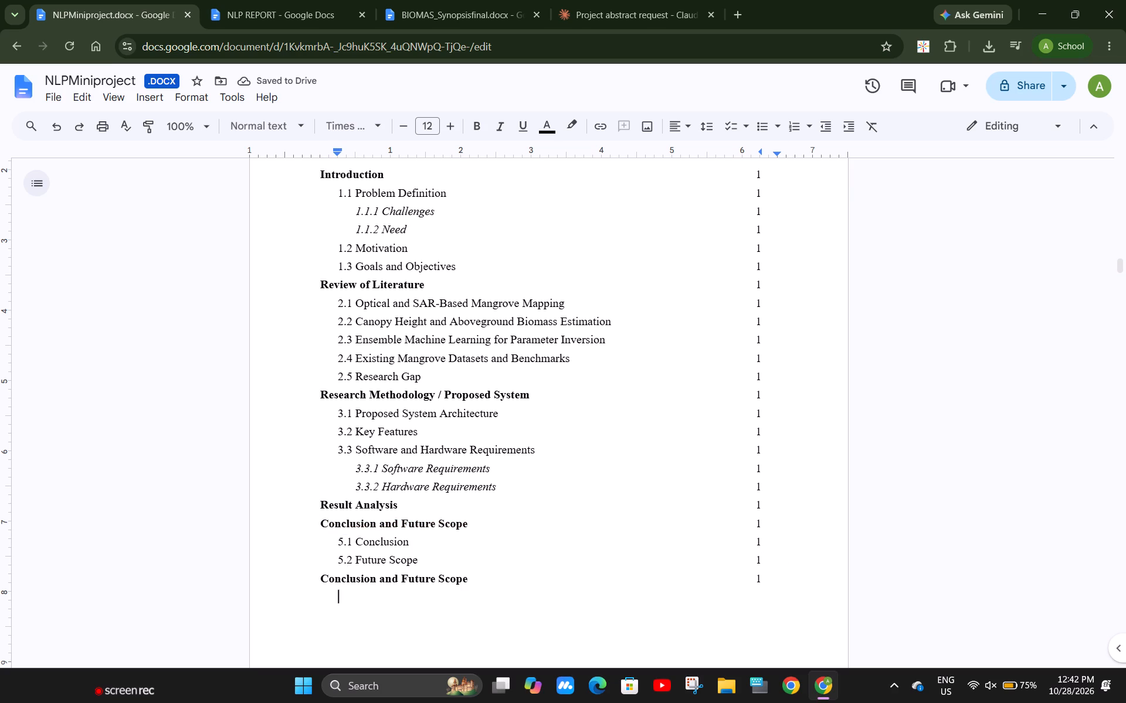
Replace the text of the copied last entry in the table of contents with "References".
drag(472, 581, 320, 582)
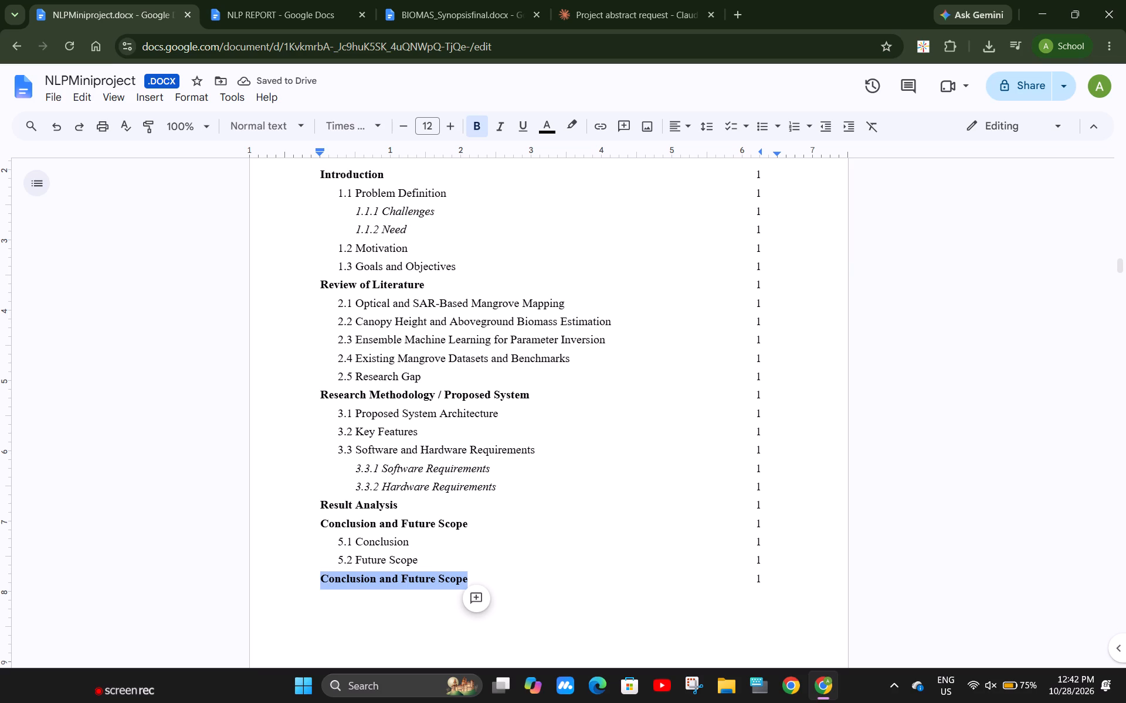
key(BackSpace)
key(BackSpace)
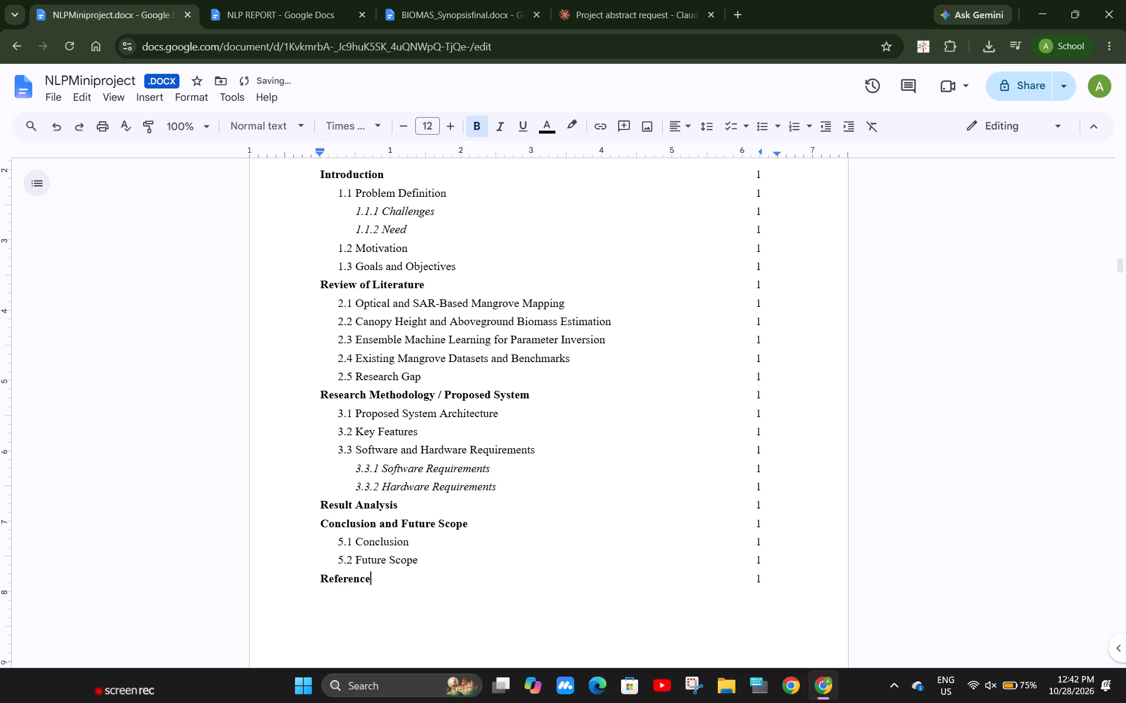
key(s)
Load the Docs home page in place of the NLP REPORT document and open NLPMiniproject.docx from the recent documents.
scroll(444, 469, up, 2)
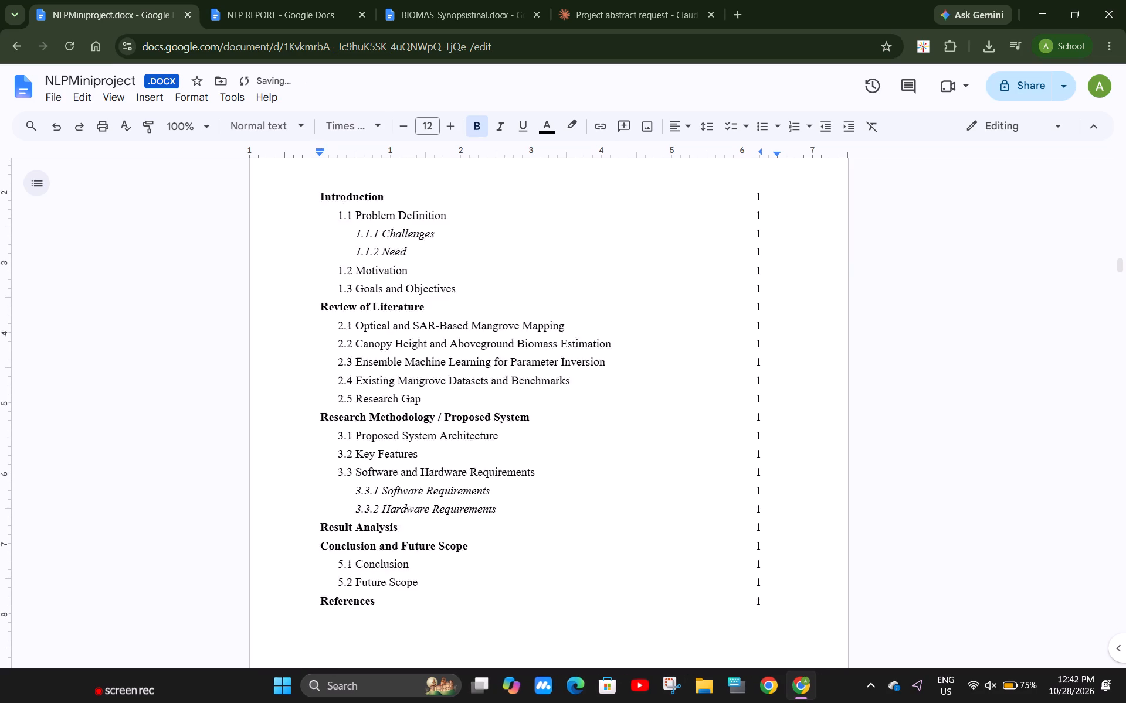
scroll(444, 469, up, 1)
scroll(444, 469, down, 3)
scroll(444, 469, up, 1)
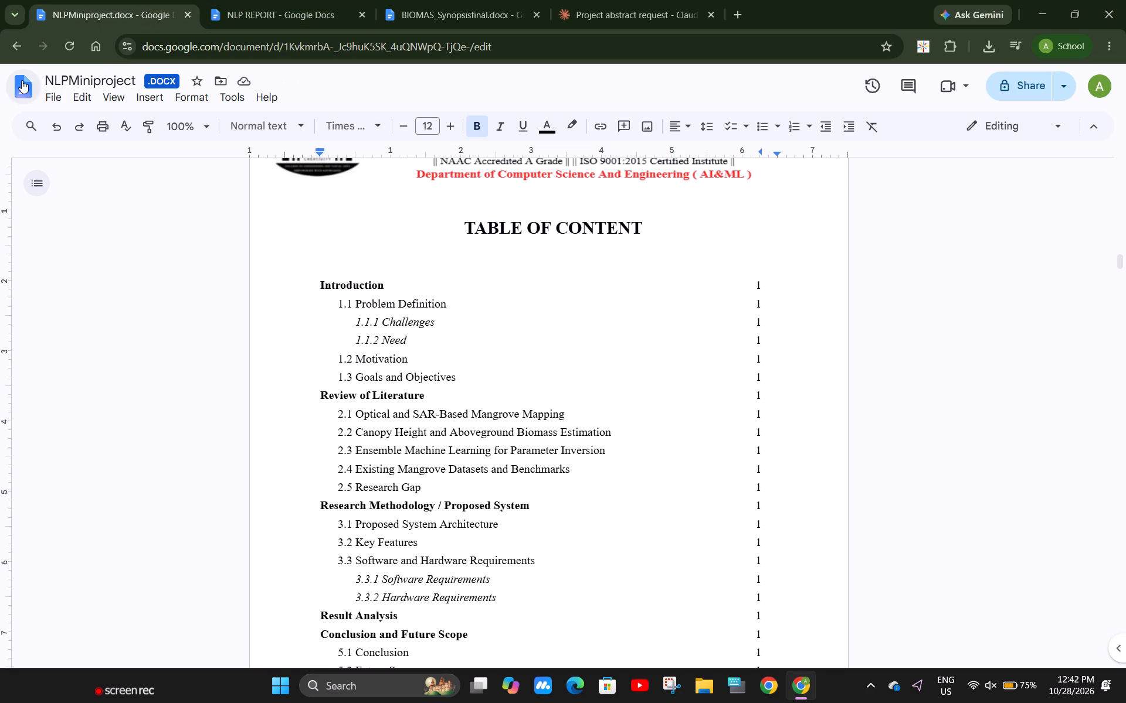
drag(22, 80, 14, 80)
drag(14, 80, 223, 1)
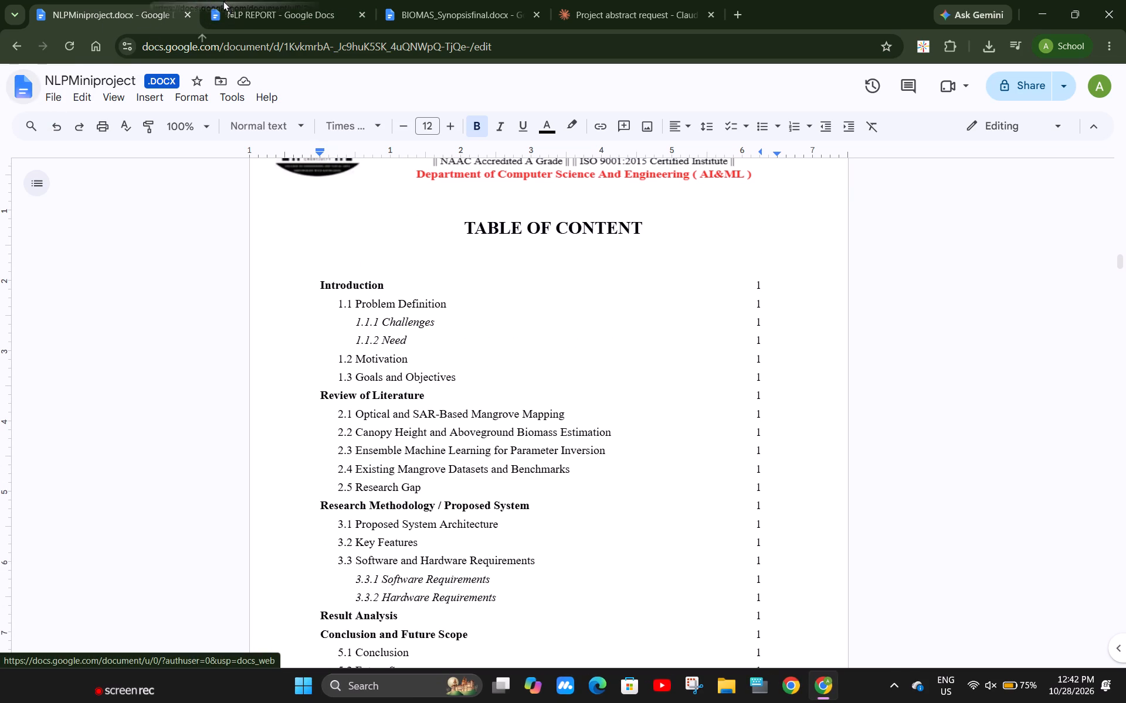
drag(223, 1, 264, 0)
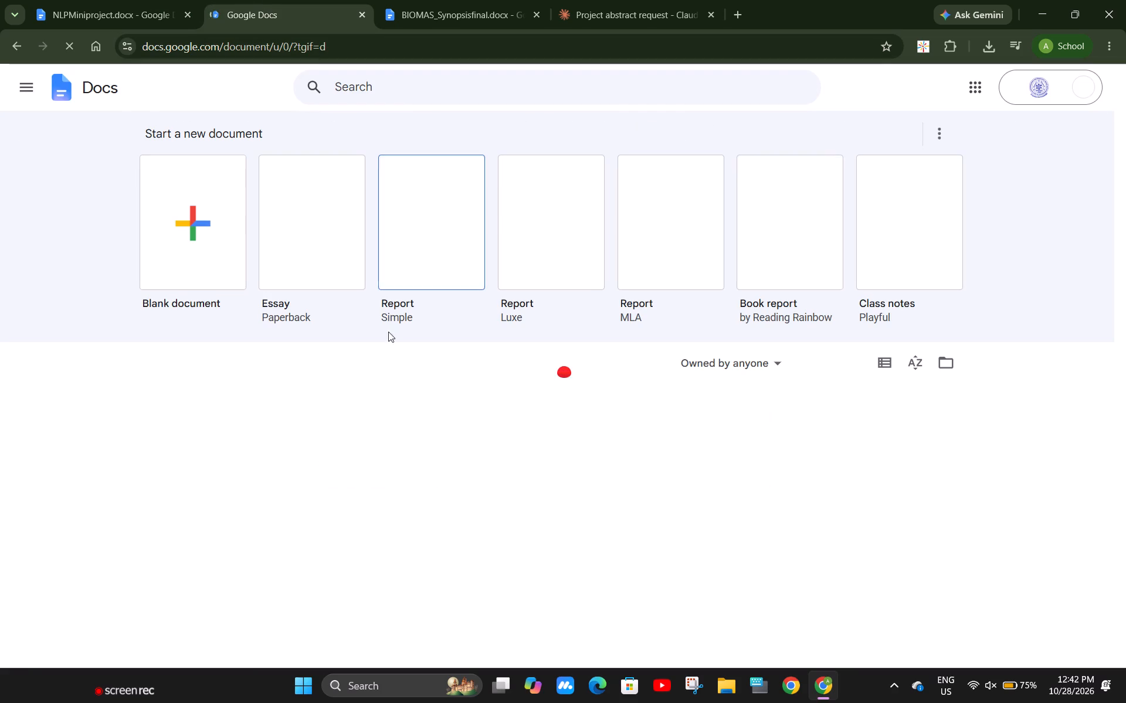
click(240, 534)
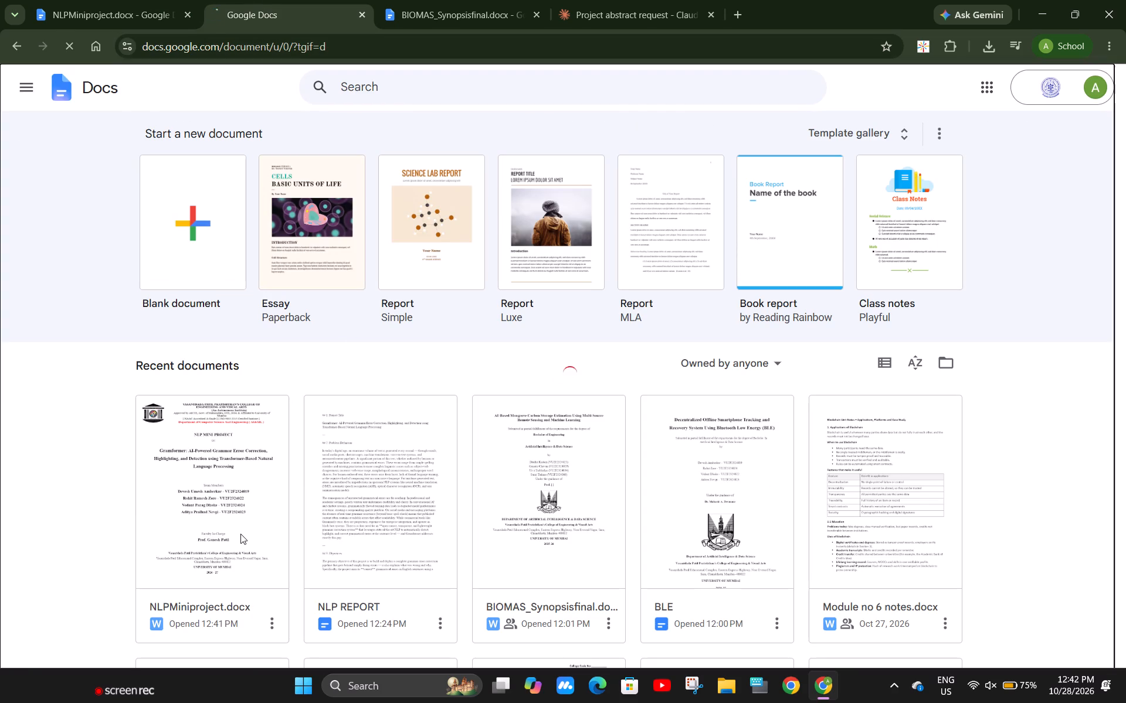
Indent serial numbers 1 to 18 in the abbreviations table's S.No. column by about 0.06 inches.
scroll(472, 447, down, 4)
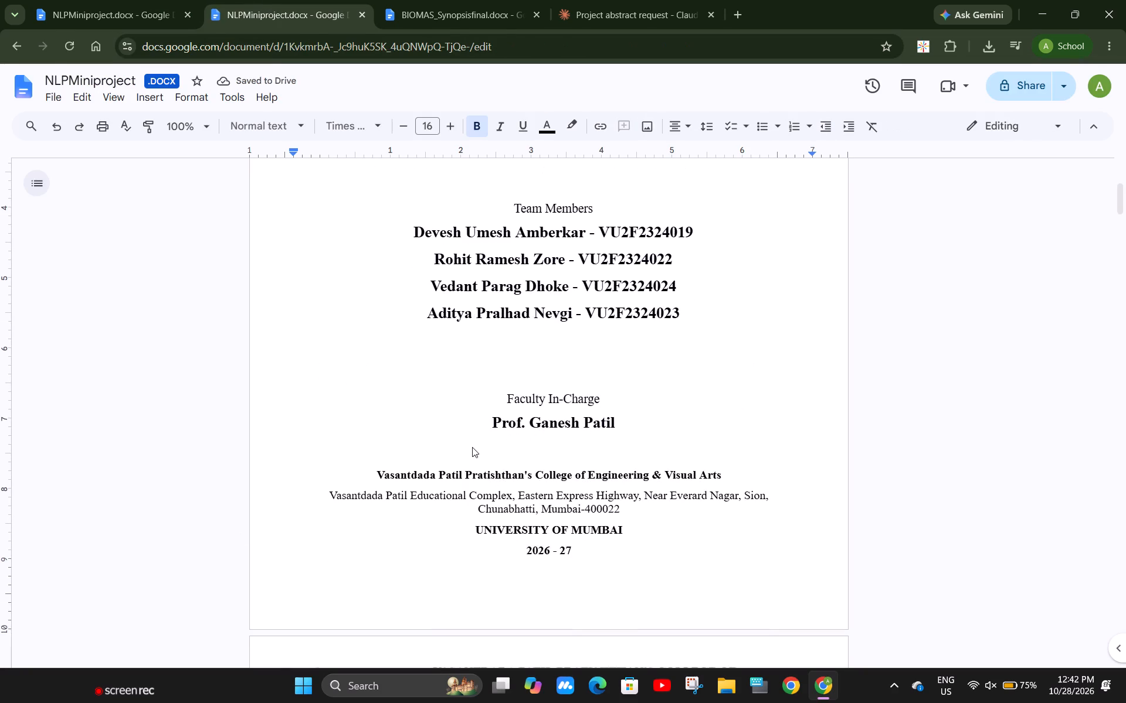
scroll(472, 447, down, 10)
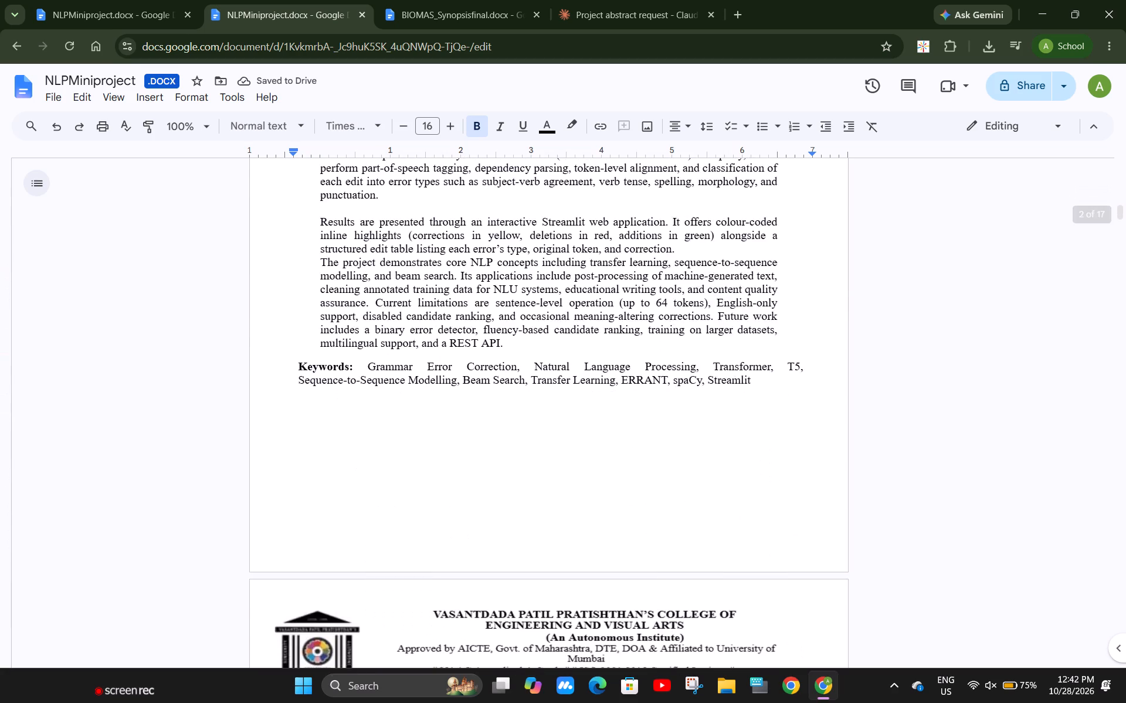
scroll(472, 447, down, 8)
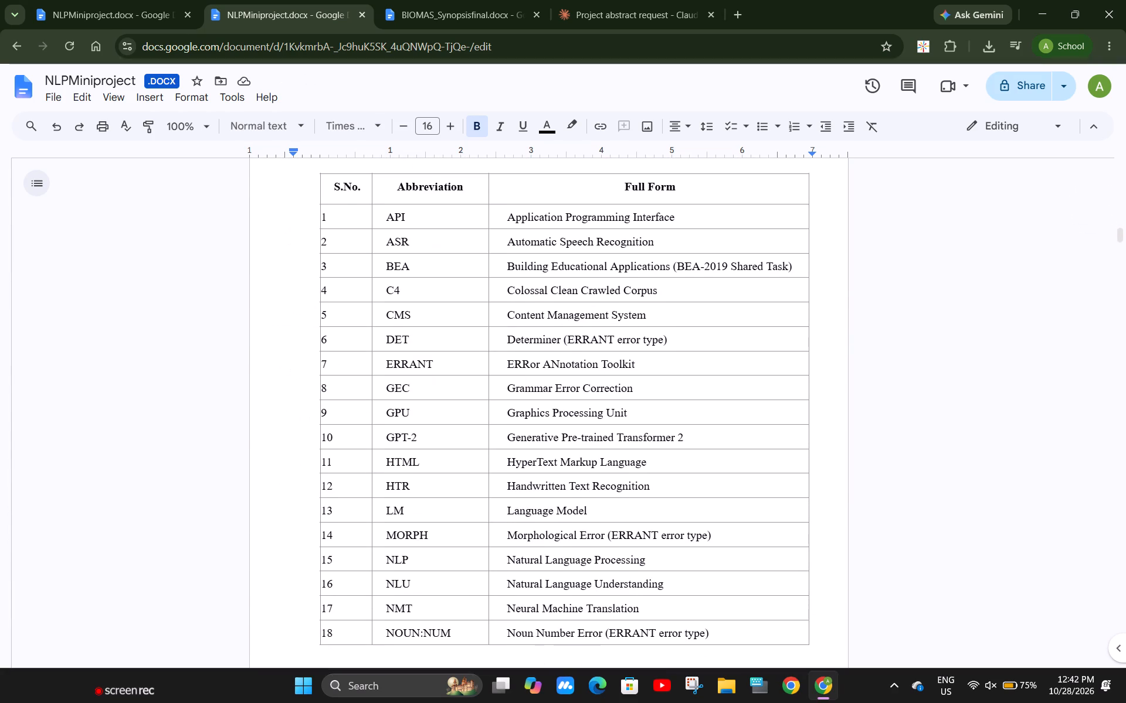
drag(350, 636, 331, 209)
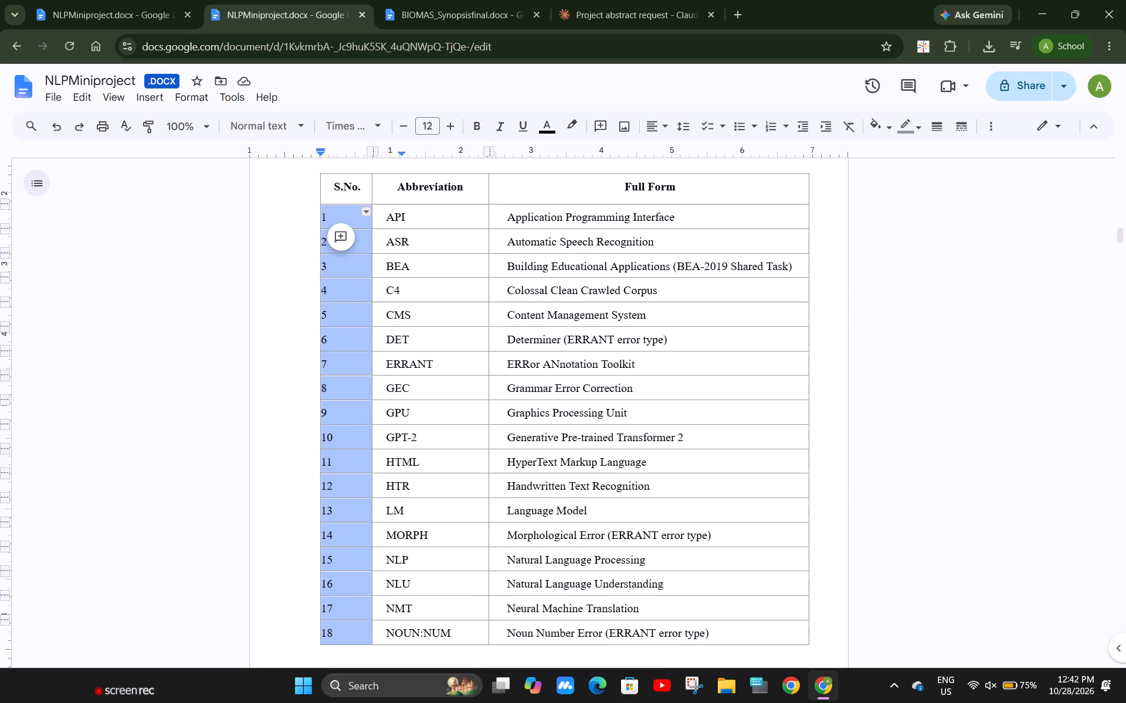
drag(320, 155, 330, 156)
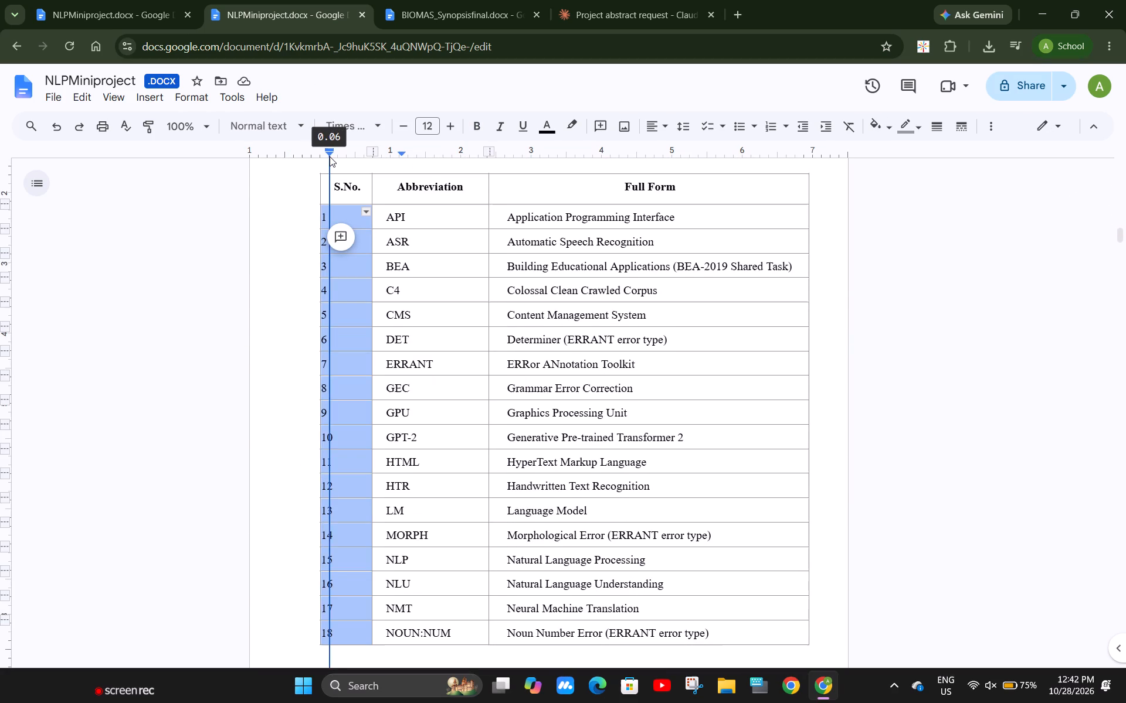
drag(330, 156, 330, 159)
Look up the Chapter 1 section pages and set the contents page numbers of 1.1 Problem Definition and 1.1.1 Challenges to 2.
scroll(748, 397, down, 4)
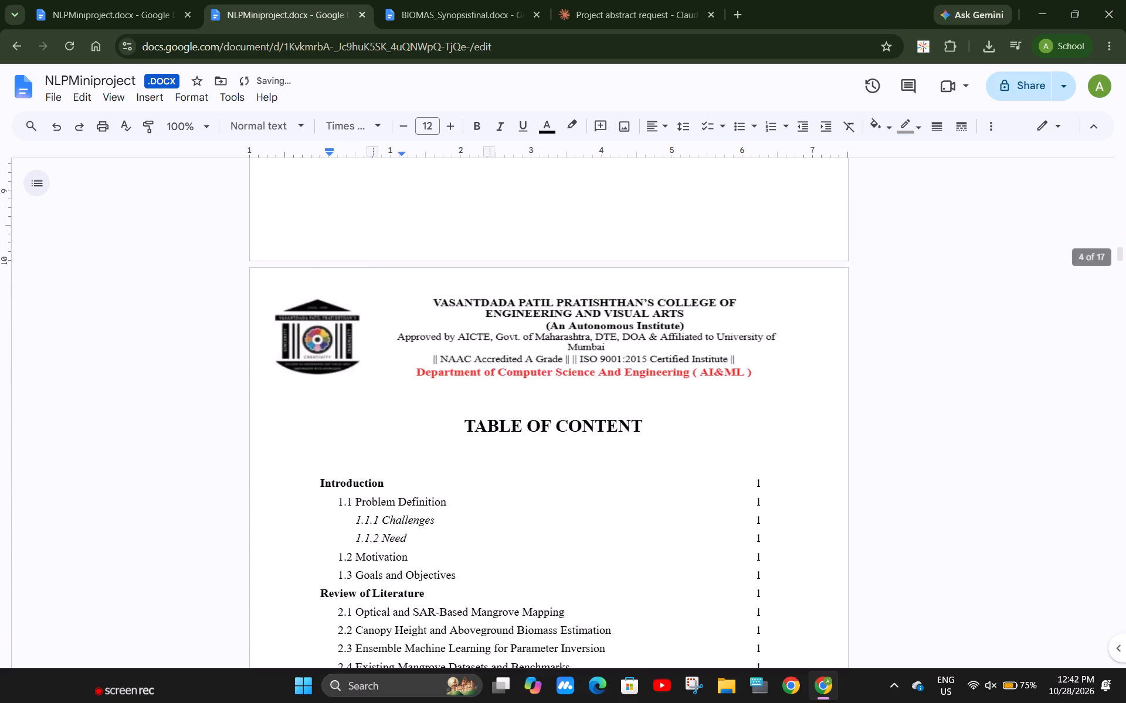
scroll(748, 397, down, 12)
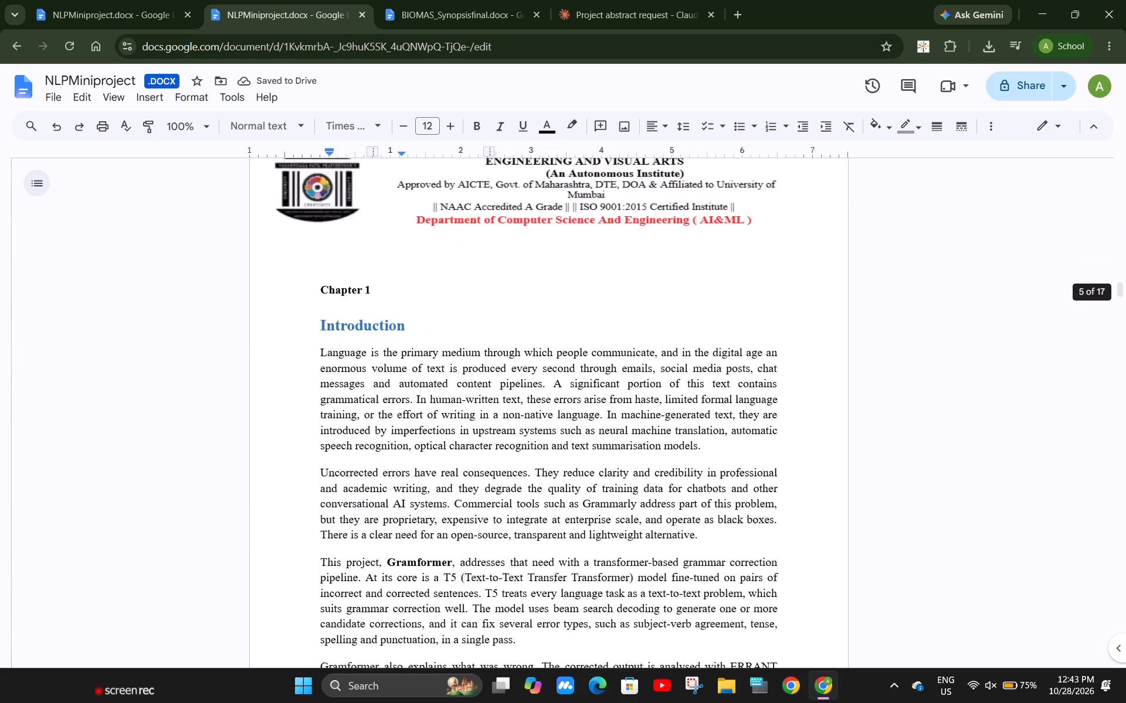
scroll(748, 397, down, 2)
scroll(748, 397, up, 1)
scroll(748, 397, down, 5)
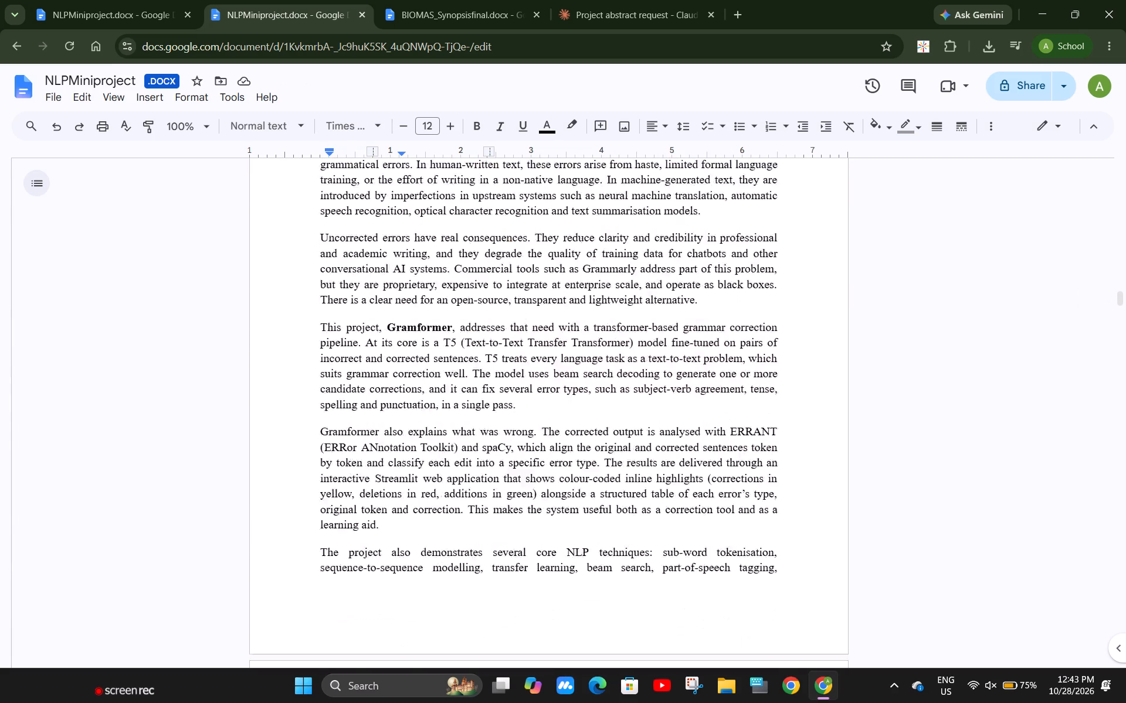
scroll(748, 397, down, 11)
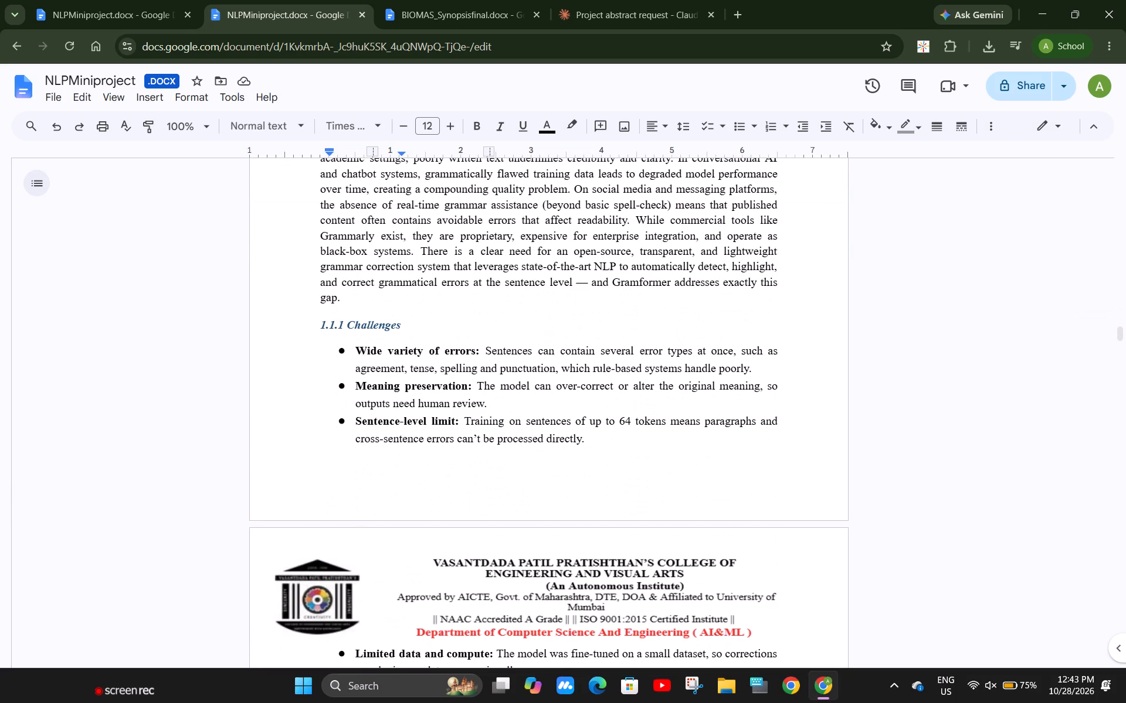
click(152, 0)
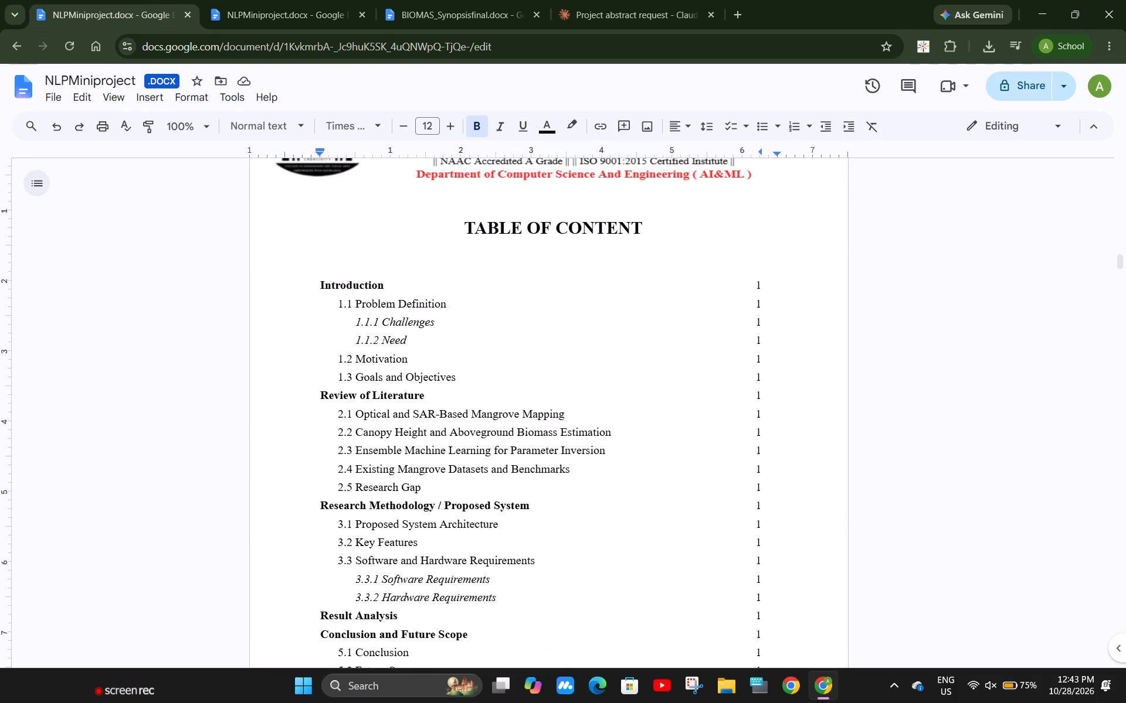
click(762, 303)
key(BackSpace)
key(2)
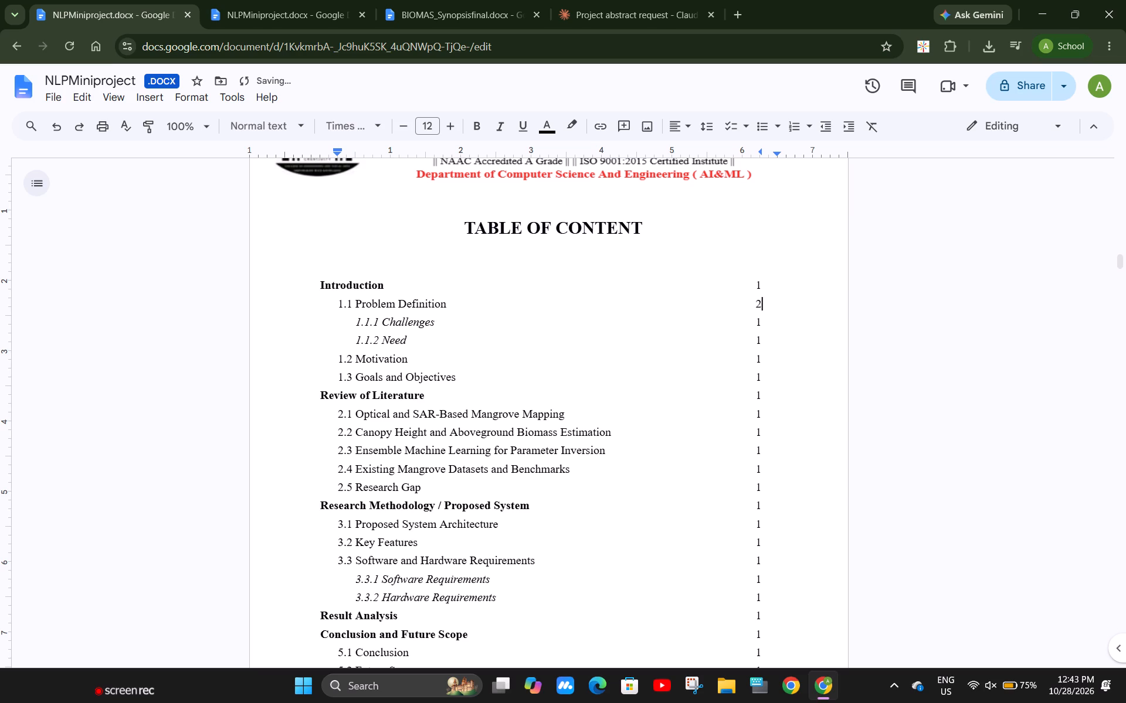
key(Down)
key(BackSpace)
key(2)
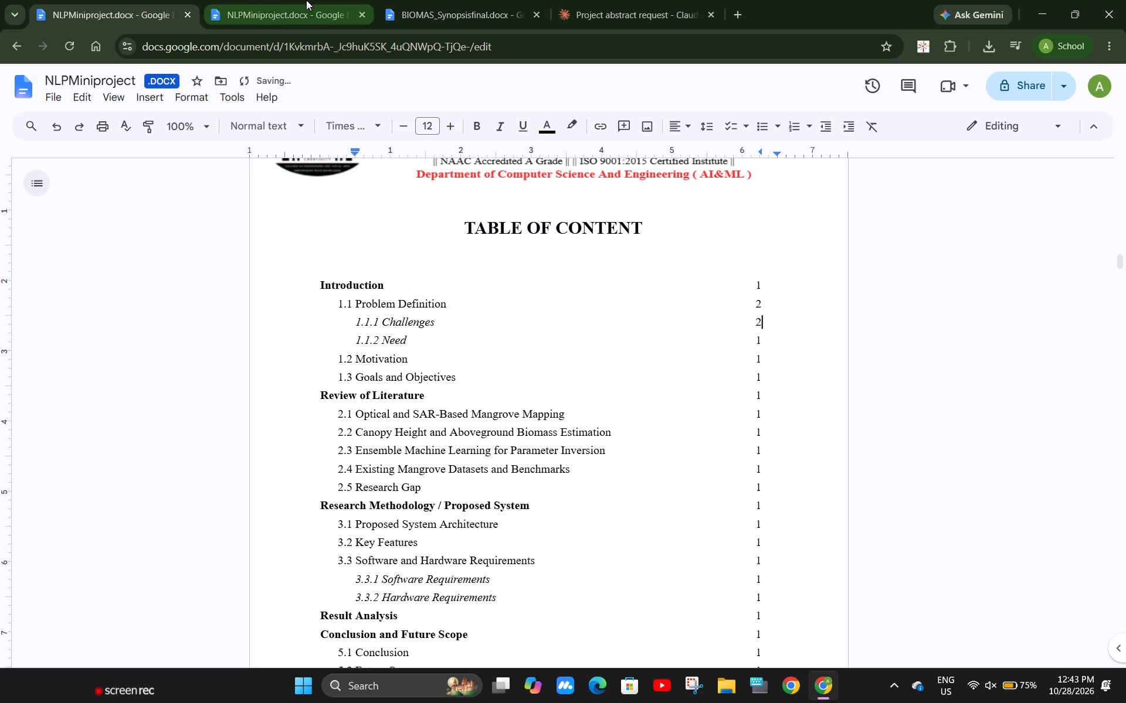
Check the sections following 1.1.1 Challenges in the report and delete the "1.1.2 Need" entry from the table of contents.
click(282, 0)
scroll(461, 451, down, 3)
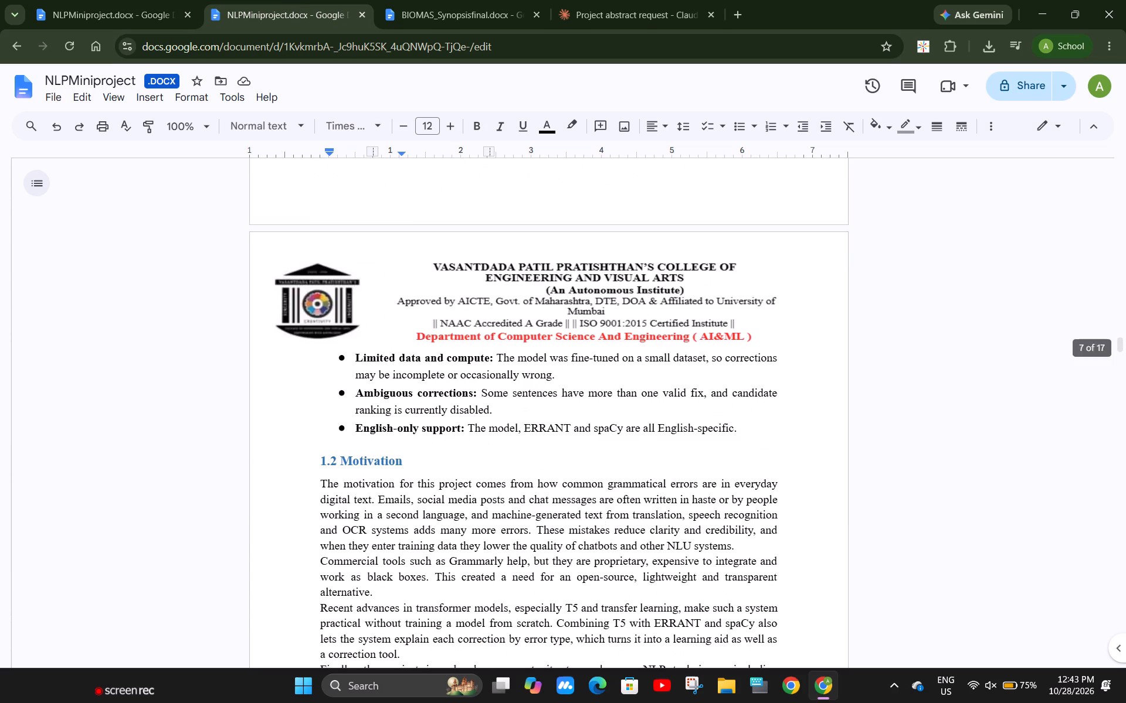
scroll(461, 451, down, 3)
click(146, 0)
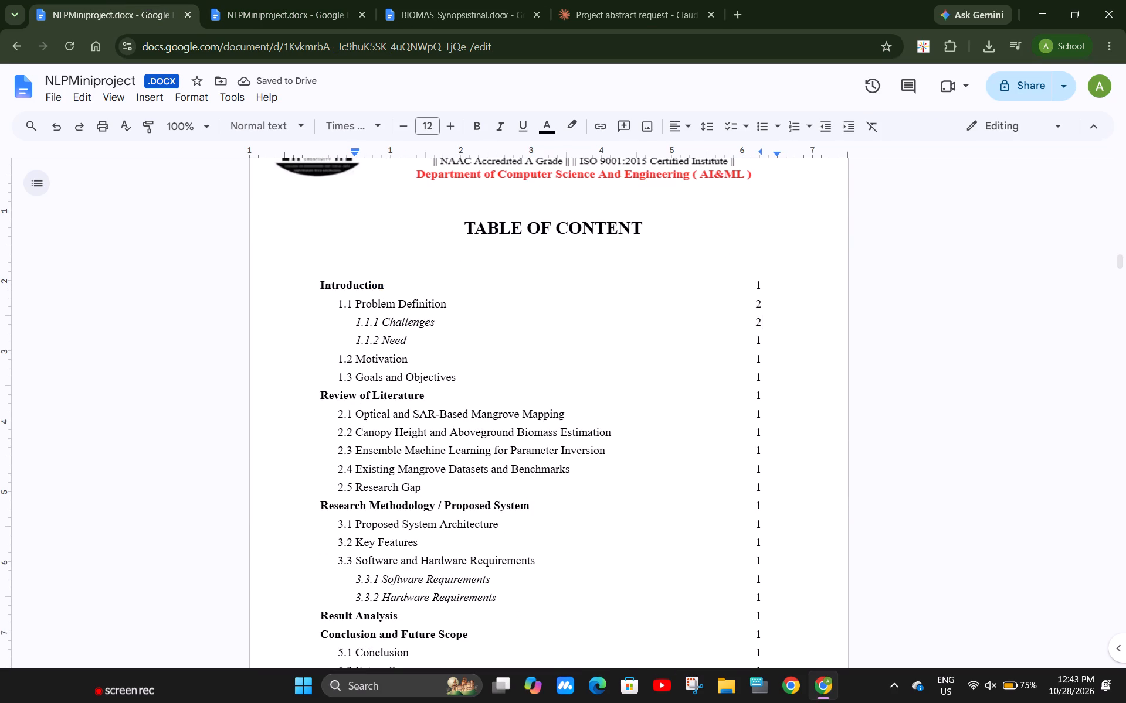
drag(764, 322, 390, 335)
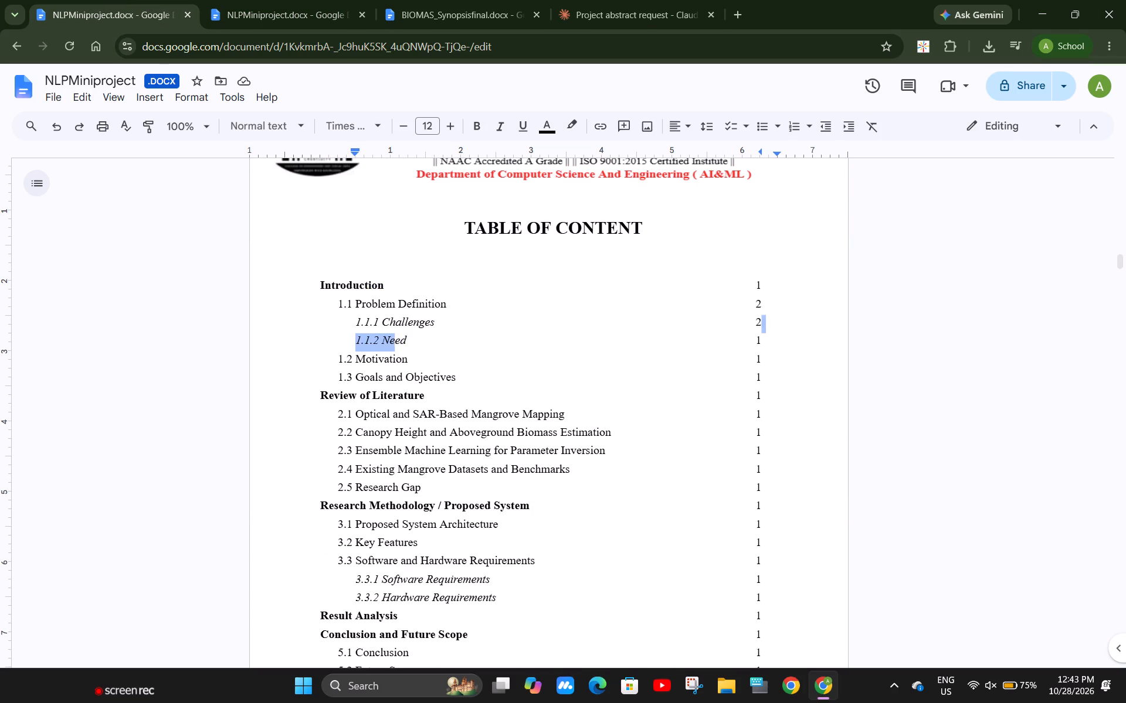
drag(390, 335, 776, 347)
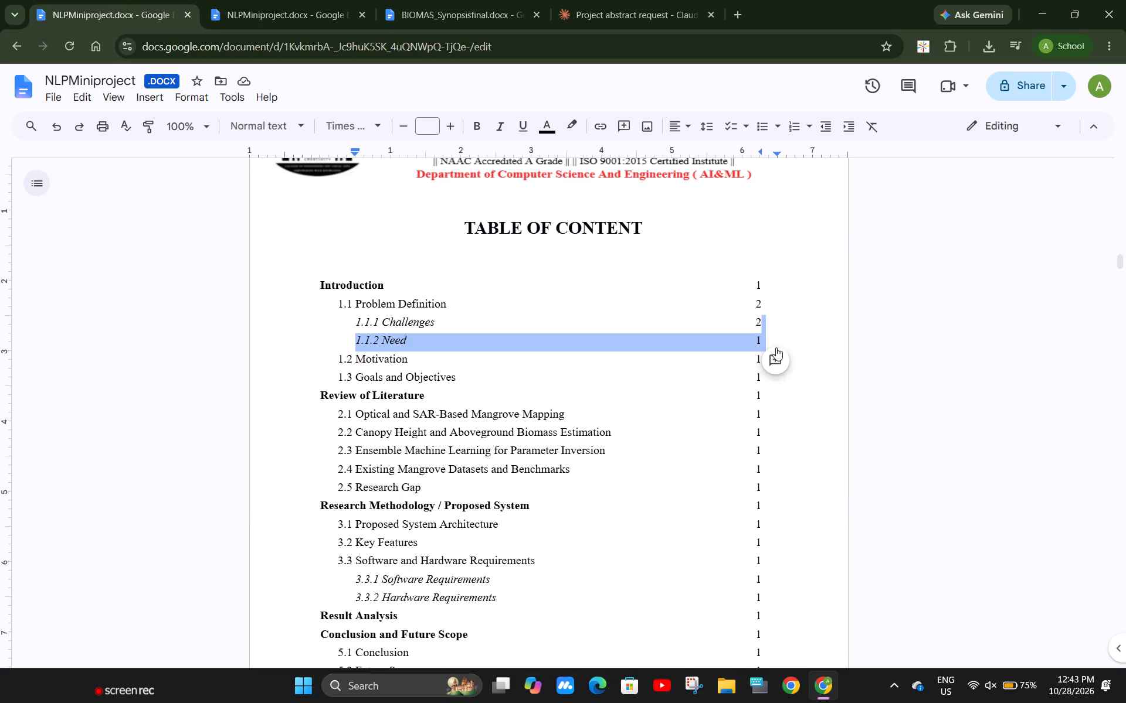
key(BackSpace)
key(Return)
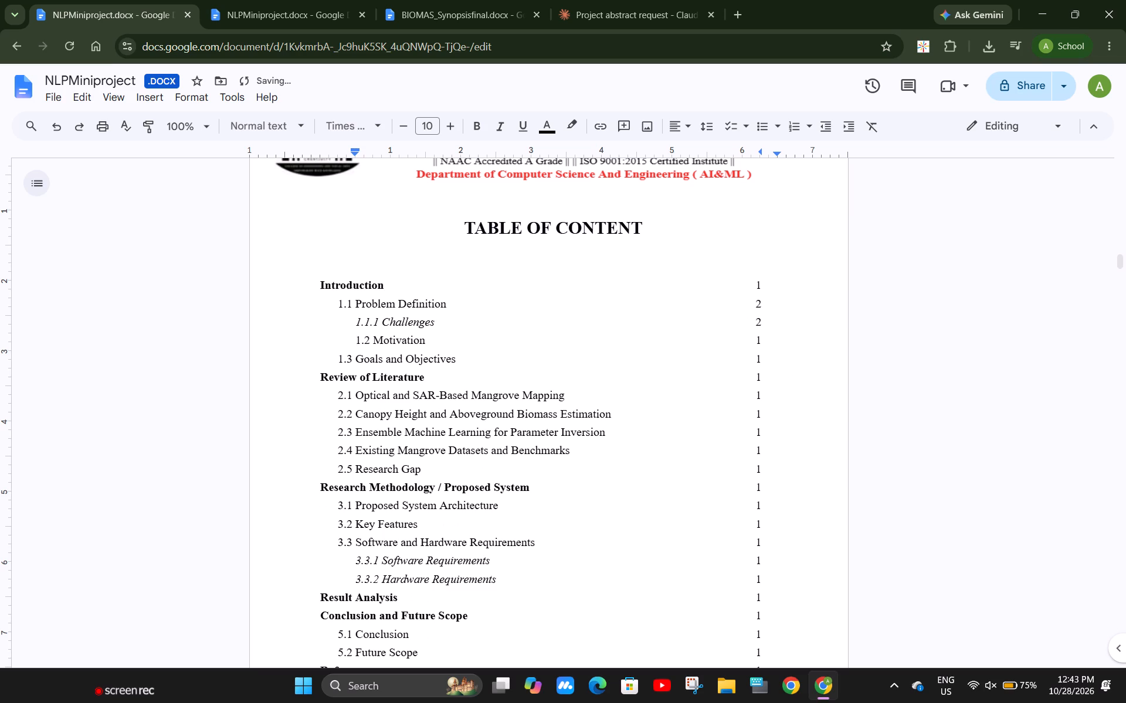
Set the table of contents page numbers of 1.2 Motivation and 1.3 Goals and Objectives to 3.
click(263, 0)
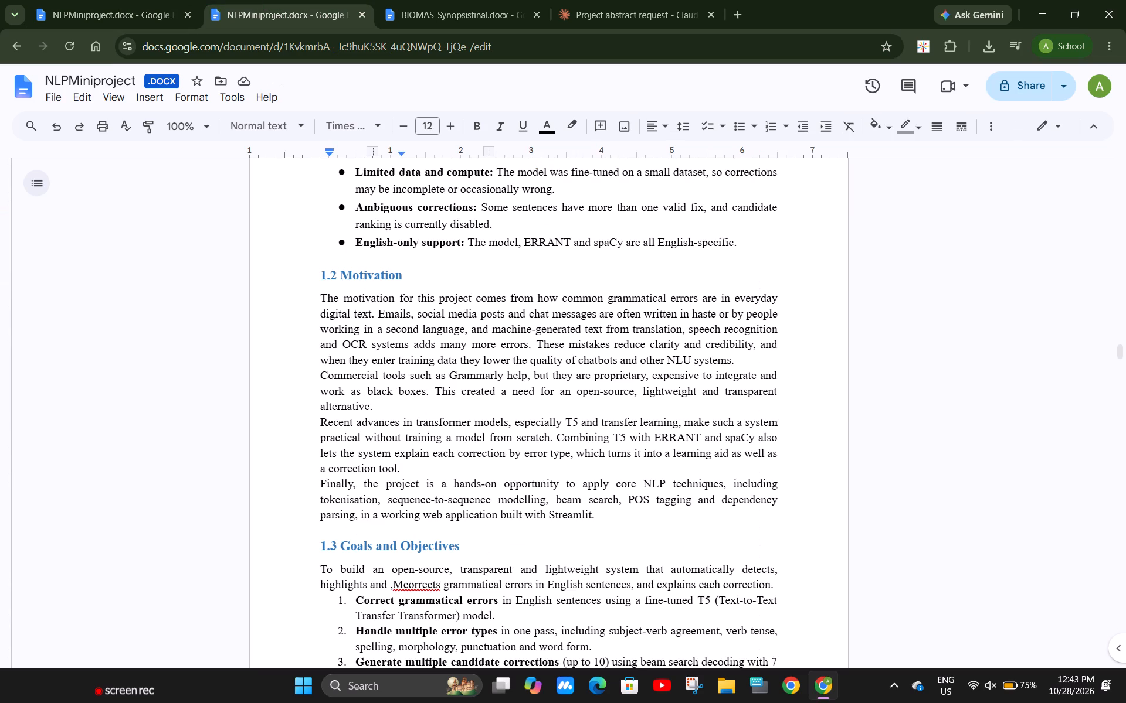
scroll(393, 404, down, 4)
scroll(442, 339, up, 2)
click(120, 0)
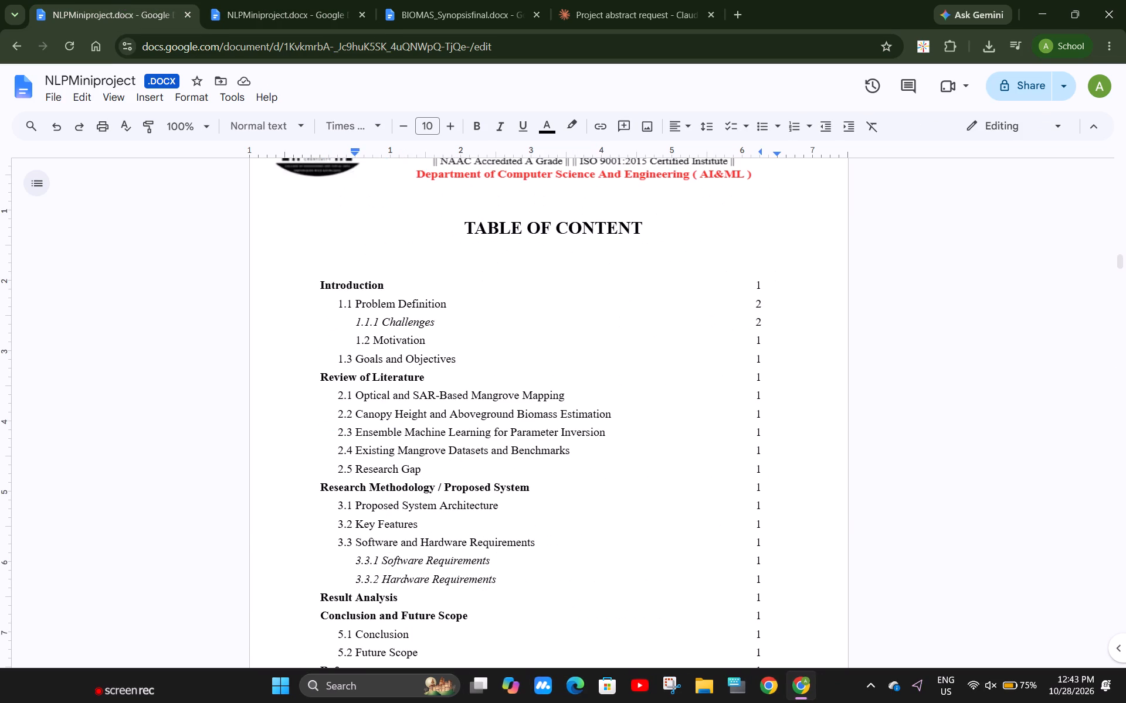
click(759, 343)
key(BackSpace)
key(3)
key(Down)
key(BackSpace)
key(3)
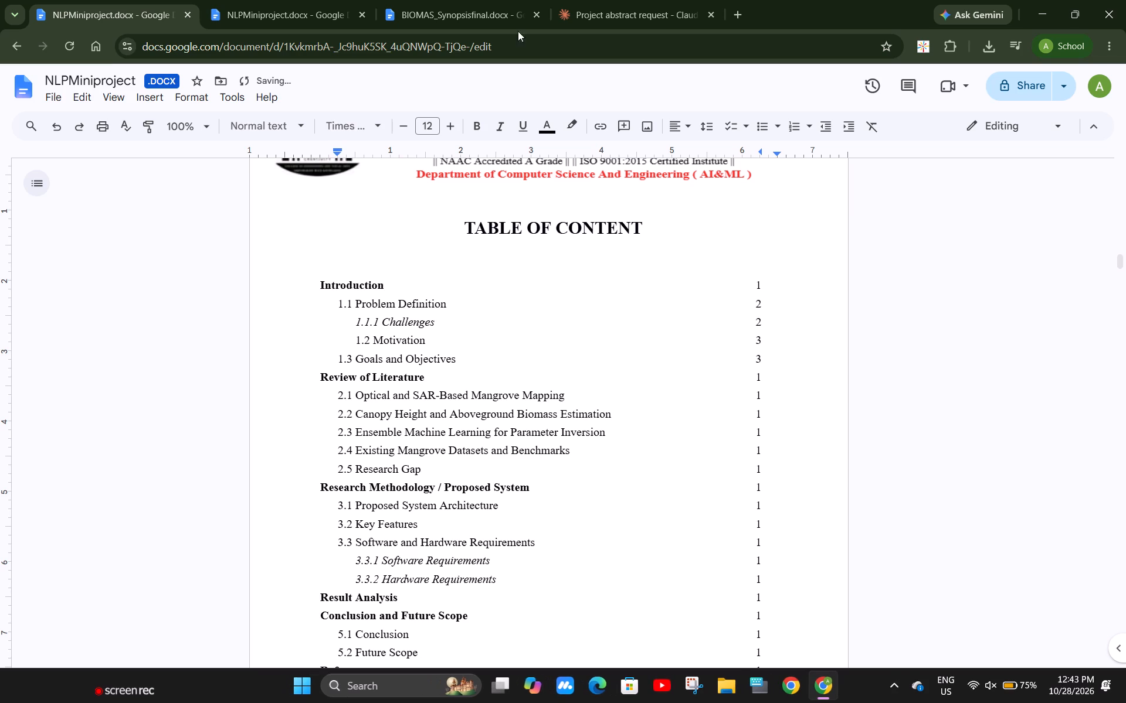
Delete the blank page between the end of Chapter 1 and Chapter 2.
click(290, 0)
scroll(518, 403, down, 7)
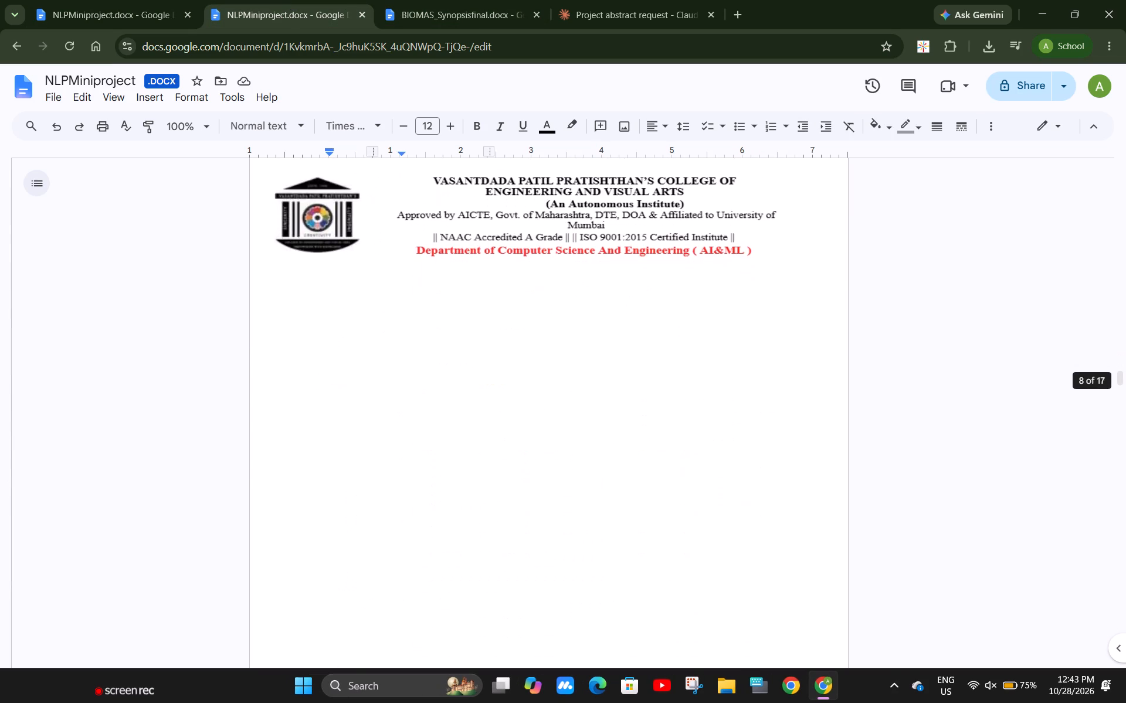
scroll(518, 403, down, 7)
scroll(518, 403, up, 3)
click(456, 503)
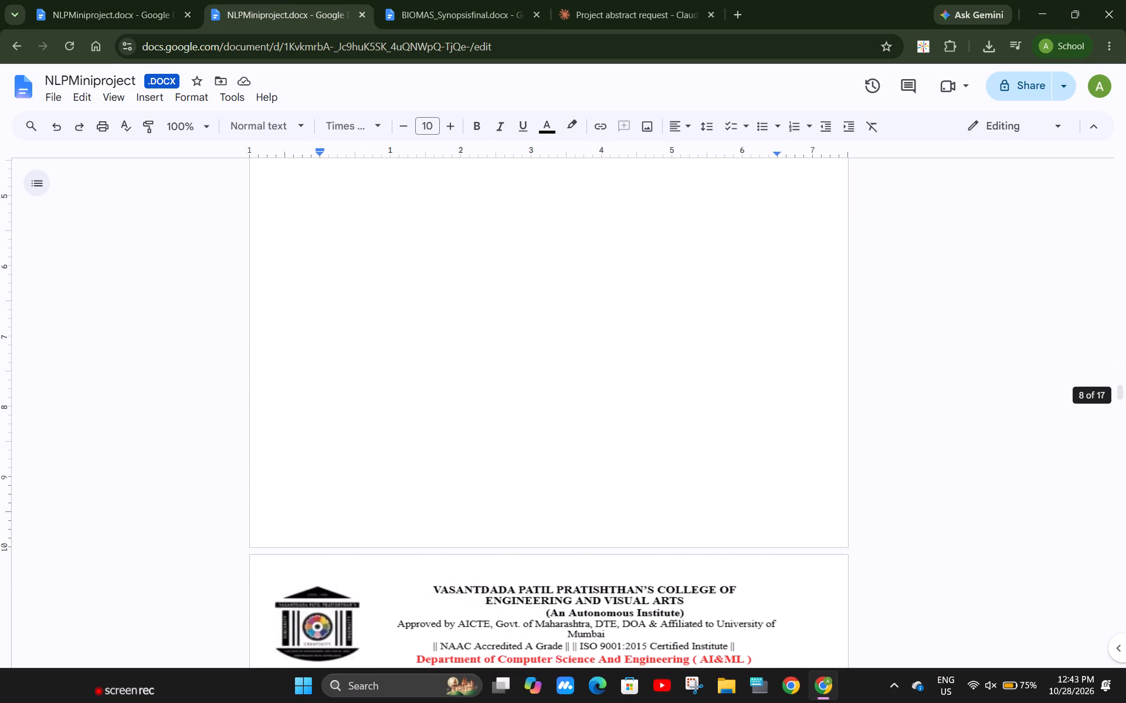
key(BackSpace)
scroll(589, 653, up, 5)
Renumber the three paper headings under Review of Literature in Chapter 2 as 2.1., 2.2 and 2.3.
scroll(589, 653, down, 14)
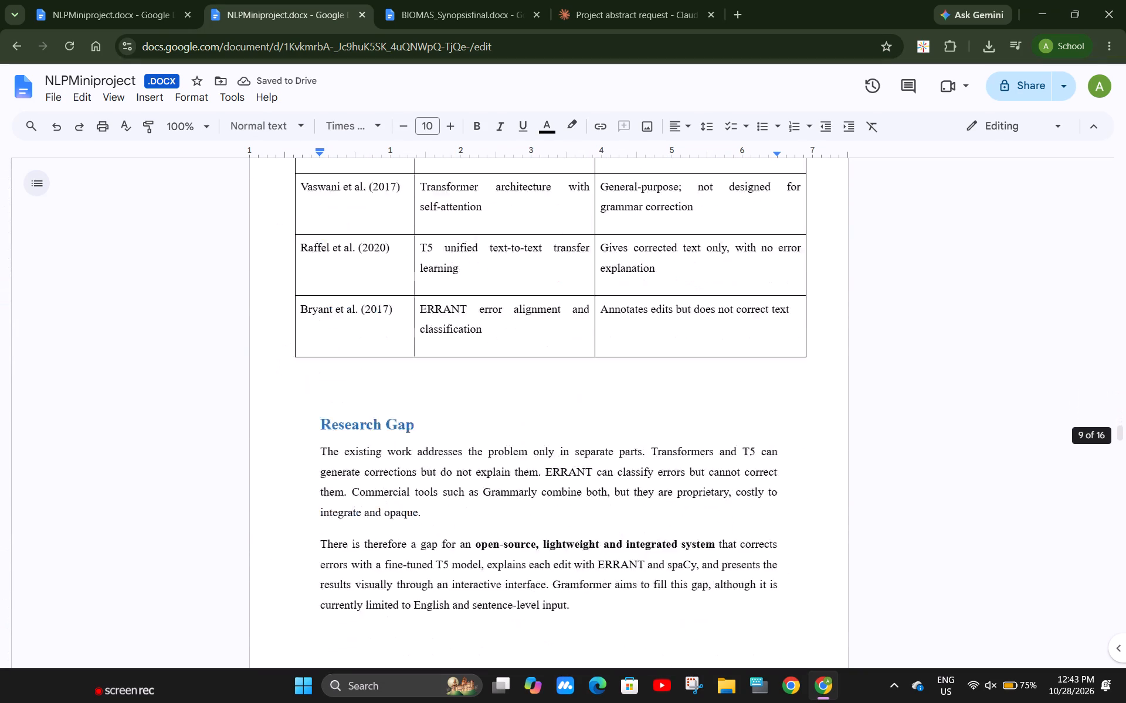
scroll(589, 653, down, 3)
scroll(589, 653, up, 14)
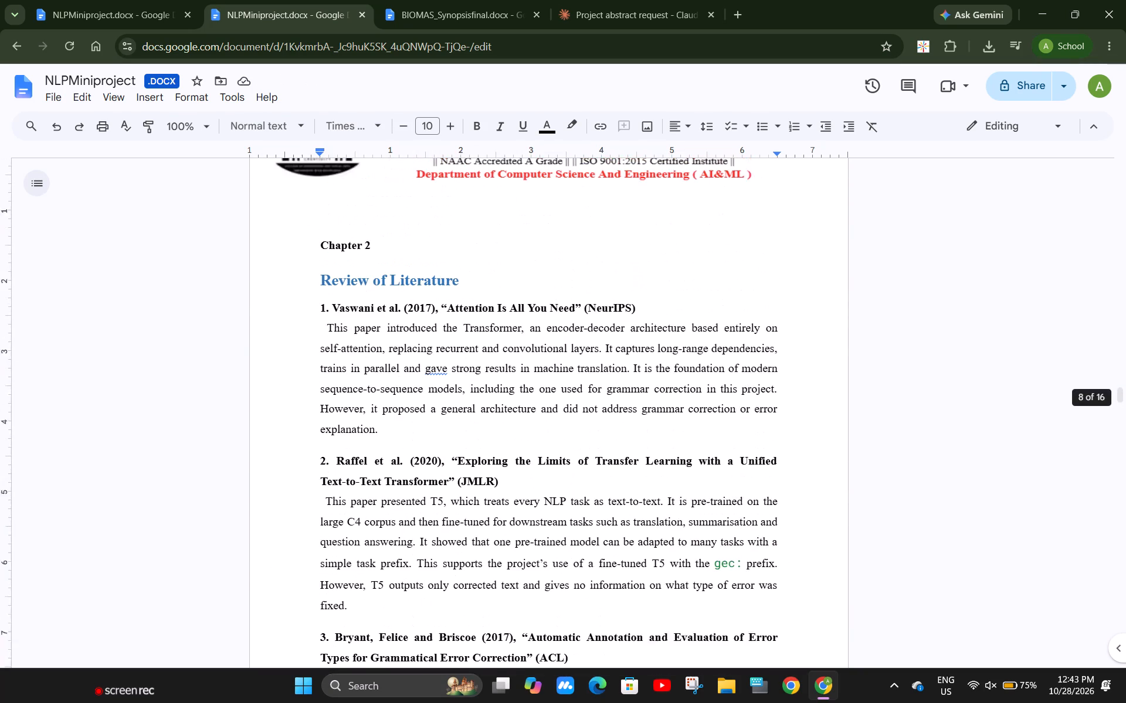
click(96, 0)
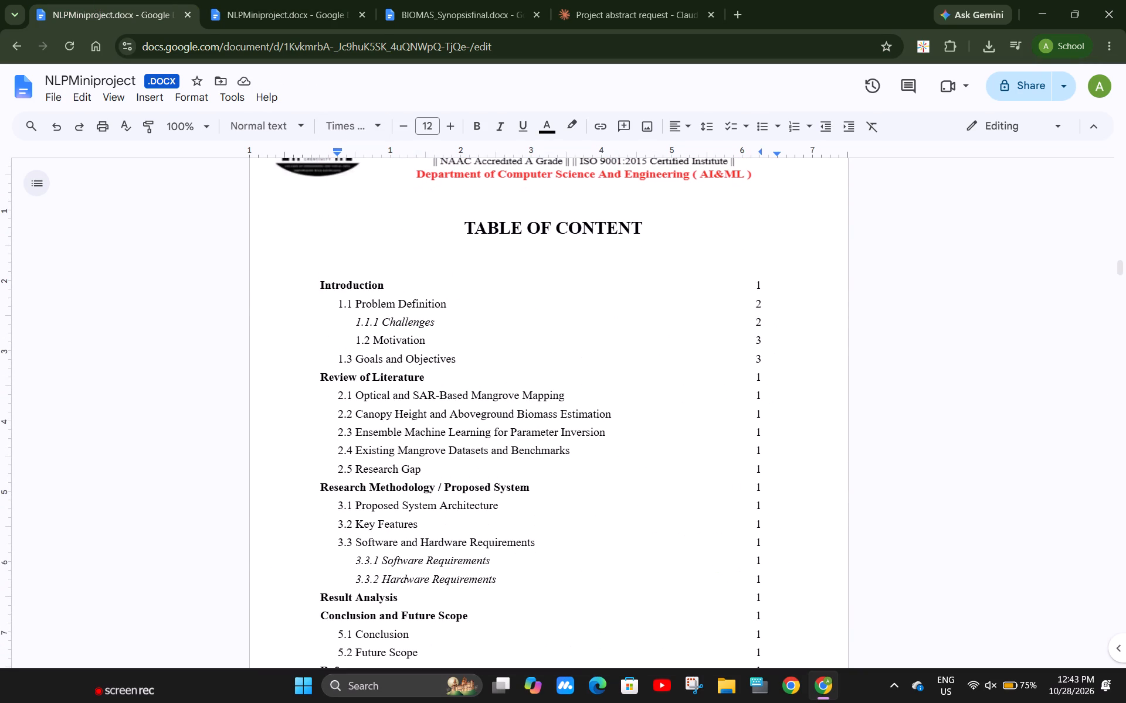
click(235, 0)
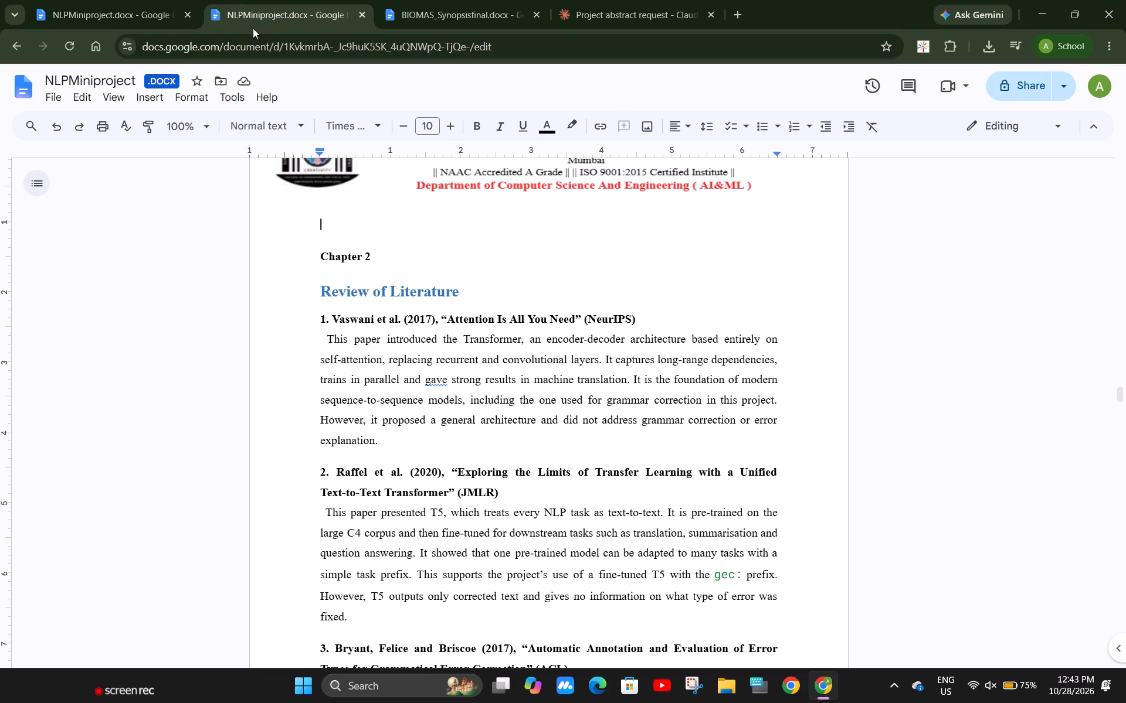
click(318, 322)
text(2.)
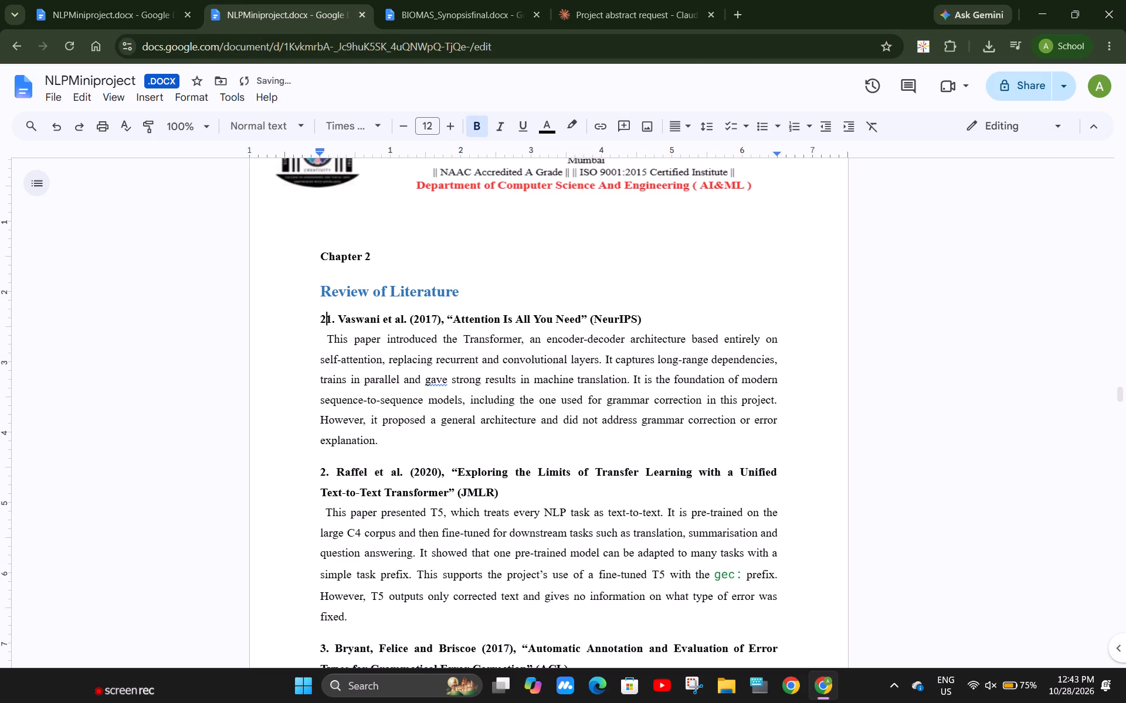
click(325, 475)
key(Right)
key(2)
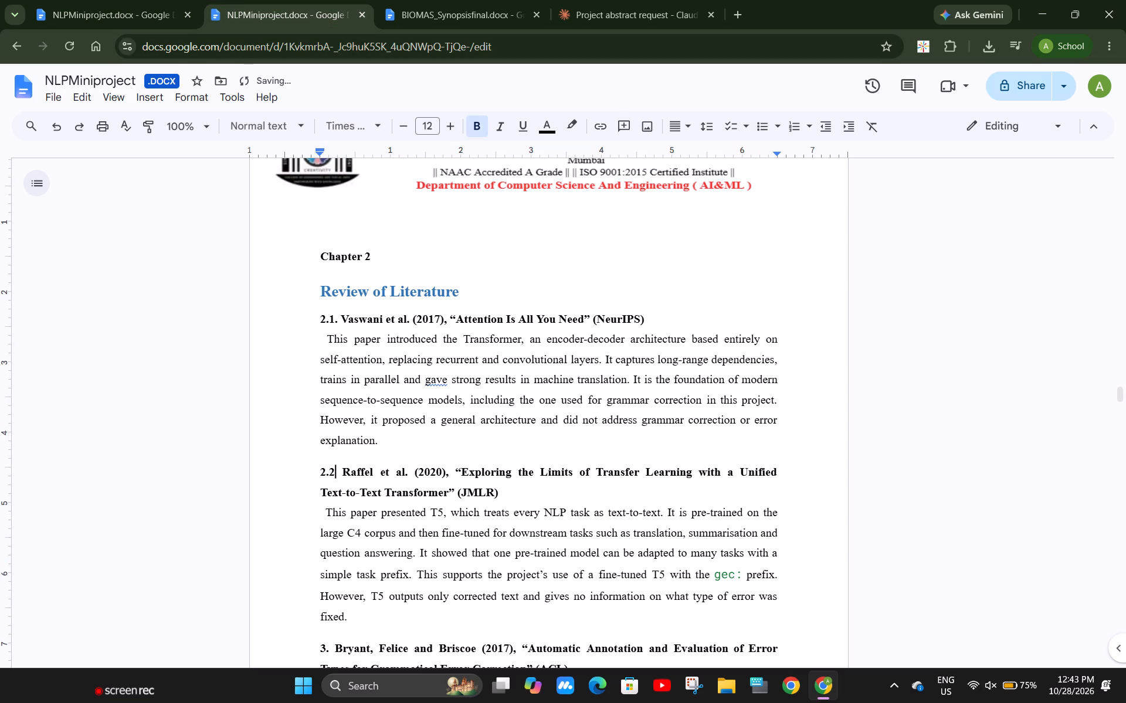
click(320, 646)
text(2.)
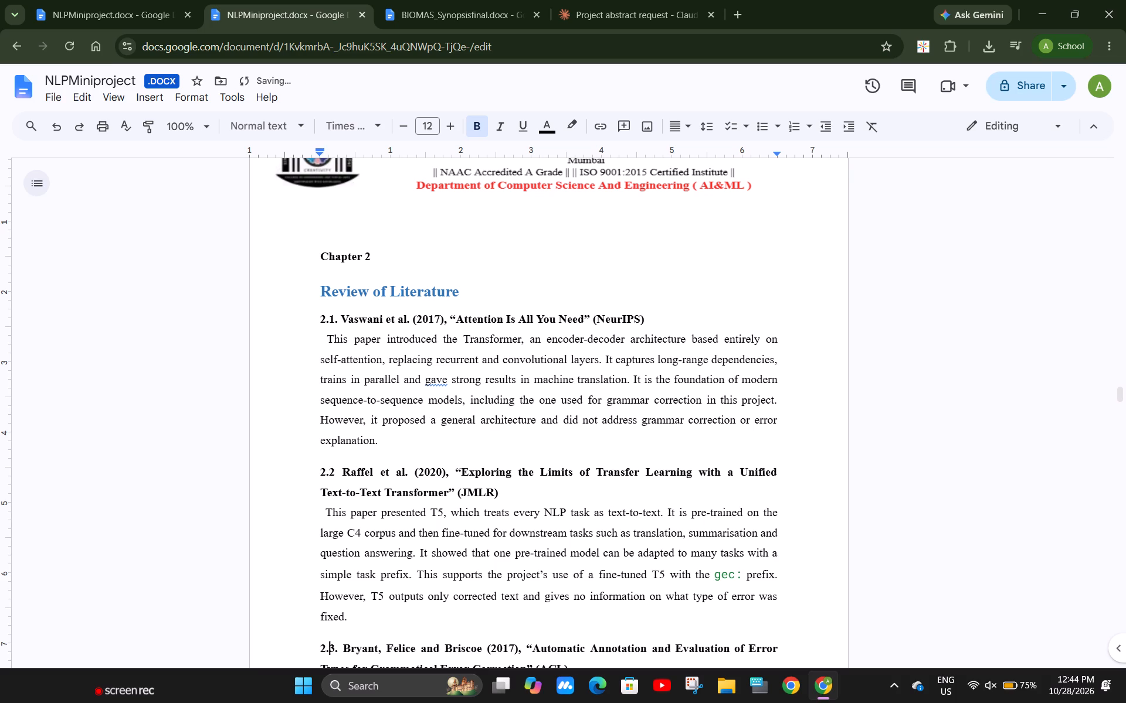
Replace the contents entry "2.1 Optical and SAR-Based Mangrove Mapping" with the copied Chapter 2 heading "2.1. Vaswani et al. (2017), “Attention Is All You Need” (NeurIPS)".
scroll(403, 645, down, 2)
scroll(416, 575, down, 1)
scroll(416, 575, up, 1)
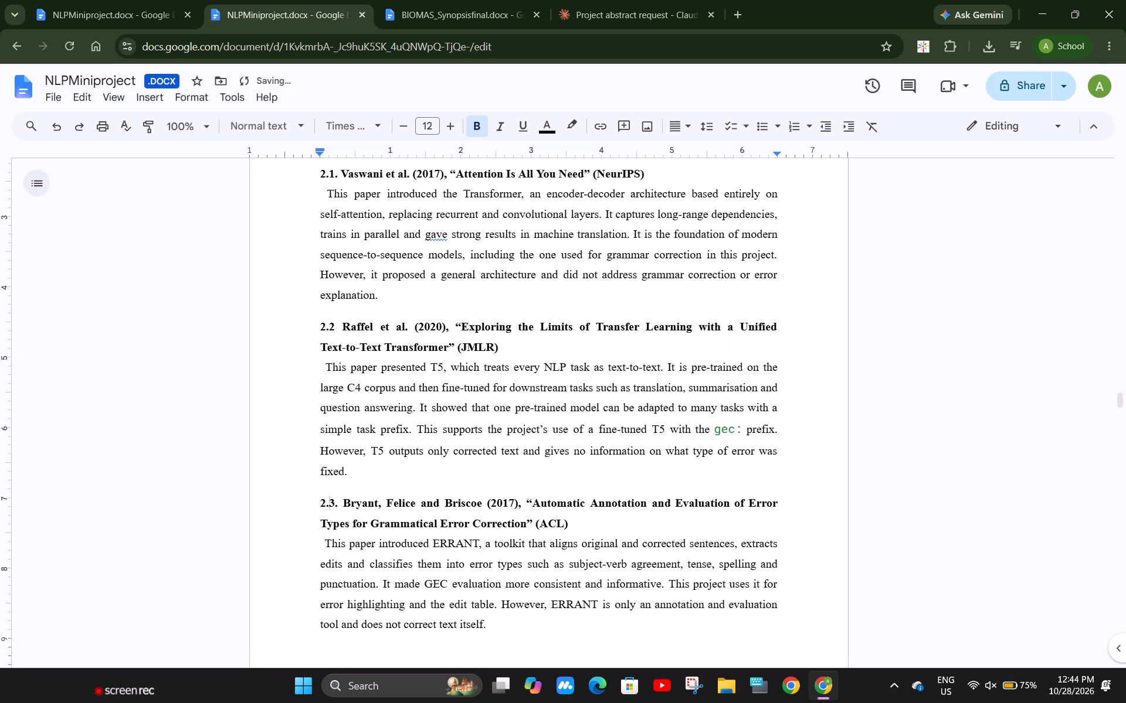
scroll(523, 409, up, 1)
drag(649, 223, 267, 227)
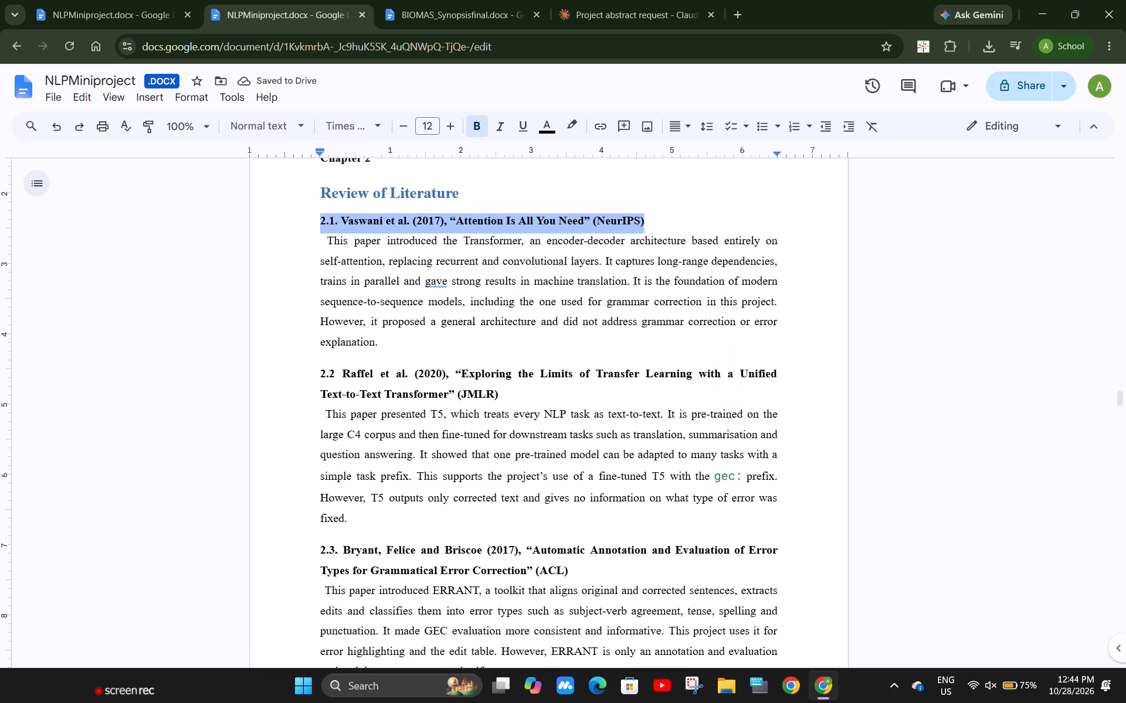
key(ctrl+c)
click(137, 0)
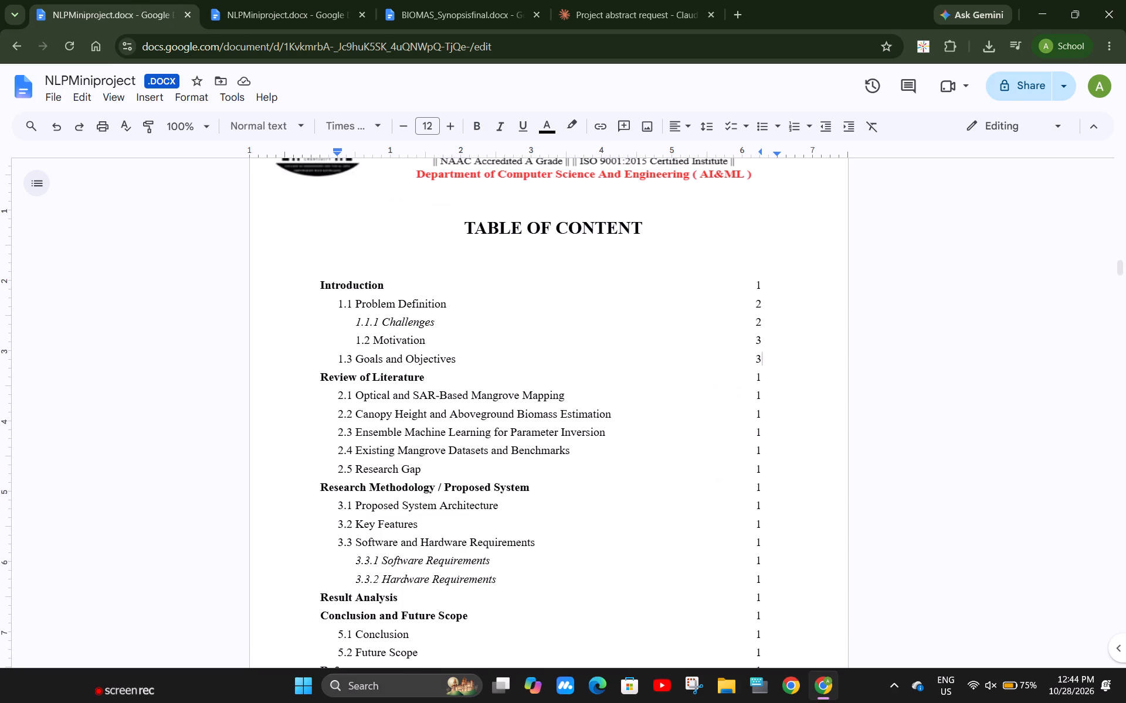
drag(572, 394, 338, 398)
key(ctrl+v)
Replace the contents entry "2.2 Canopy Height and Aboveground Biomass Estimation" with the full 2.2 Raffel et al. (2020) heading copied from Chapter 2.
click(230, 0)
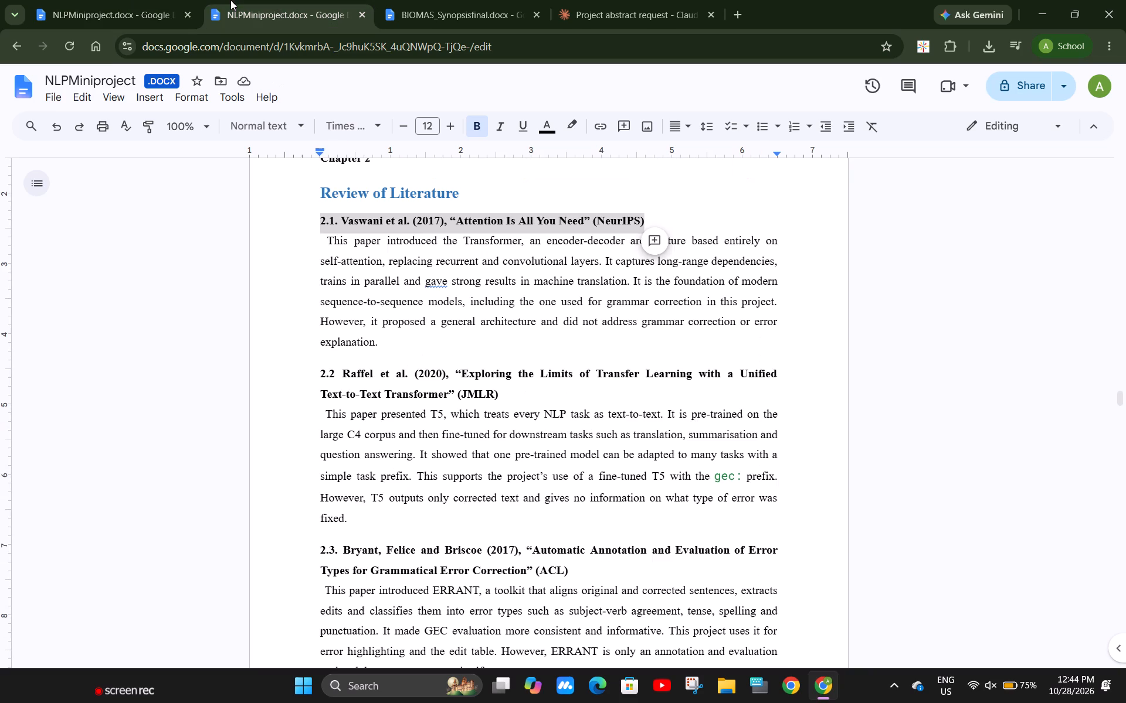
drag(320, 377, 494, 395)
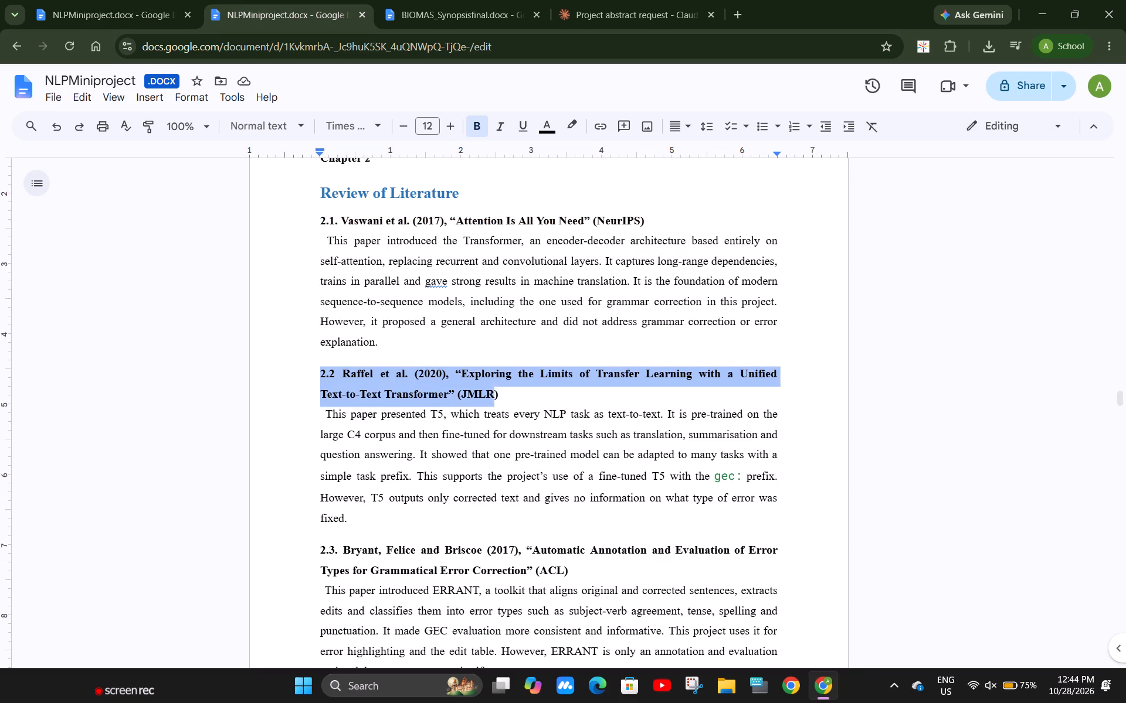
drag(494, 395, 501, 398)
key(ctrl+c)
click(133, 0)
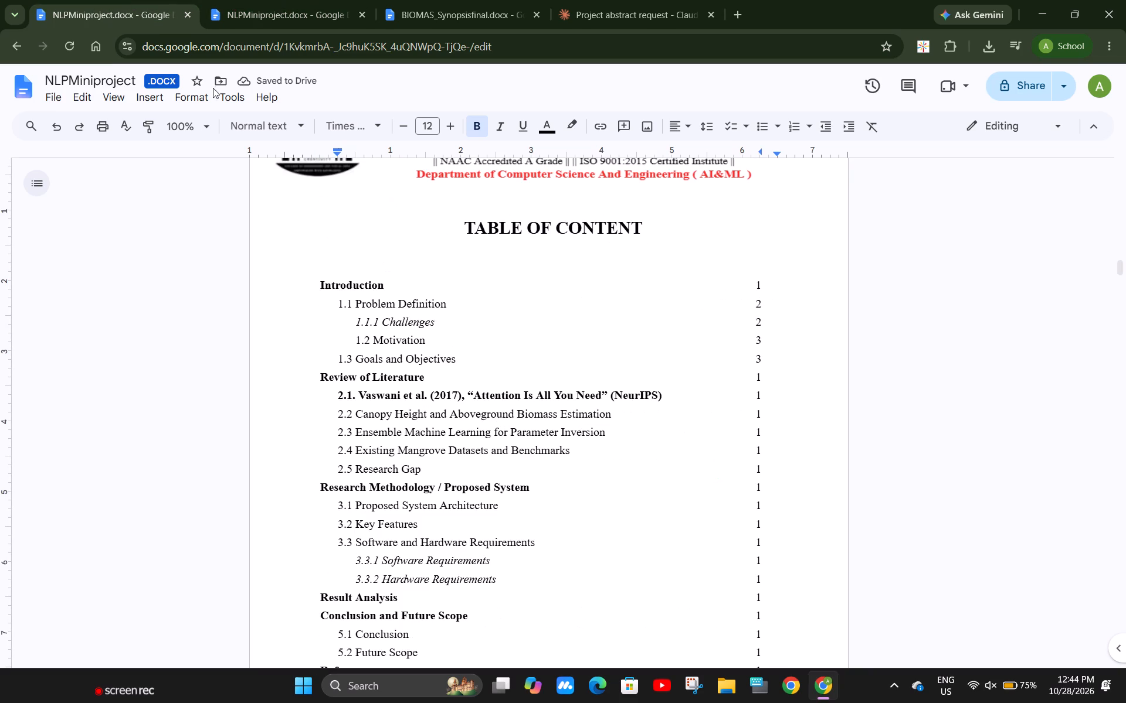
drag(623, 421, 335, 422)
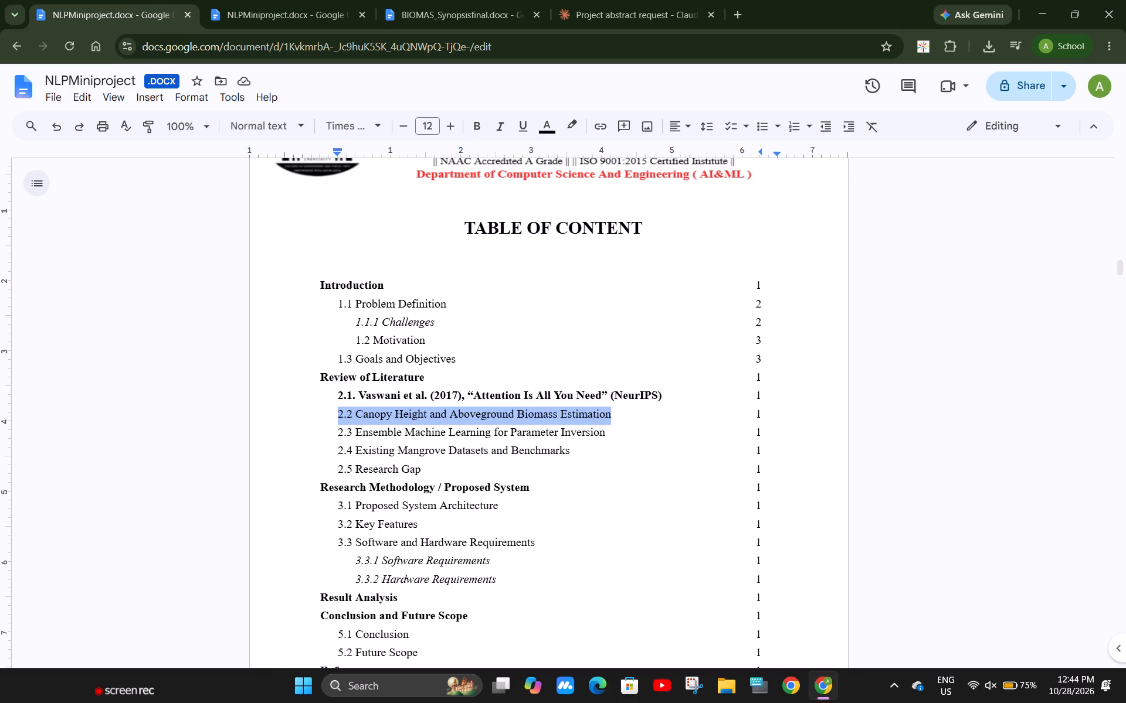
key(ctrl+v)
Replace the contents entry "2.3 Ensemble Machine Learning for Parameter Inversion" with the full 2.3. Bryant, Felice and Briscoe (2017) heading copied from Chapter 2.
click(276, 0)
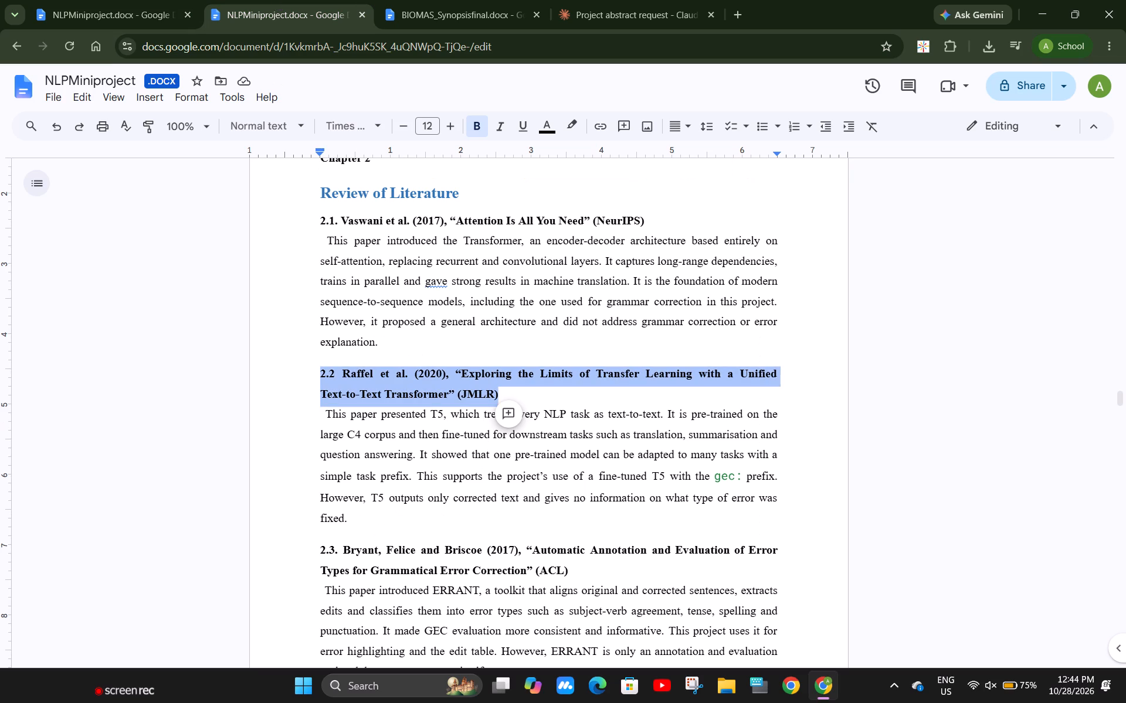
drag(577, 564, 316, 555)
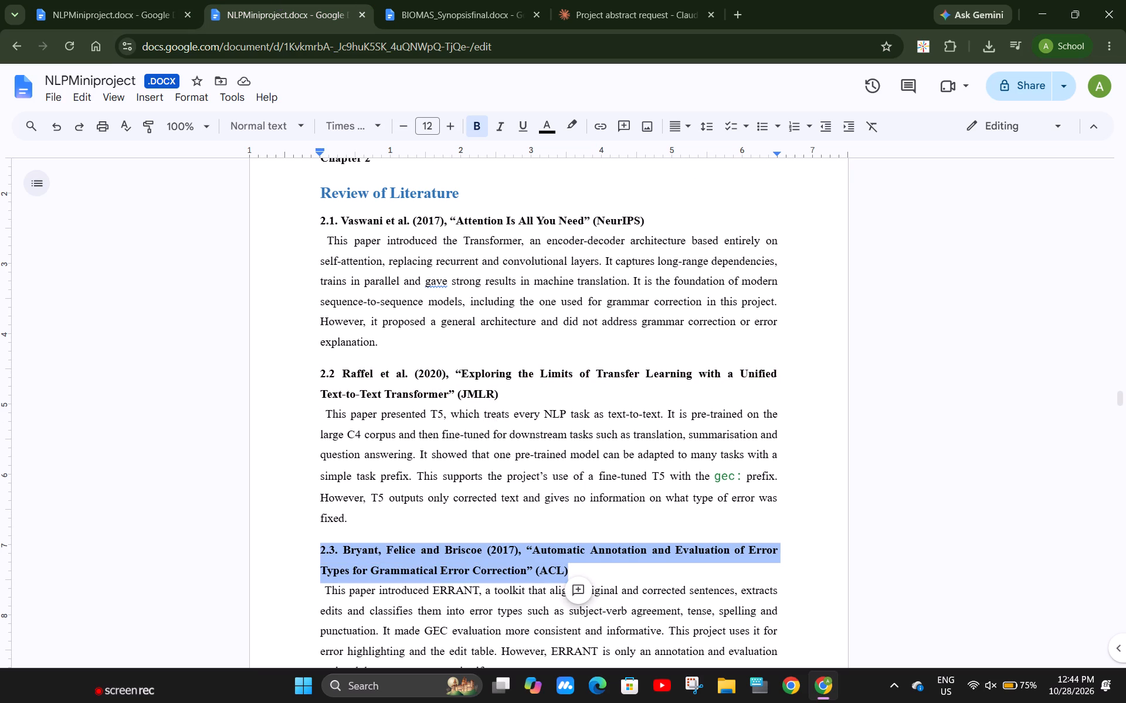
key(ctrl+c)
click(102, 0)
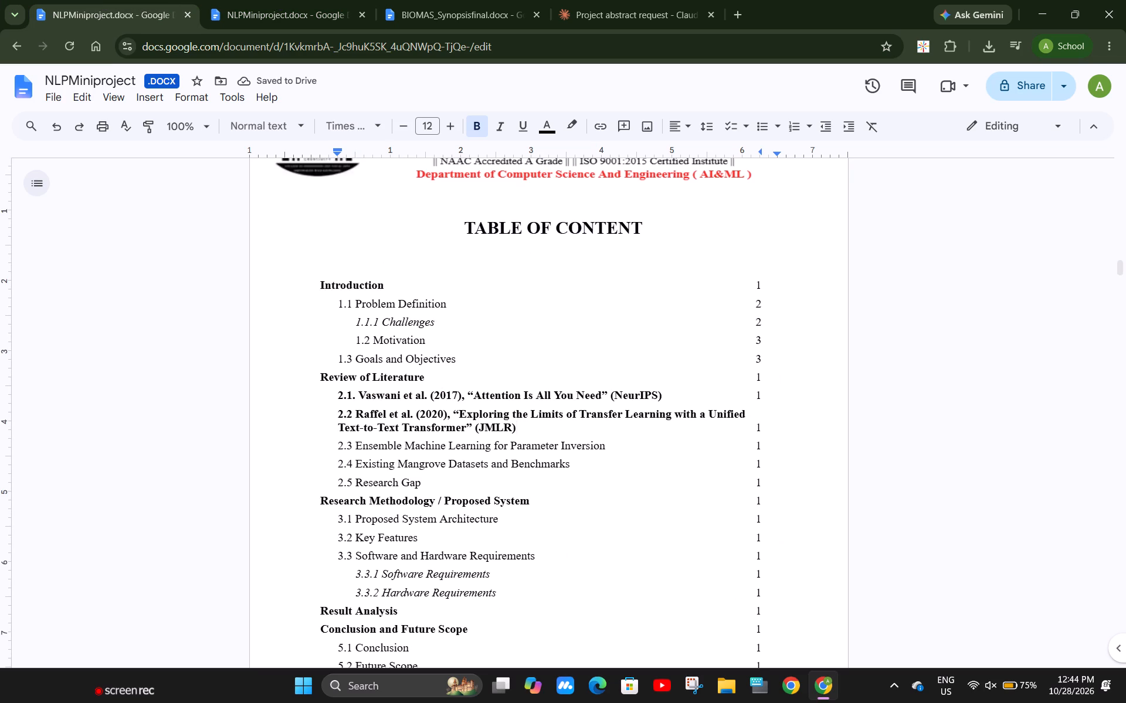
drag(612, 448, 338, 446)
key(ctrl+v)
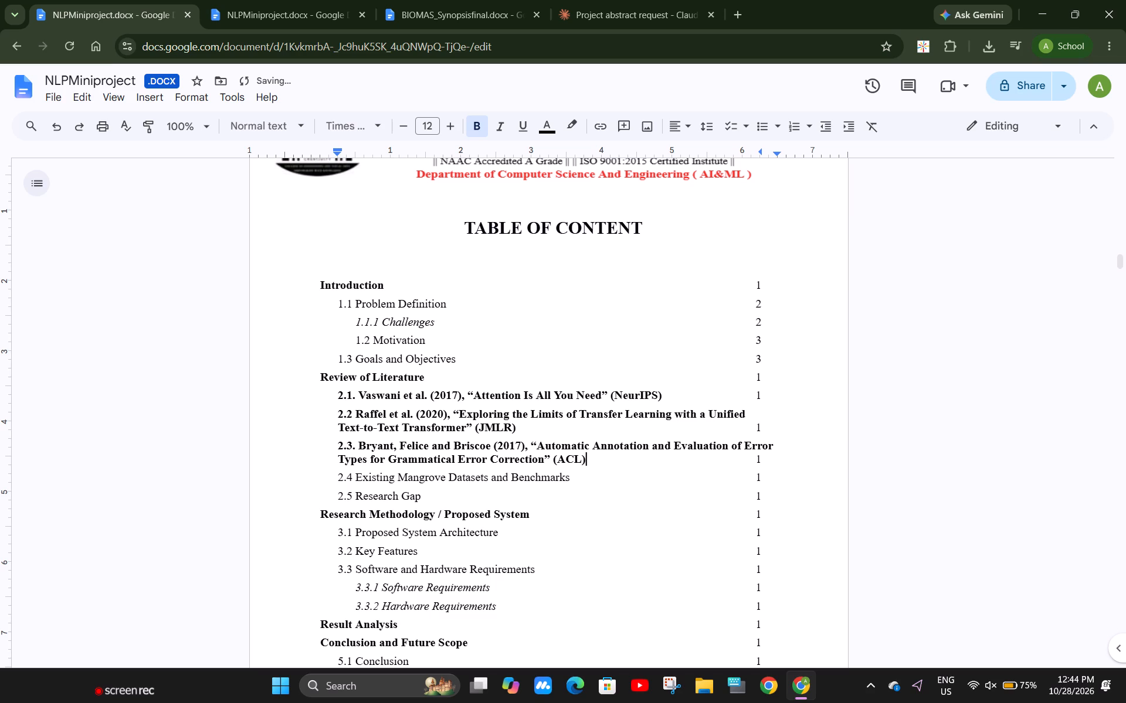
Delete the contents entry "2.4 Existing Mangrove Datasets and Benchmarks" together with its page number and leftover line.
drag(590, 479, 328, 473)
key(BackSpace)
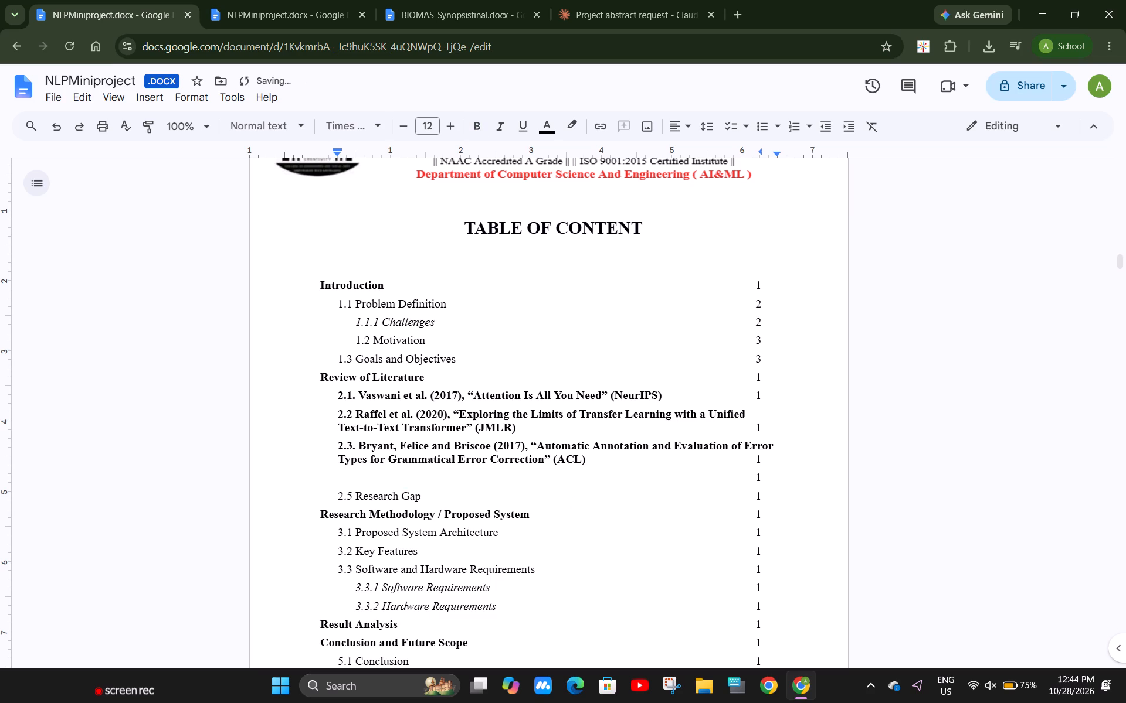
key(BackSpace)
key(BackSpace)
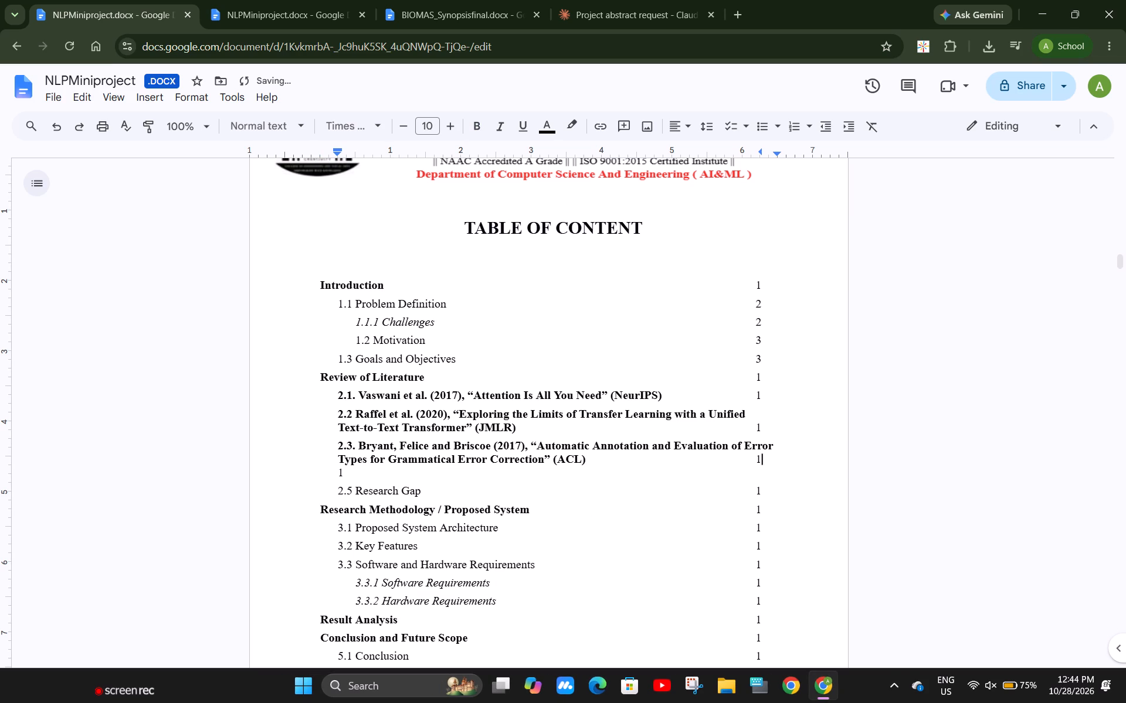
click(353, 476)
key(BackSpace)
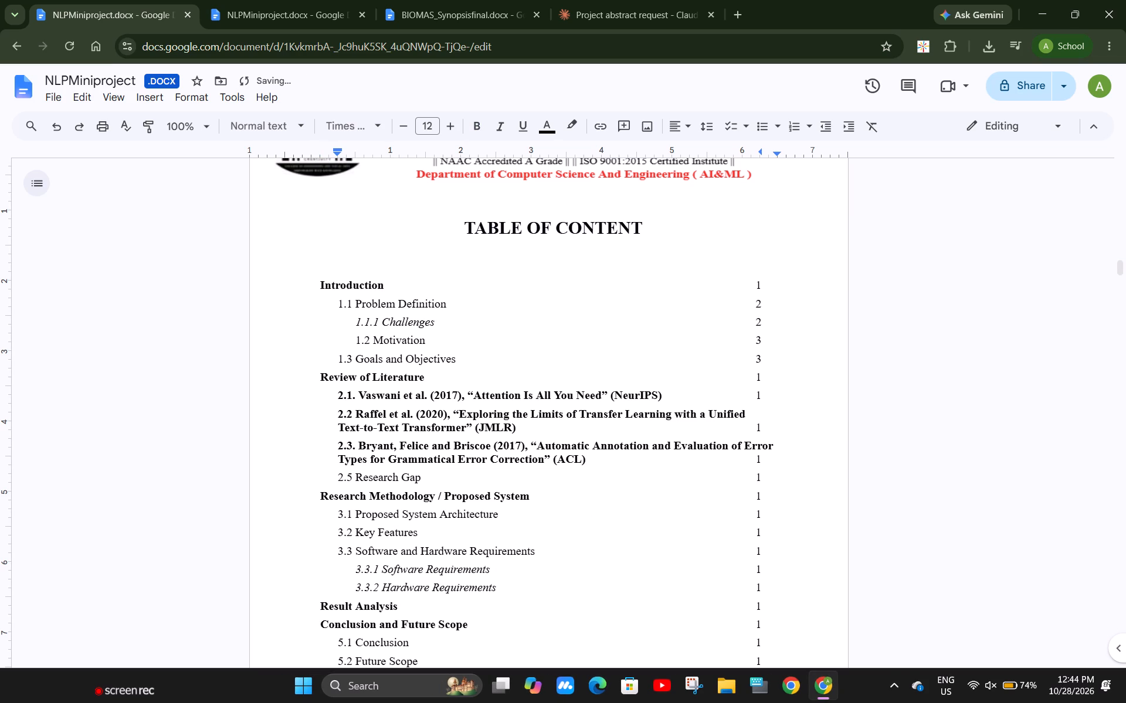
Remove the bold formatting from the three paper entries 2.1 to 2.3 in the table of contents.
drag(593, 458, 331, 395)
key(ctrl+b)
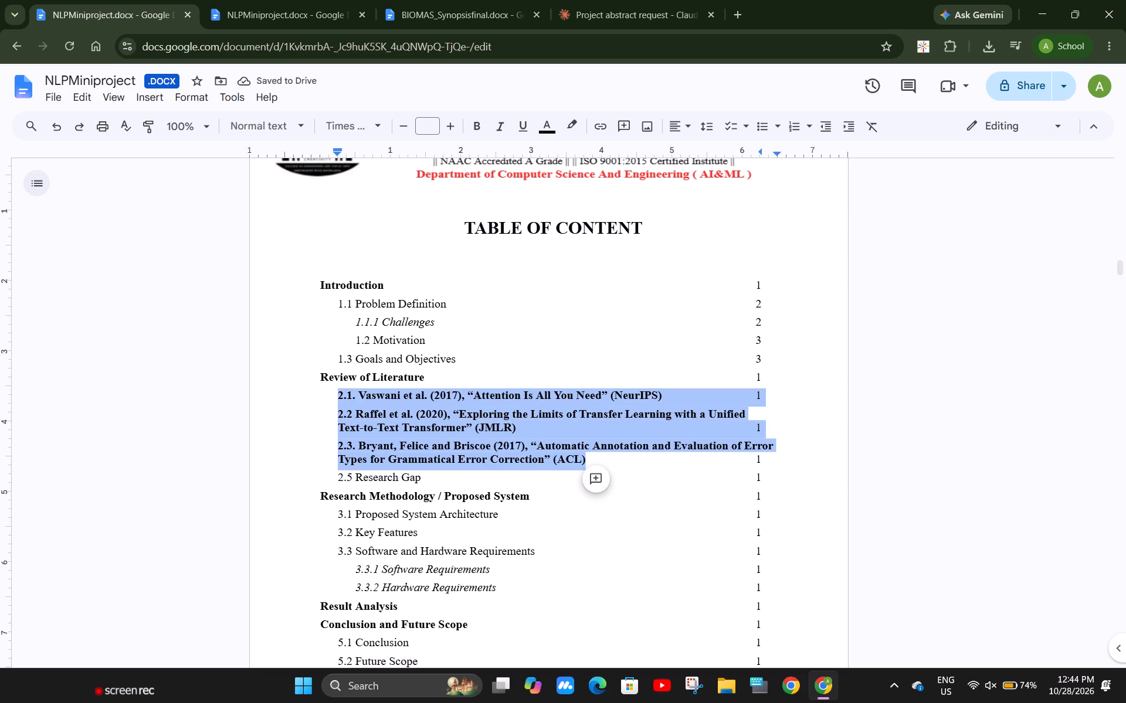
key(ctrl+b)
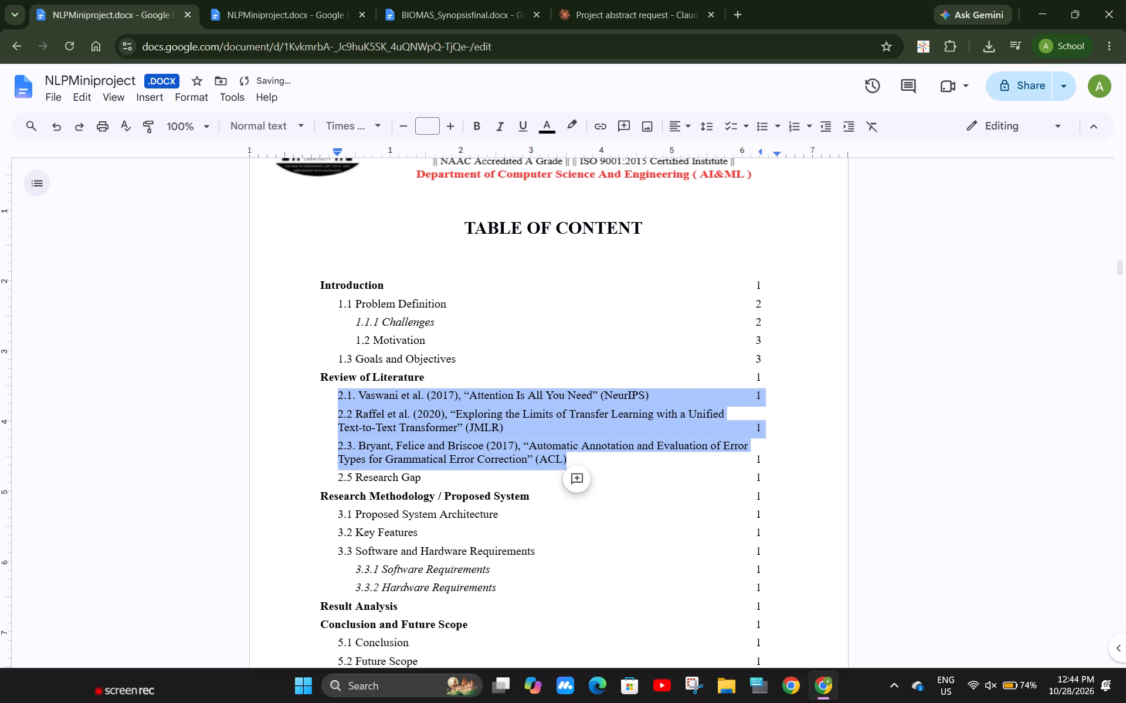
click(734, 451)
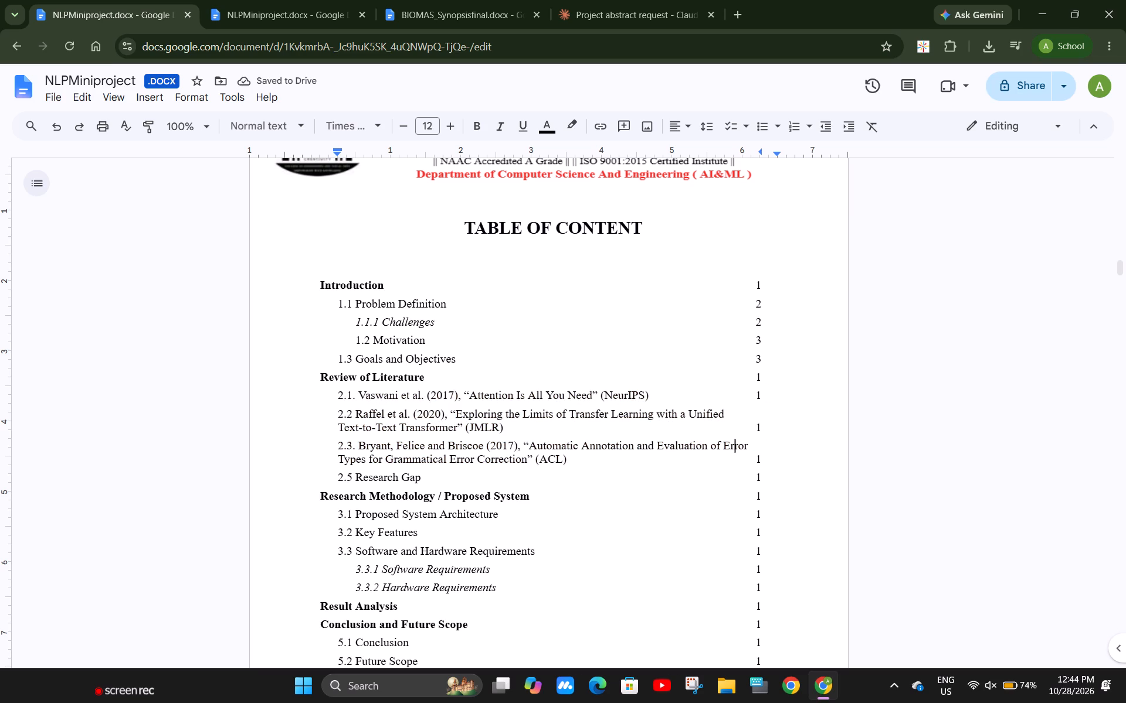
Set the contents page numbers of Review of Literature and its entries 2.1, 2.2 and 2.3 to 4.
click(762, 374)
key(BackSpace)
key(4)
key(Down)
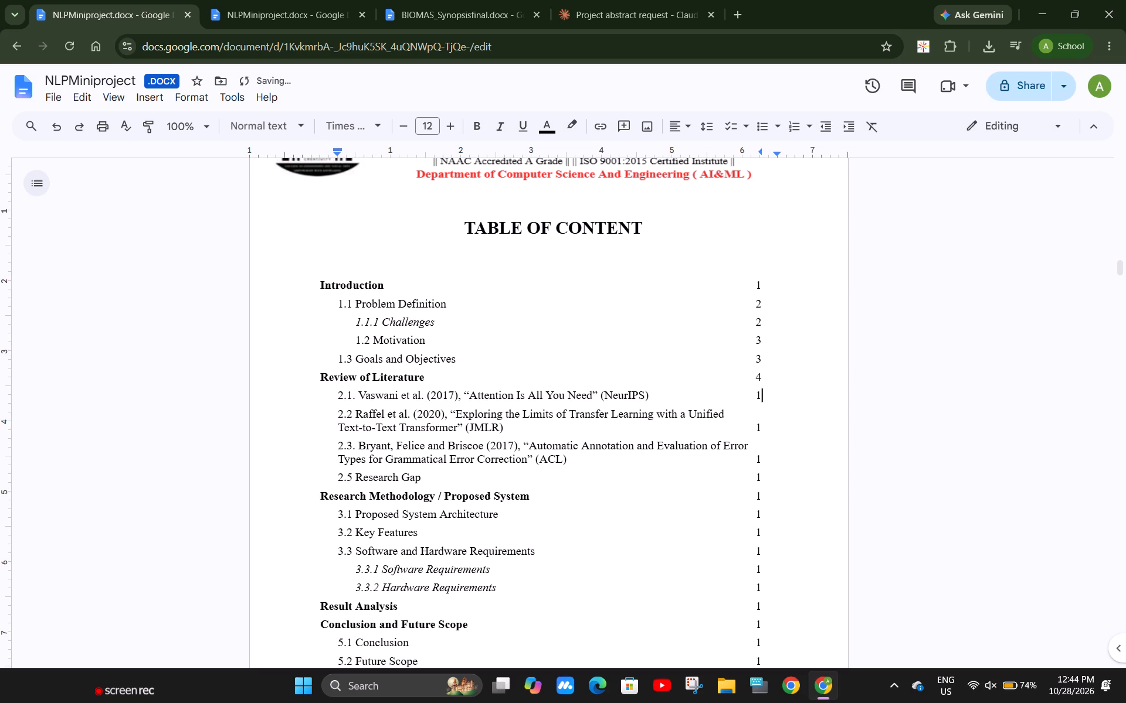
key(BackSpace)
key(4)
key(Down)
key(BackSpace)
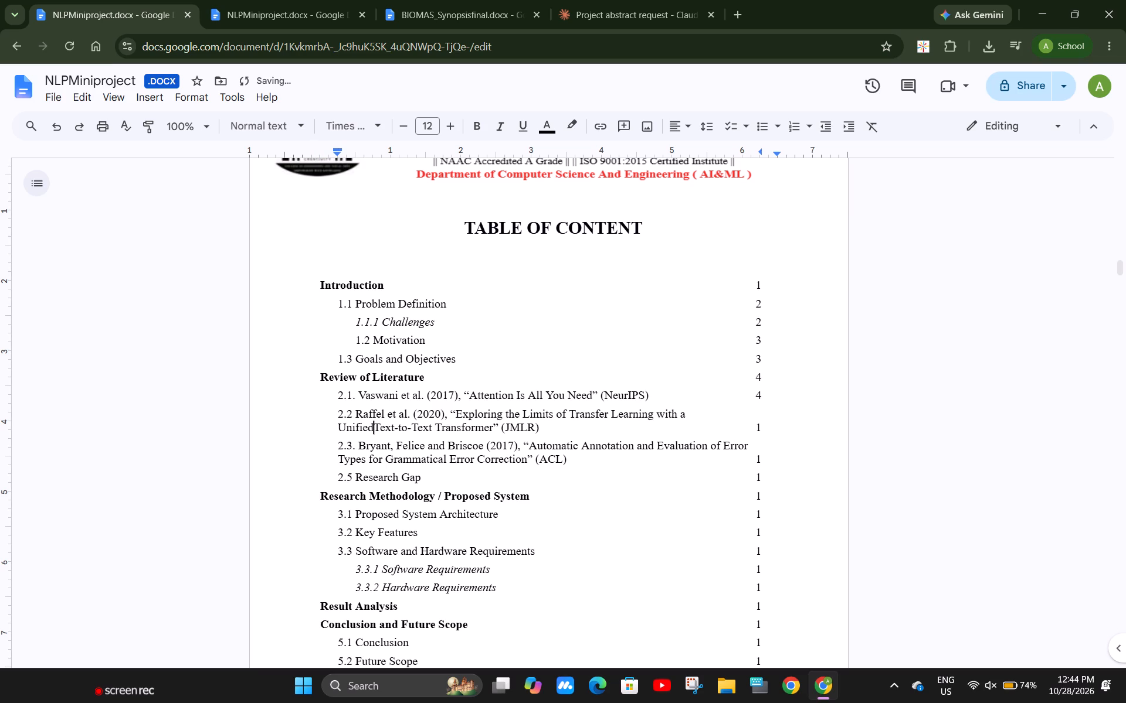
key(ctrl+z)
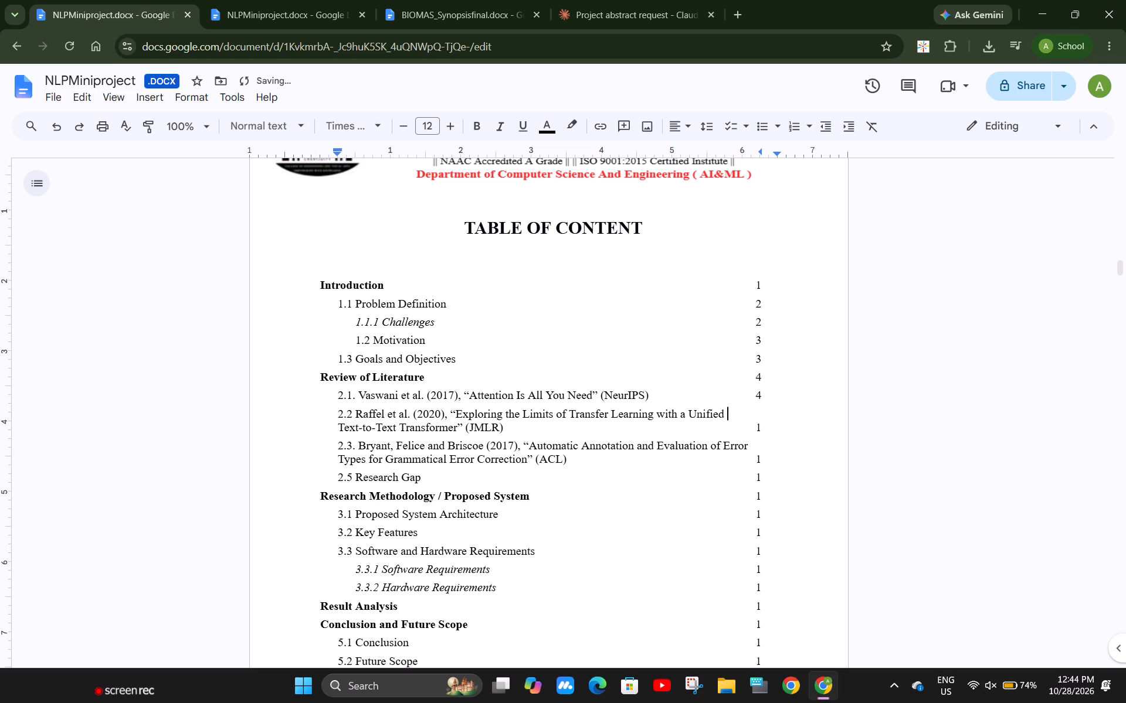
key(Down)
key(Right)
key(BackSpace)
key(4)
key(Down)
key(Down)
key(BackSpace)
key(4)
Set the Research Gap contents entry's page number to 5 and renumber the entry as 2.4.
key(Down)
key(BackSpace)
key(5)
click(351, 482)
key(BackSpace)
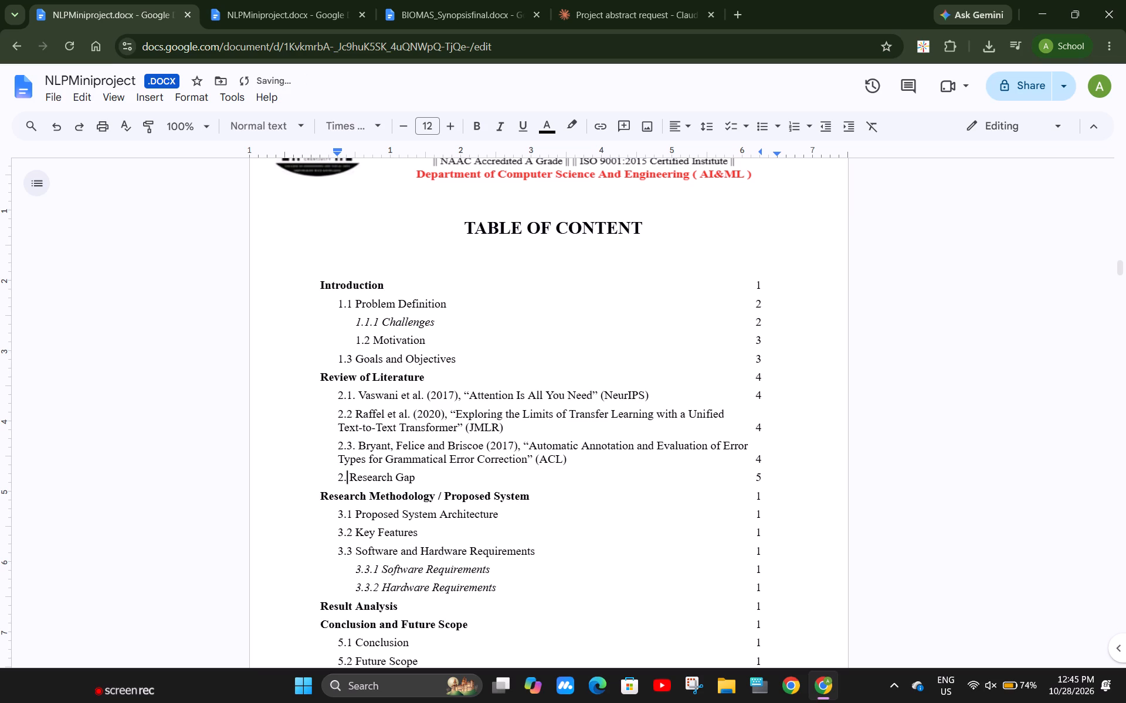
key(4)
Add the number 2.4 in front of the Research Gap heading in Chapter 2.
click(296, 0)
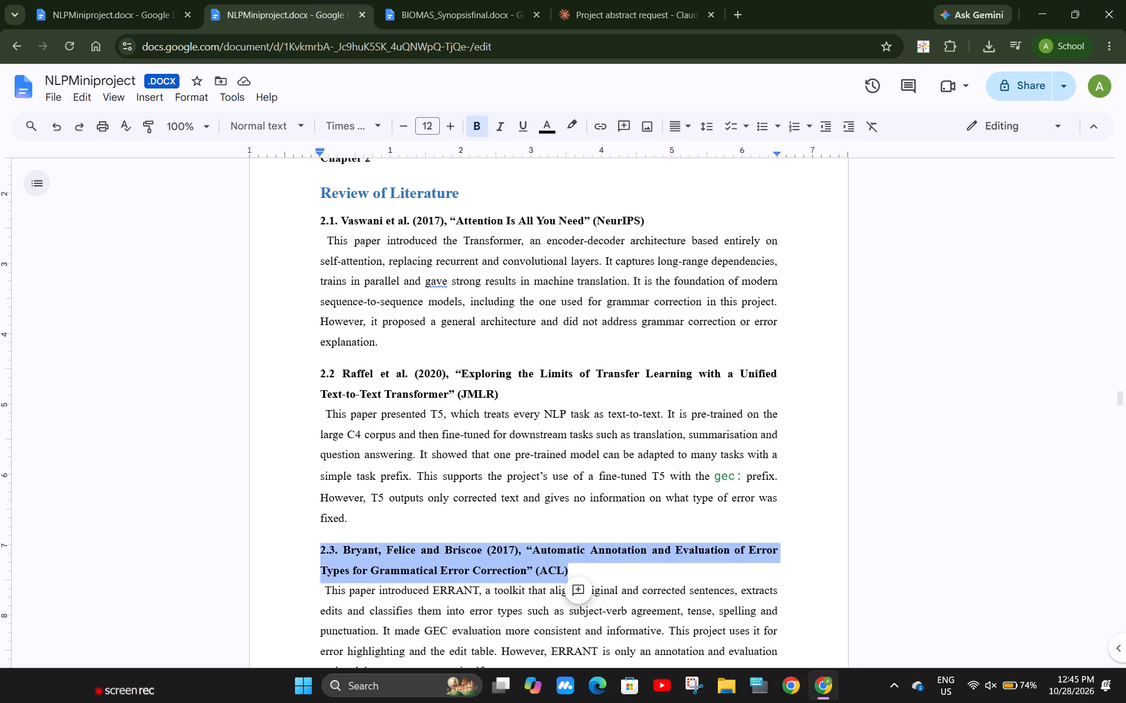
scroll(466, 477, down, 7)
click(327, 443)
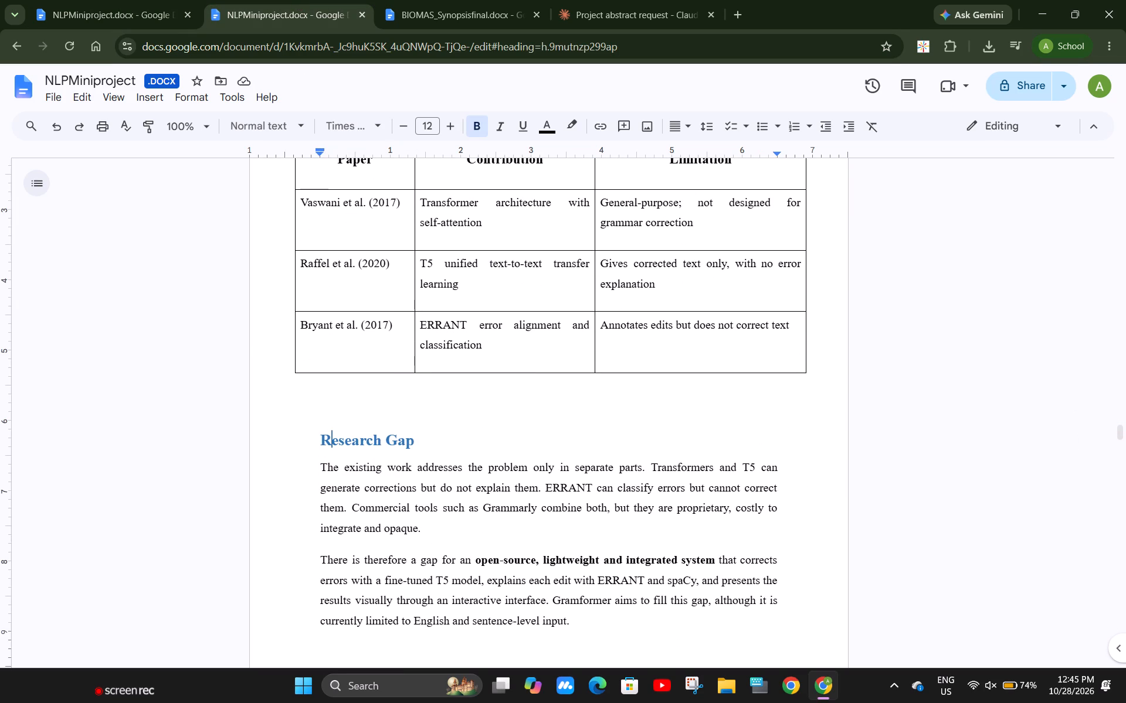
key(Left)
text(2.4)
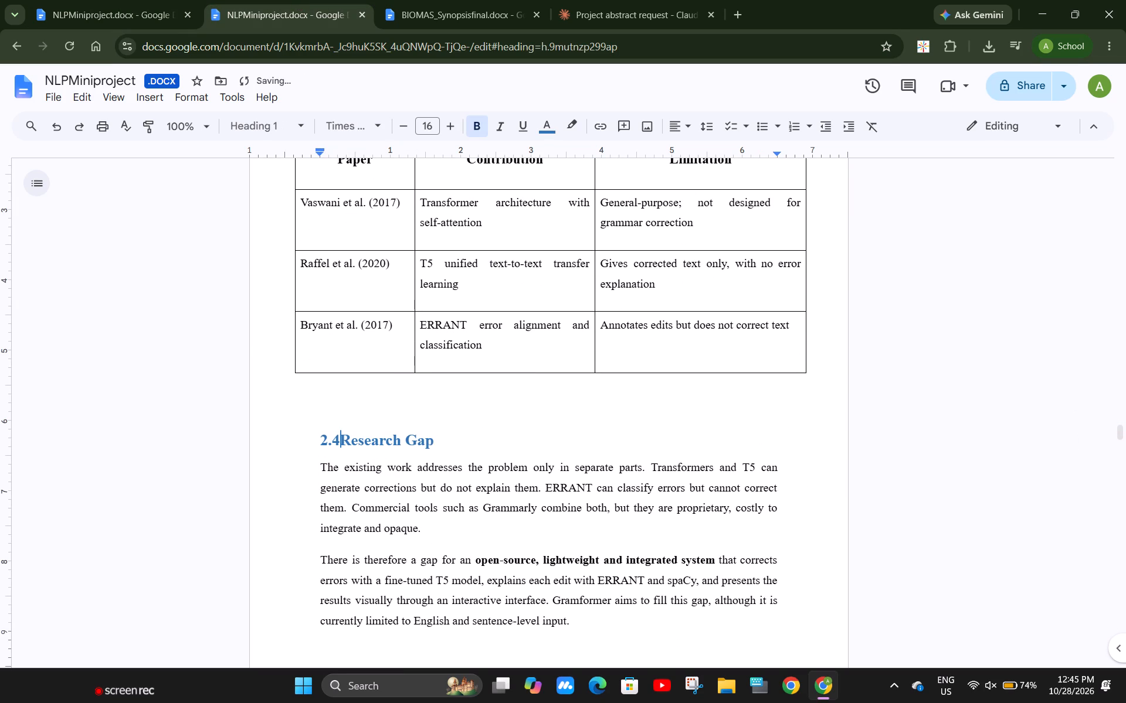
key(space)
Recolour the three paper headings 2.1, 2.2 and 2.3 in Chapter 2 with the custom dark blue text colour.
scroll(335, 432, up, 9)
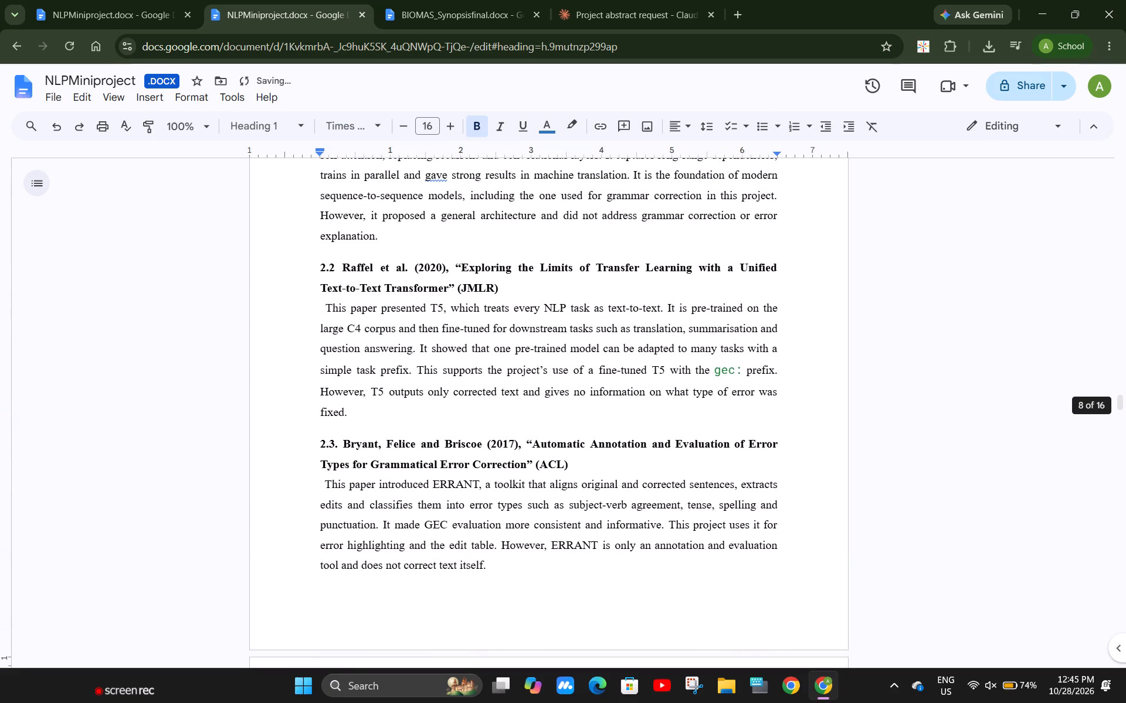
drag(582, 470, 297, 448)
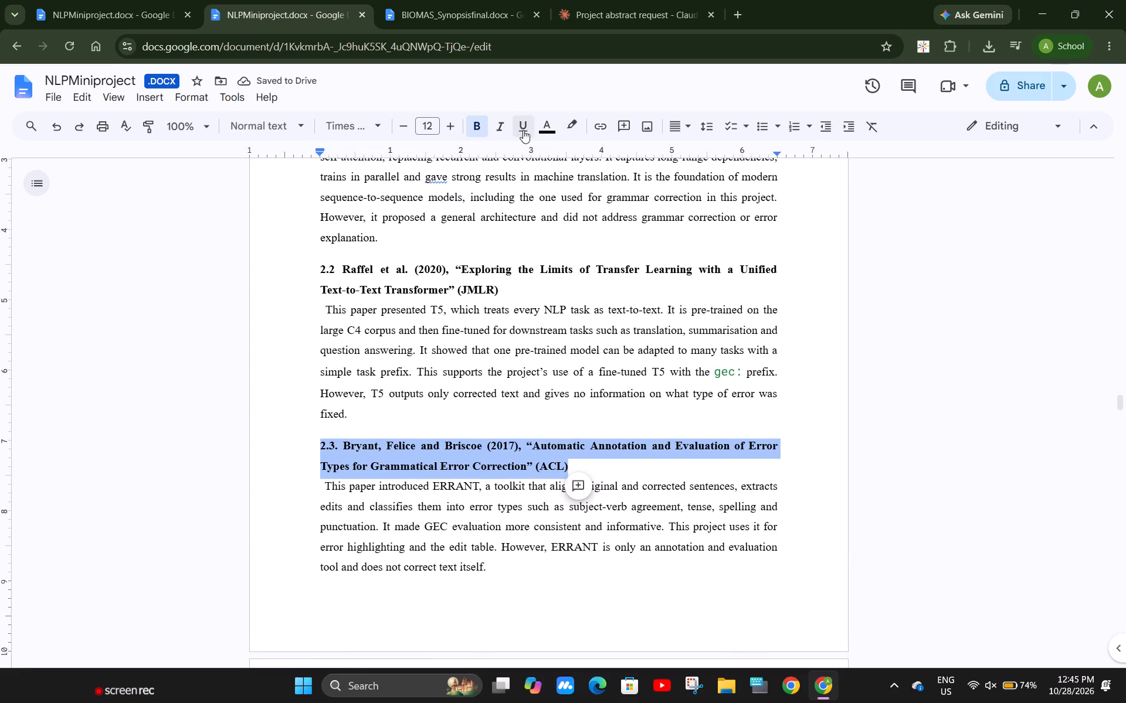
click(544, 128)
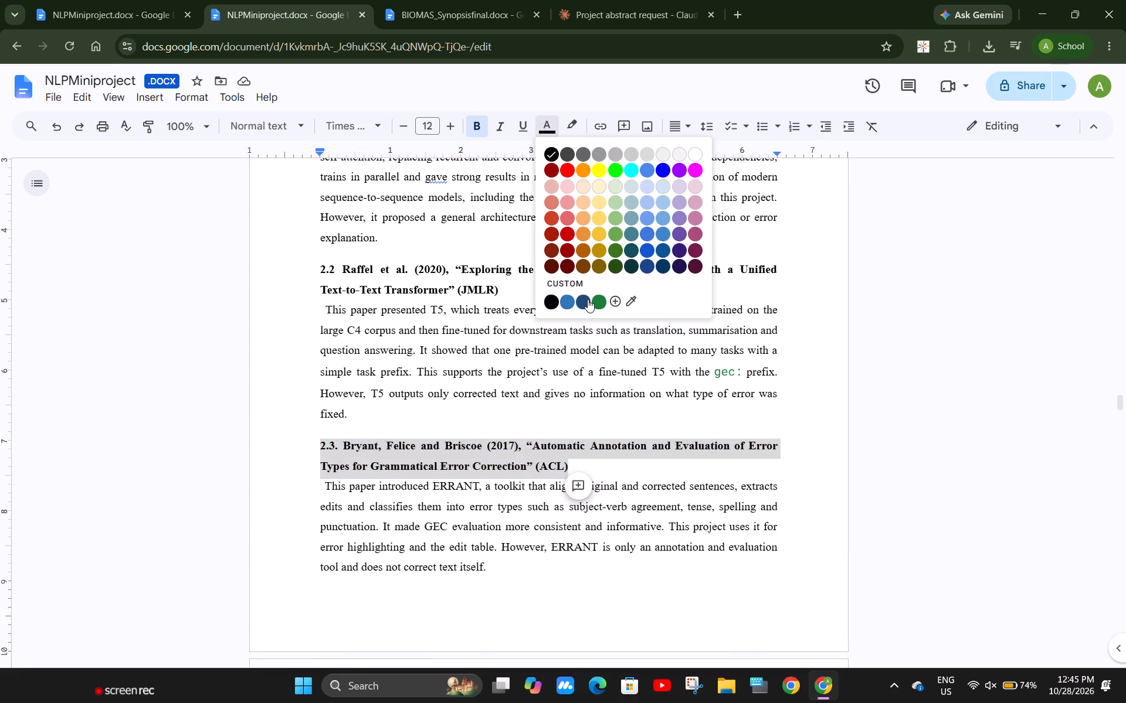
click(588, 299)
drag(517, 290, 317, 274)
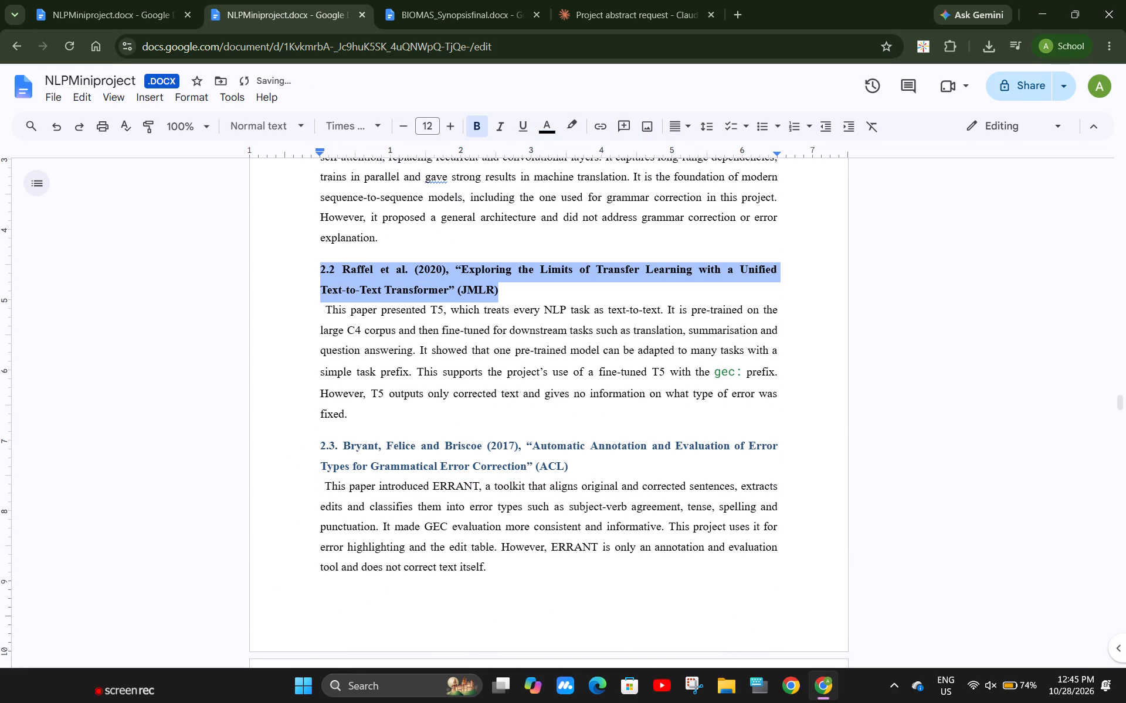
click(545, 126)
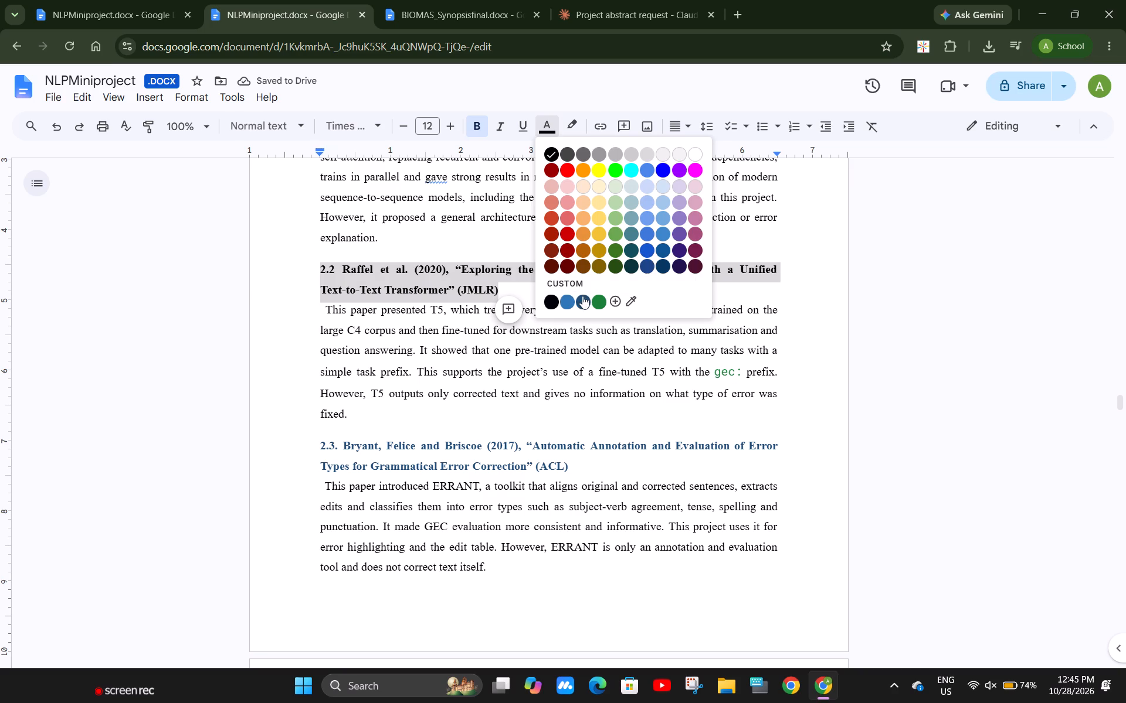
click(585, 303)
scroll(465, 228, up, 2)
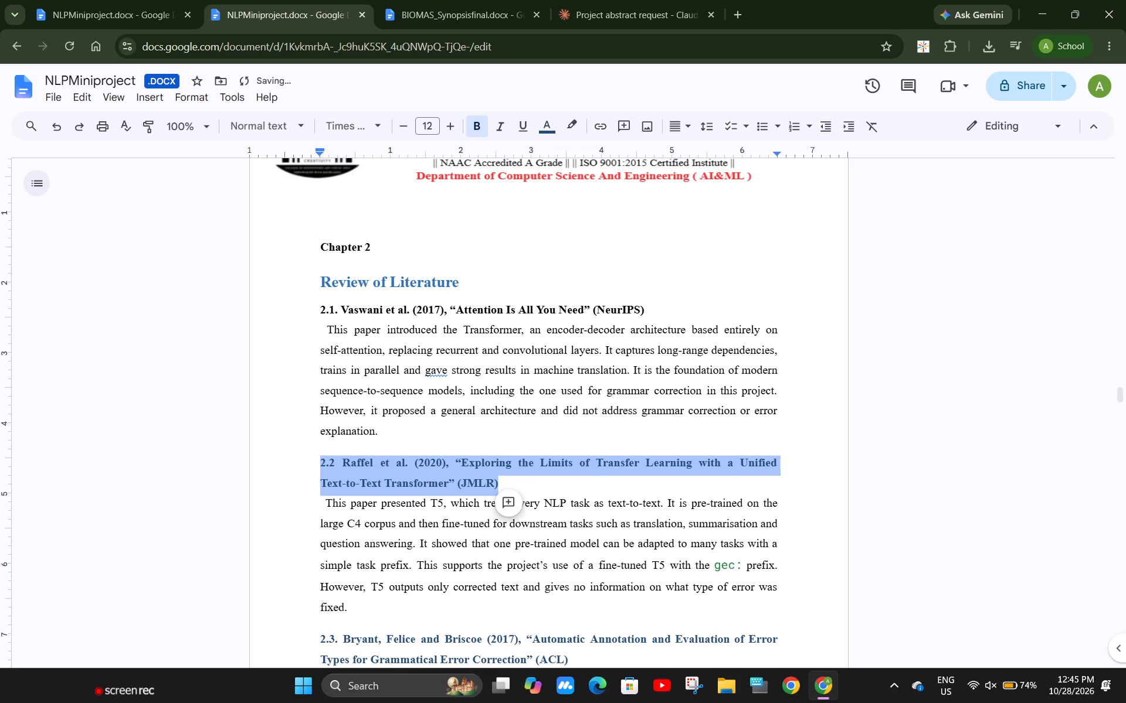
drag(652, 318, 308, 313)
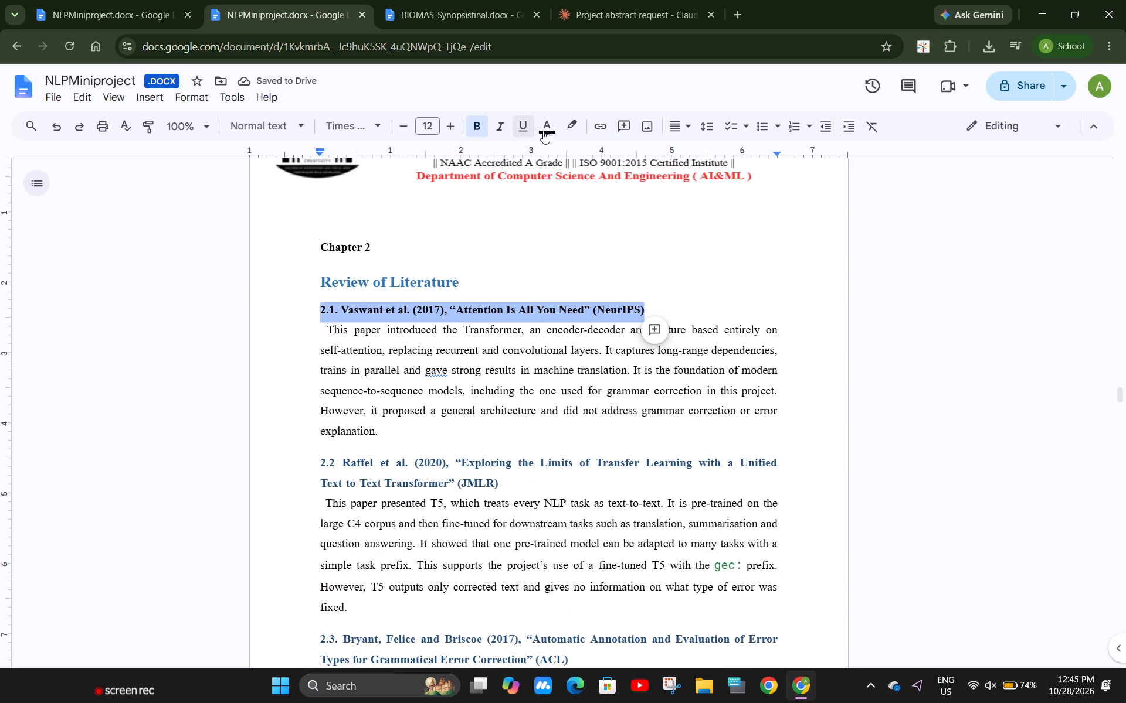
click(543, 131)
click(579, 296)
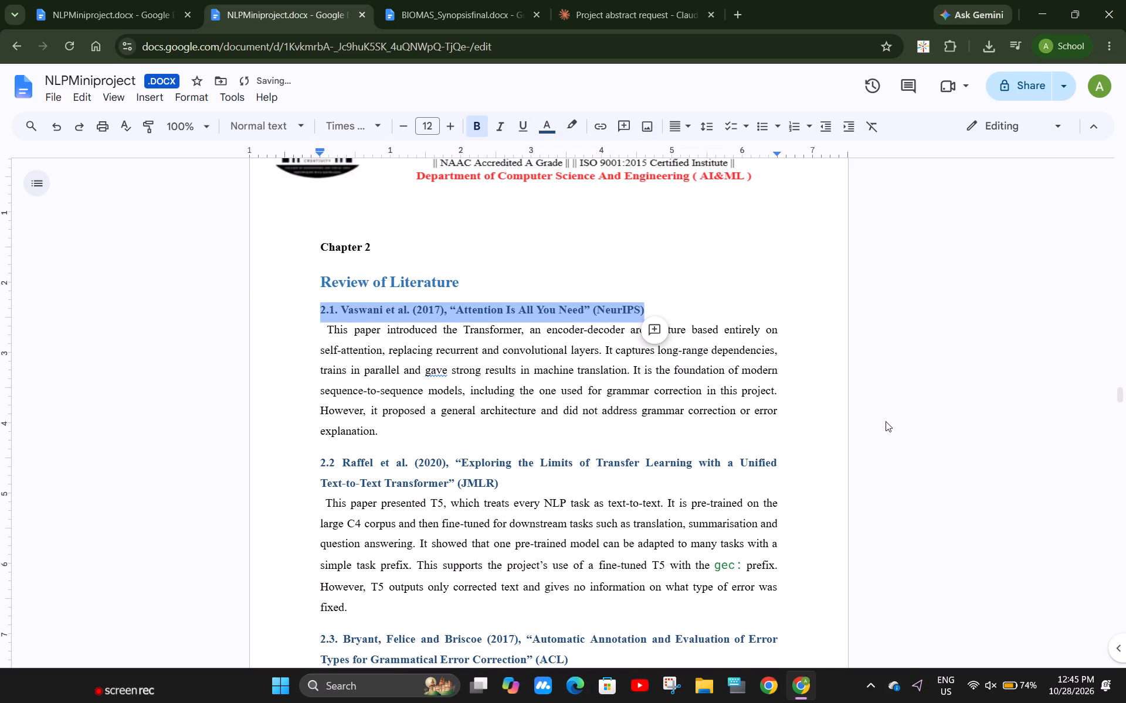
click(886, 421)
Examine the title and section headings of Chapter 3 for comparison with the table of contents, and return to the contents page.
scroll(886, 421, down, 13)
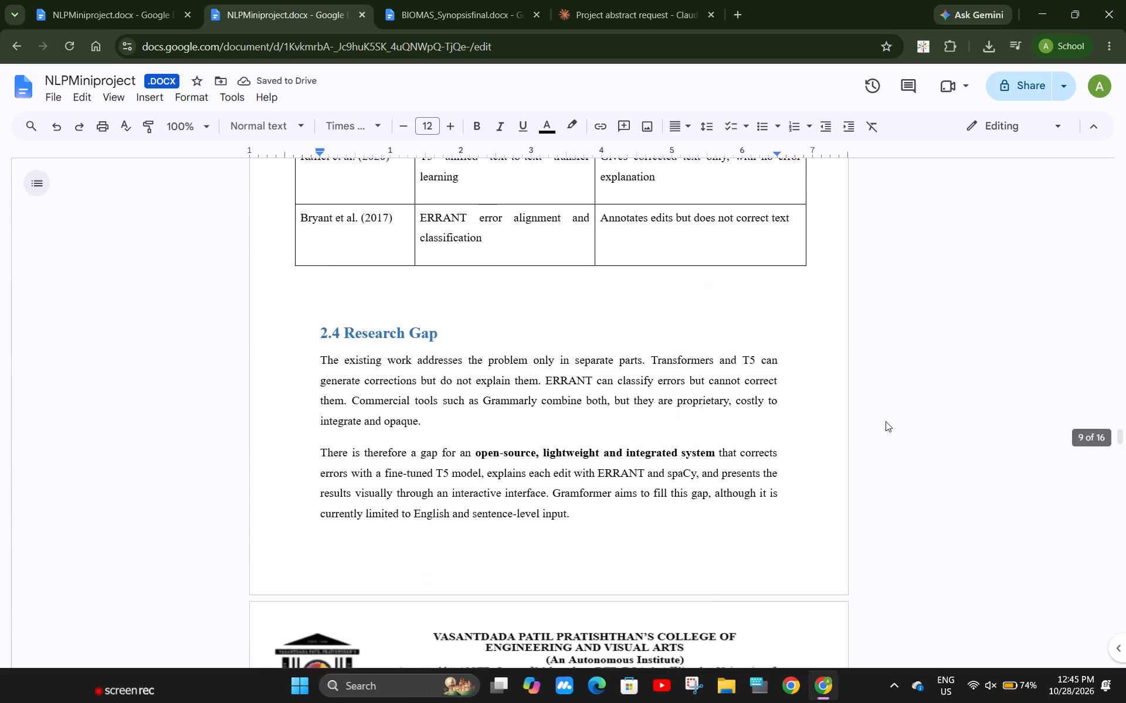
scroll(886, 421, down, 5)
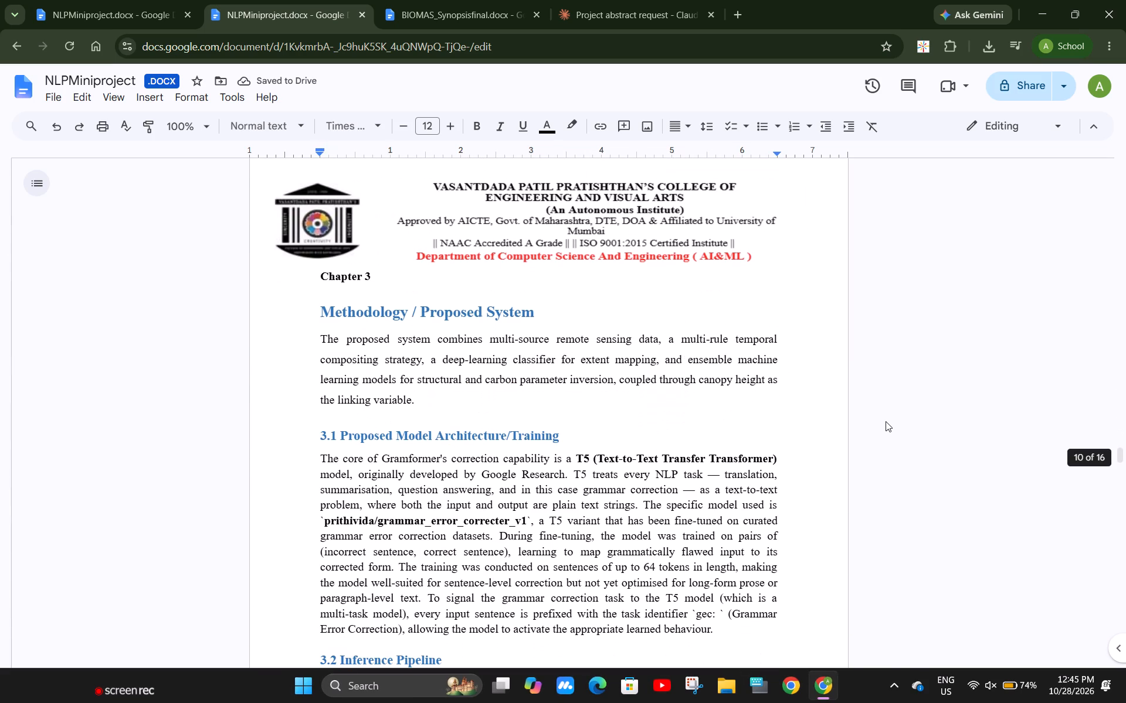
scroll(388, 323, down, 1)
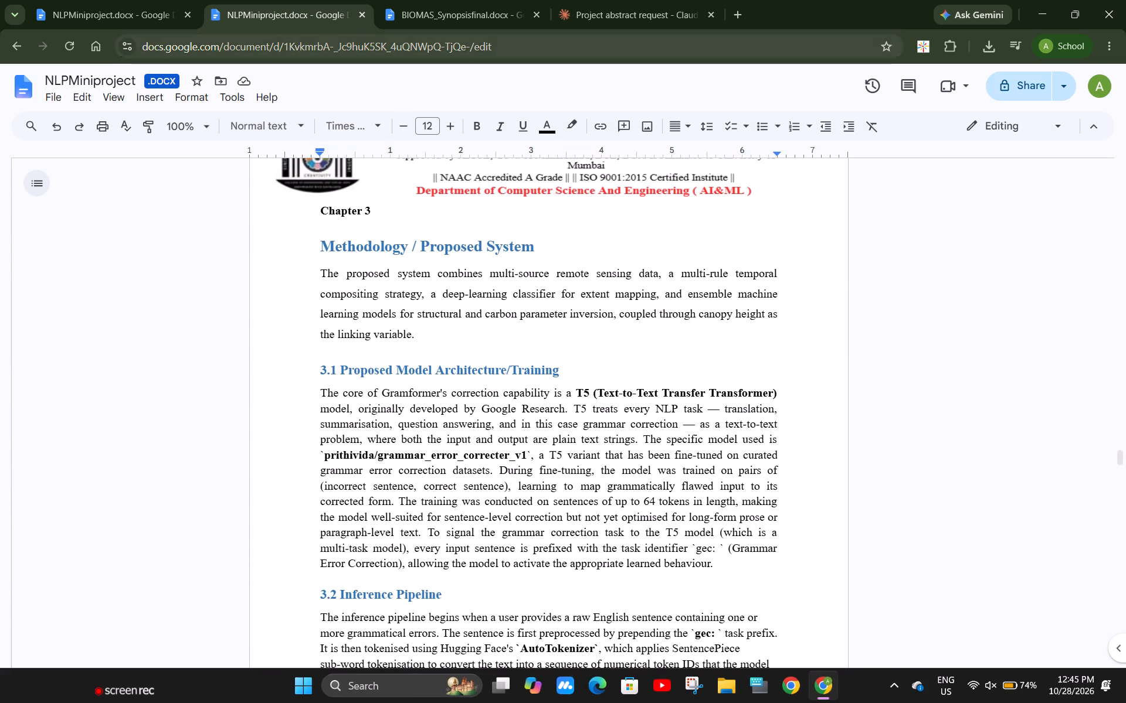
click(446, 0)
click(35, 0)
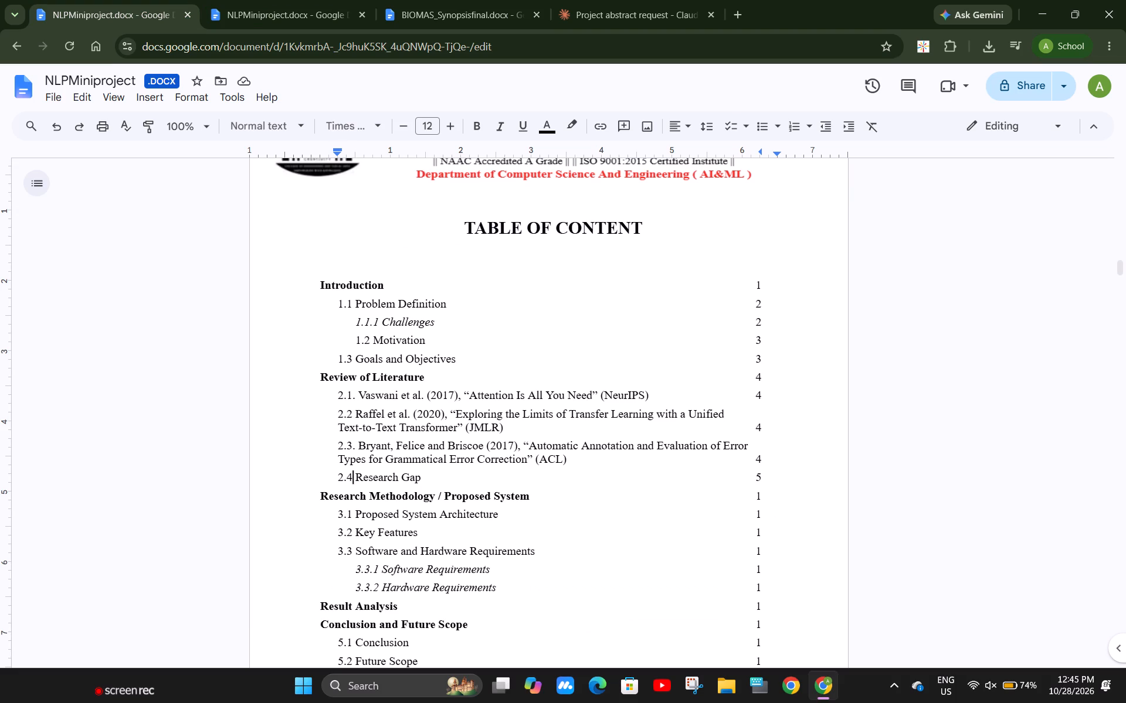
Delete the word Research from the Research Methodology / Proposed System entry in the table of contents.
scroll(394, 464, down, 1)
drag(320, 447, 372, 454)
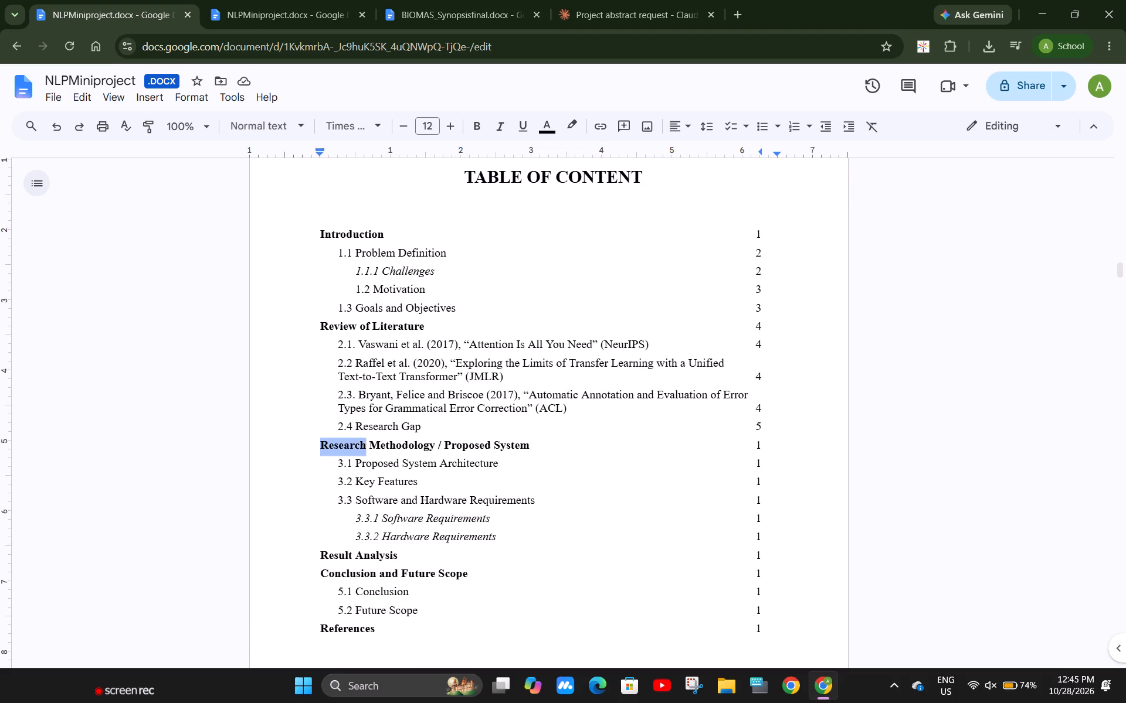
drag(372, 454, 374, 454)
key(BackSpace)
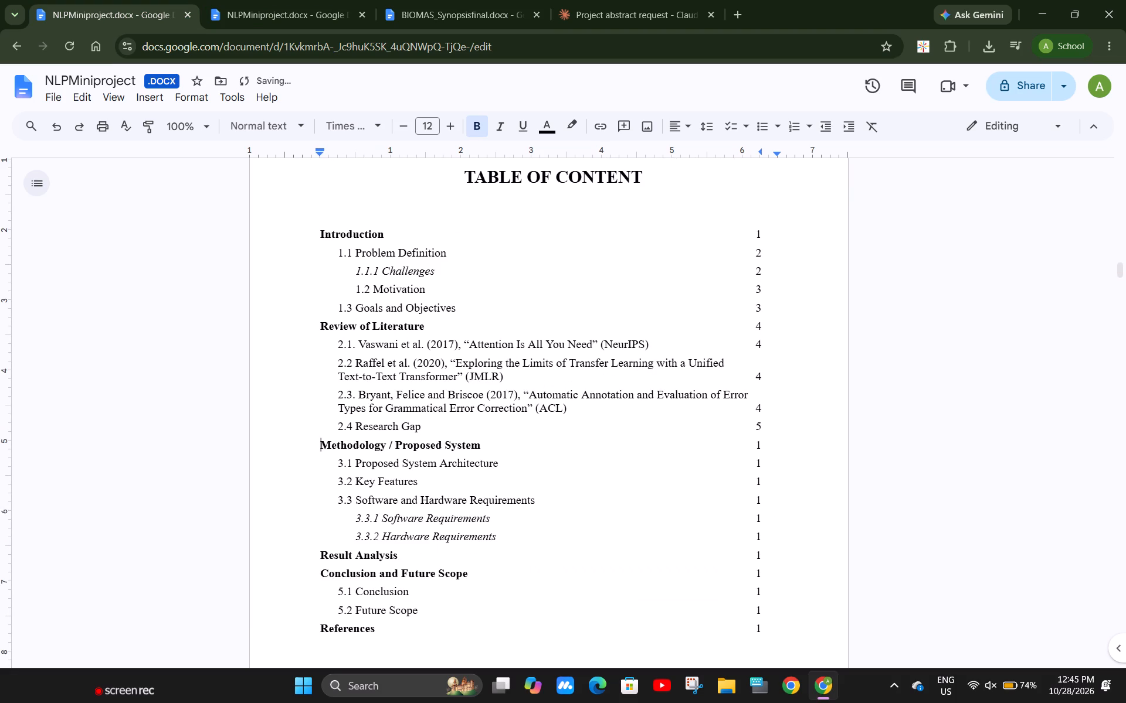
Extend the 3.1 contents entry to read Proposed System Architecture/ Training, following the 3.1 heading in Chapter 3.
click(295, 0)
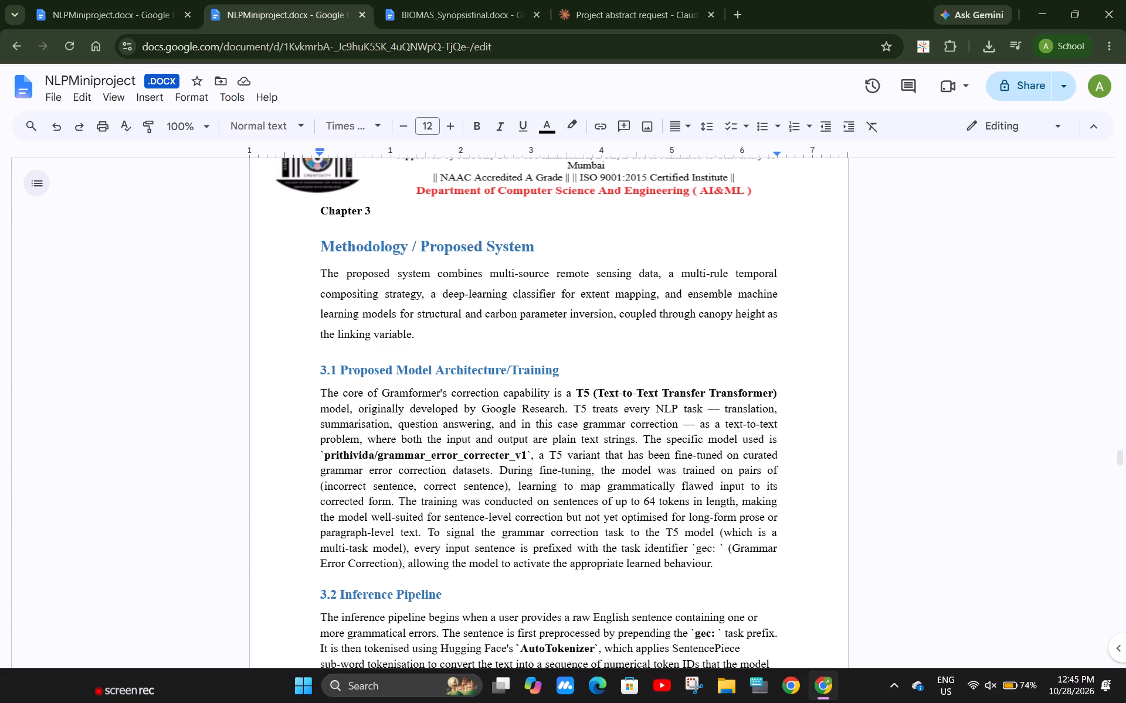
drag(319, 371, 559, 371)
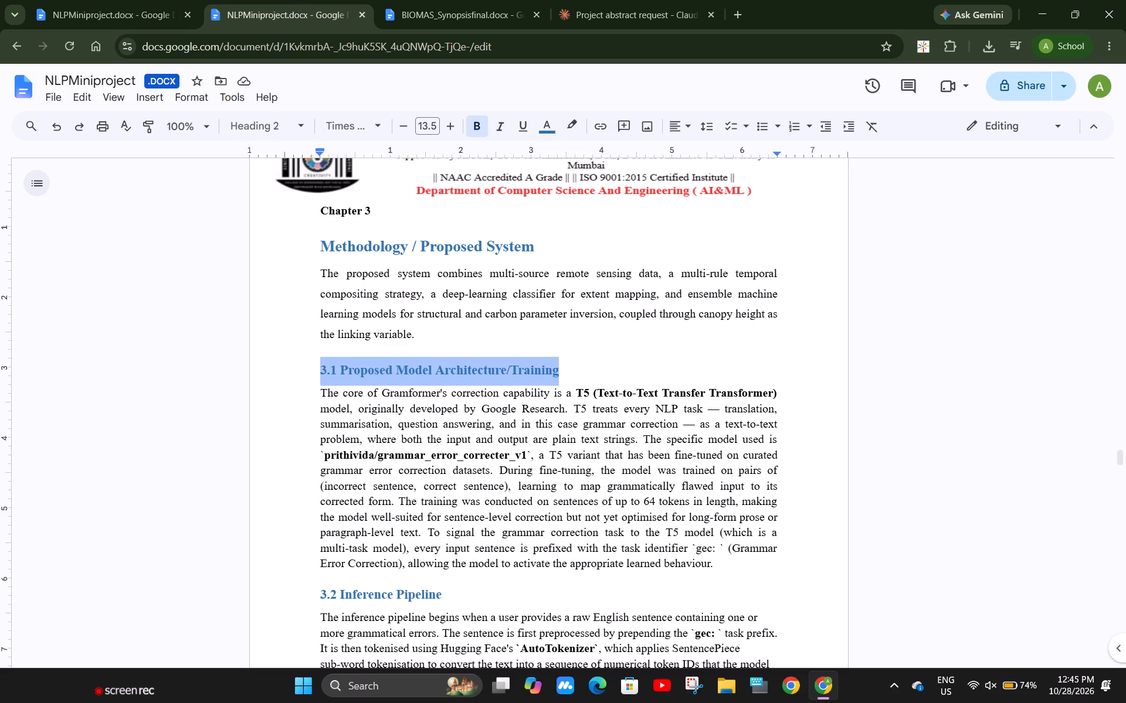
key(ctrl+c)
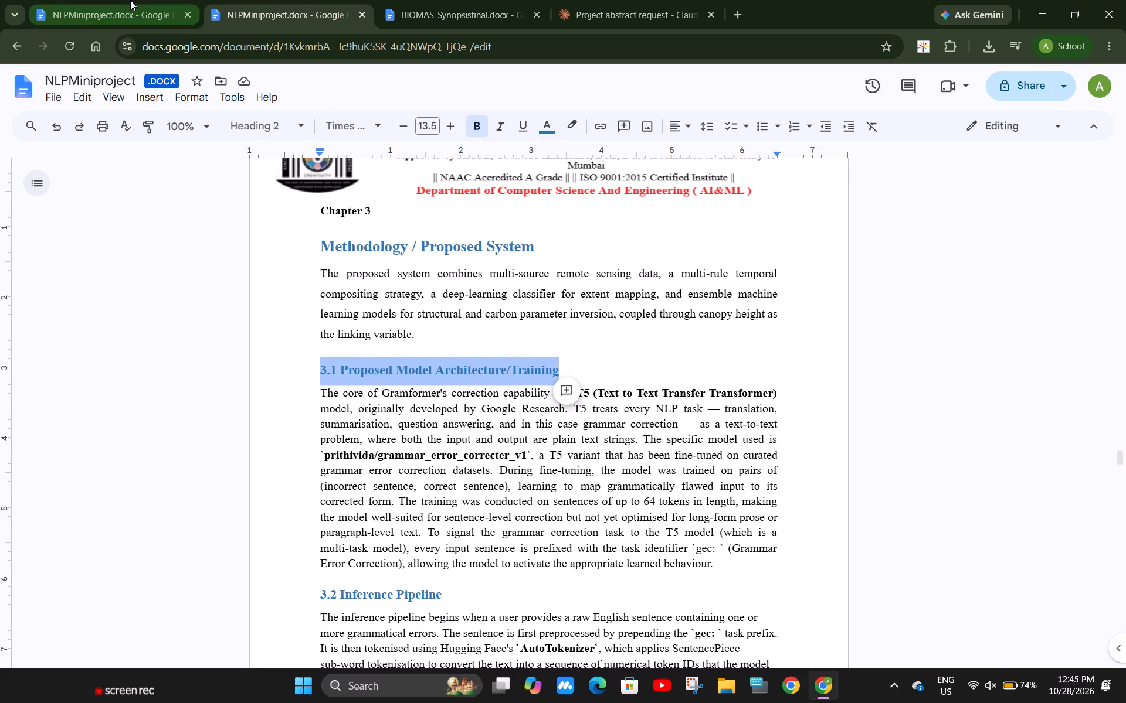
click(130, 0)
drag(357, 463, 328, 0)
click(328, 0)
click(140, 0)
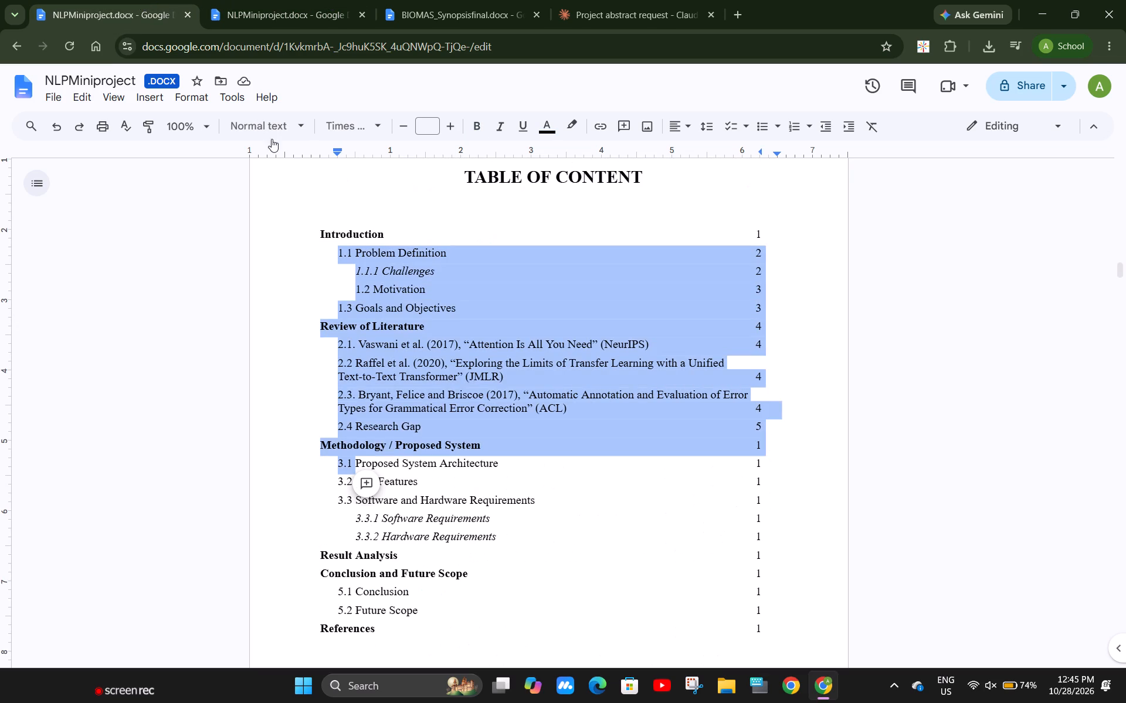
click(497, 455)
click(500, 469)
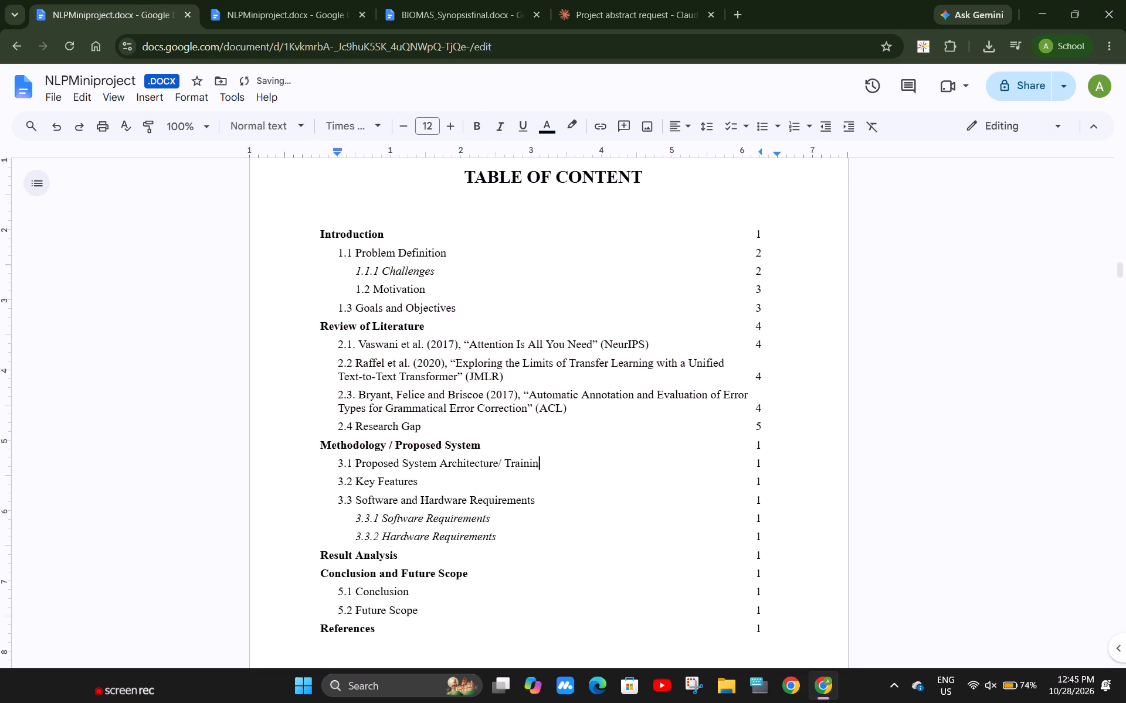
Set the page numbers of the Methodology / Proposed System and 3.1 contents entries to 6.
click(759, 448)
key(BackSpace)
key(6)
key(Down)
key(BackSpace)
key(6)
key(Down)
Check where sections 3.2 and 3.3 fall in Chapter 3 and set the 3.2 contents entry's page number to 6.
click(236, 0)
scroll(531, 442, down, 2)
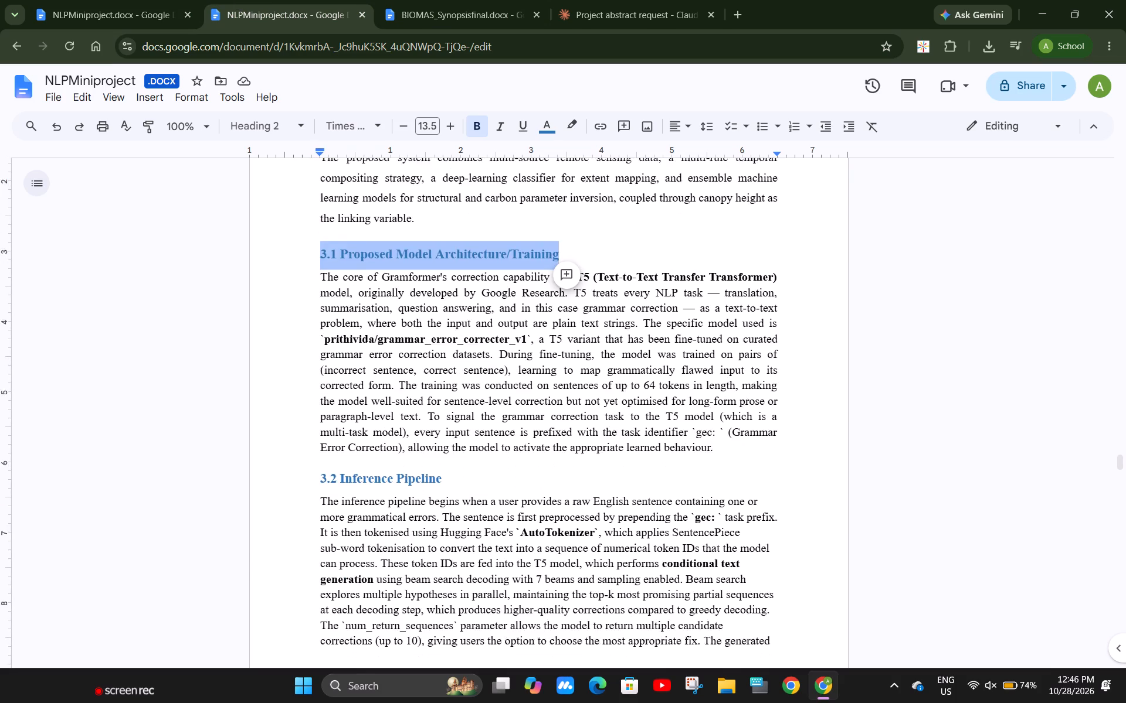
scroll(531, 442, down, 2)
scroll(440, 470, down, 1)
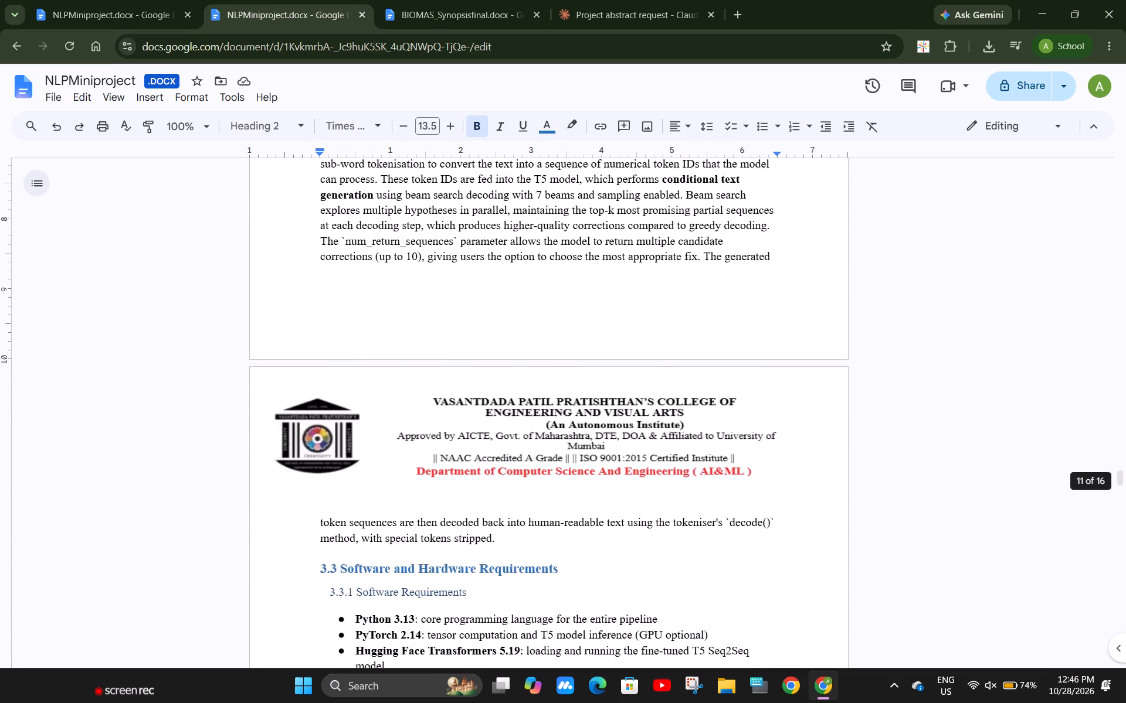
scroll(440, 470, down, 2)
click(141, 0)
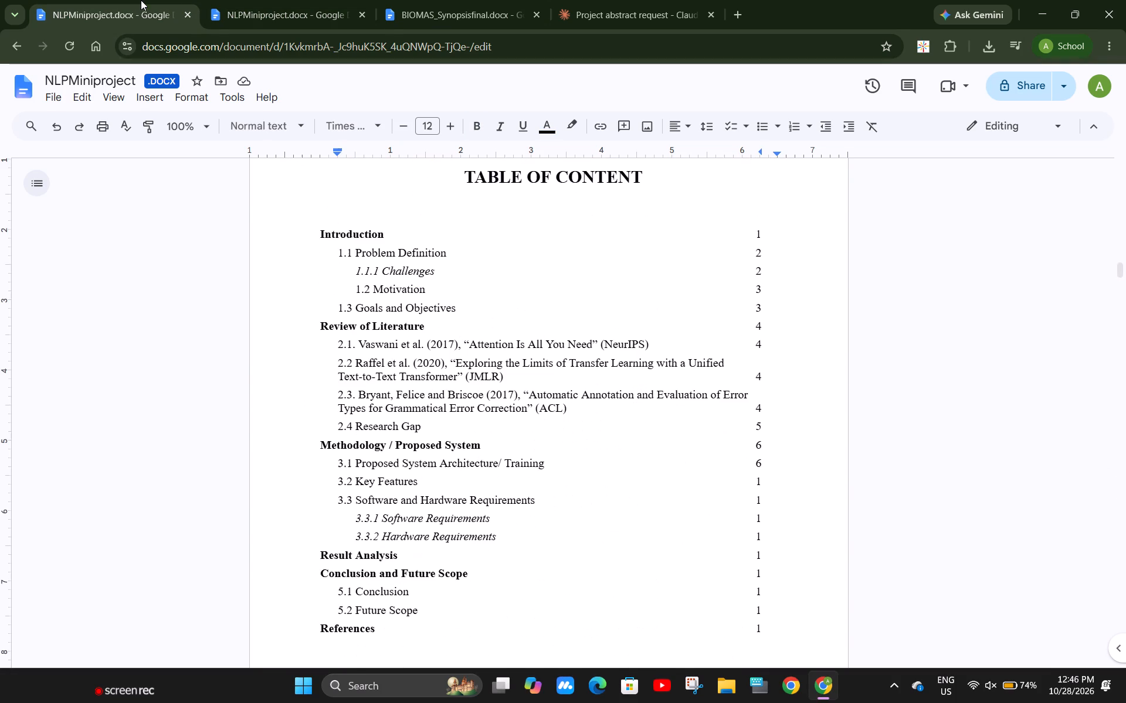
key(BackSpace)
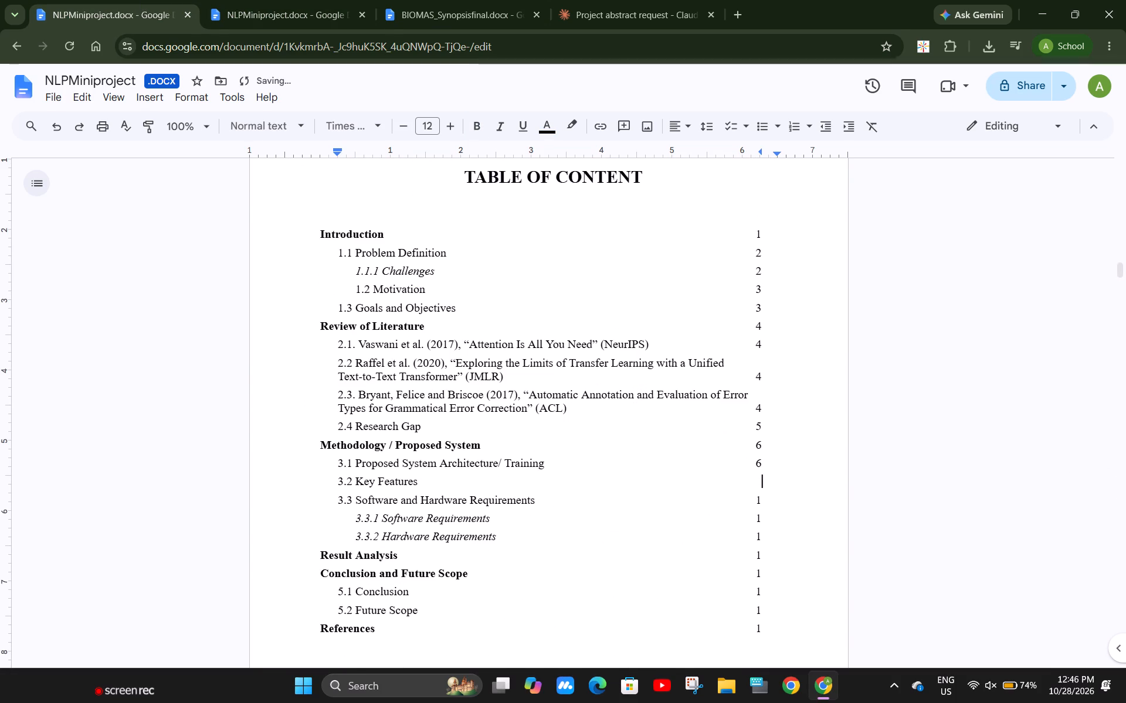
key(6)
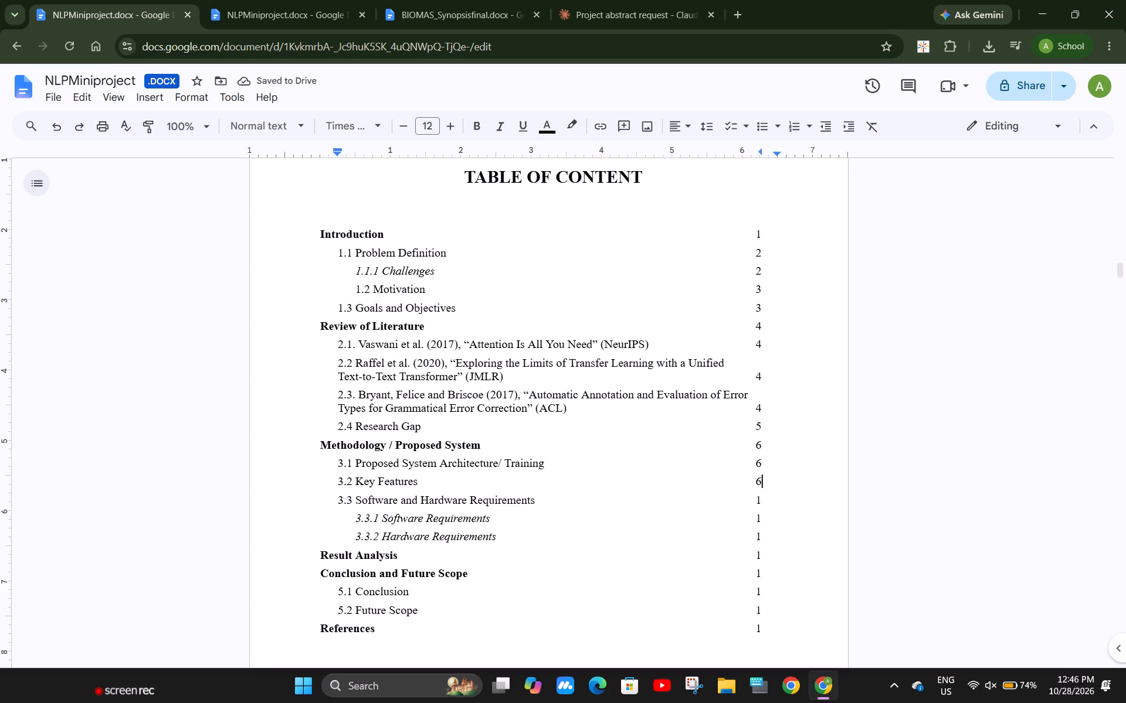
Set the page numbers of the 3.3, 3.3.1 and 3.3.2 contents entries to 7.
key(Down)
key(BackSpace)
key(7)
key(Down)
key(BackSpace)
key(7)
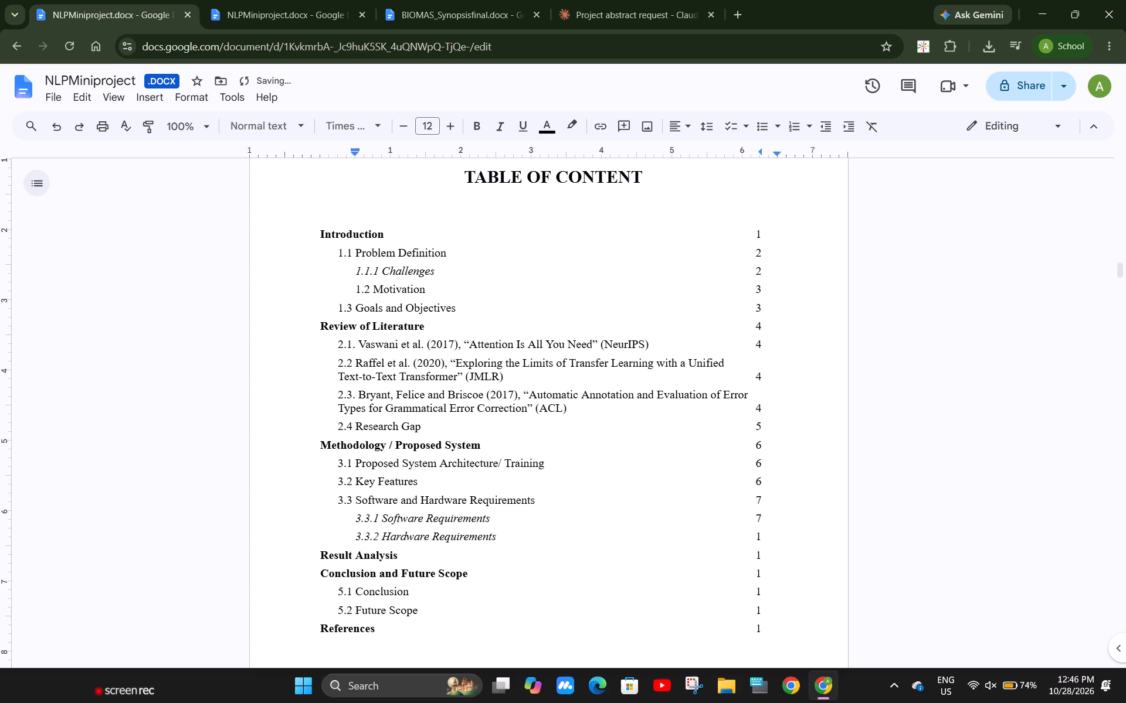
key(Down)
key(BackSpace)
key(7)
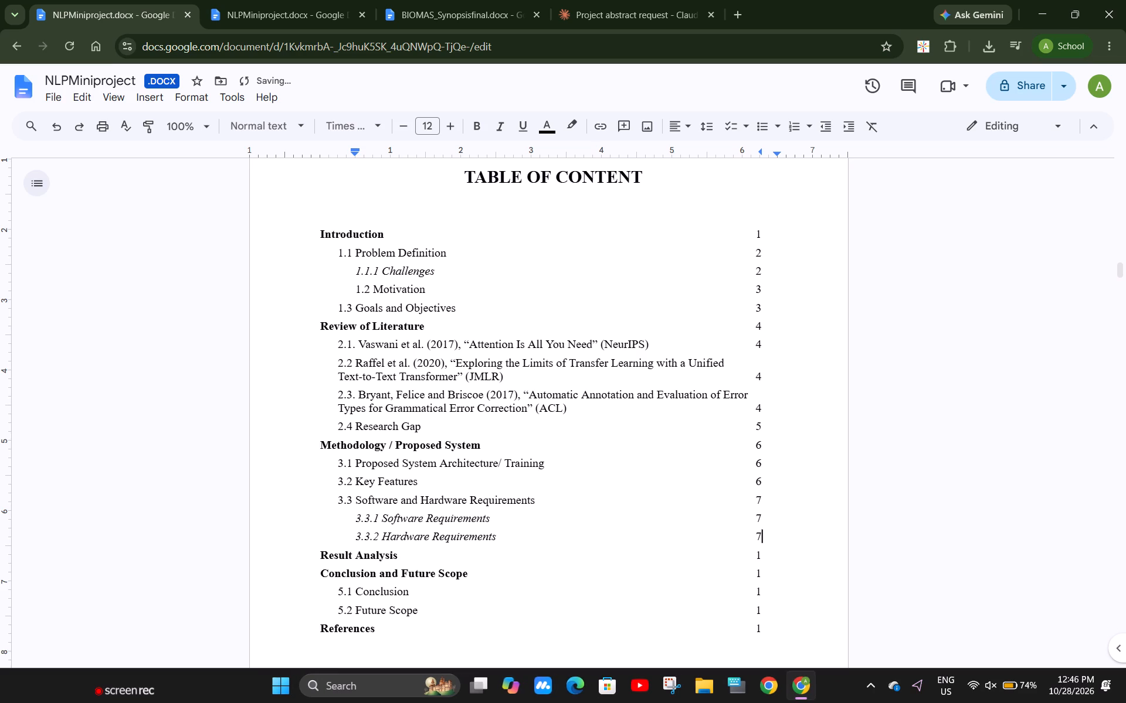
Replace the title of the 3.2 contents entry with Inference Pipelines.
drag(426, 480, 411, 484)
click(355, 502)
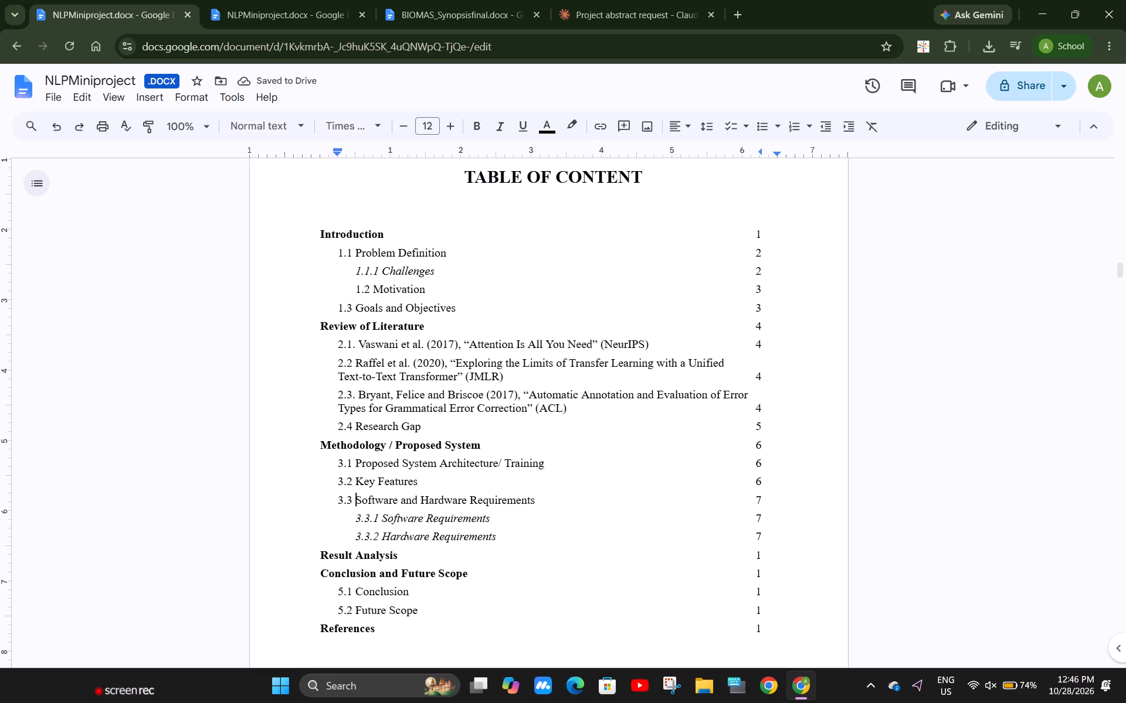
drag(354, 479, 424, 485)
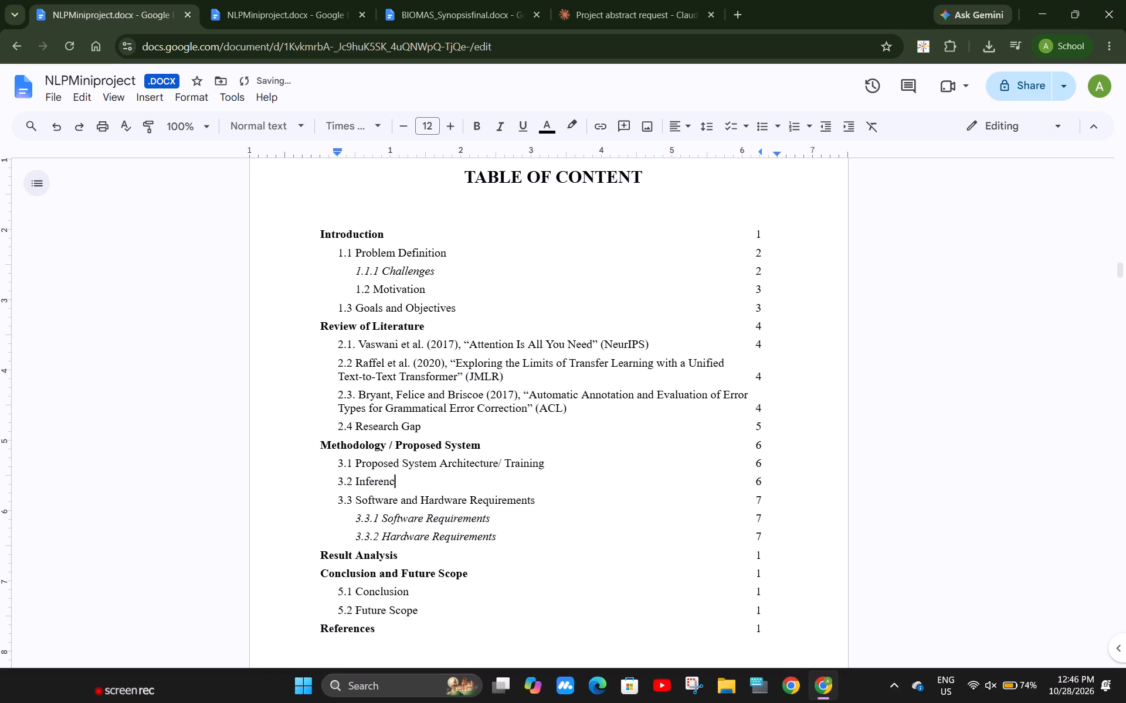
key(BackSpace)
key(BackSpace)
key(BackSpace)
key(BackSpace)
key(BackSpace)
key(BackSpace)
key(bracketleft)
key(BackSpace)
key(p)
text(ipelines)
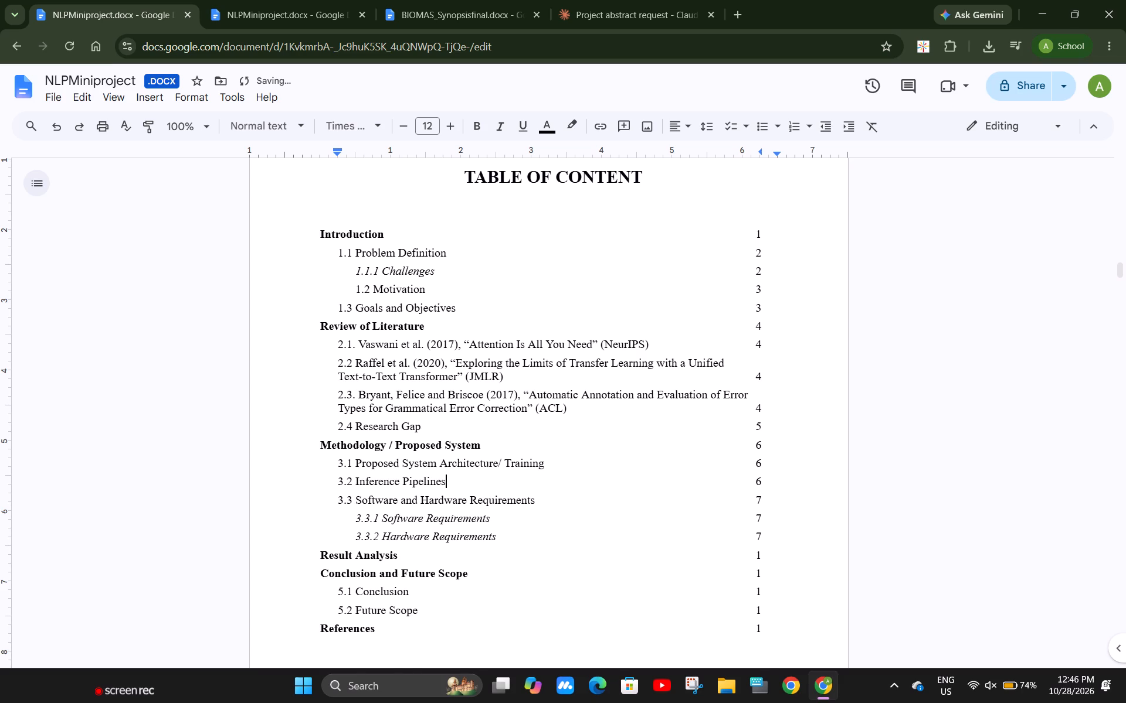
Change the chapter label above the USE OF NLP TECHNIQUES heading to Chapter 5.
scroll(471, 554, down, 2)
click(296, 0)
scroll(498, 398, down, 4)
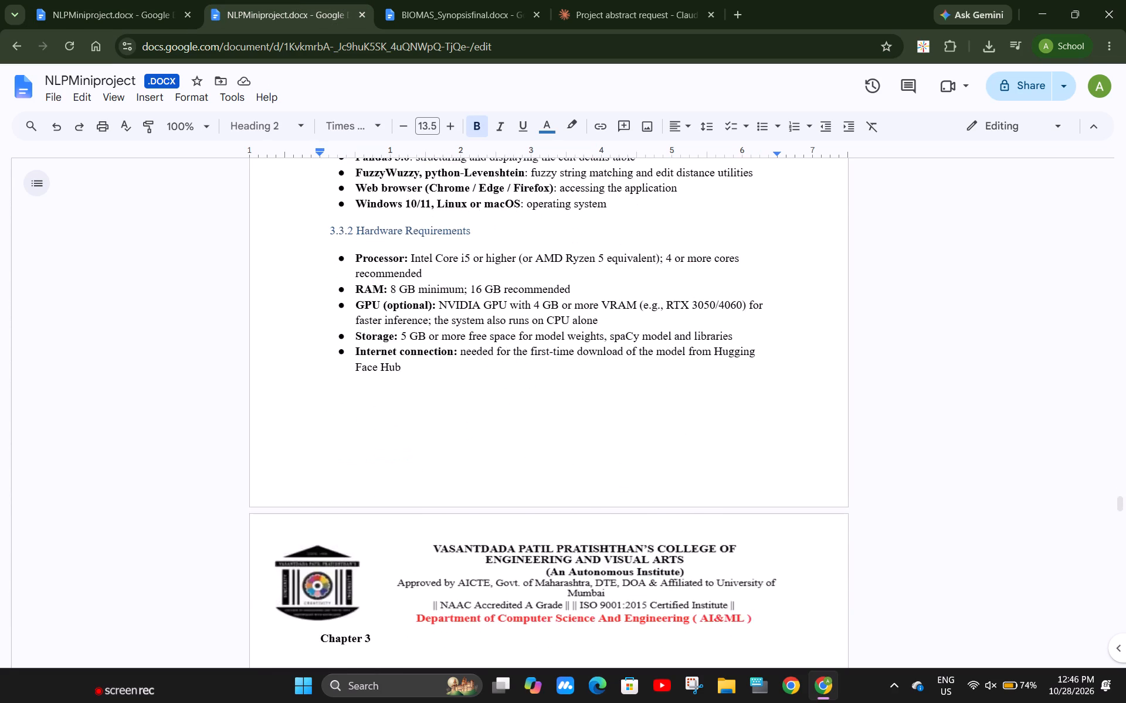
scroll(498, 398, down, 4)
scroll(376, 302, up, 1)
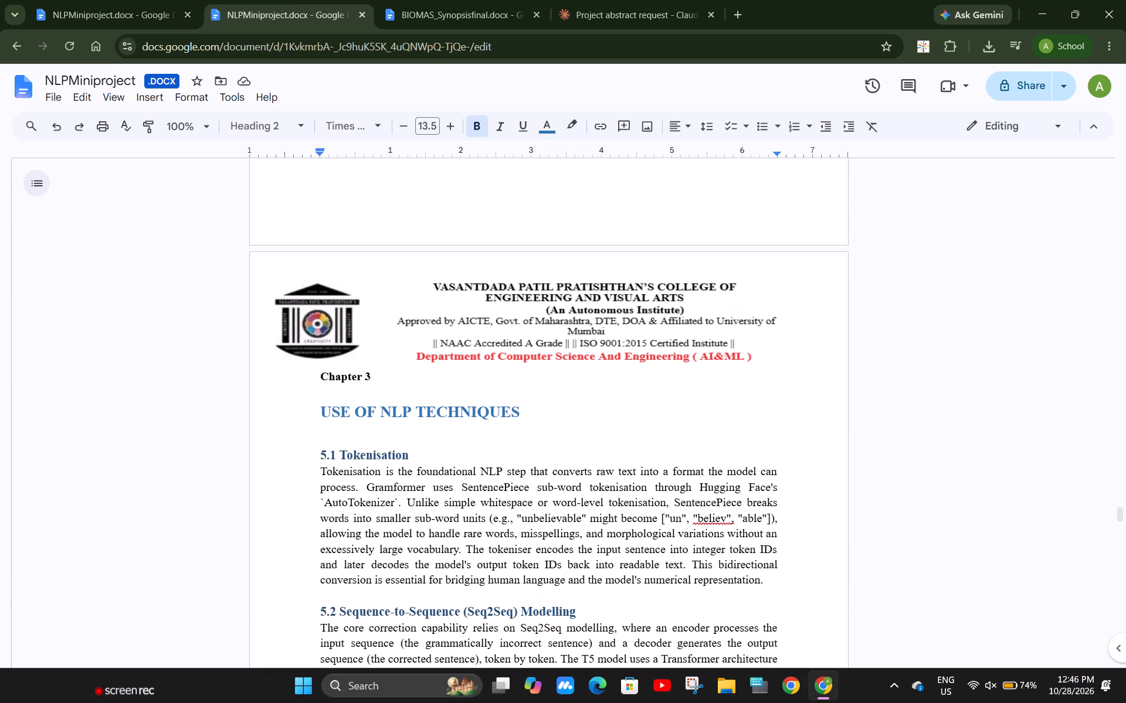
click(377, 384)
key(BackSpace)
key(5)
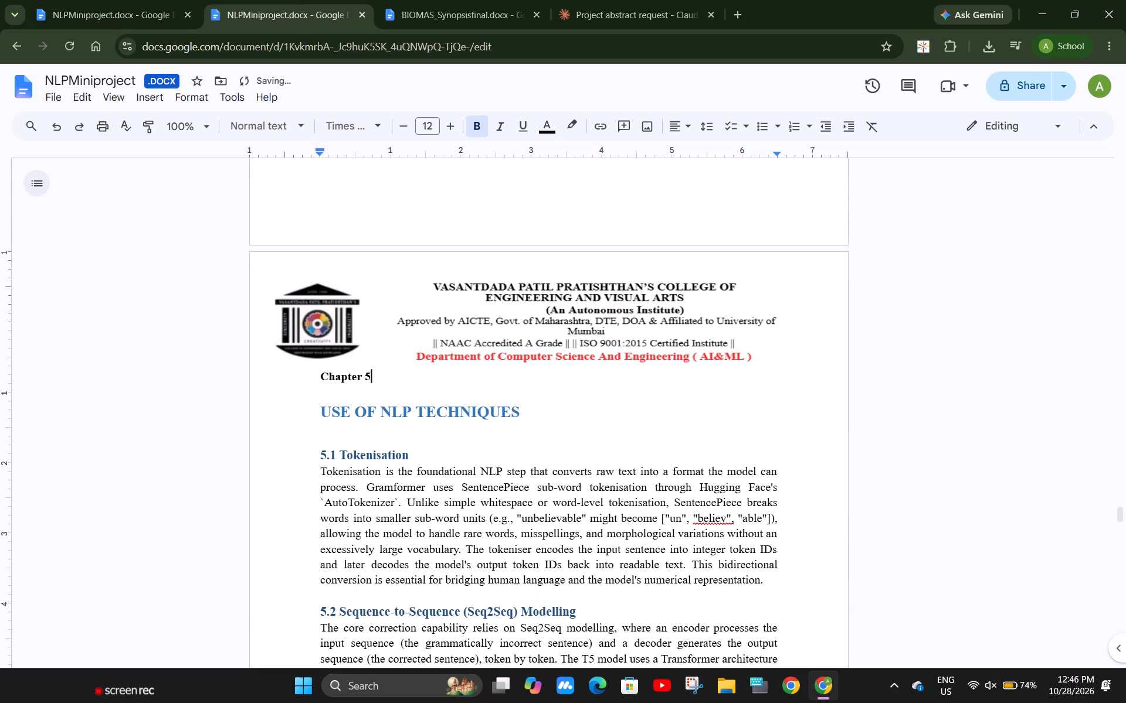
Duplicate the Methodology / Proposed System contents entry with its 3.1 and 3.2 subentries directly below the 3.3.2 entry, leaving no blank line.
click(46, 0)
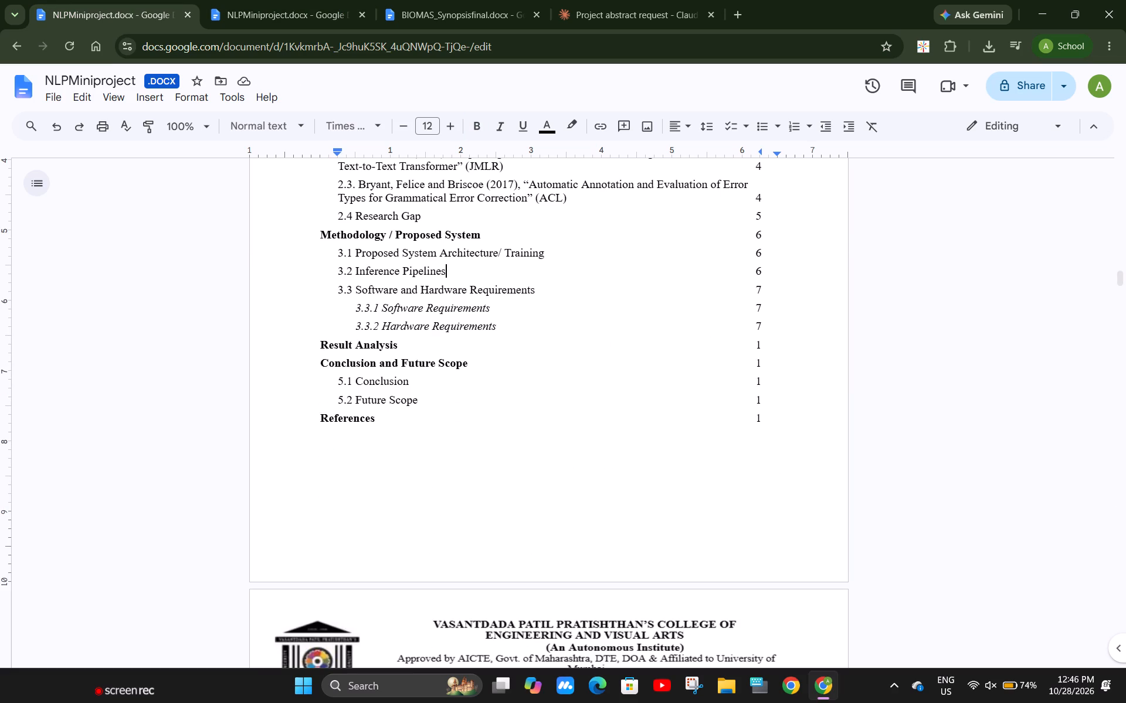
drag(320, 234, 511, 327)
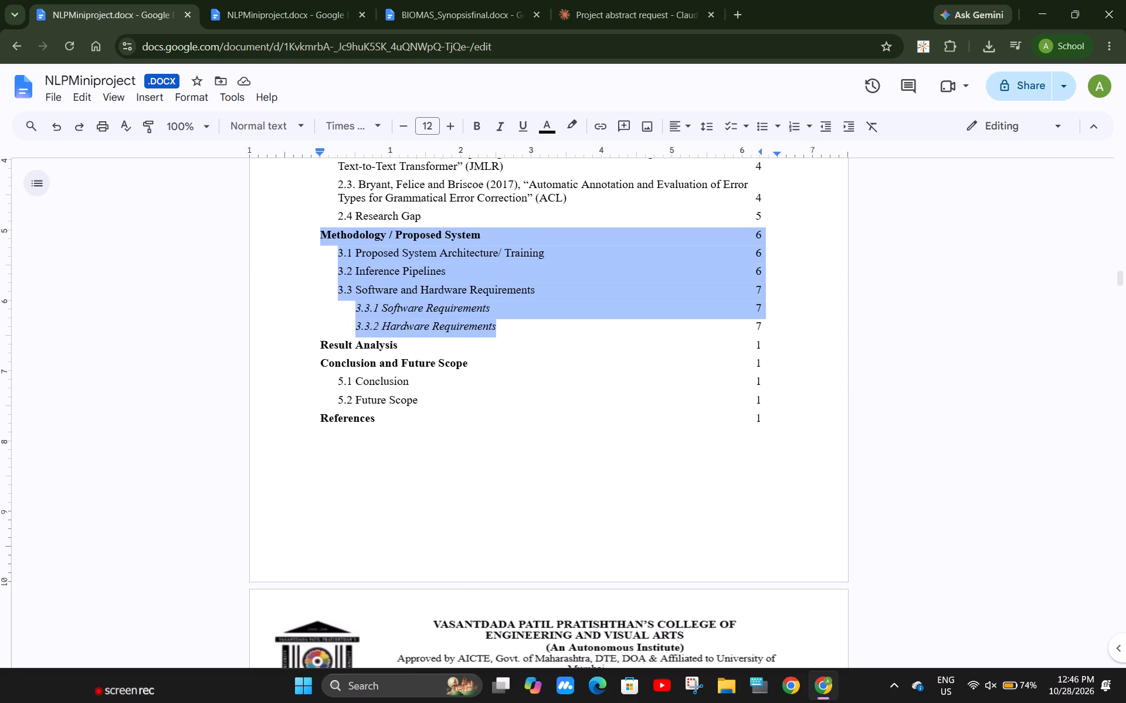
drag(511, 327, 538, 291)
key(ctrl+c)
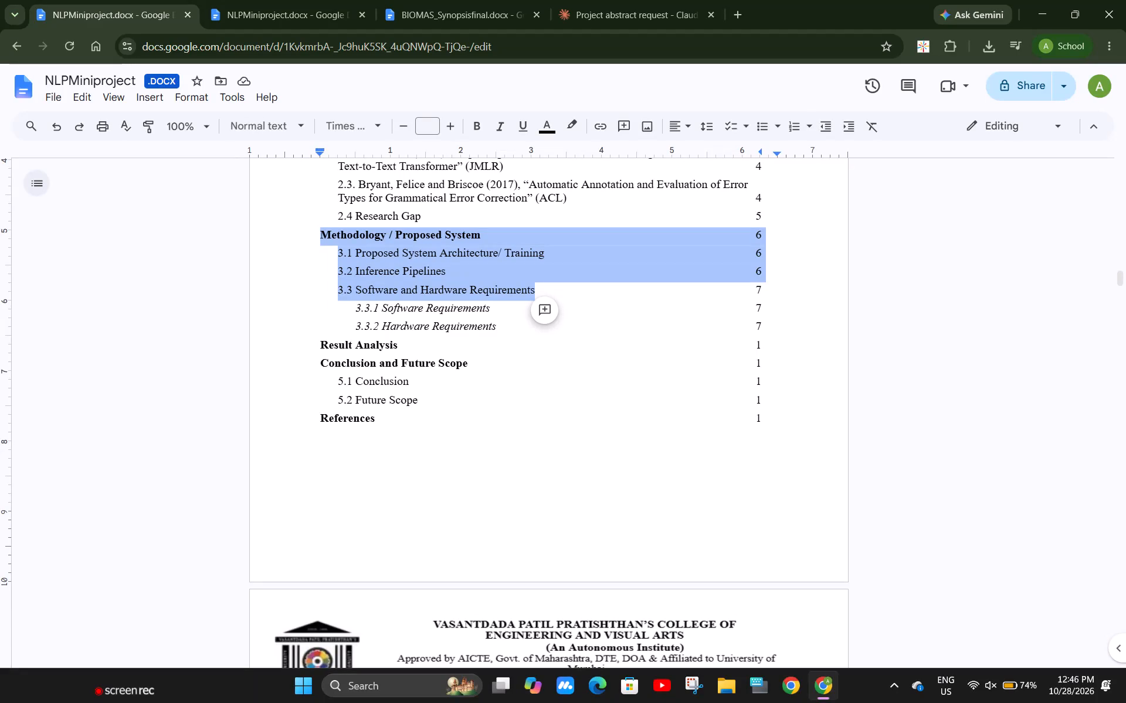
click(548, 271)
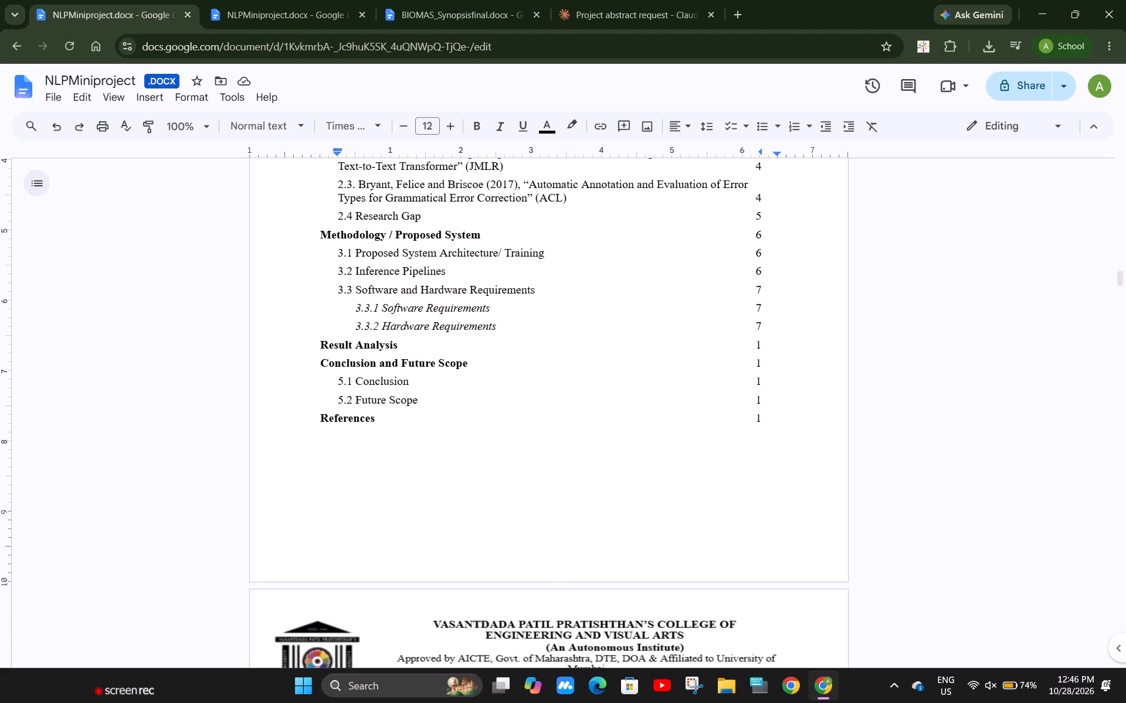
drag(312, 233, 777, 265)
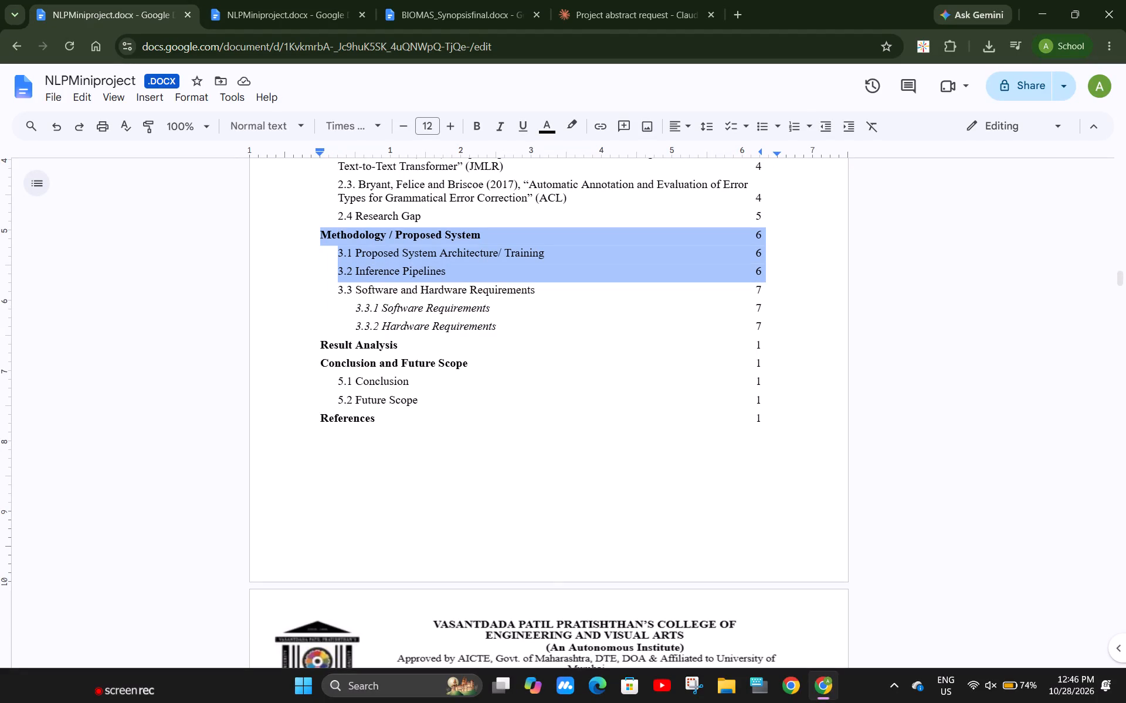
drag(777, 265, 776, 272)
key(ctrl+c)
click(770, 326)
key(Return)
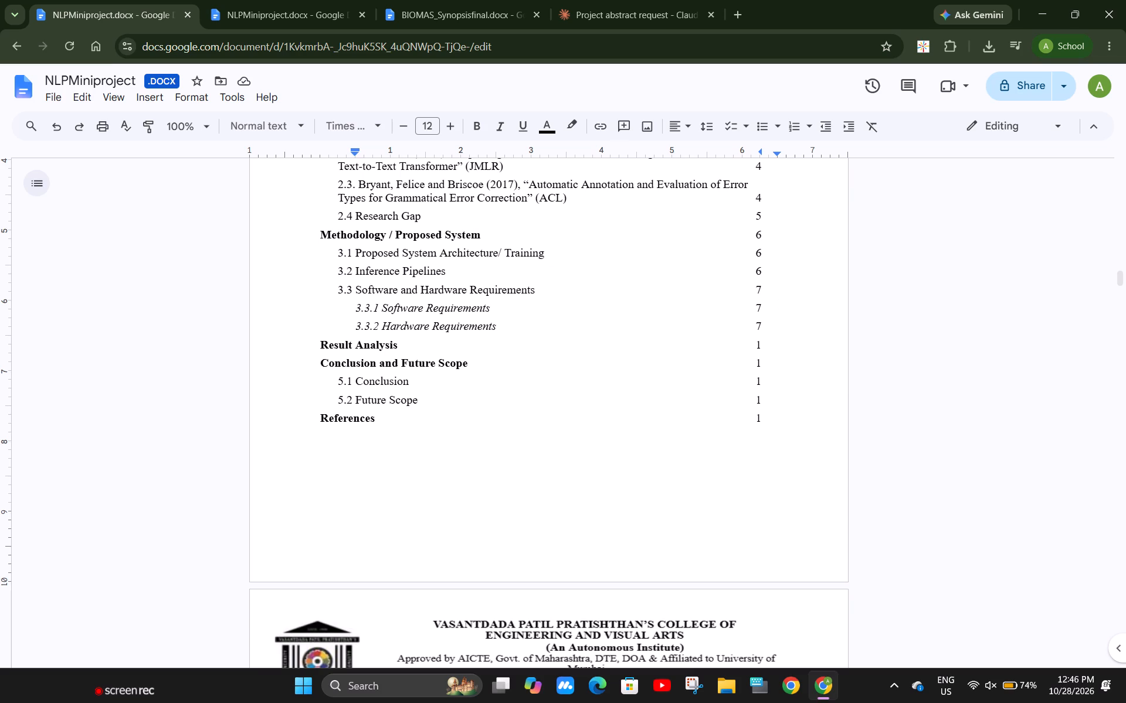
key(BackSpace)
key(ctrl+v)
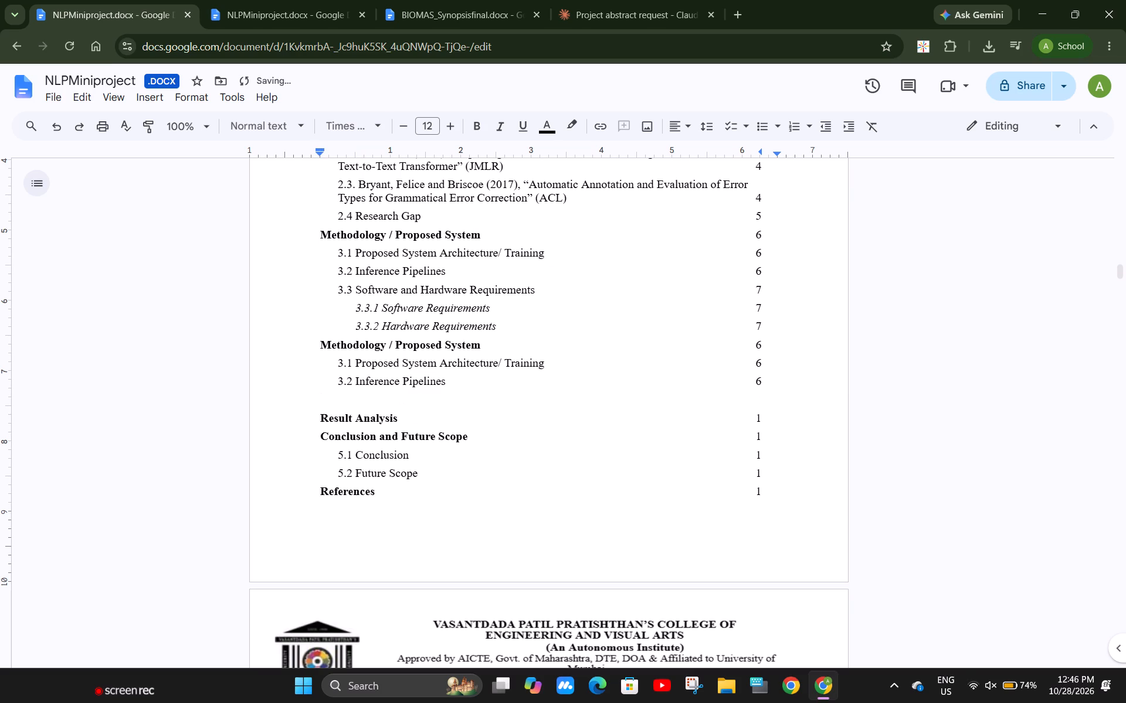
key(BackSpace)
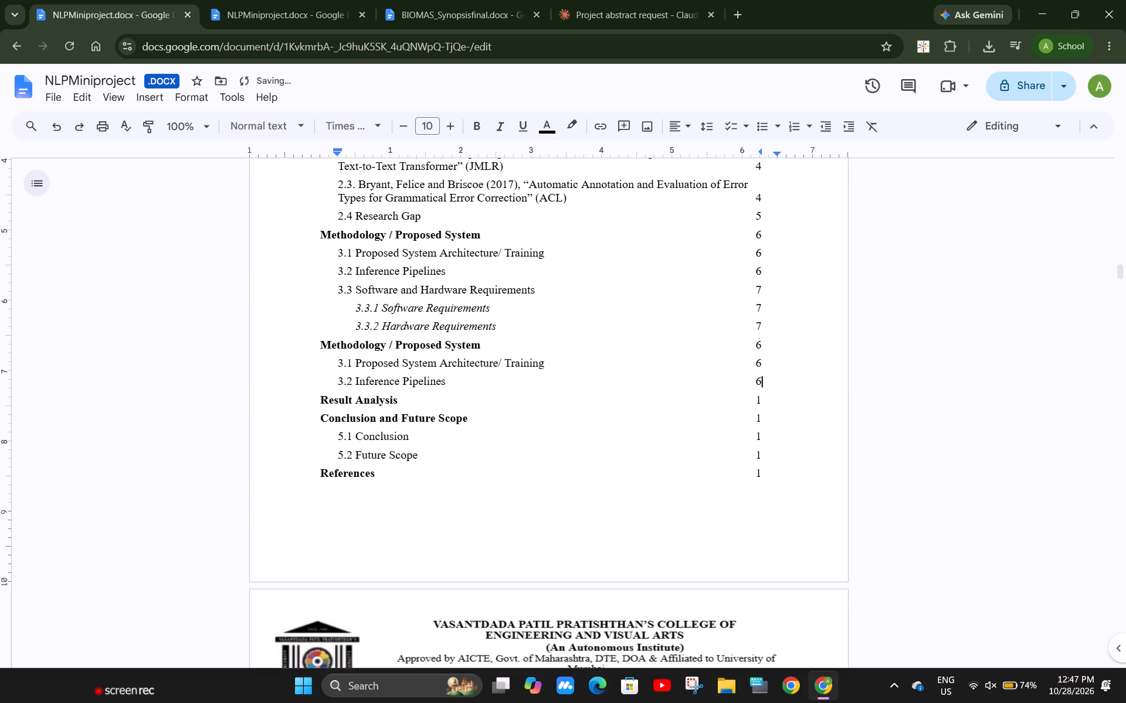
Replace the title of the second Methodology / Proposed System contents entry with Uses of NLP Technniques.
drag(483, 346, 323, 346)
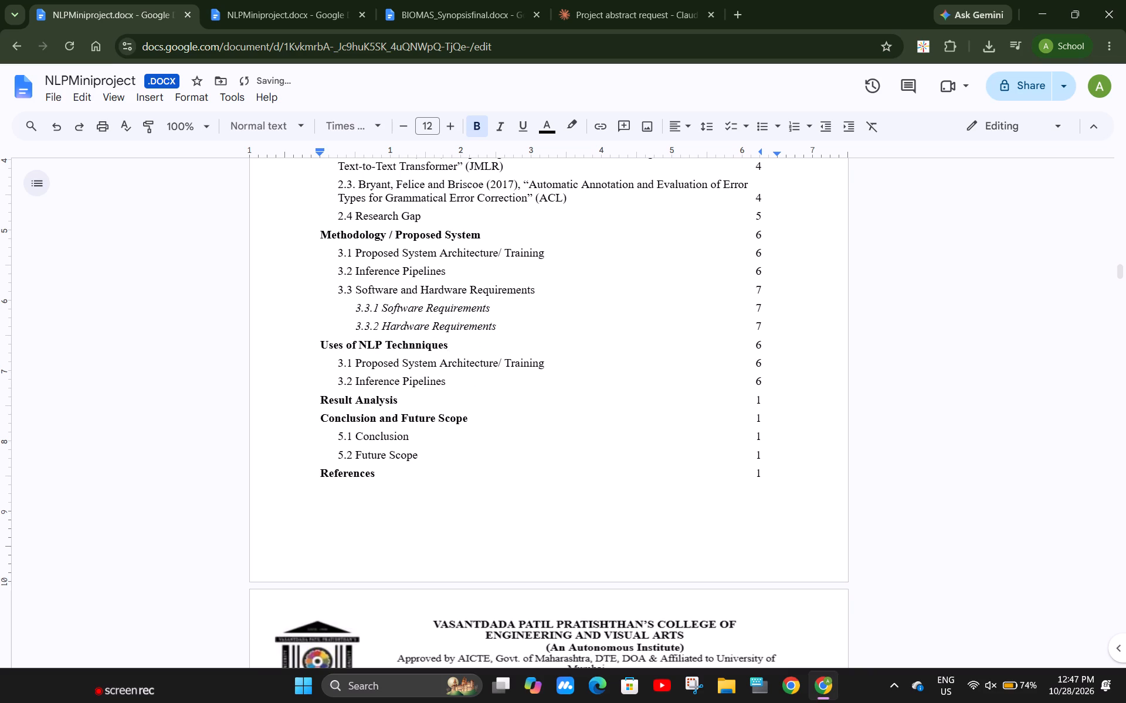
Set the page numbers of the Uses of NLP Technniques contents entry and its 3.1 subentry to 8.
click(761, 351)
key(BackSpace)
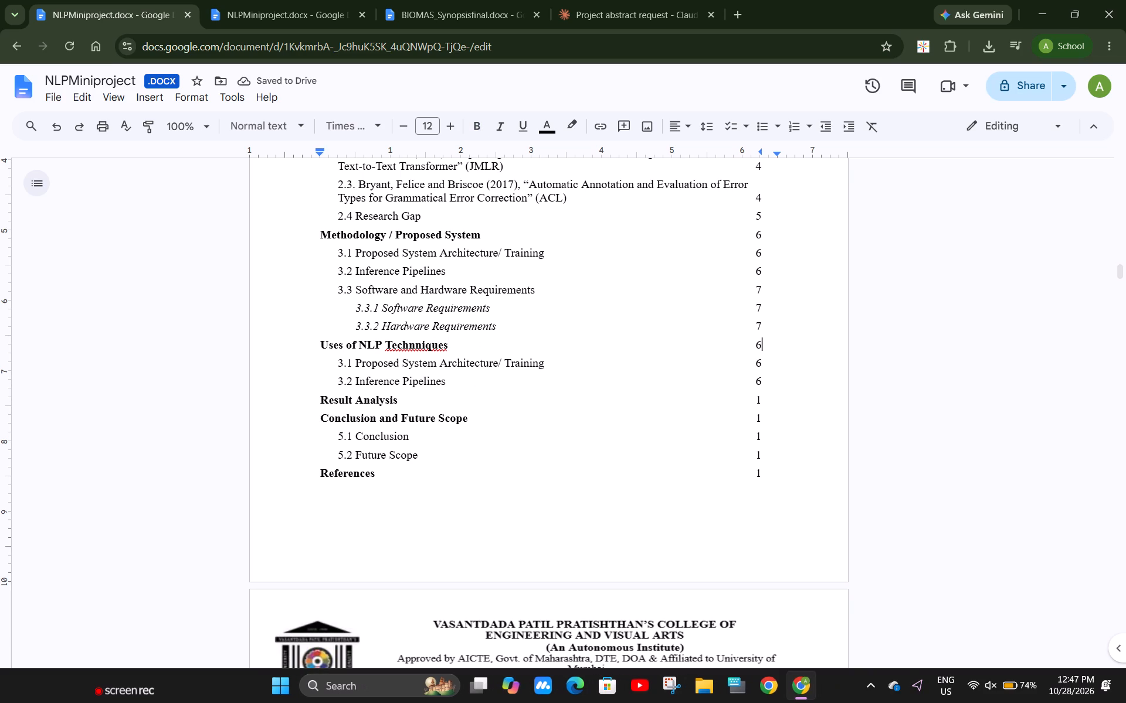
key(8)
key(Down)
key(BackSpace)
key(8)
key(Up)
Copy the title Tokenisation from the 5.1 heading and paste it at the end of the 3.1 contents entry under Uses of NLP Technniques.
click(276, 0)
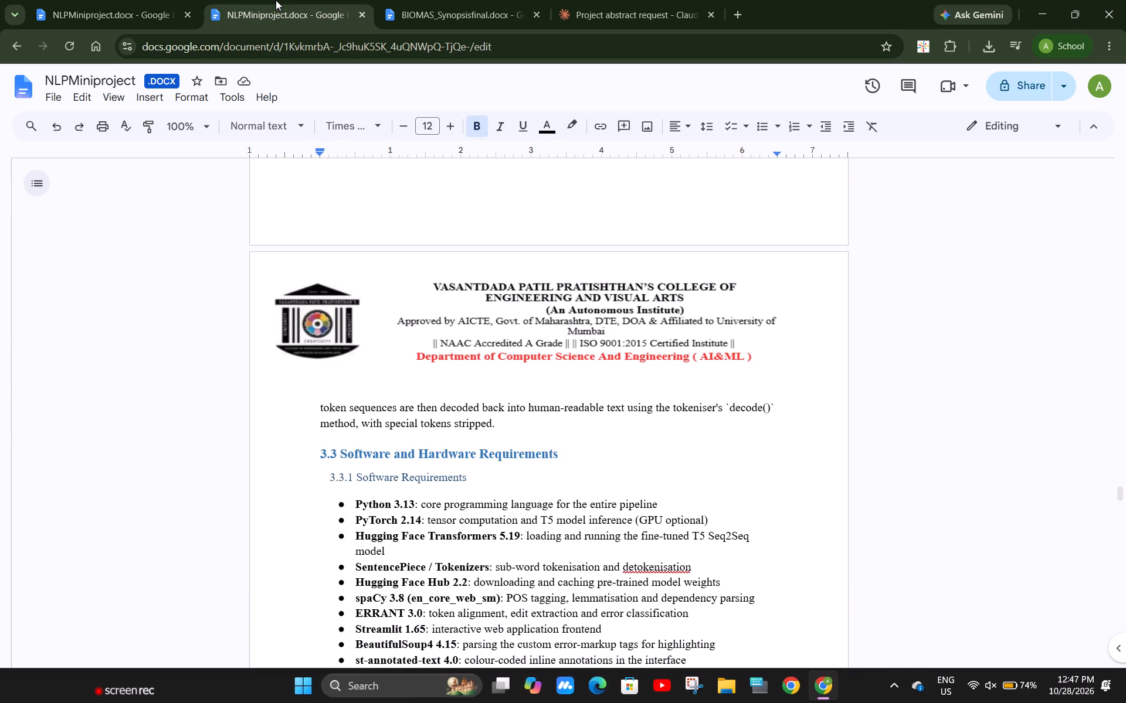
scroll(484, 514, down, 10)
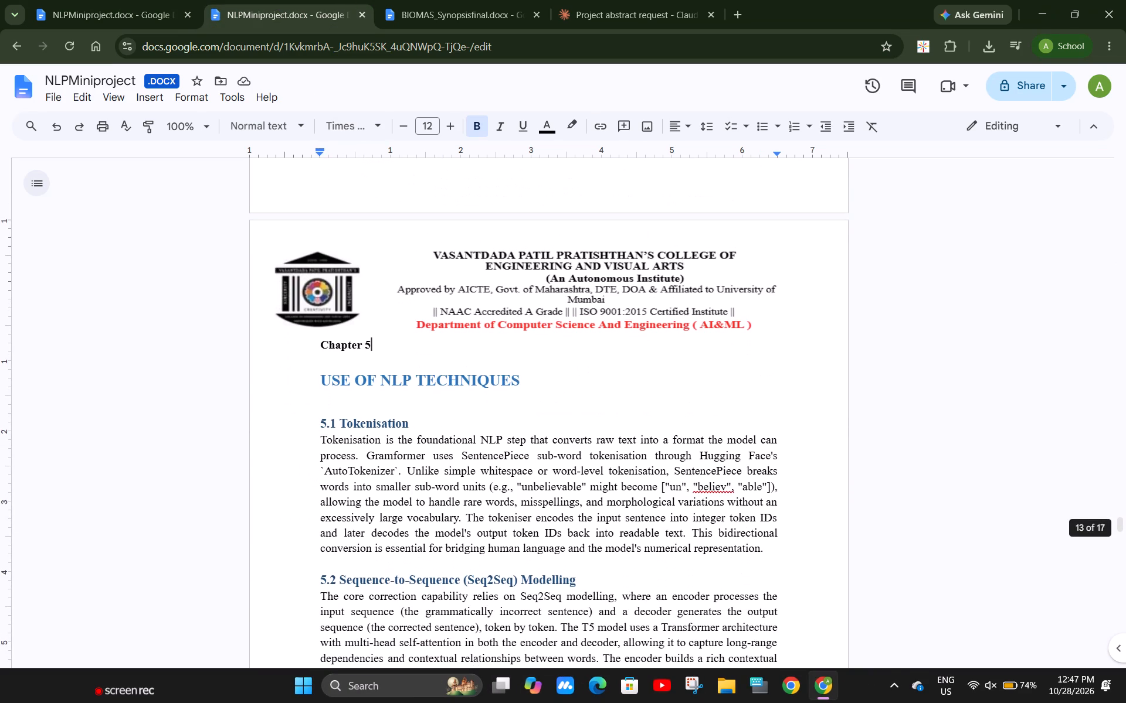
drag(419, 424, 335, 420)
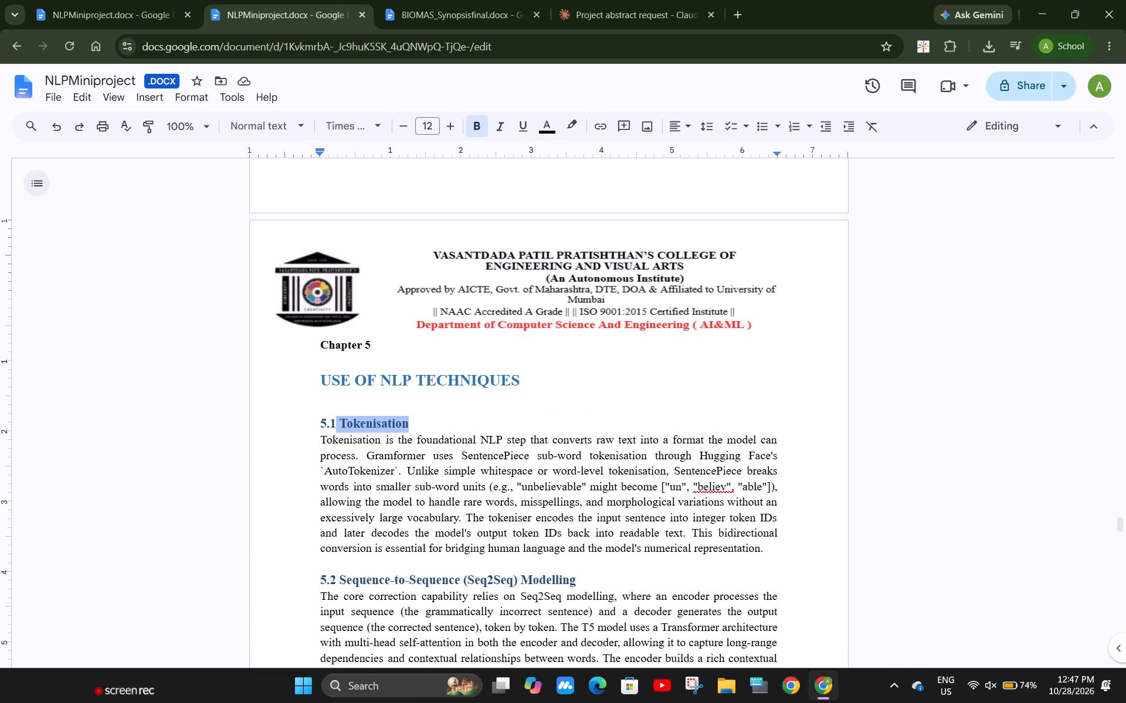
drag(335, 420, 339, 420)
key(ctrl+c)
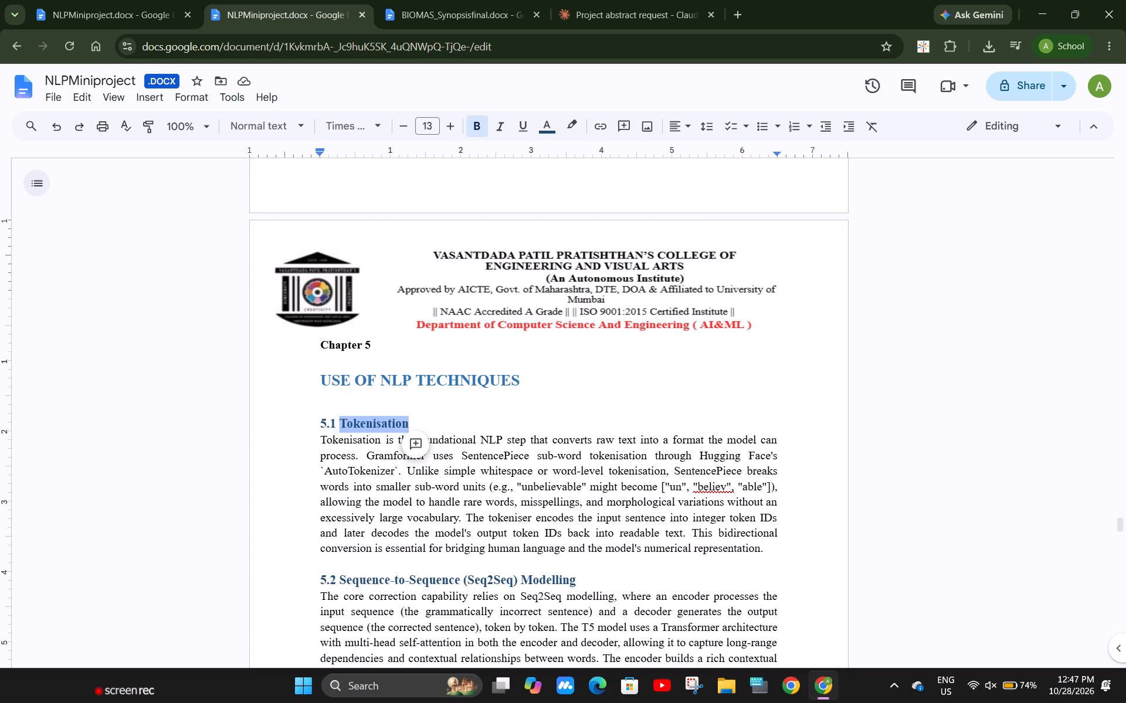
click(151, 0)
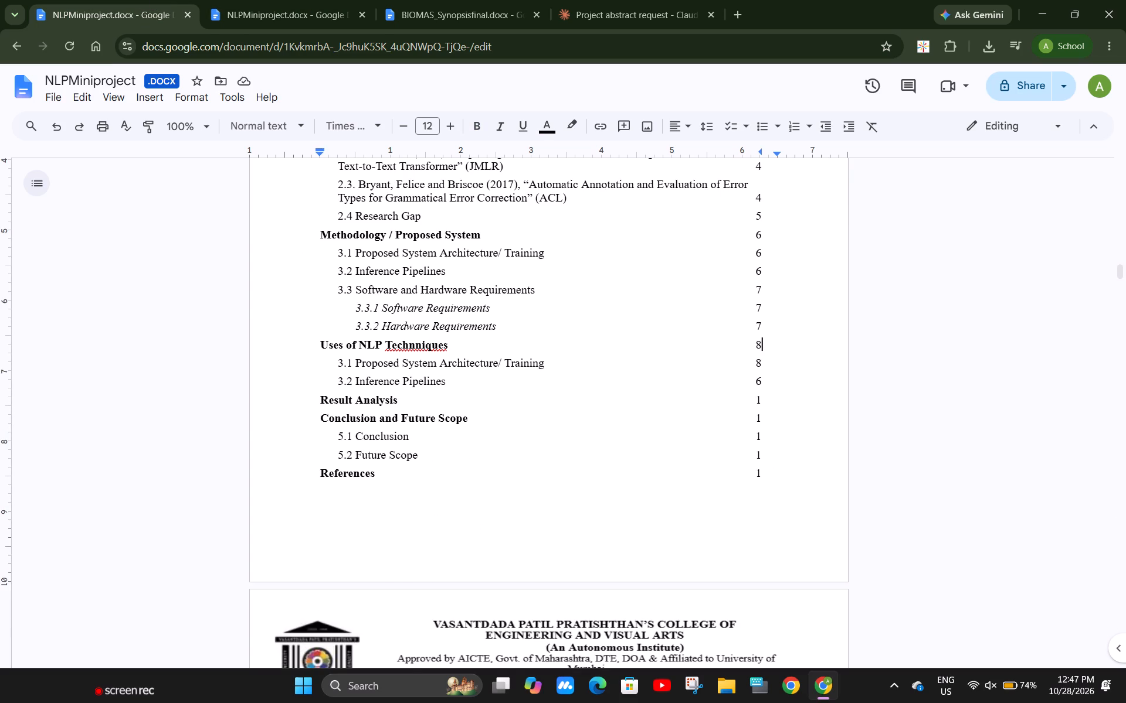
click(548, 365)
key(ctrl+v)
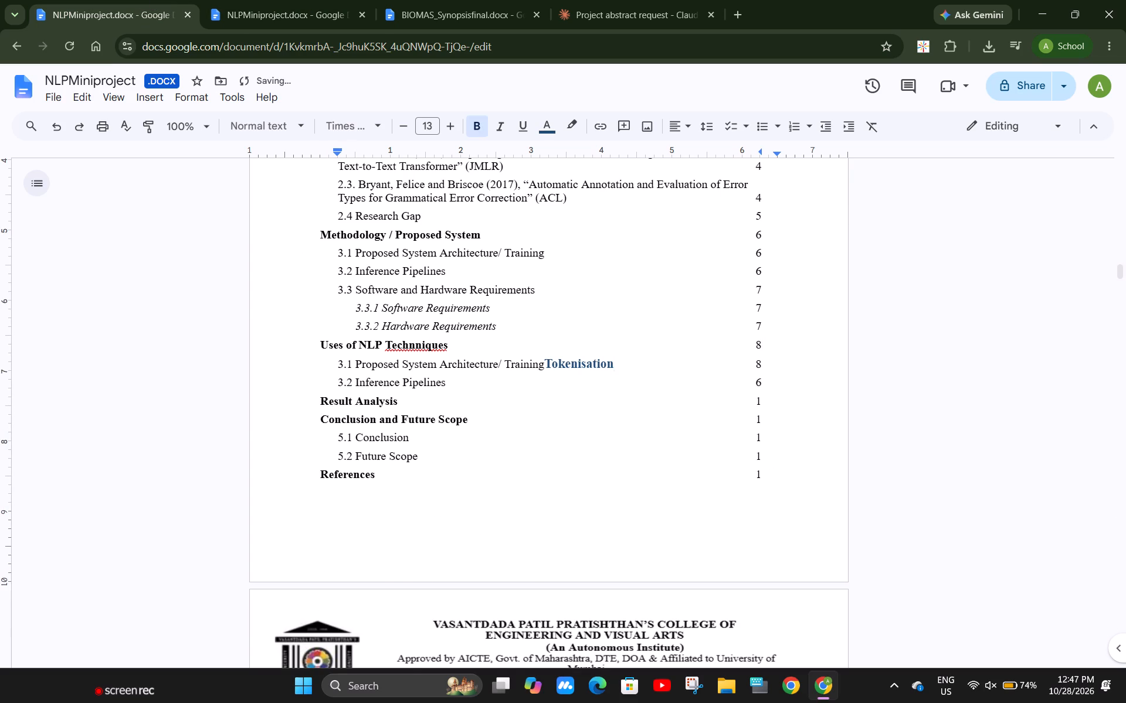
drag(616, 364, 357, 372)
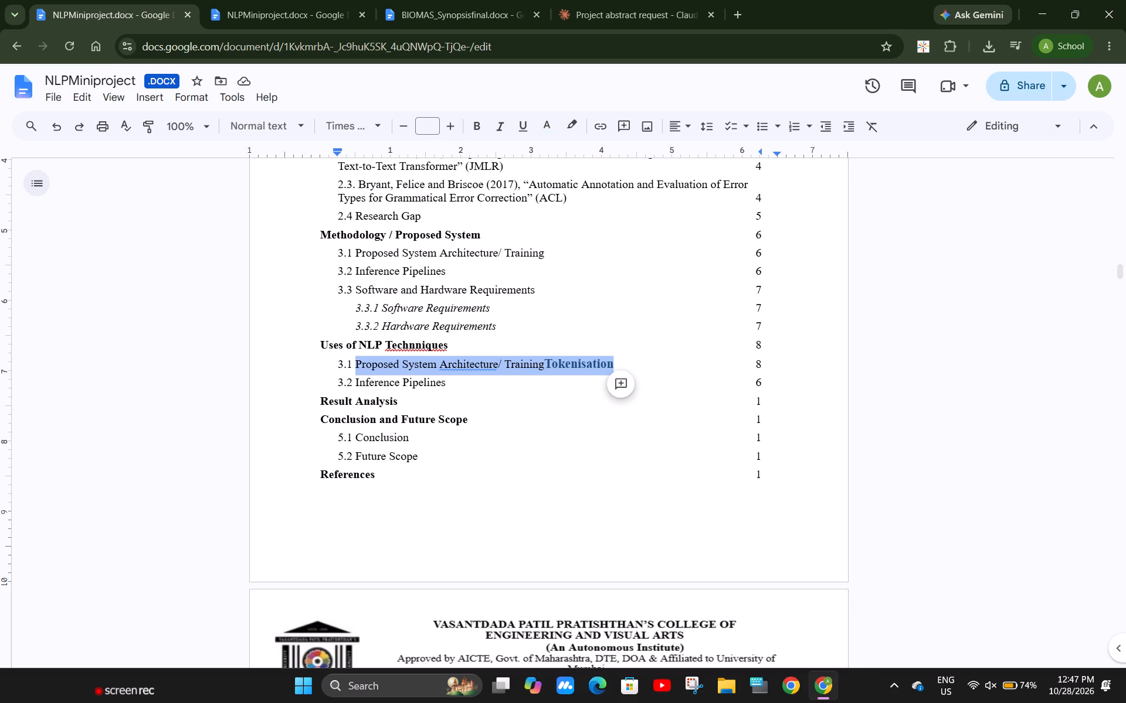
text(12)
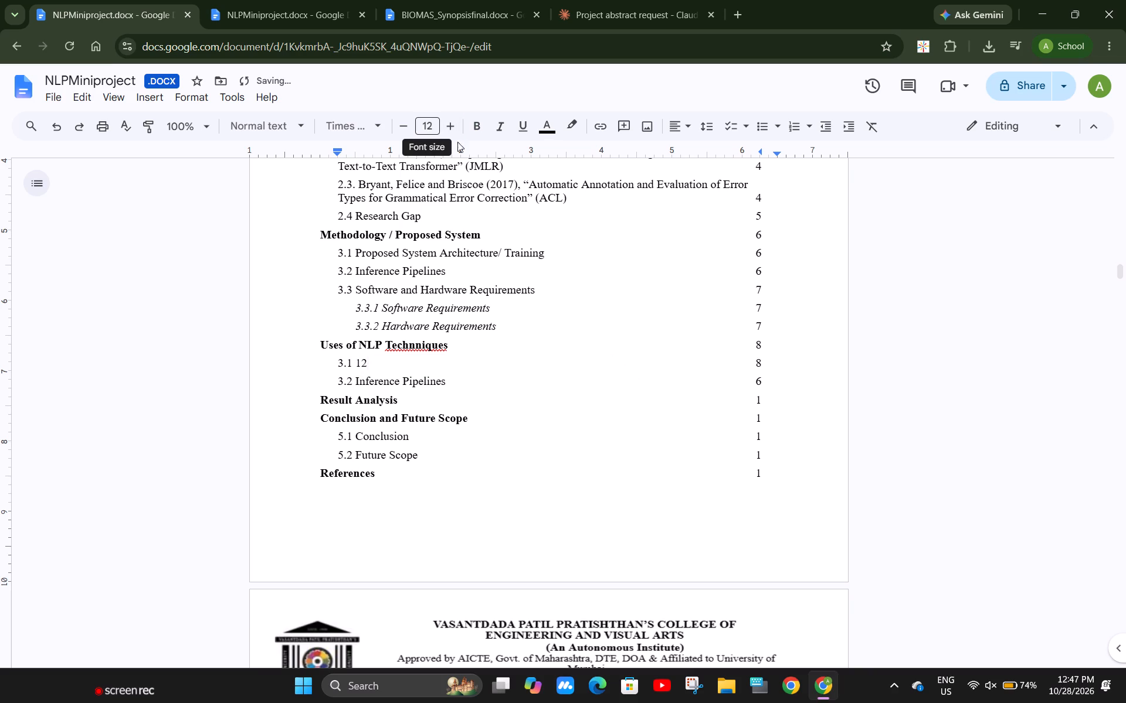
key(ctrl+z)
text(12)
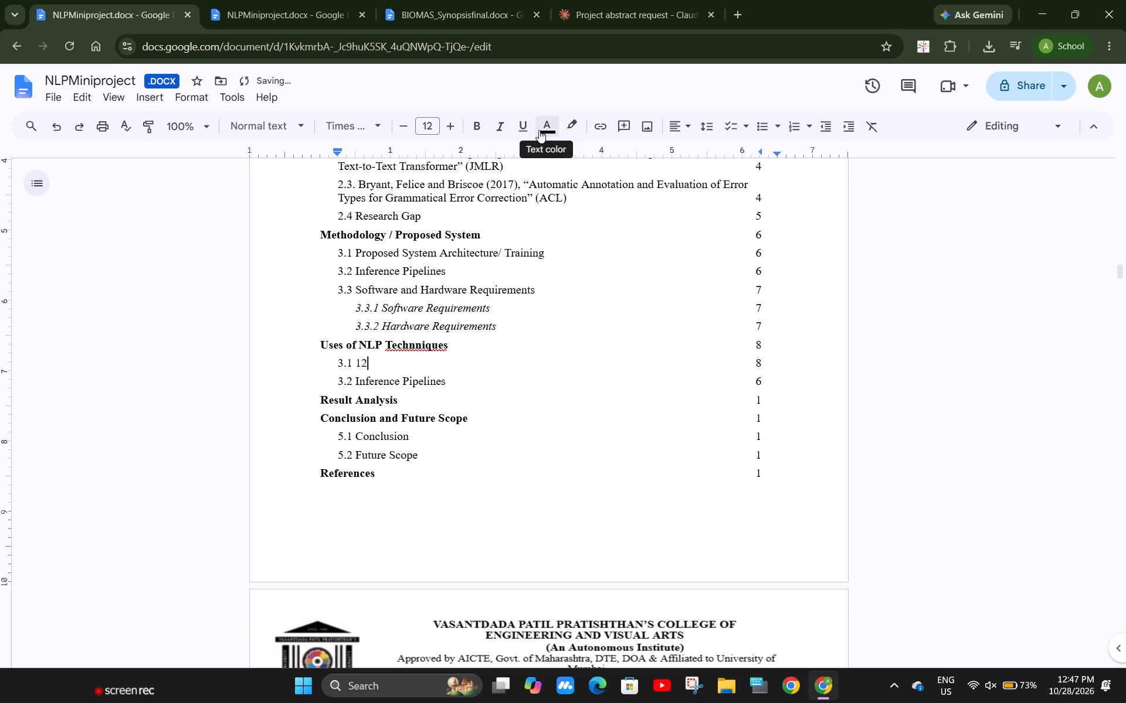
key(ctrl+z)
Format the title text of the 3.1 entry under Uses of NLP Technniques as size 12, black and not bold.
click(434, 121)
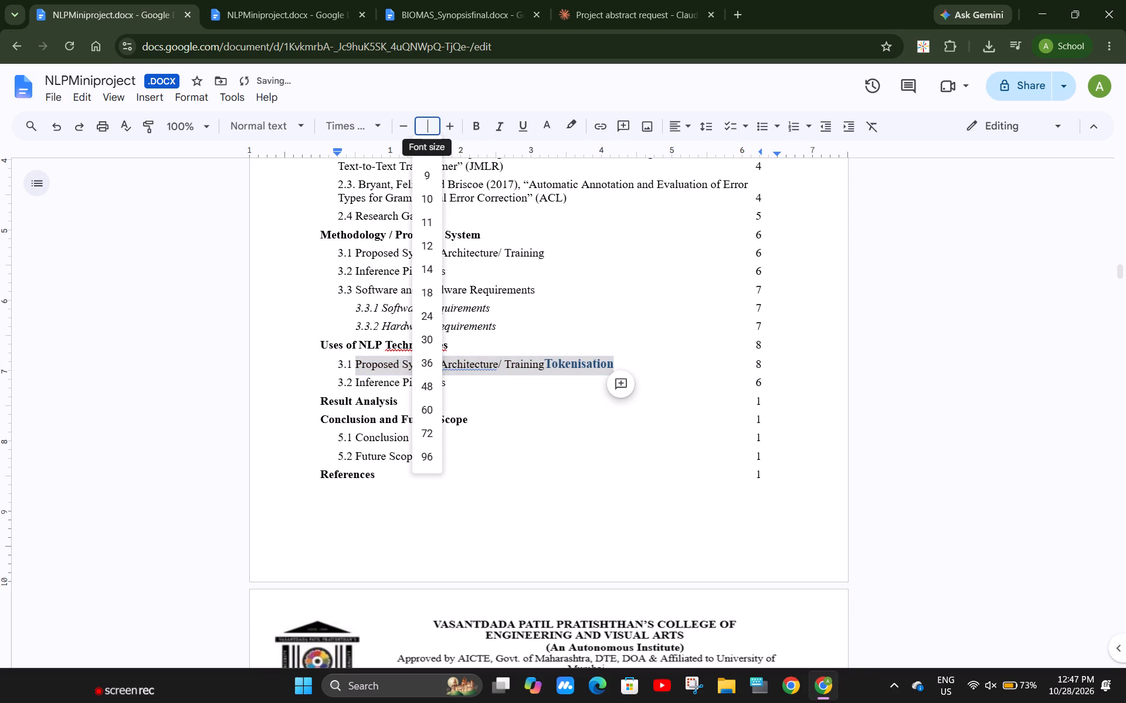
click(426, 244)
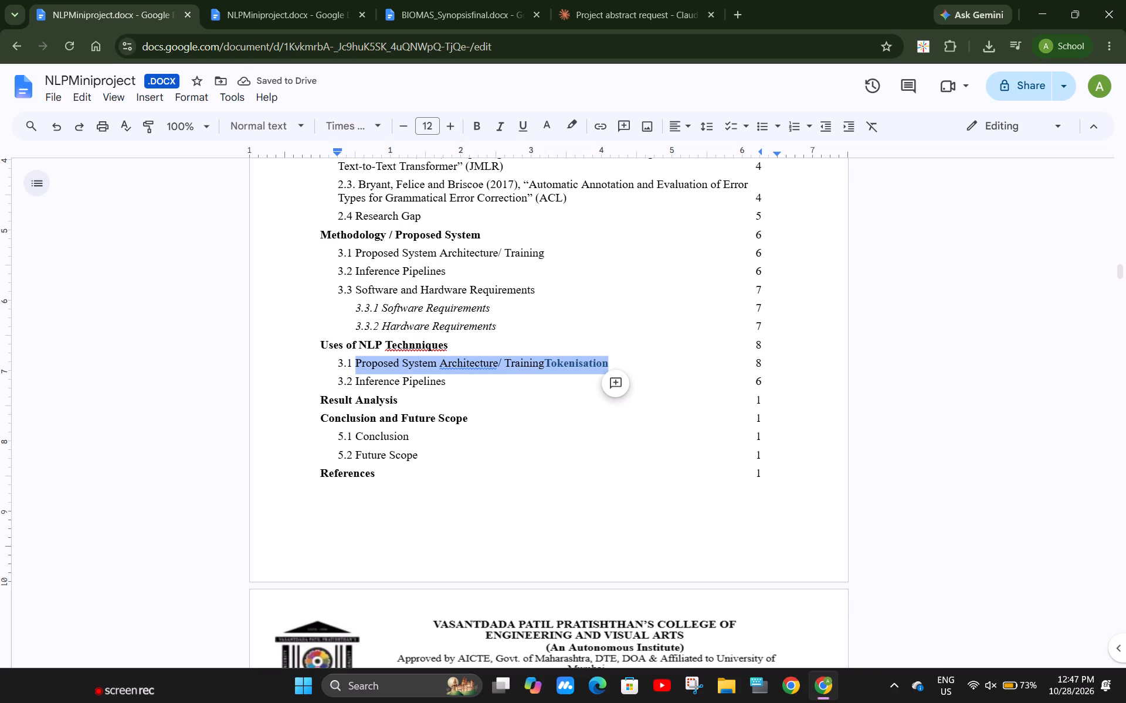
click(543, 128)
click(552, 156)
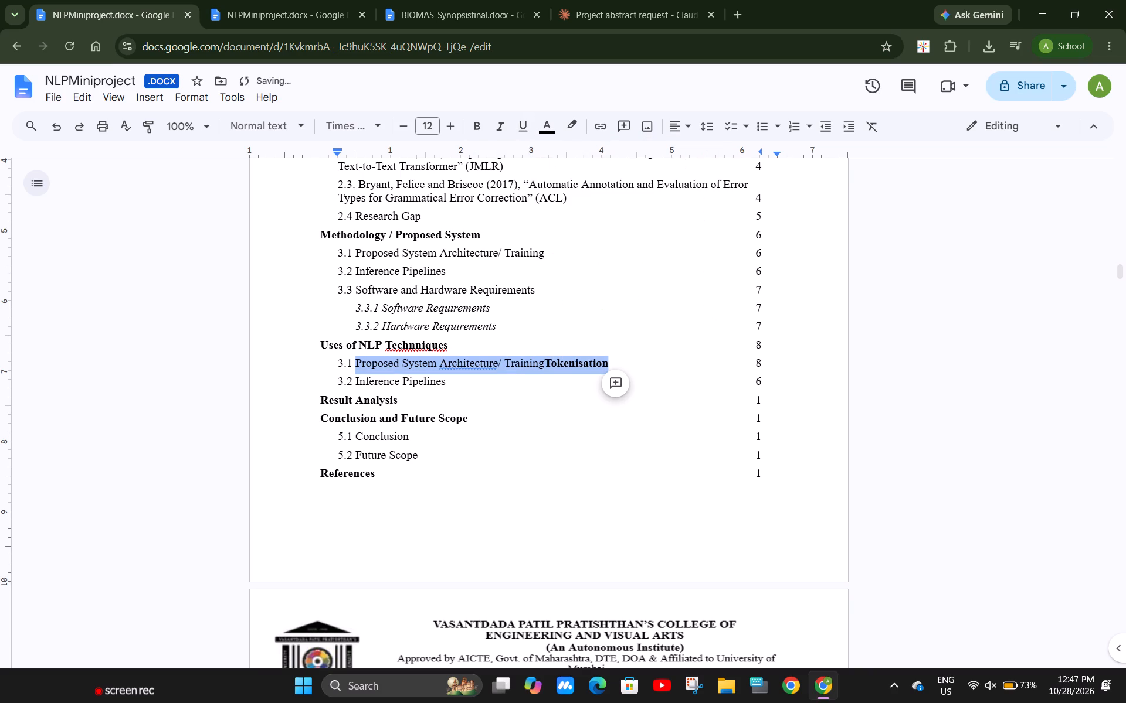
key(ctrl+b)
key(ctrl+b)
Delete Proposed System Architecture/ Training from the 3.1 entry under Uses of NLP Technniques, keeping only Tokenisation as its title.
click(547, 364)
drag(547, 364, 362, 366)
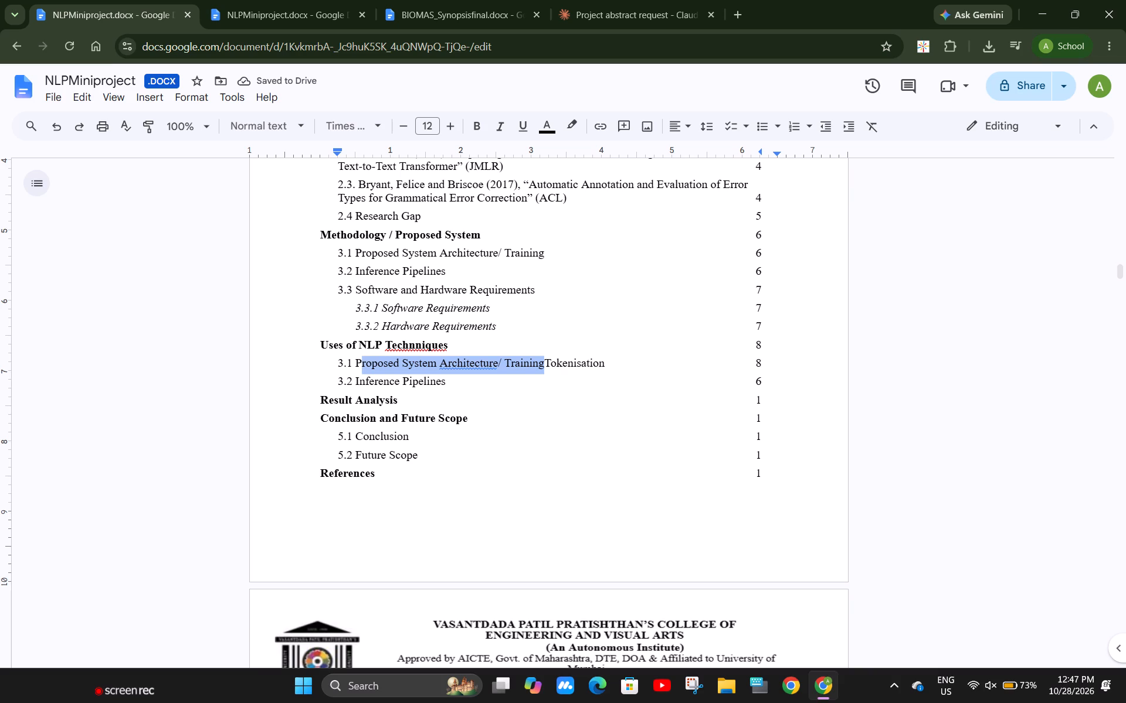
drag(362, 366, 357, 363)
key(BackSpace)
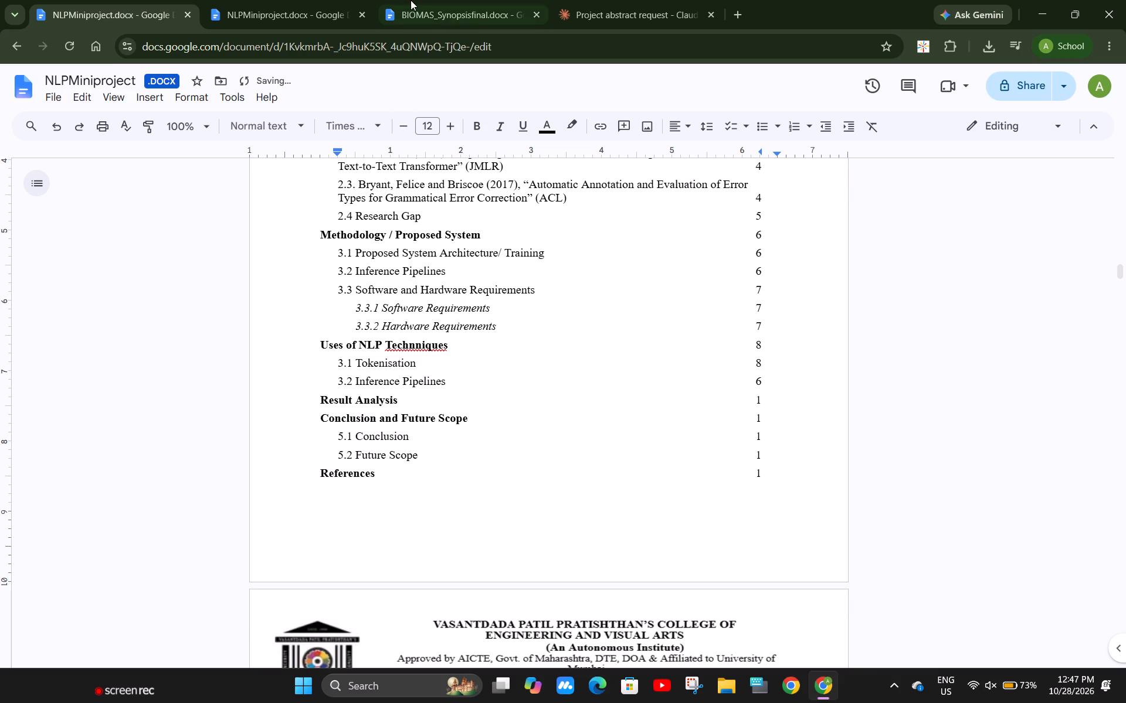
Replace the title of the 3.2 entry under Uses of NLP Technniques with Sequence-to-Sequence (Seq2Seq) Modelling, copied from the 5.2 heading.
click(289, 0)
scroll(406, 363, down, 3)
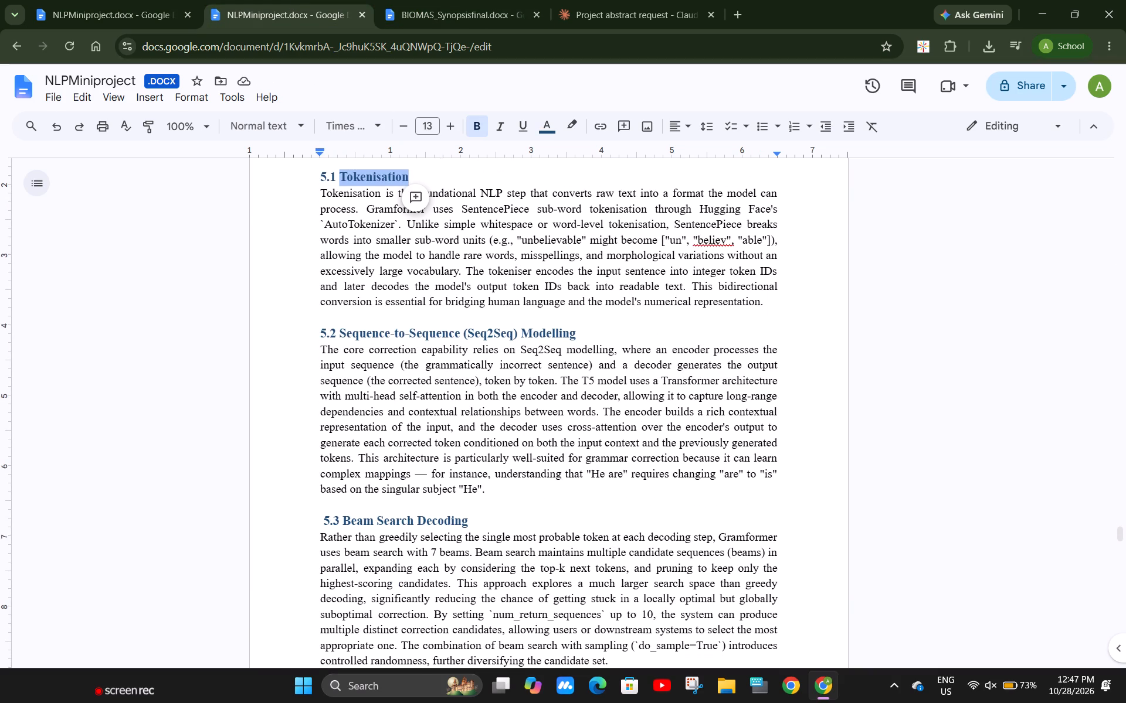
drag(340, 336, 576, 336)
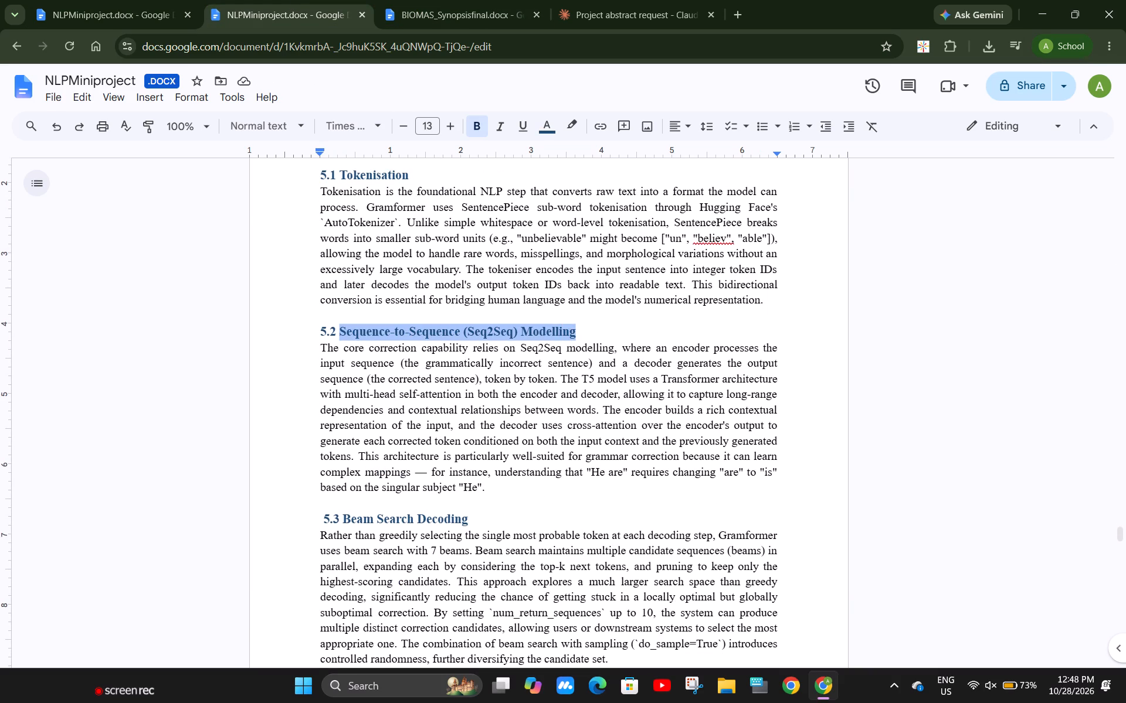
key(ctrl+c)
click(129, 0)
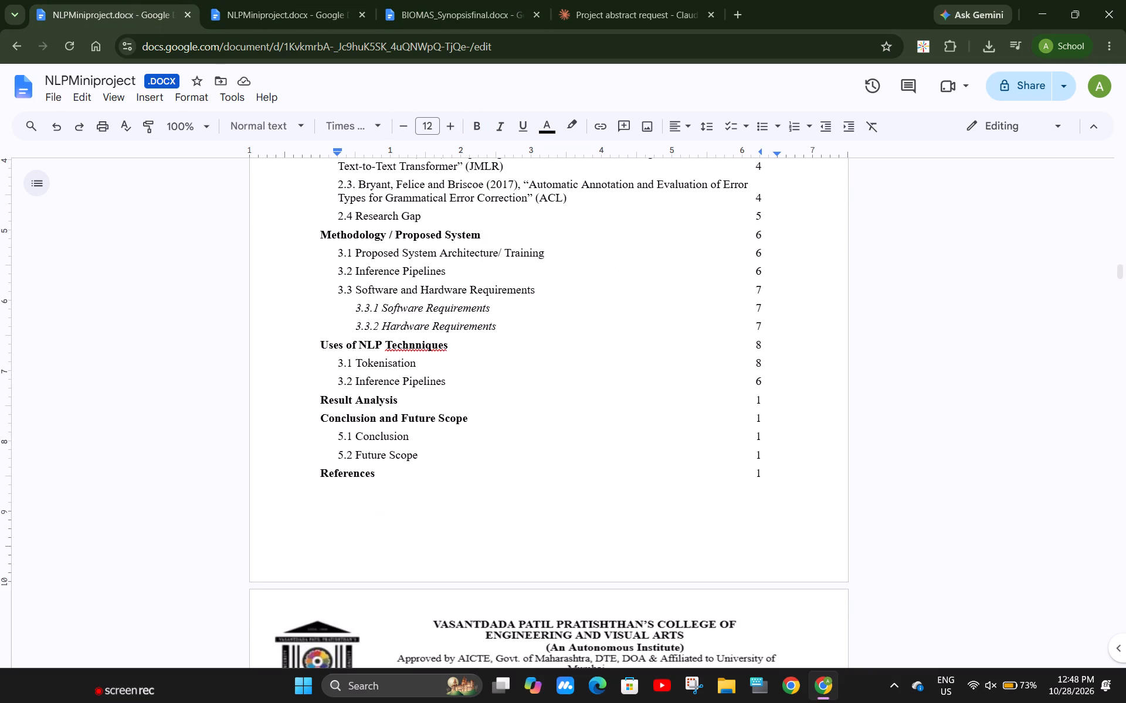
drag(457, 381, 362, 384)
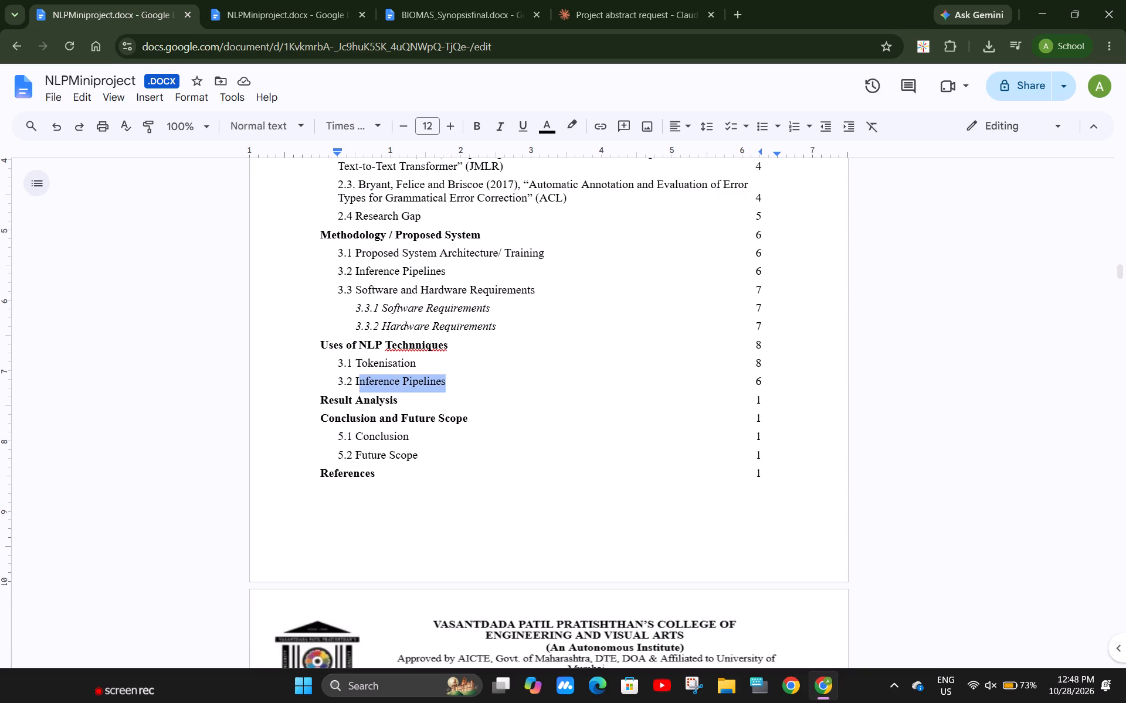
drag(362, 384, 355, 379)
key(ctrl+v)
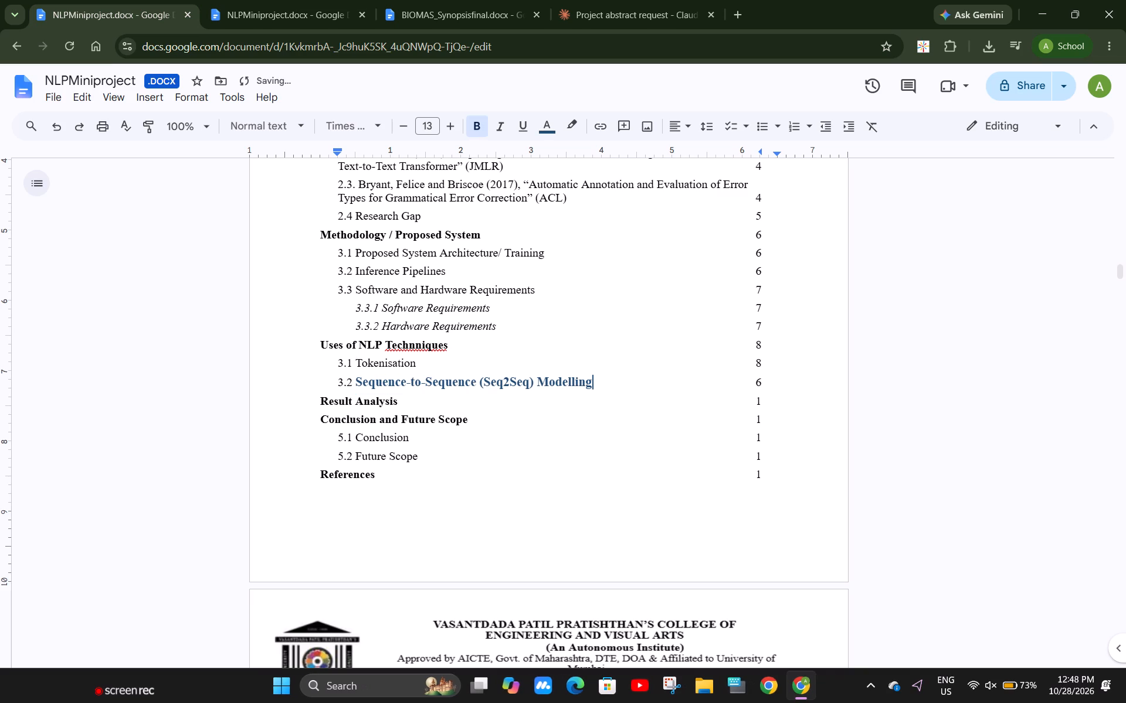
Duplicate the 3.2 Sequence-to-Sequence (Seq2Seq) Modelling contents entry three times directly below itself, leaving no blank line before Result Analysis.
drag(337, 389, 761, 396)
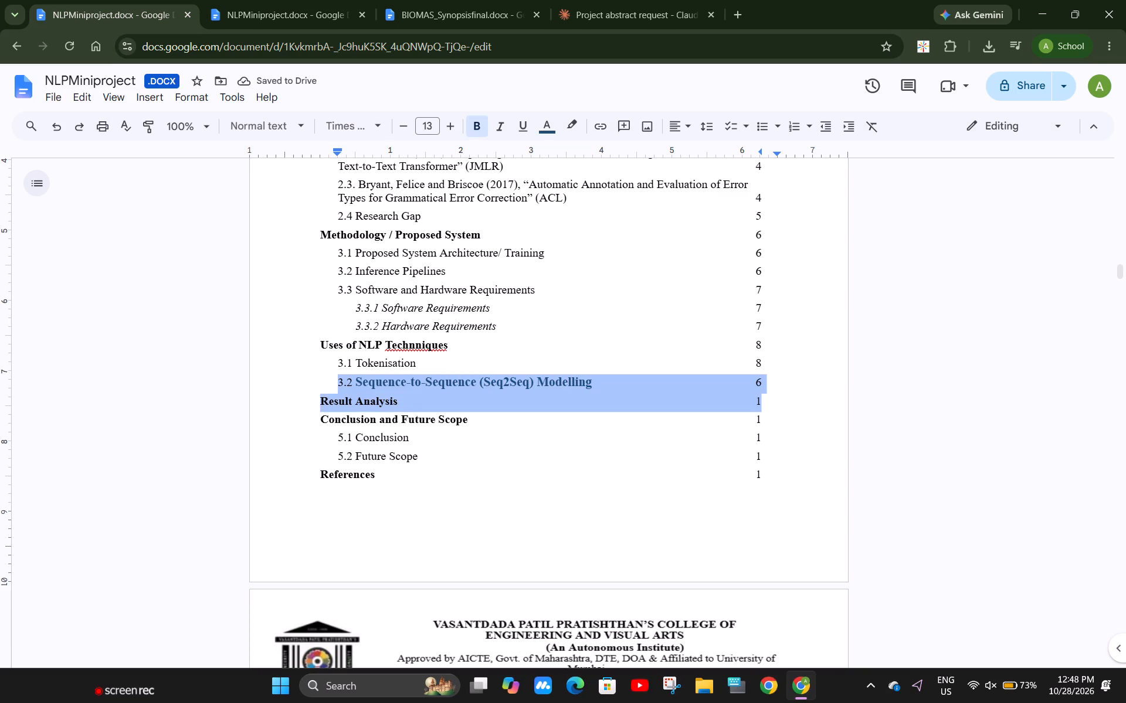
drag(761, 396, 769, 388)
key(ctrl+c)
key(Right)
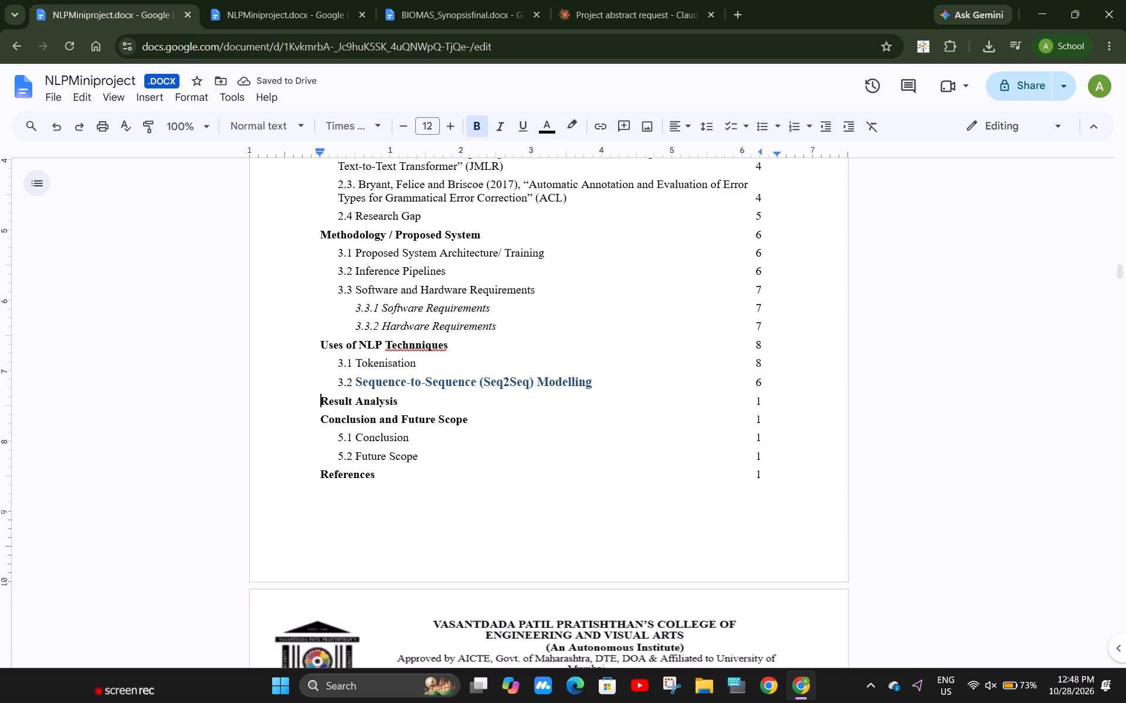
key(Return)
key(BackSpace)
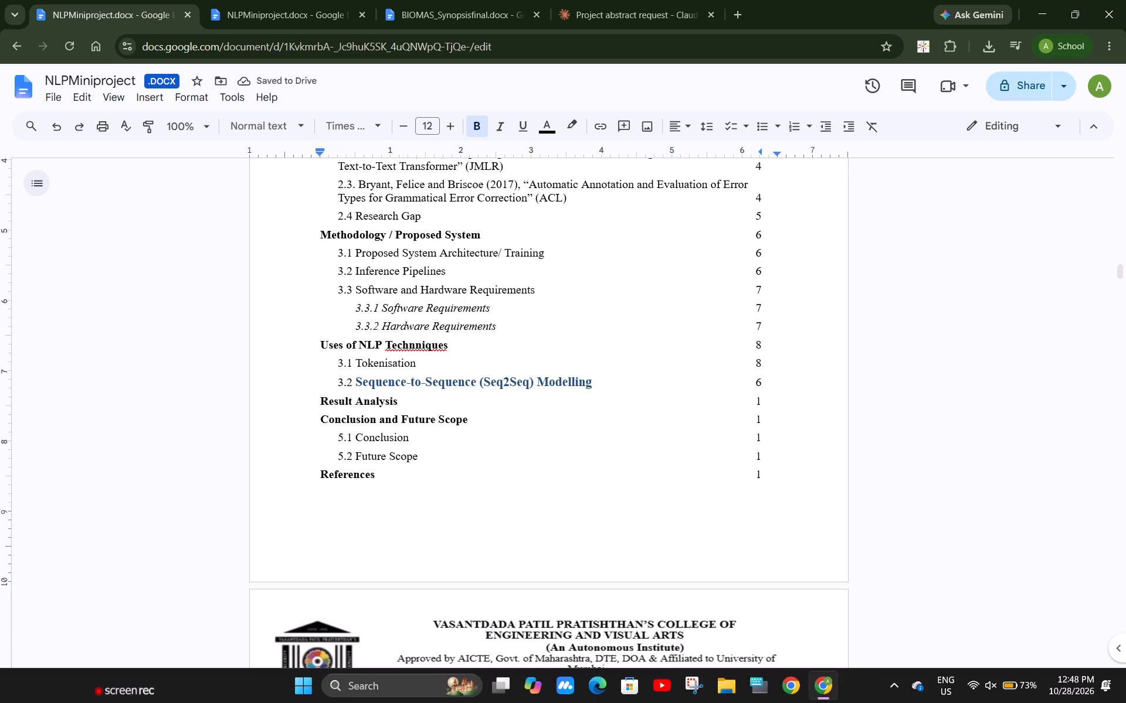
click(761, 381)
key(Return)
key(ctrl+v)
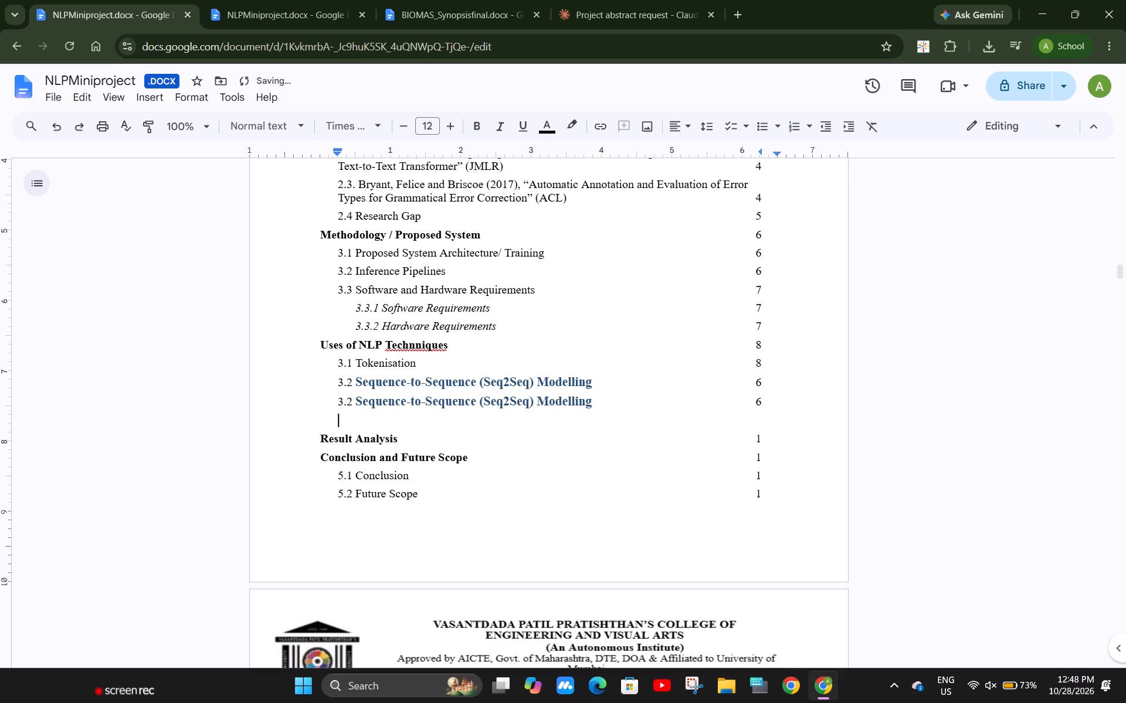
key(Return)
key(BackSpace)
key(BackSpace)
key(BackSpace)
key(Return)
key(ctrl+v)
key(ctrl+v)
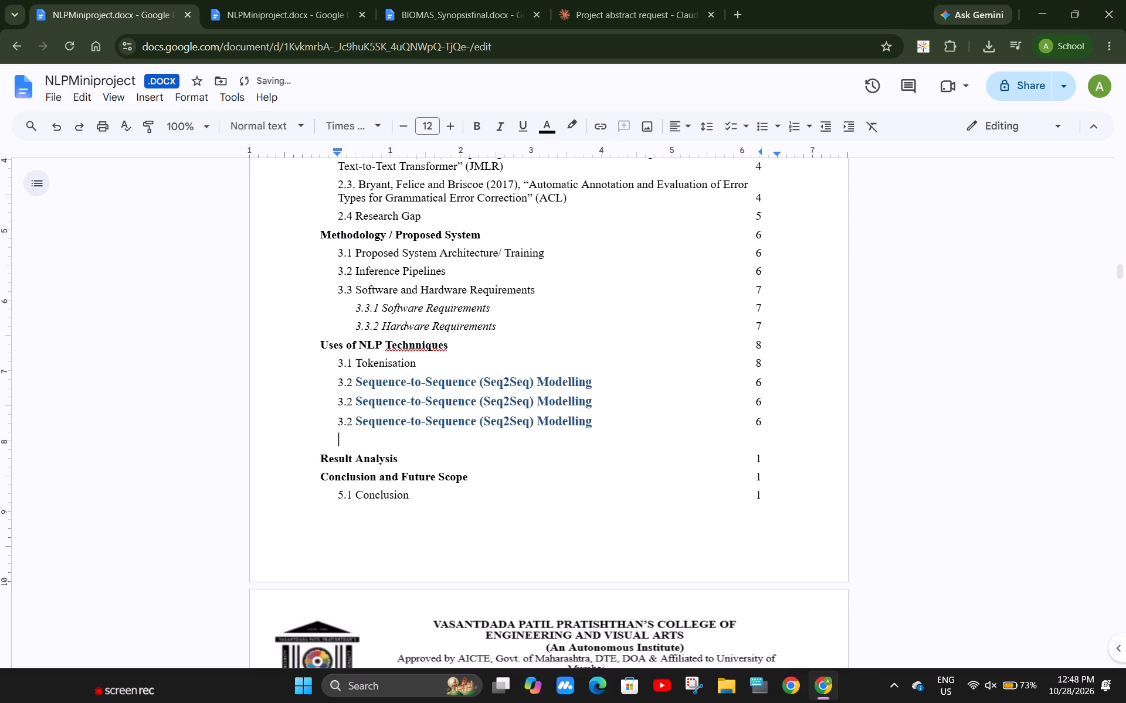
key(BackSpace)
key(BackSpace)
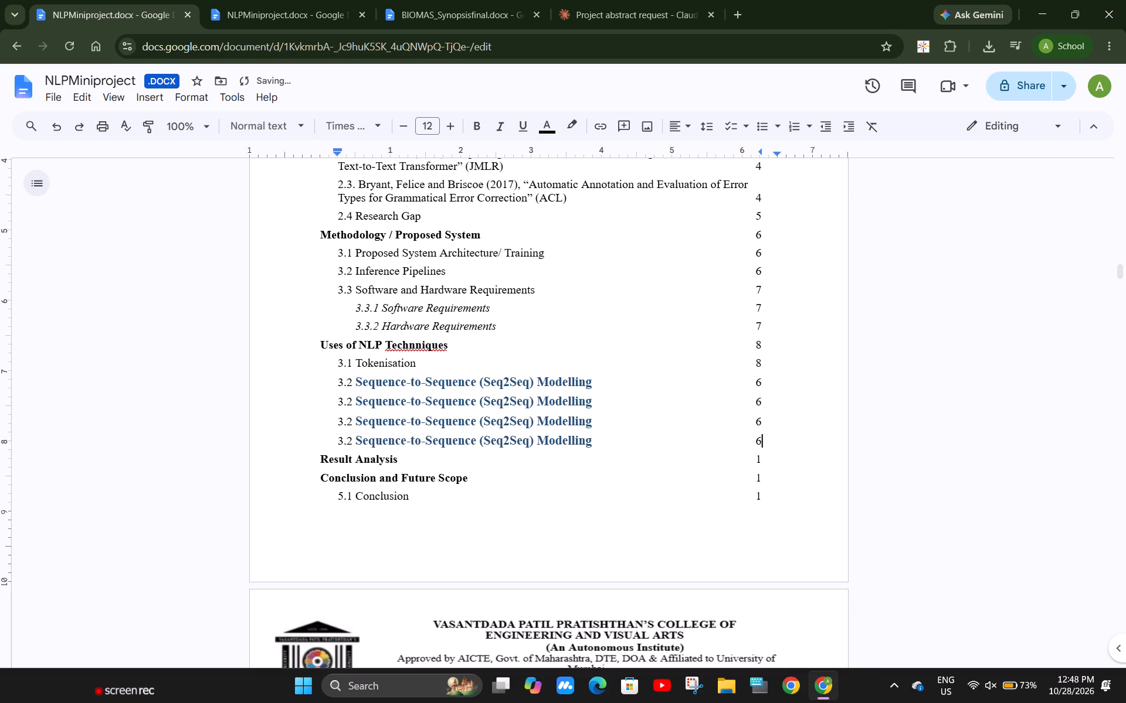
Replace the first duplicated 3.2 Sequence-to-Sequence (Seq2Seq) Modelling contents entry's number and title with 5.3 Beam Search Decoding, copied from the chapter heading.
click(267, 0)
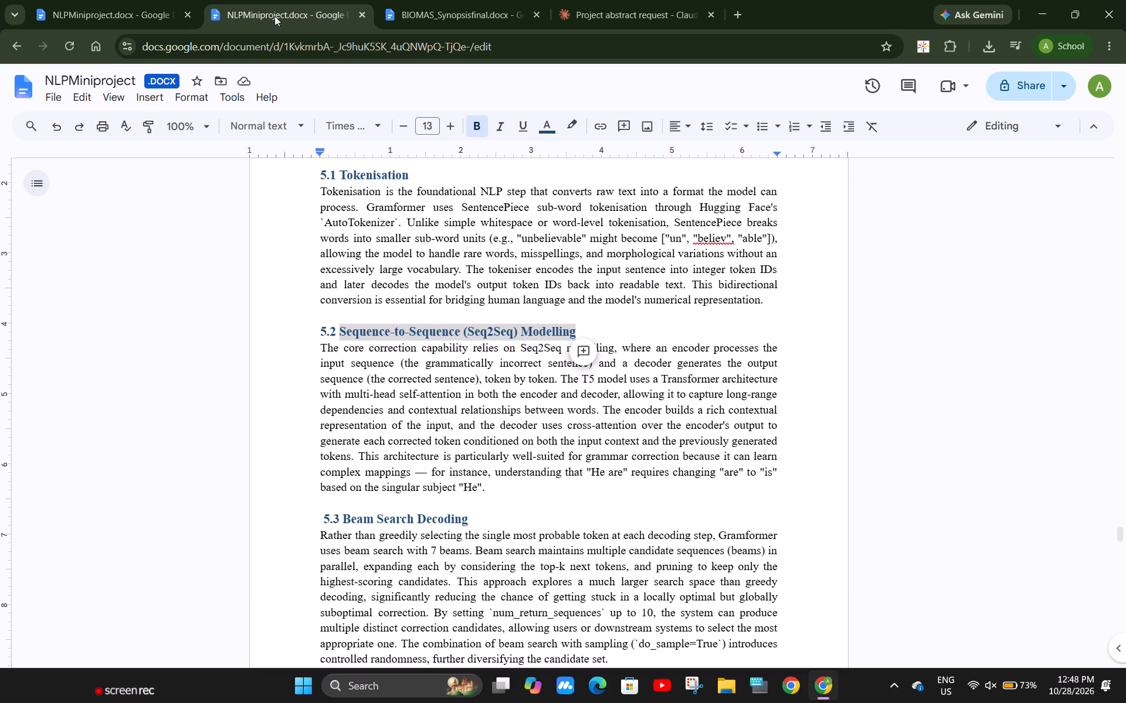
scroll(431, 346, down, 1)
drag(479, 447, 377, 439)
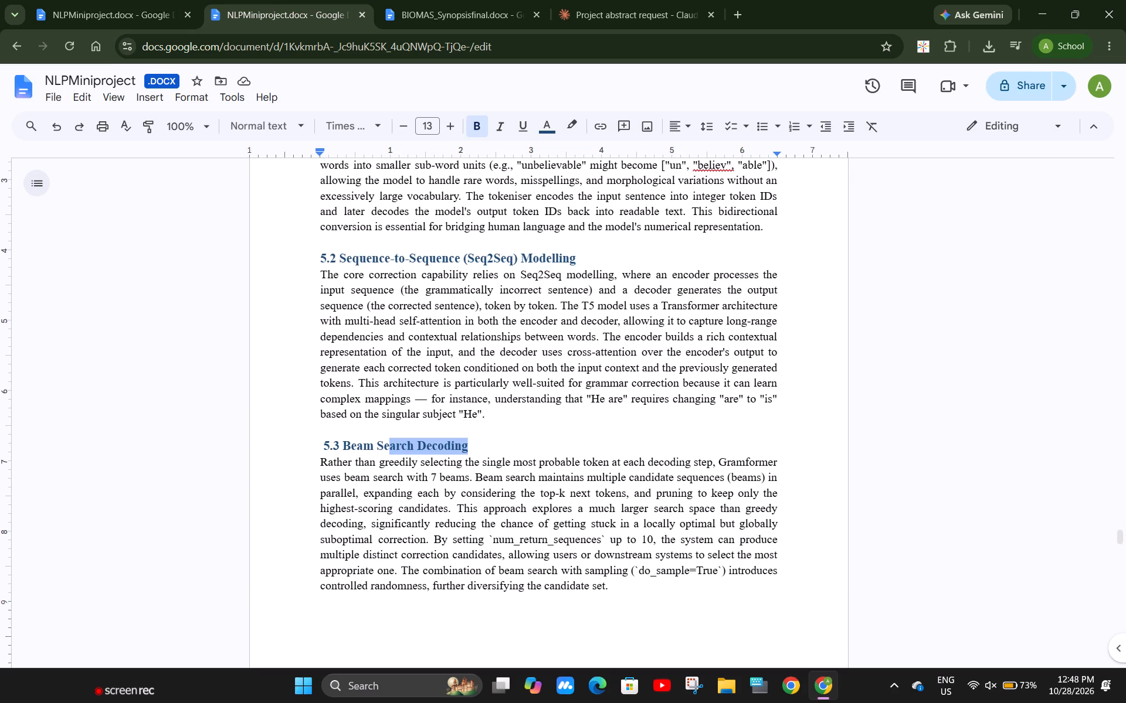
drag(377, 439, 342, 443)
drag(308, 451, 481, 450)
key(ctrl+c)
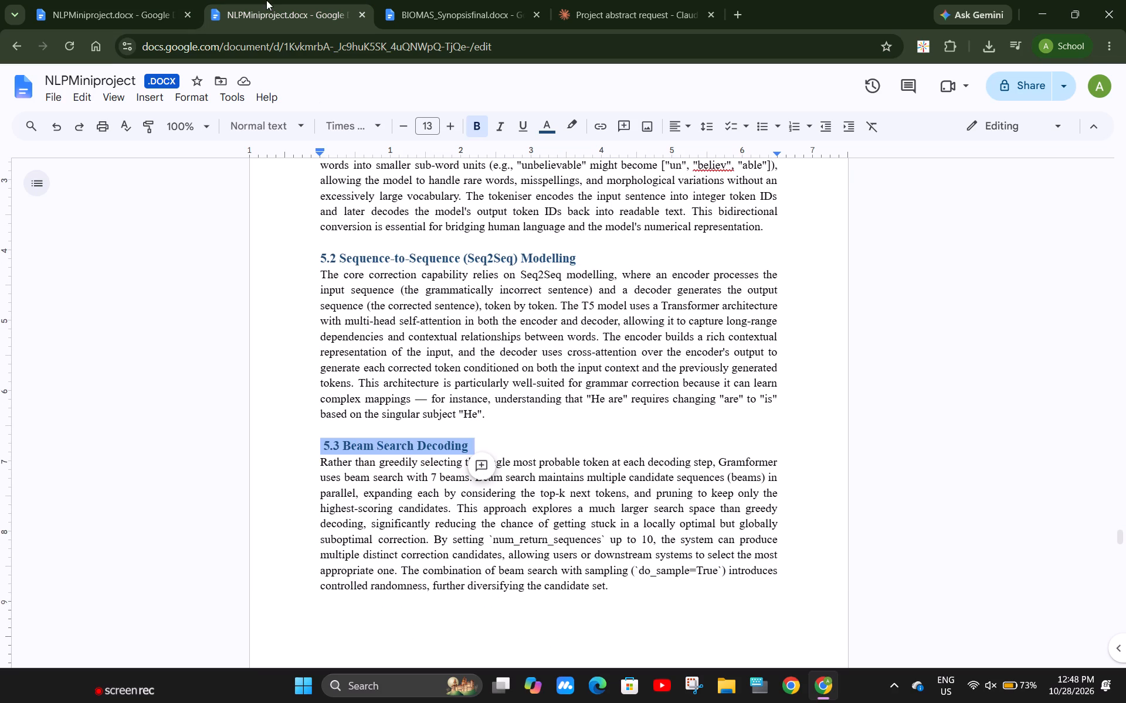
click(71, 0)
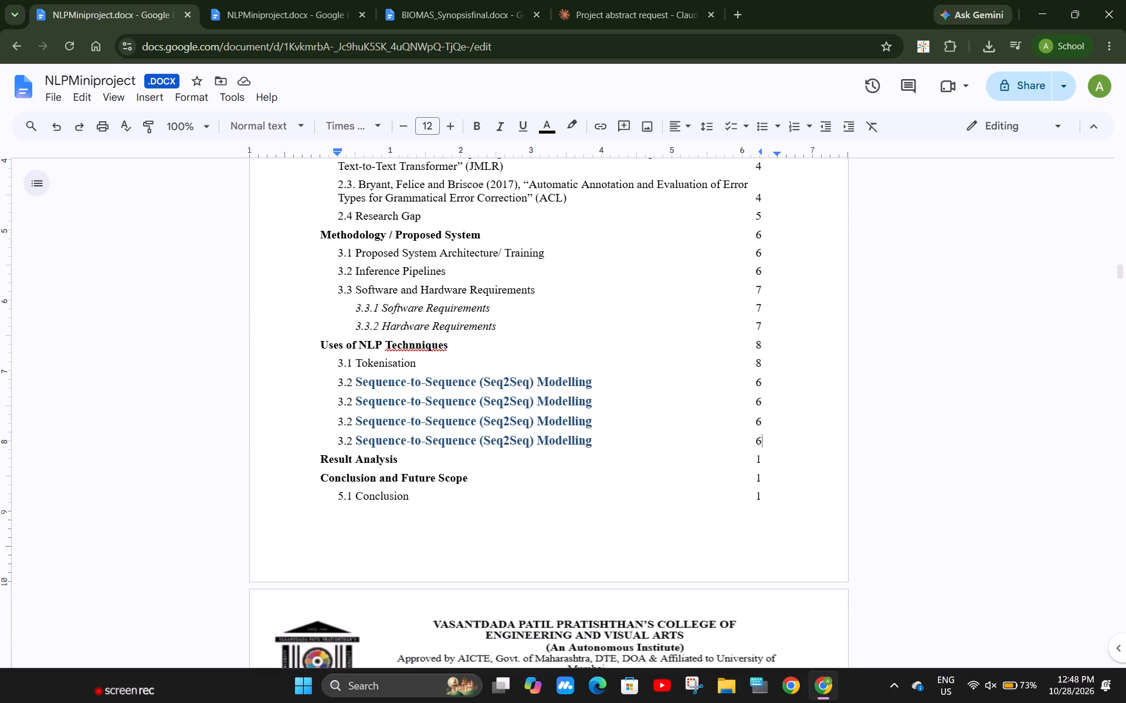
drag(595, 403, 334, 398)
key(ctrl+v)
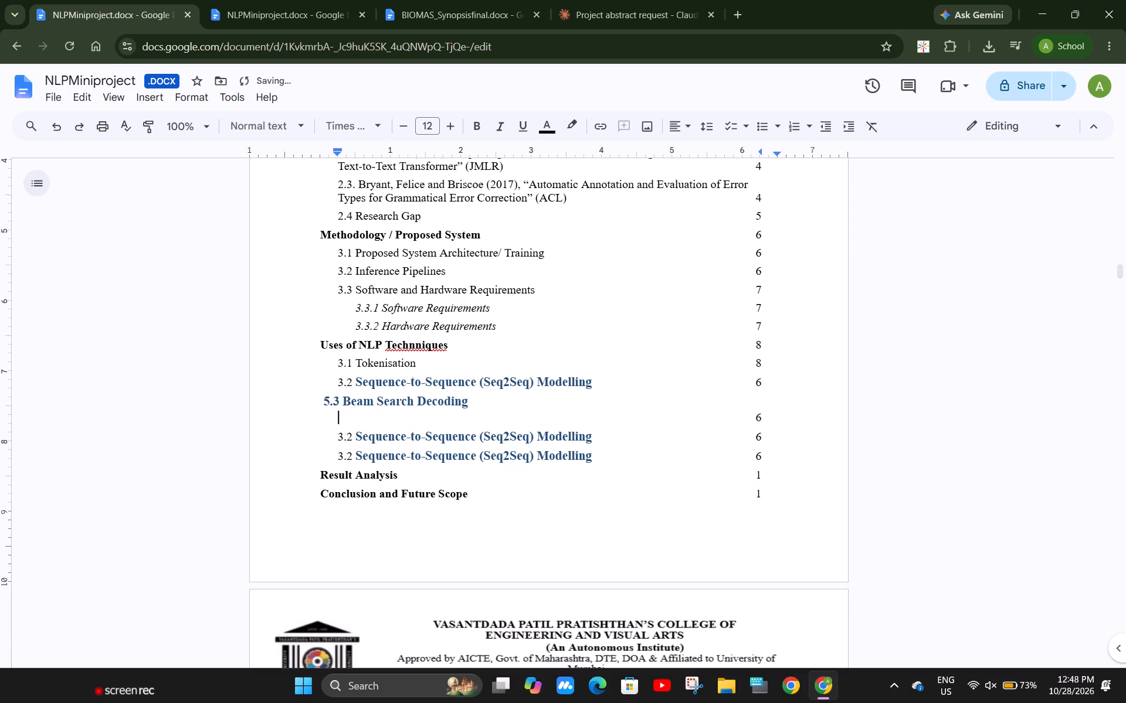
Align the 5.3 Beam Search Decoding entry with its neighbours, removing its leading space and line break so its page number sits on the same line.
click(318, 403)
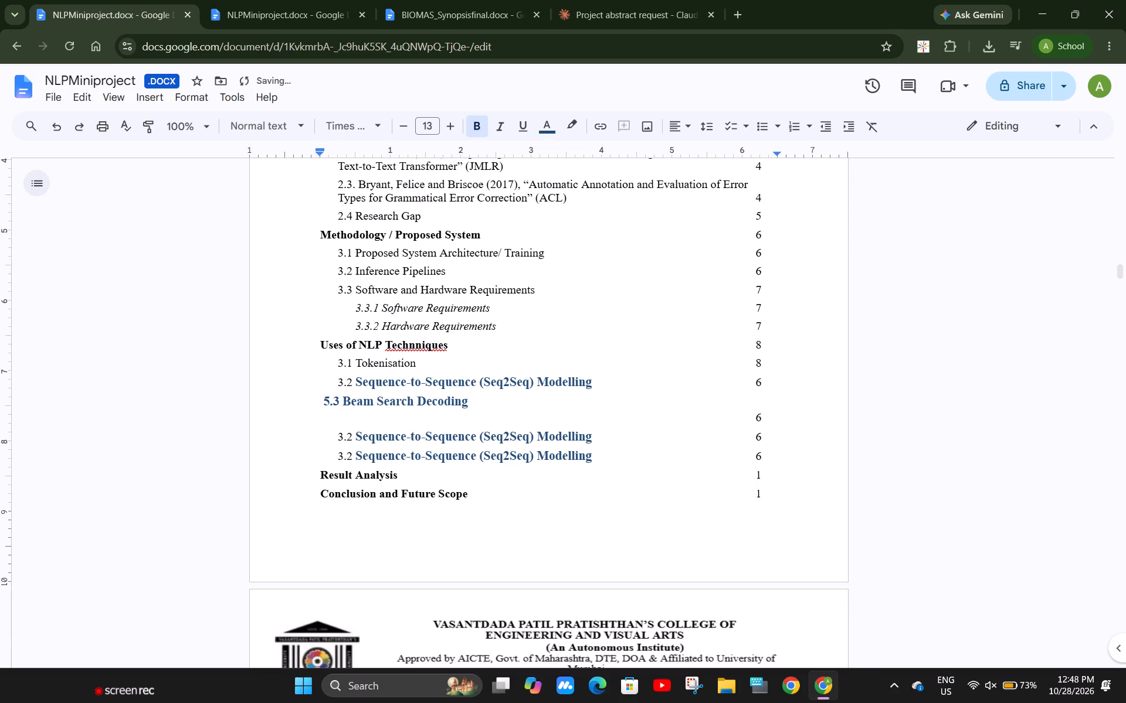
key(Right)
key(BackSpace)
key(BackSpace)
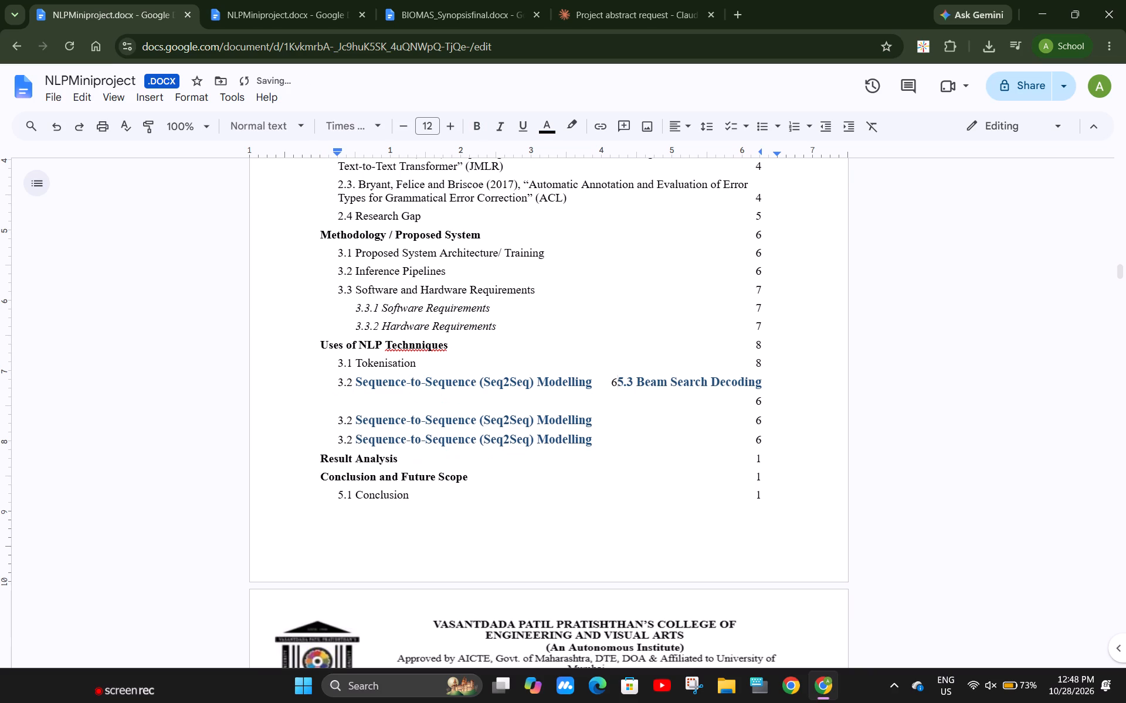
key(Return)
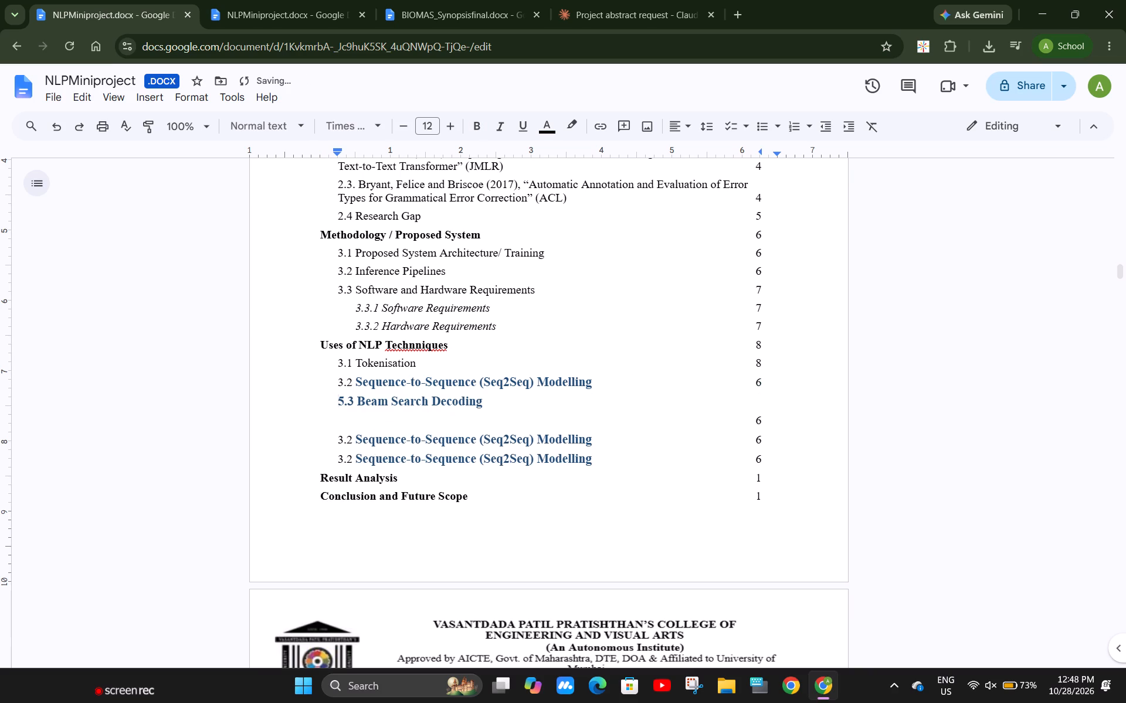
click(335, 426)
key(BackSpace)
key(BackSpace)
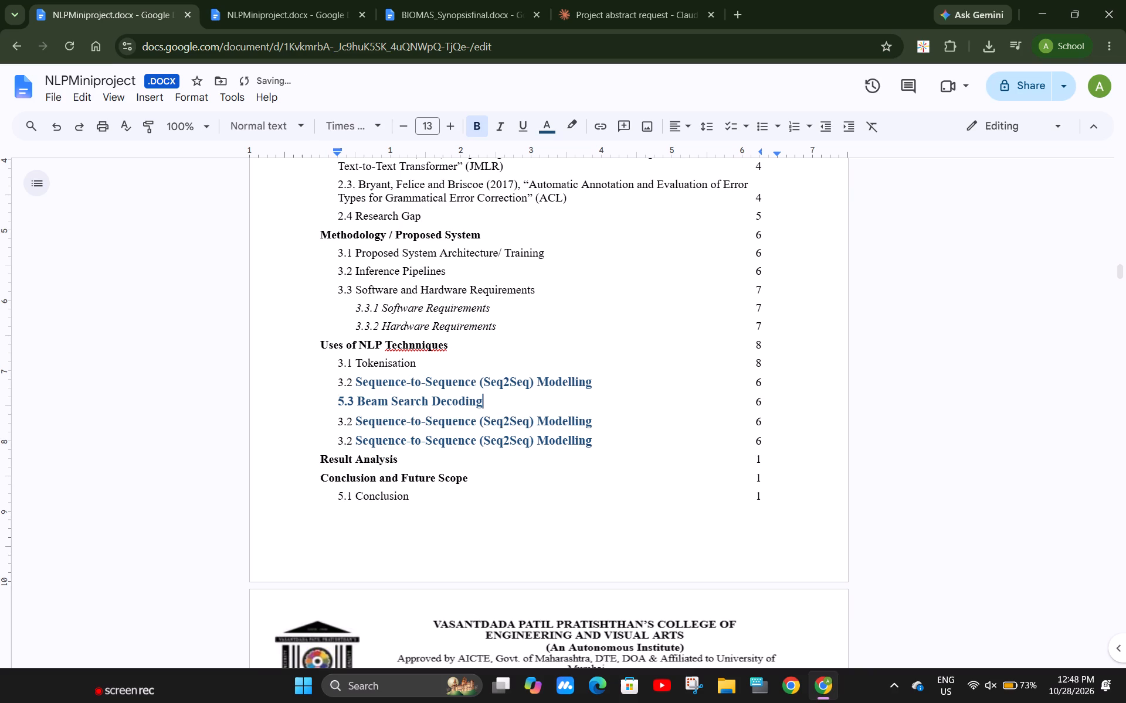
Replace the next duplicated 3.2 entry's number and title with 5.4 Transfer Learning, copied from the chapter heading, without its leading space.
click(289, 0)
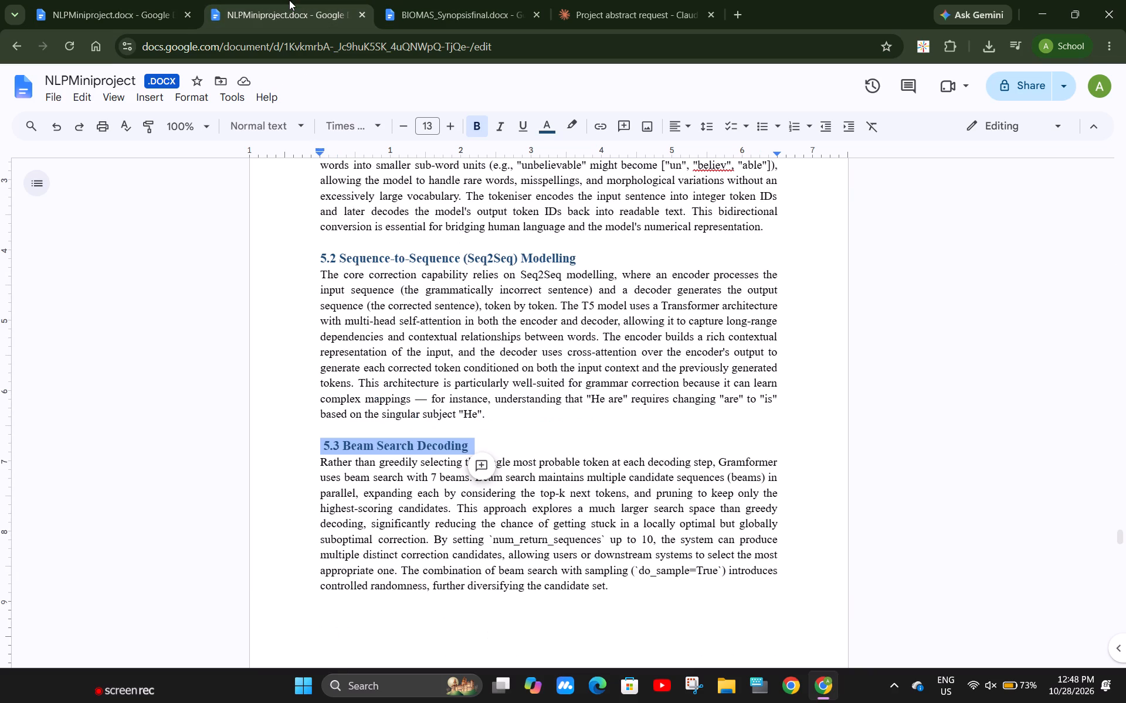
scroll(420, 380, down, 6)
drag(447, 325, 320, 320)
key(ctrl+c)
click(131, 0)
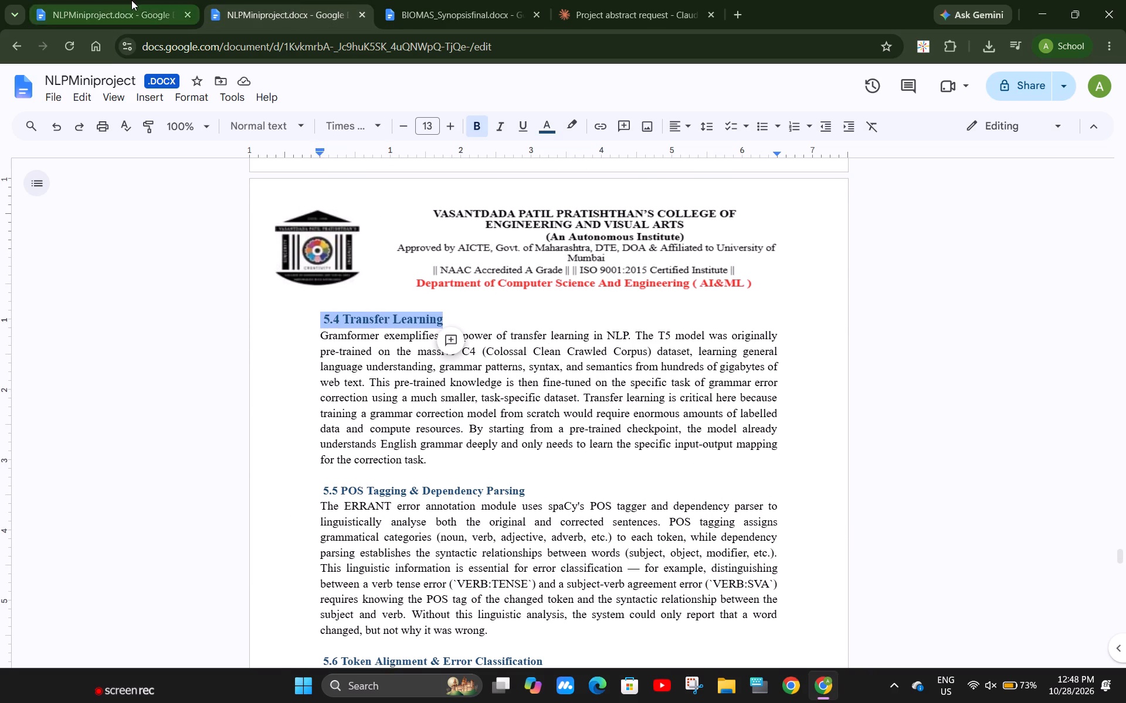
drag(338, 422, 486, 412)
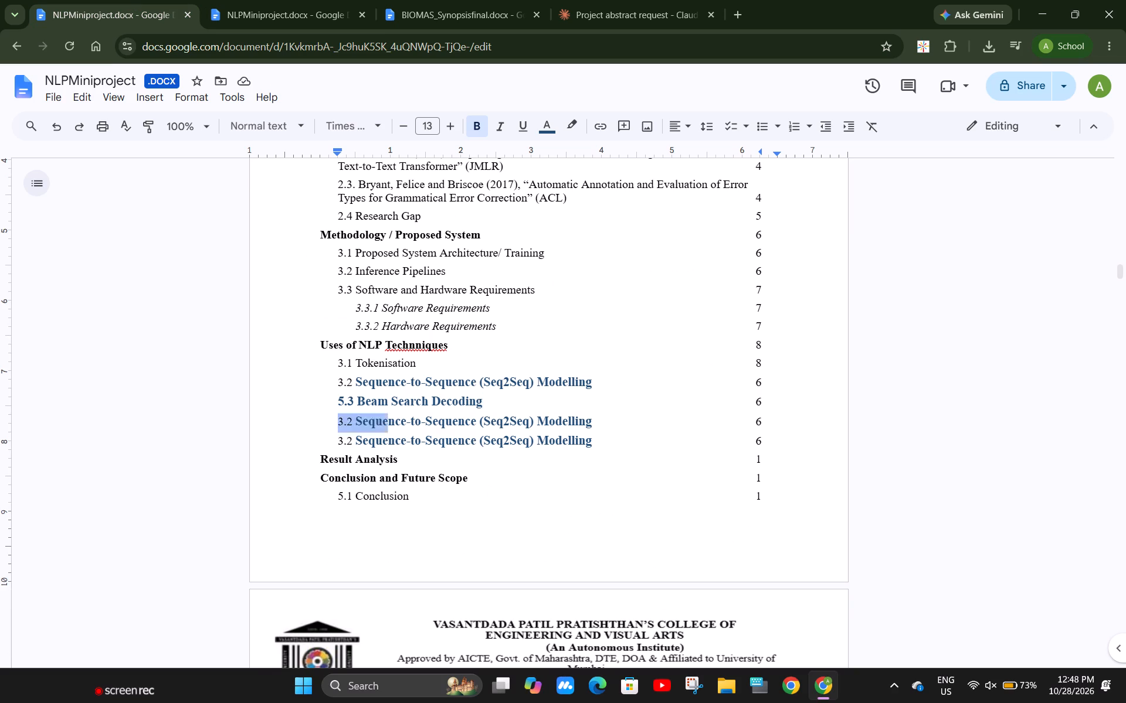
drag(486, 412, 591, 428)
key(ctrl+v)
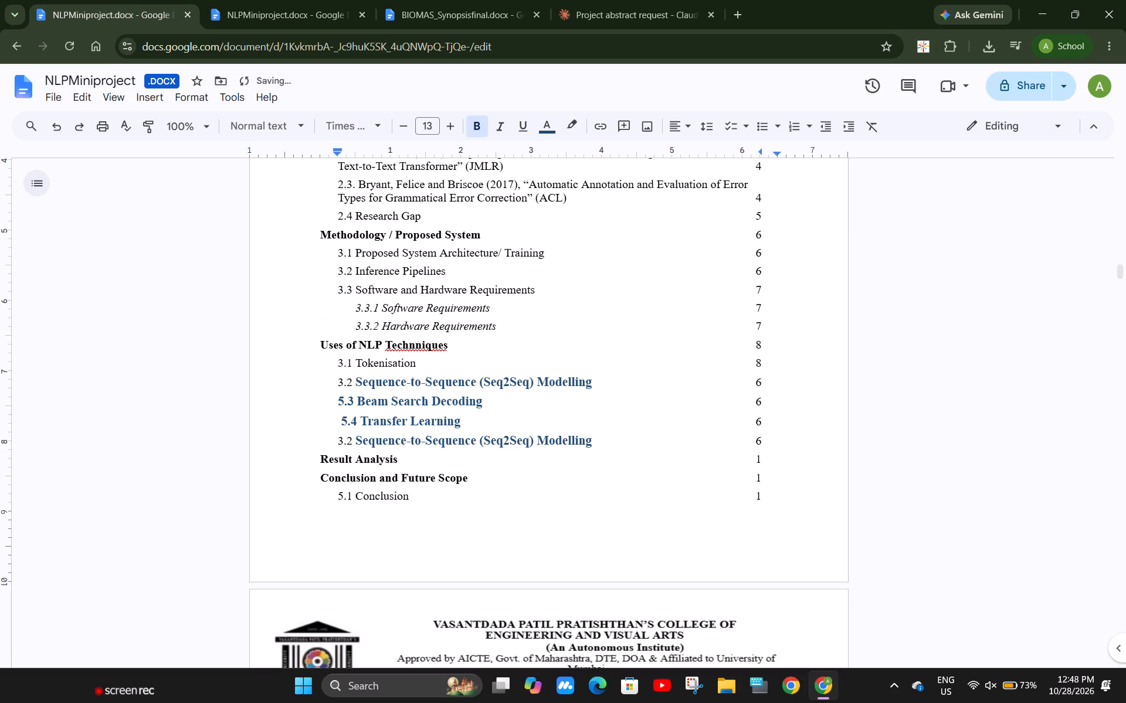
click(342, 424)
key(BackSpace)
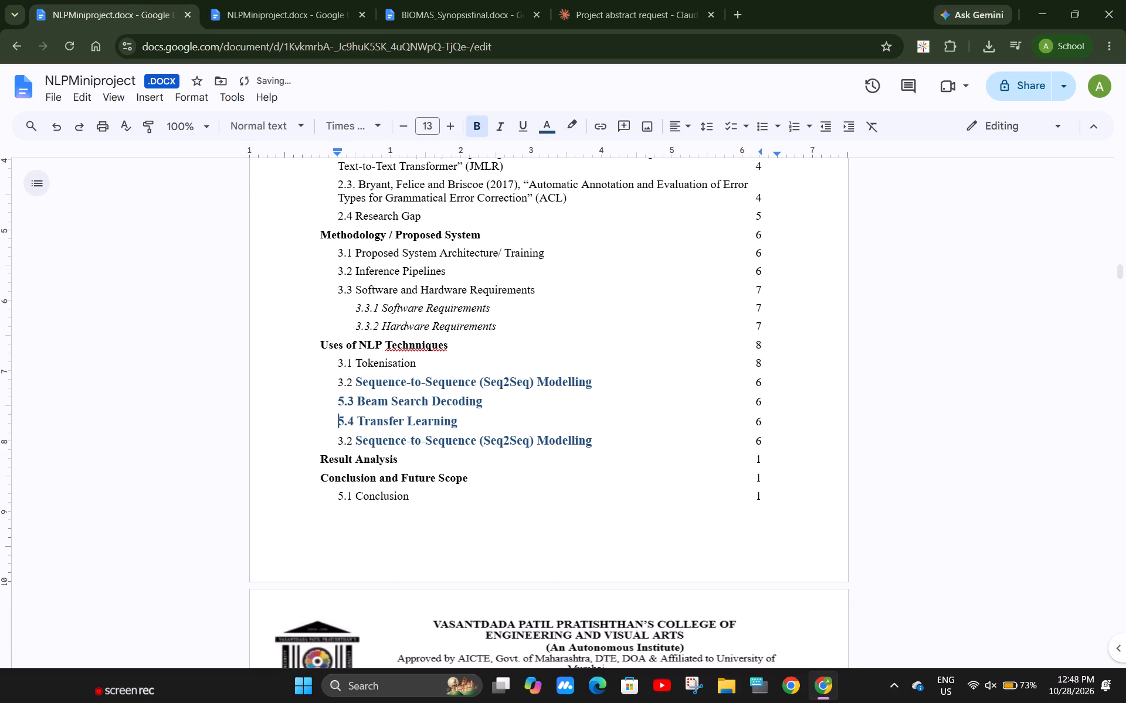
Replace the last duplicated 3.2 entry's number and title with 5.5 POS Tagging & Dependency Parsing, copied from the chapter heading.
click(264, 0)
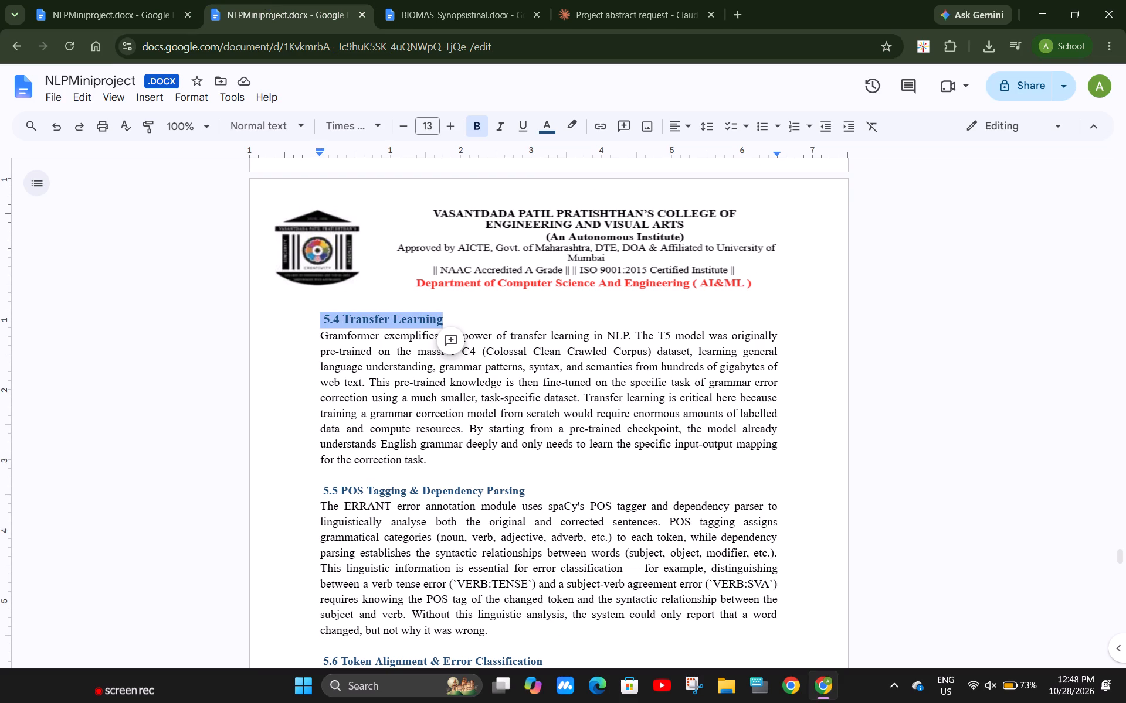
drag(324, 496, 537, 490)
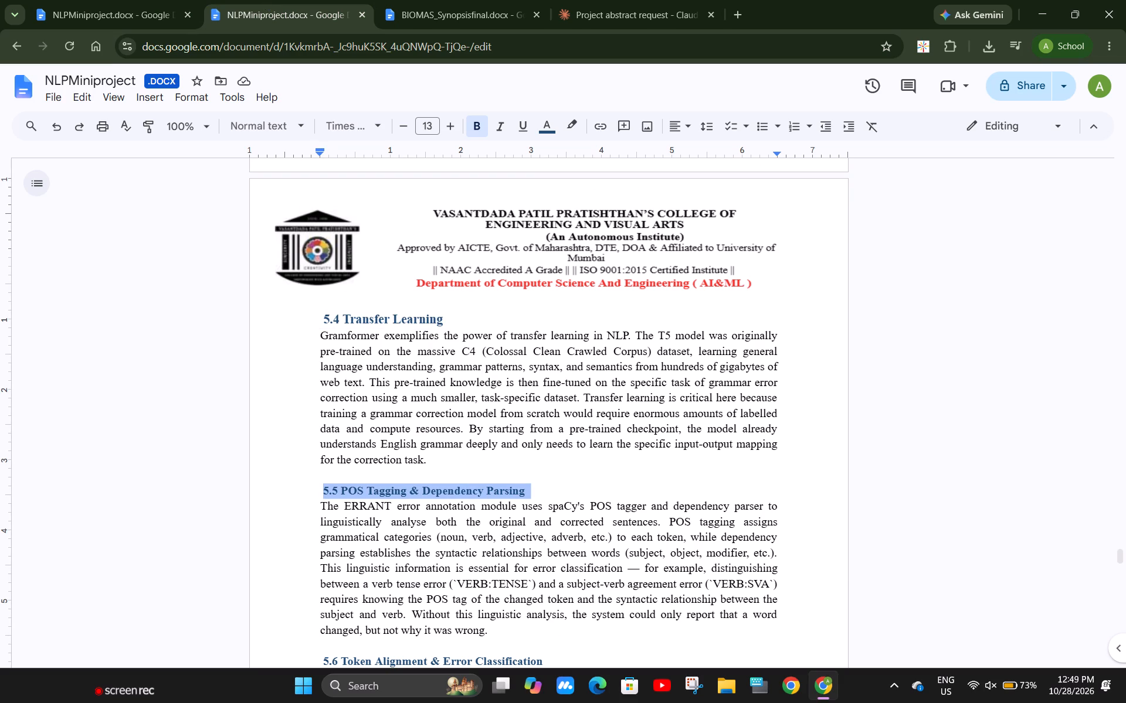
drag(537, 490, 523, 490)
key(ctrl+c)
click(82, 0)
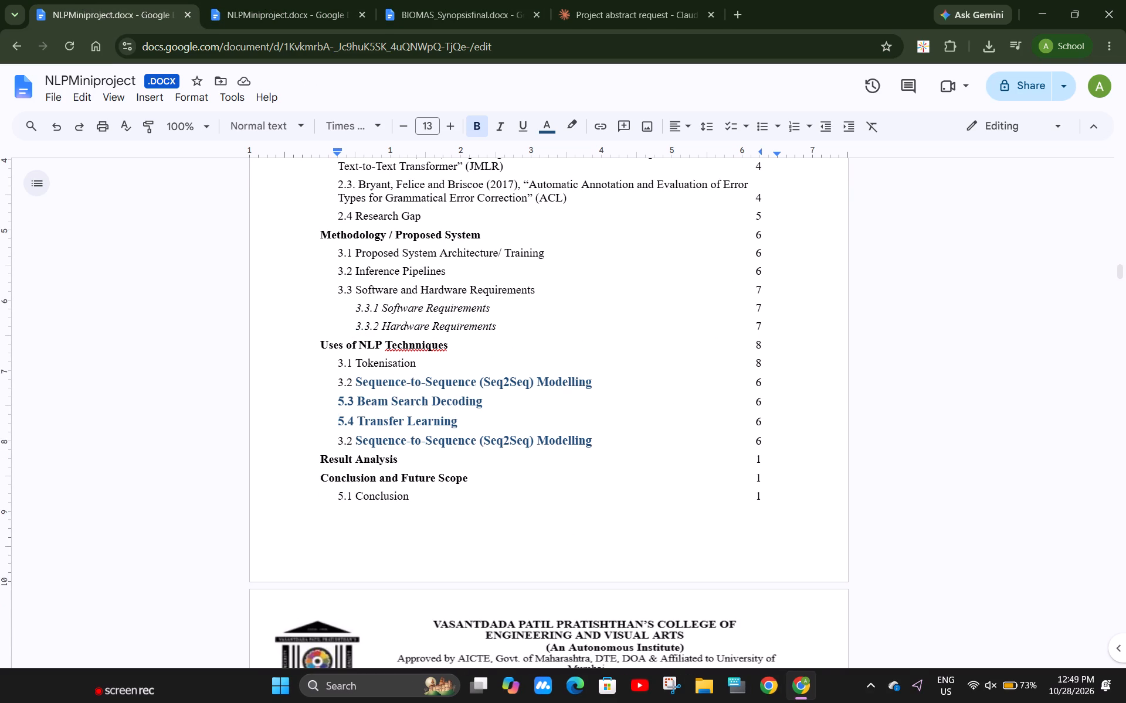
drag(341, 443, 608, 453)
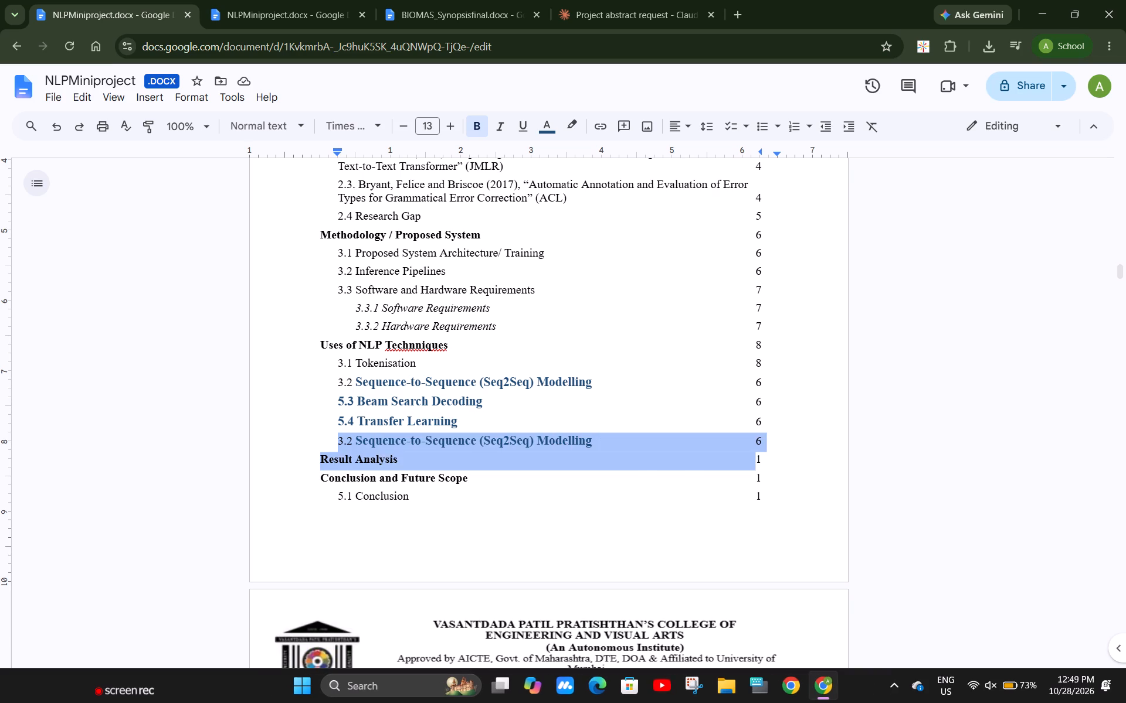
drag(608, 453, 599, 448)
key(ctrl+v)
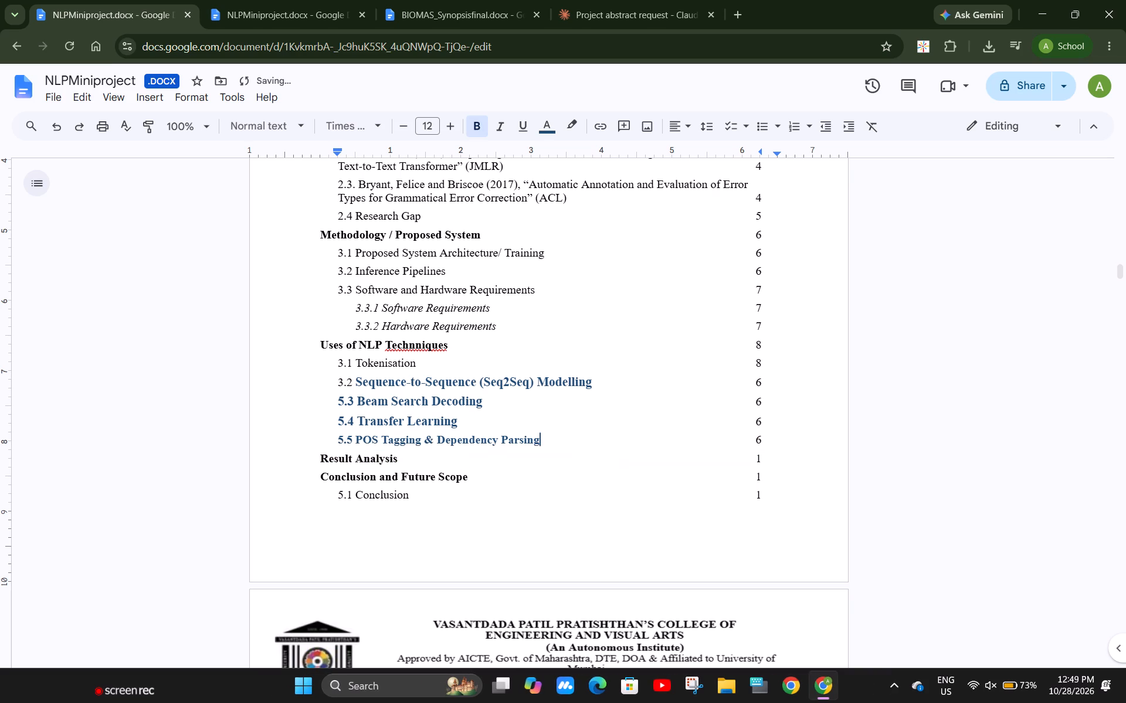
Add a contents entry 5.6 Token Alignment & Error Classification on a new line below 5.5, copied from the chapter heading.
key(Return)
click(281, 0)
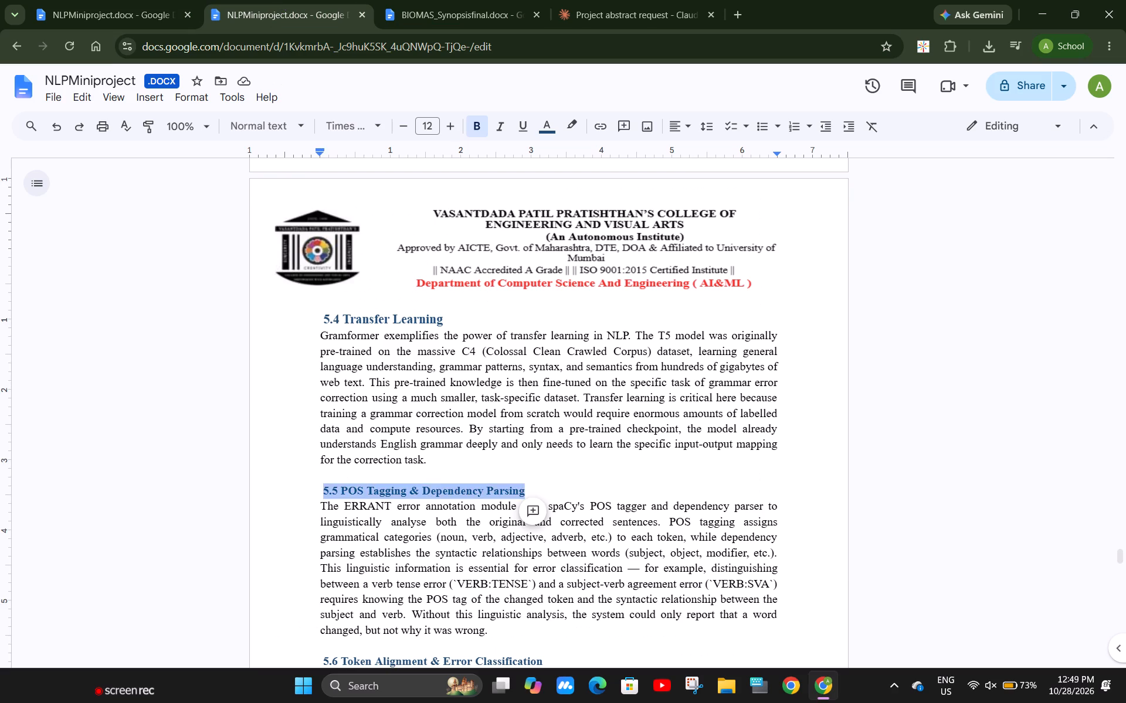
scroll(464, 453, down, 3)
drag(551, 417, 314, 416)
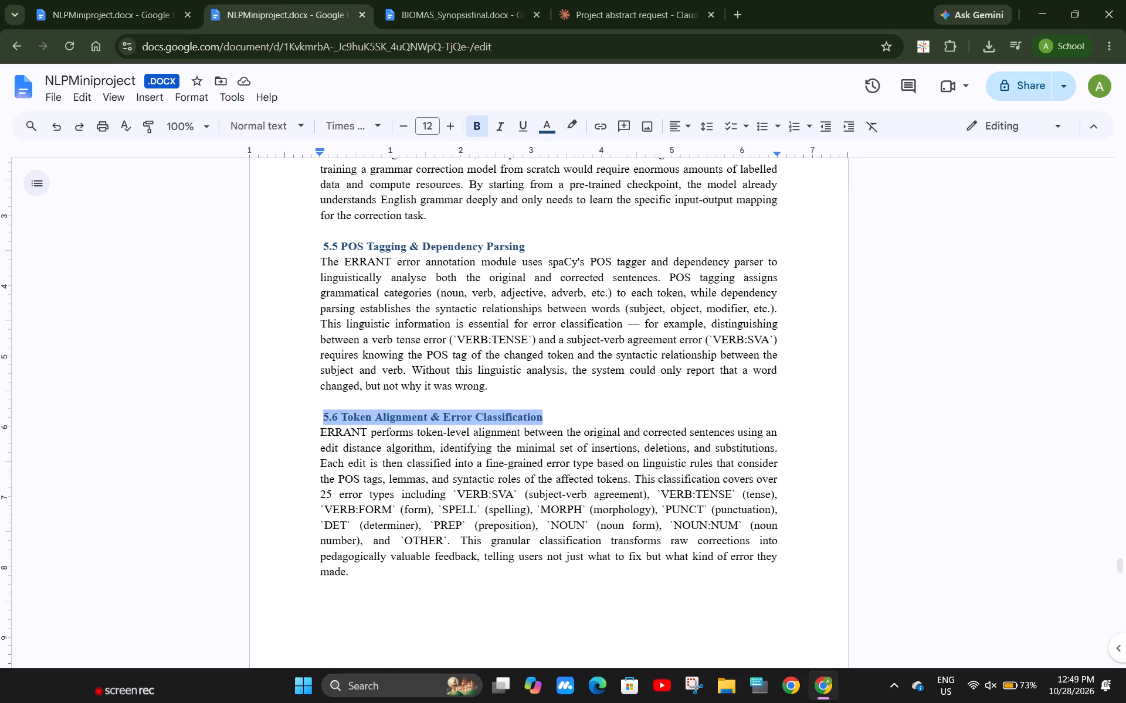
drag(314, 416, 324, 417)
key(ctrl+c)
scroll(572, 300, up, 2)
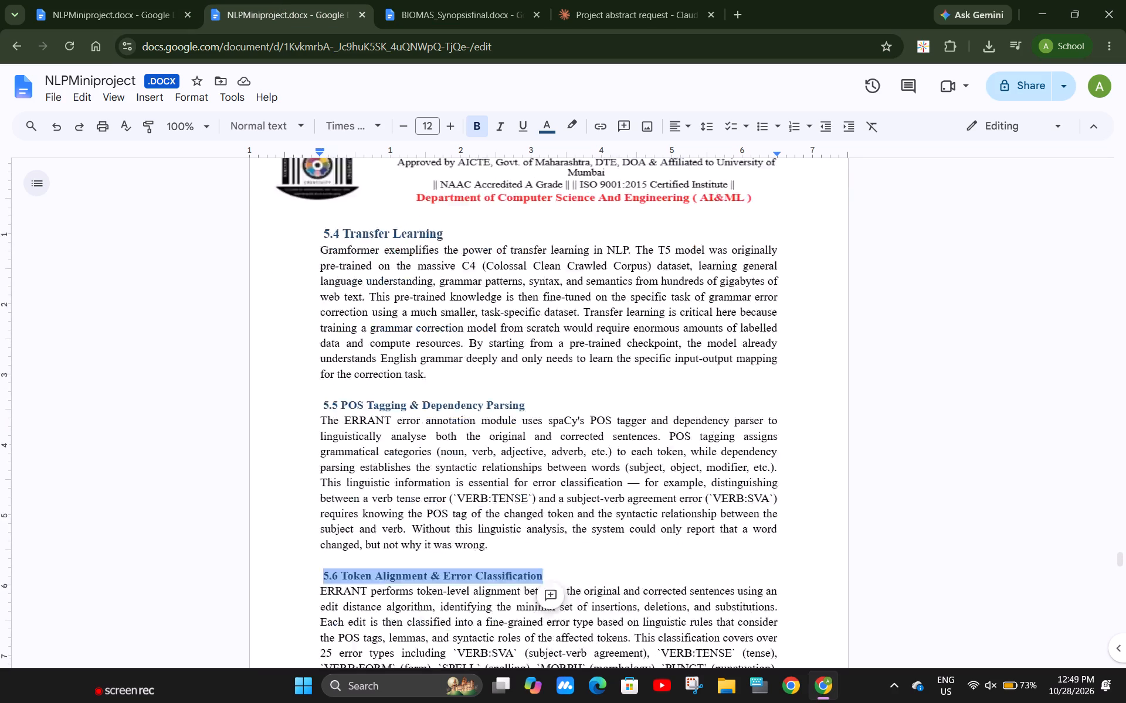
scroll(572, 300, up, 1)
click(145, 0)
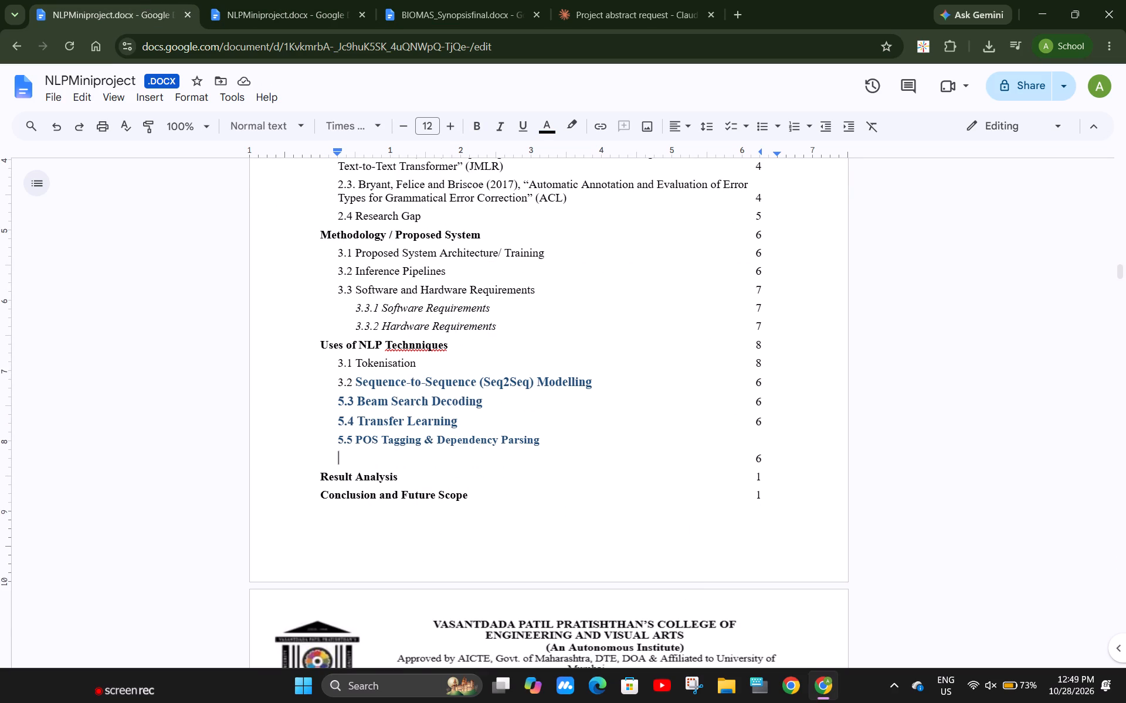
key(ctrl+v)
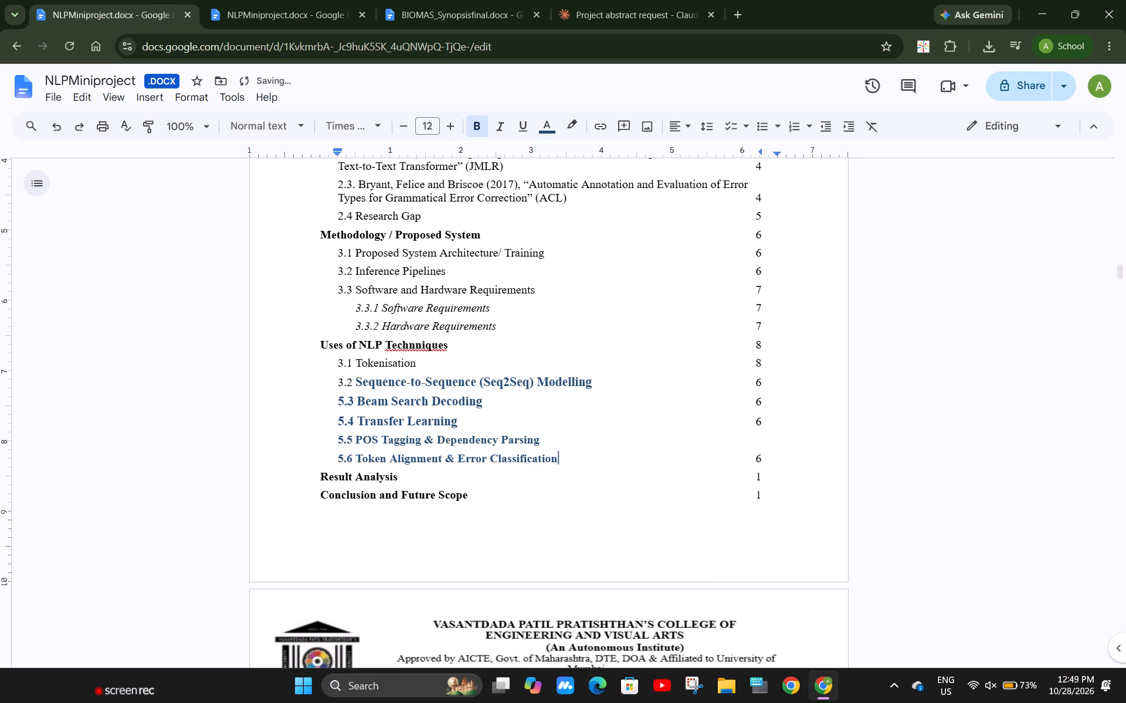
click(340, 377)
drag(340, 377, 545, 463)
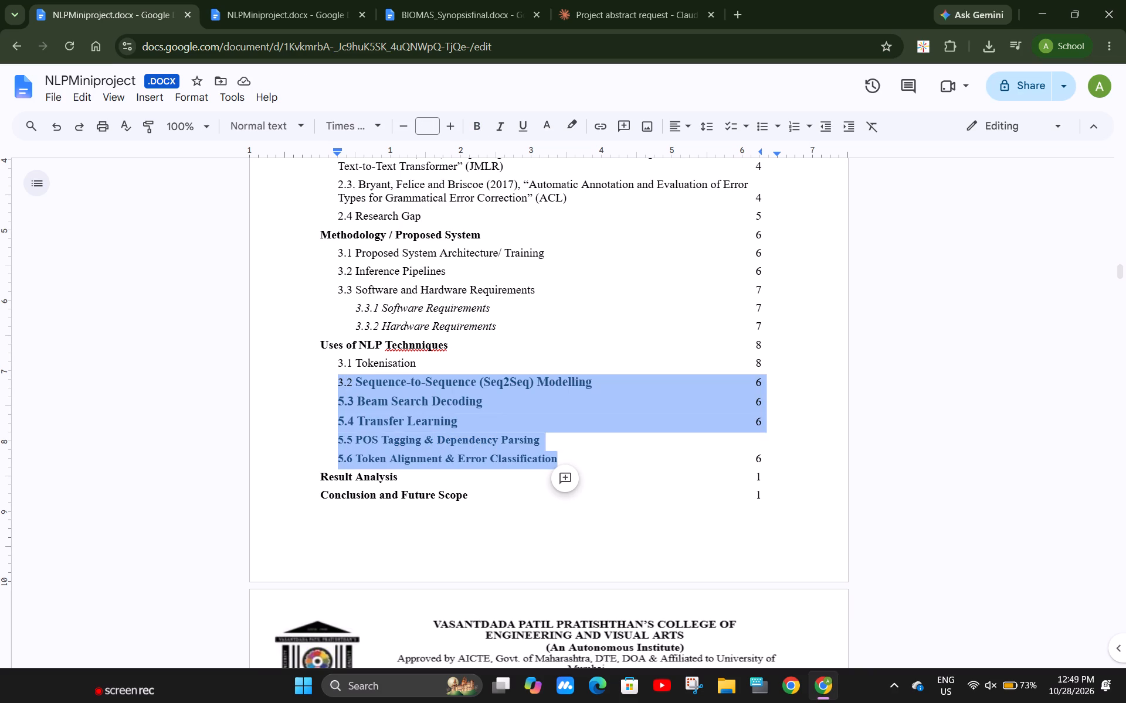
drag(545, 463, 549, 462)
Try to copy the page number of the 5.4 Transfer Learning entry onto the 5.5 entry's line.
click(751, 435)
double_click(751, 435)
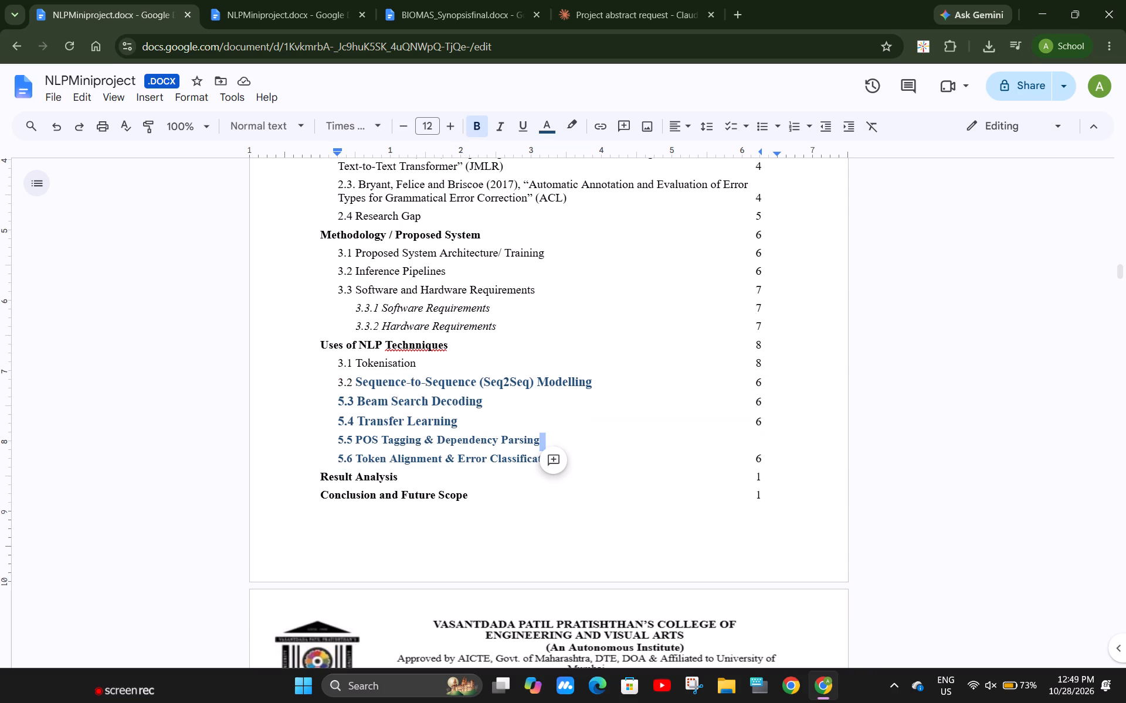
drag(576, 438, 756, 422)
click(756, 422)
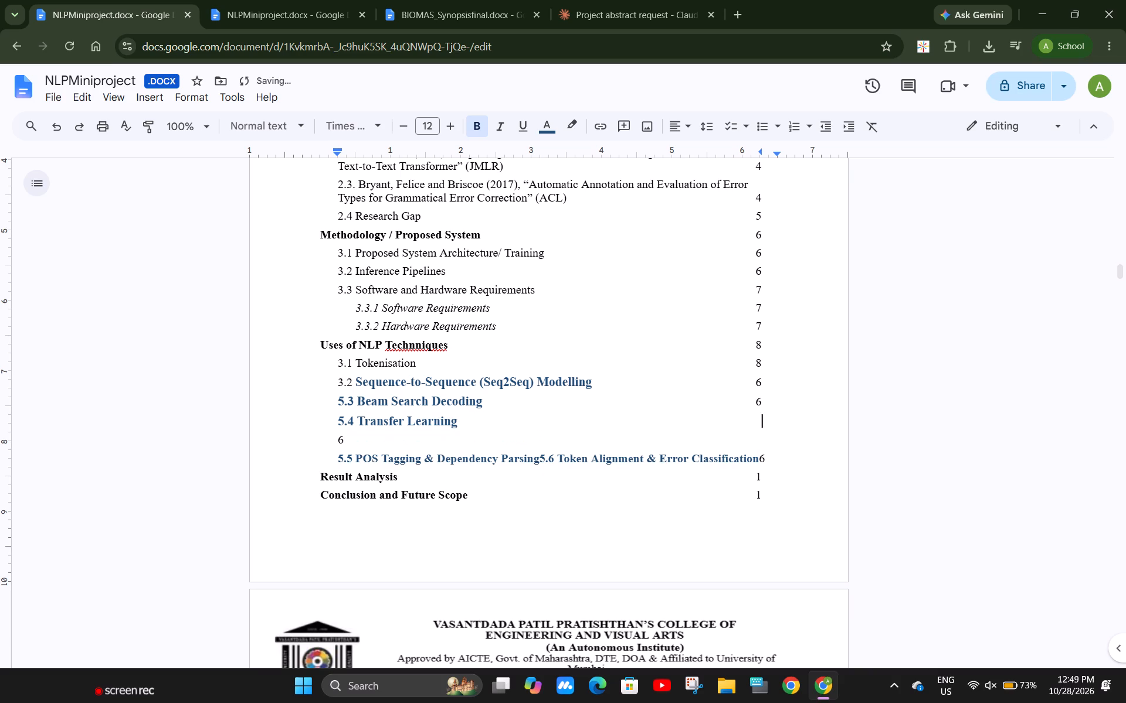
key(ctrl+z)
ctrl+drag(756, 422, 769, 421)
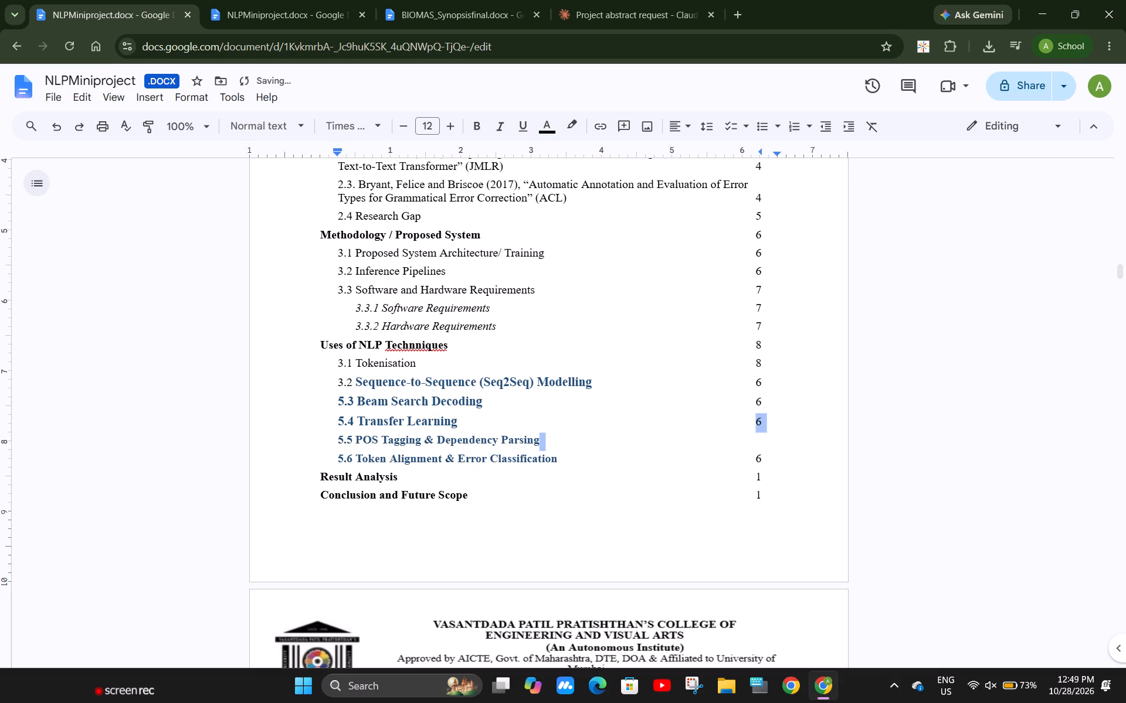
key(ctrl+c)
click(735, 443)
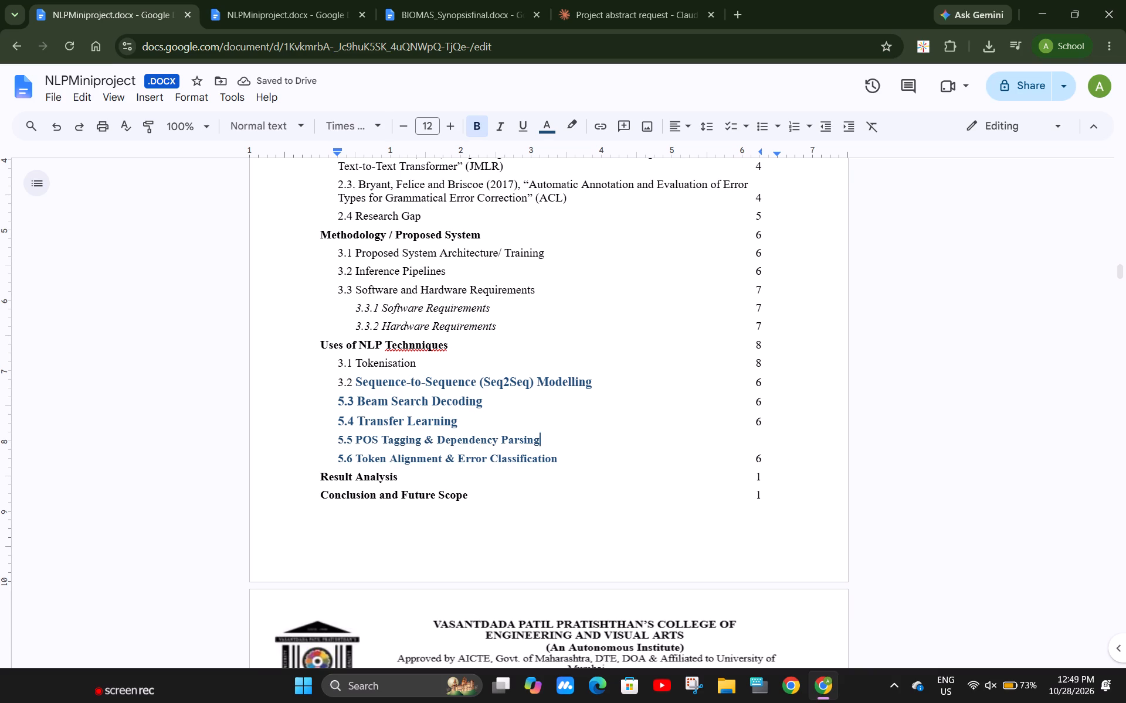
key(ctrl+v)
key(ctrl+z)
Add page number 6 to the 5.5 POS Tagging & Dependency Parsing entry by copying the tab spacing and number from the 5.4 entry.
drag(477, 417, 764, 423)
key(ctrl+c)
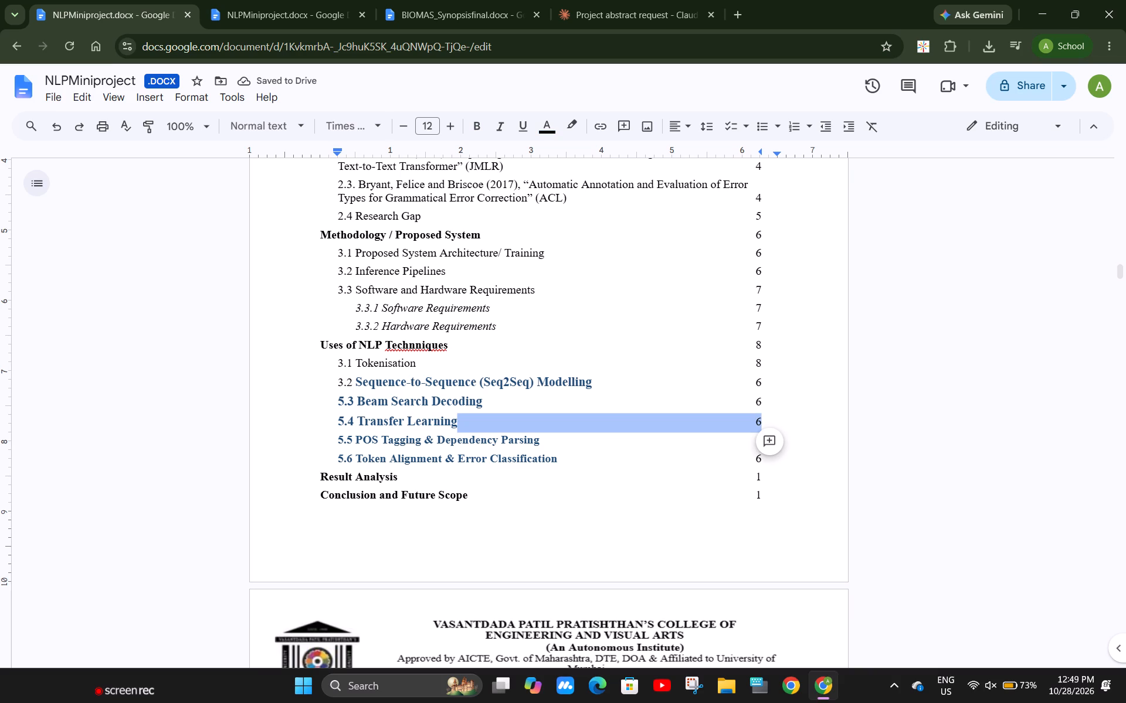
click(580, 442)
key(ctrl+v)
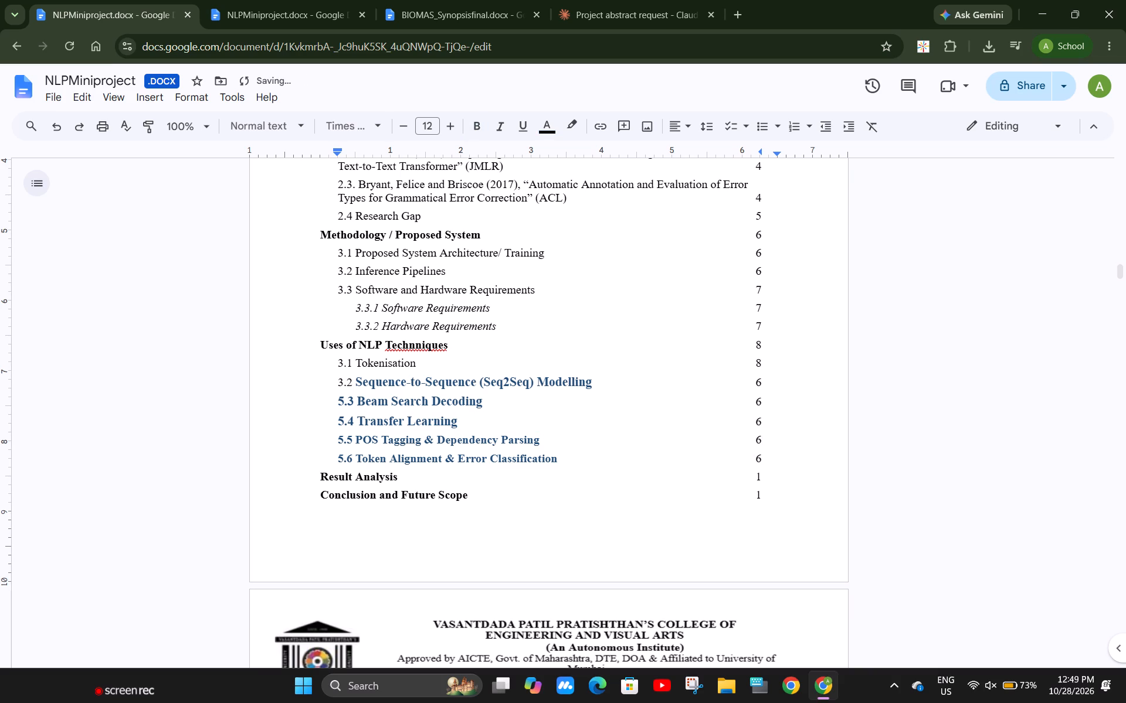
Set the page number of the contents entries Sequence-to-Sequence (Seq2Seq) Modelling and 5.3 Beam Search Decoding to 8.
click(764, 380)
key(BackSpace)
key(8)
key(Down)
key(BackSpace)
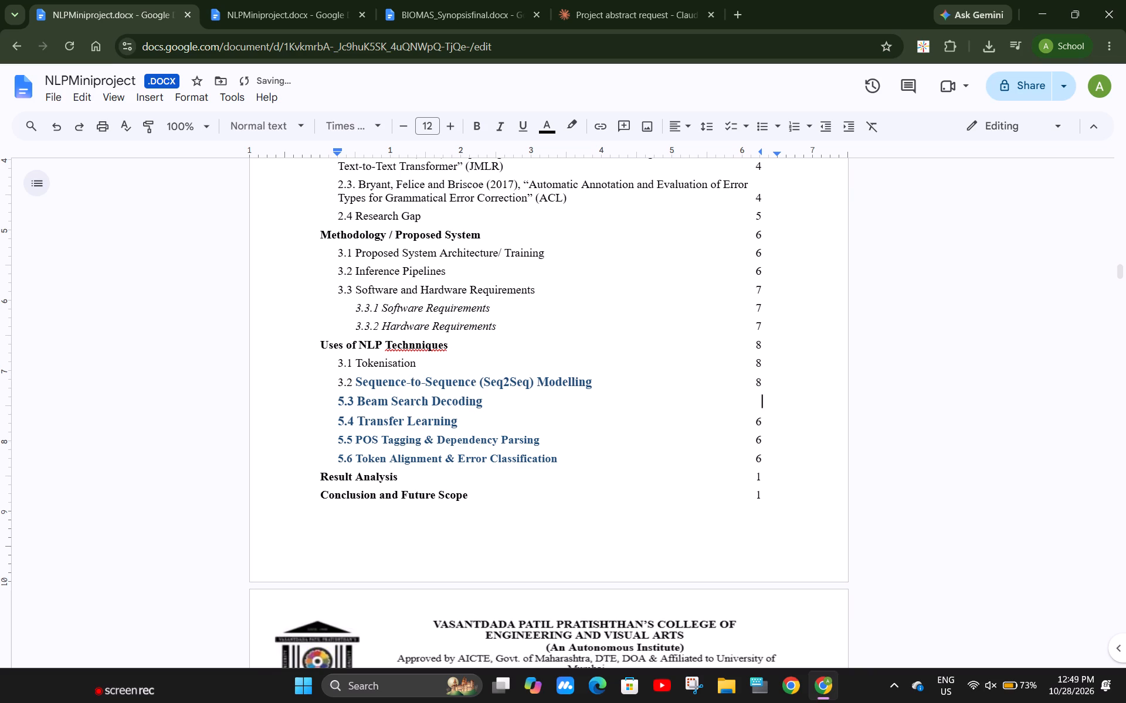
key(8)
Set the page number of the contents entries 5.4 Transfer Learning, 5.5 POS Tagging and 5.6 Token Alignment to 9.
key(Down)
key(BackSpace)
key(9)
key(Down)
key(9)
key(BackSpace)
key(BackSpace)
key(9)
key(Down)
key(9)
key(BackSpace)
key(BackSpace)
key(9)
Format the contents entries from 3.2 Sequence-to-Sequence Modelling through 5.6 Token Alignment as 12 pt, black, non-bold text.
drag(566, 460, 320, 380)
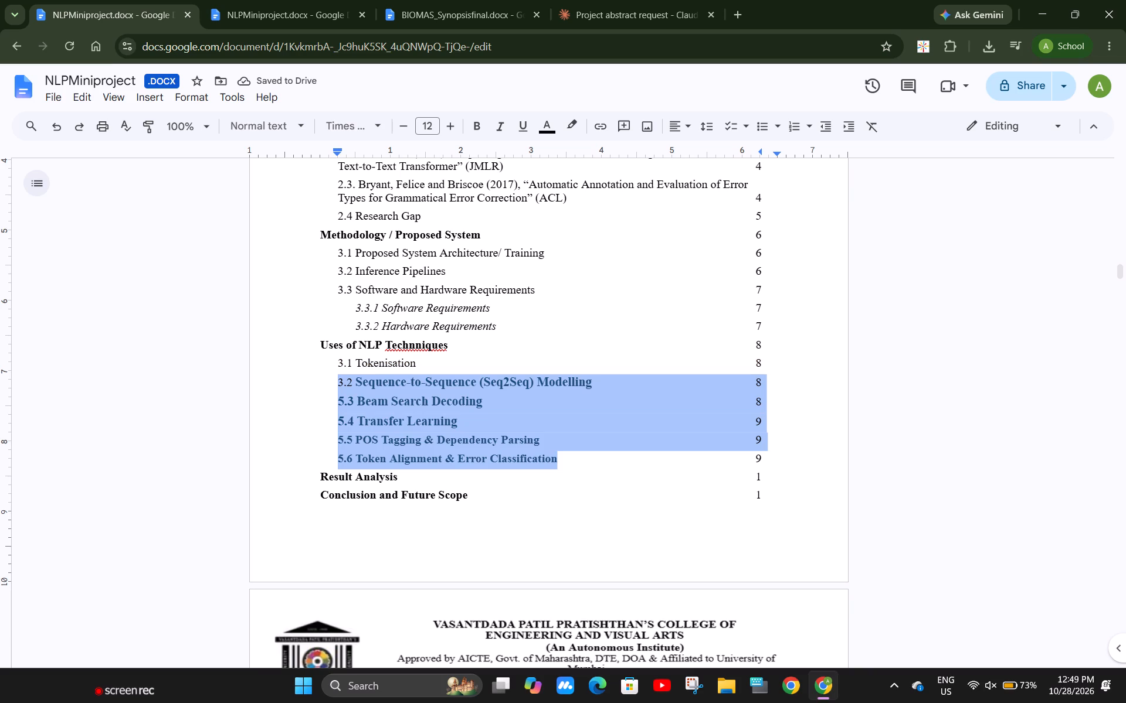
drag(320, 380, 320, 380)
click(422, 123)
key(1)
key(2)
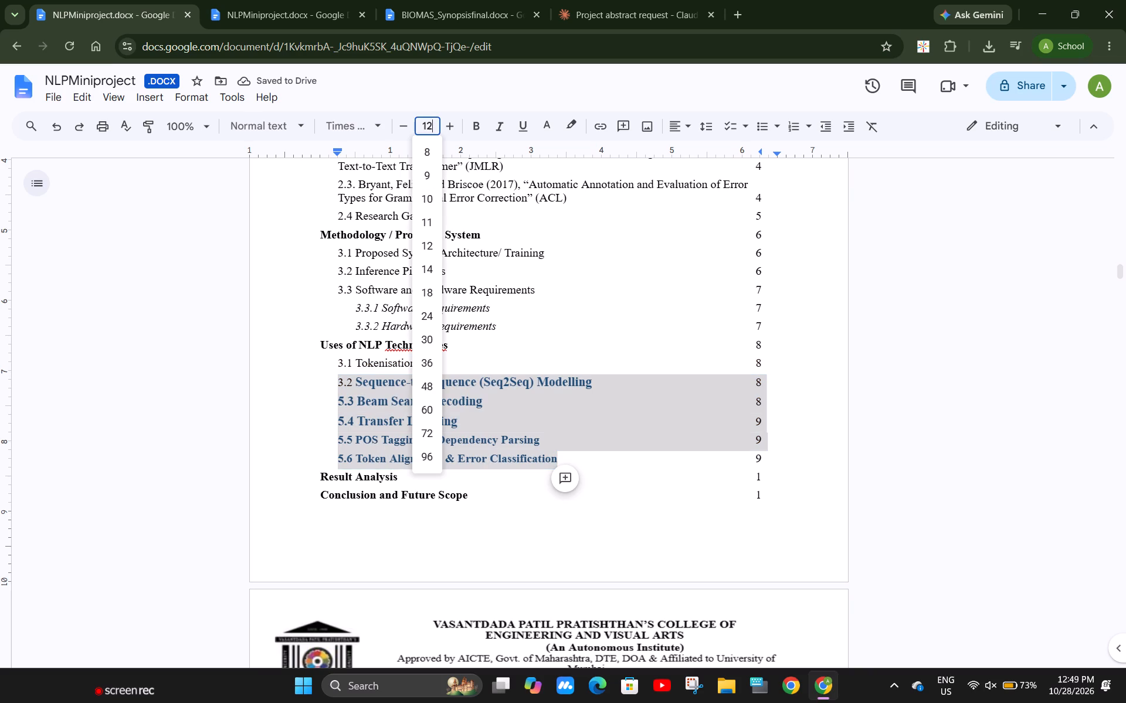
key(Return)
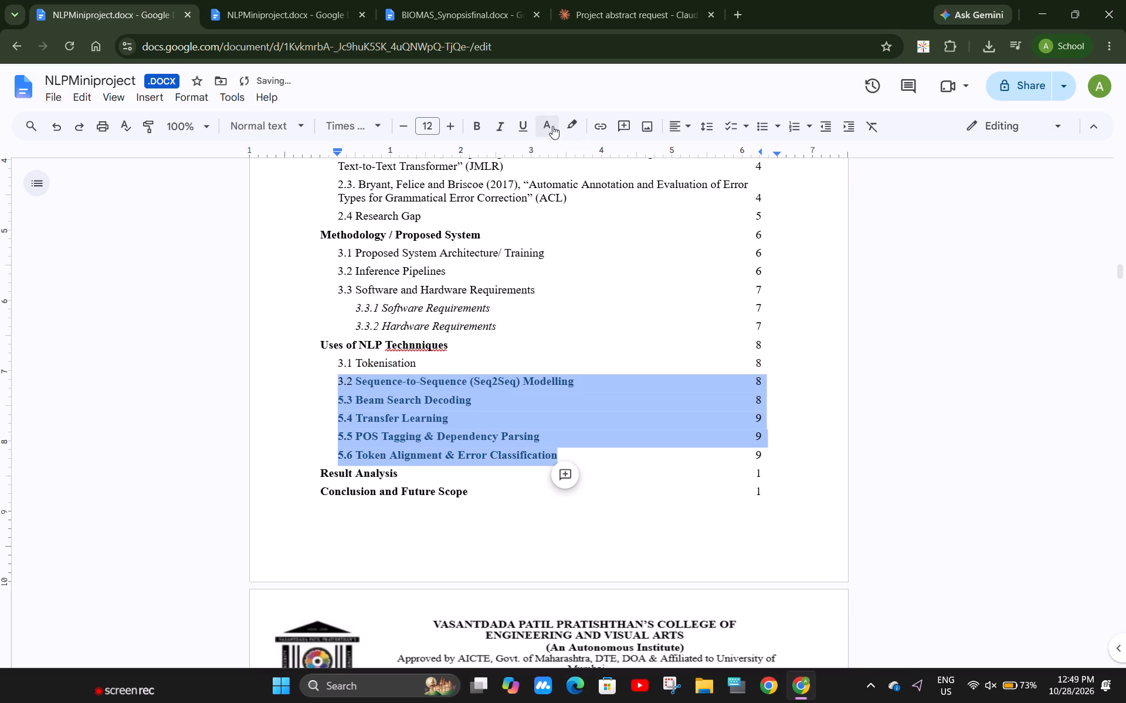
click(552, 126)
click(554, 157)
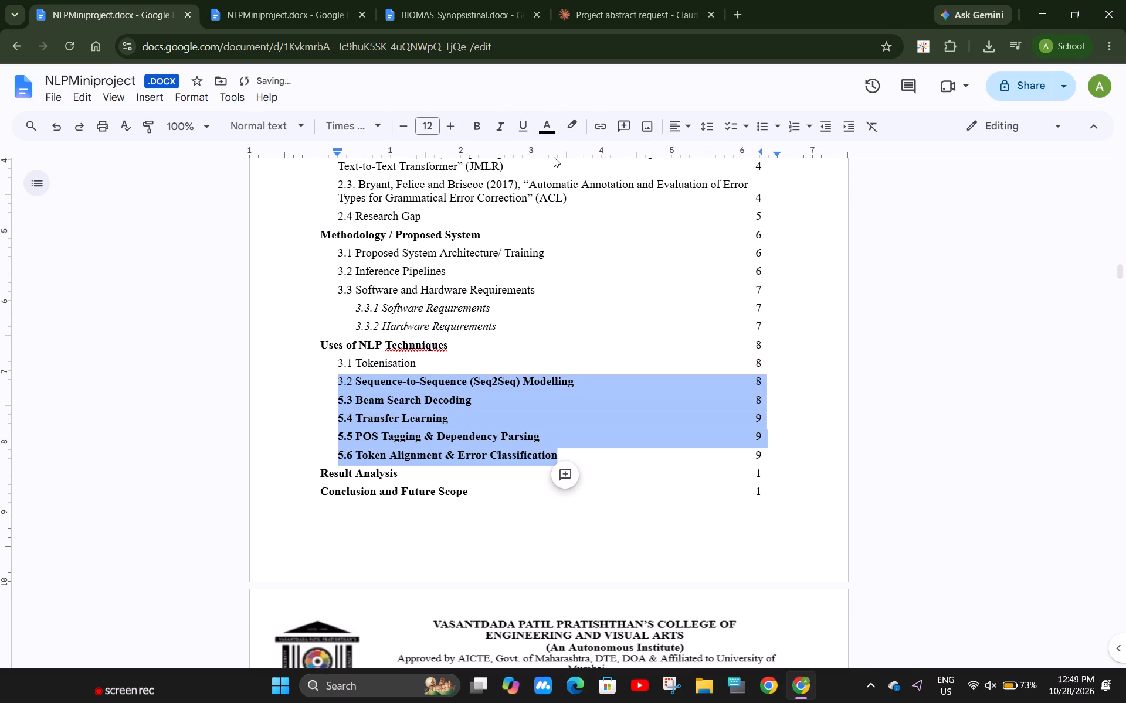
key(ctrl+b)
key(ctrl+b)
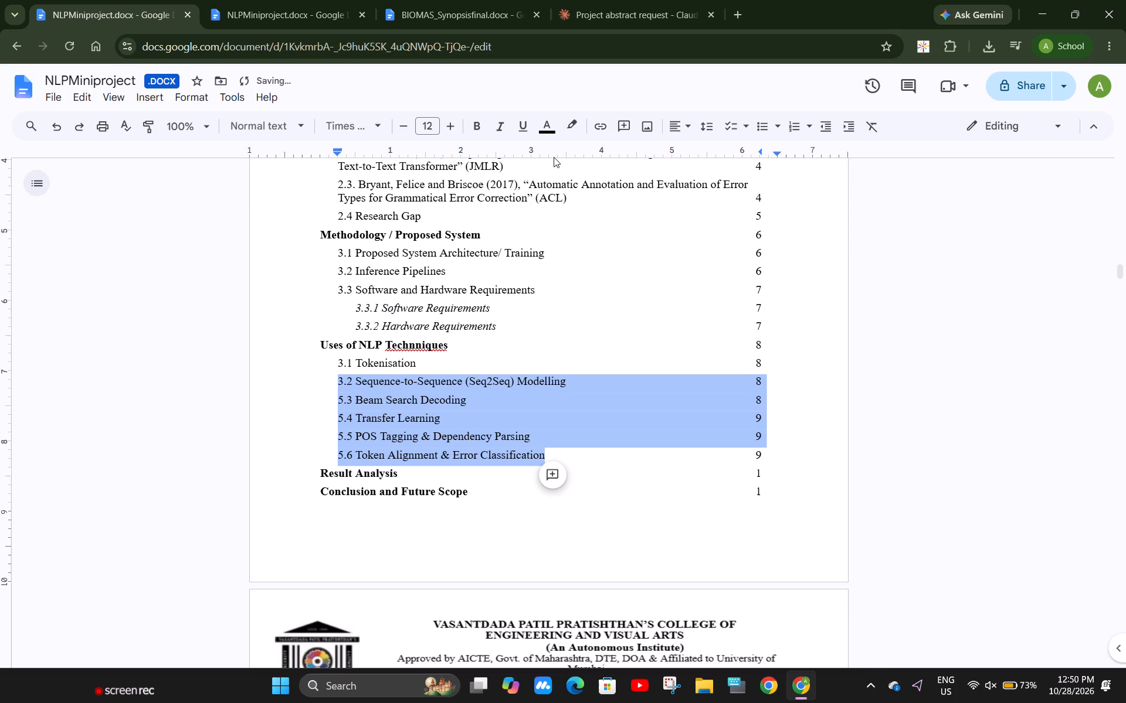
click(416, 480)
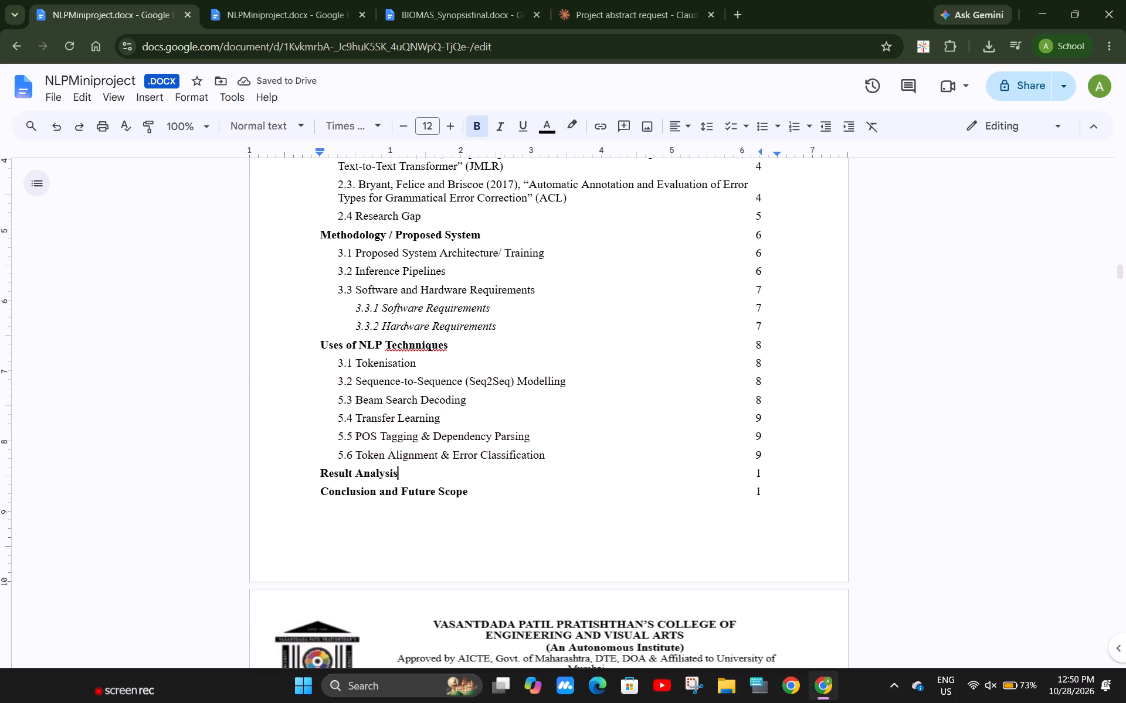
Check the chapters following section 5.6 in the second document view and prefix the Result Analysis contents entry with "5.".
click(252, 0)
scroll(431, 309, down, 5)
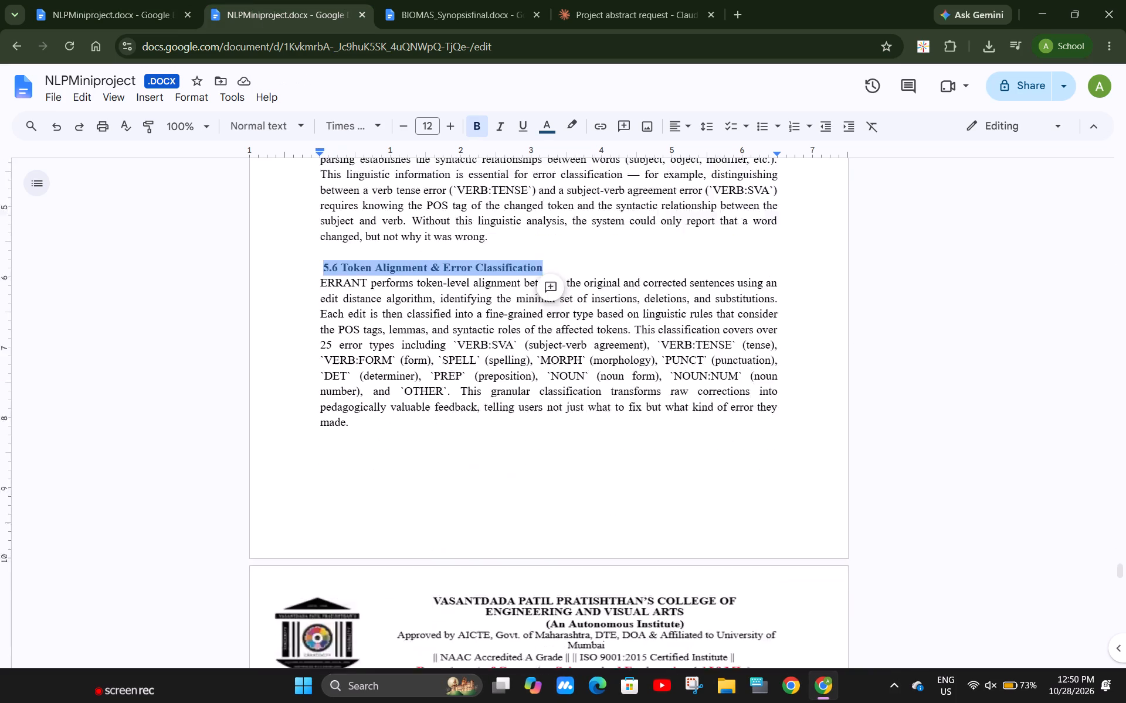
scroll(431, 309, down, 7)
scroll(431, 309, up, 3)
click(155, 0)
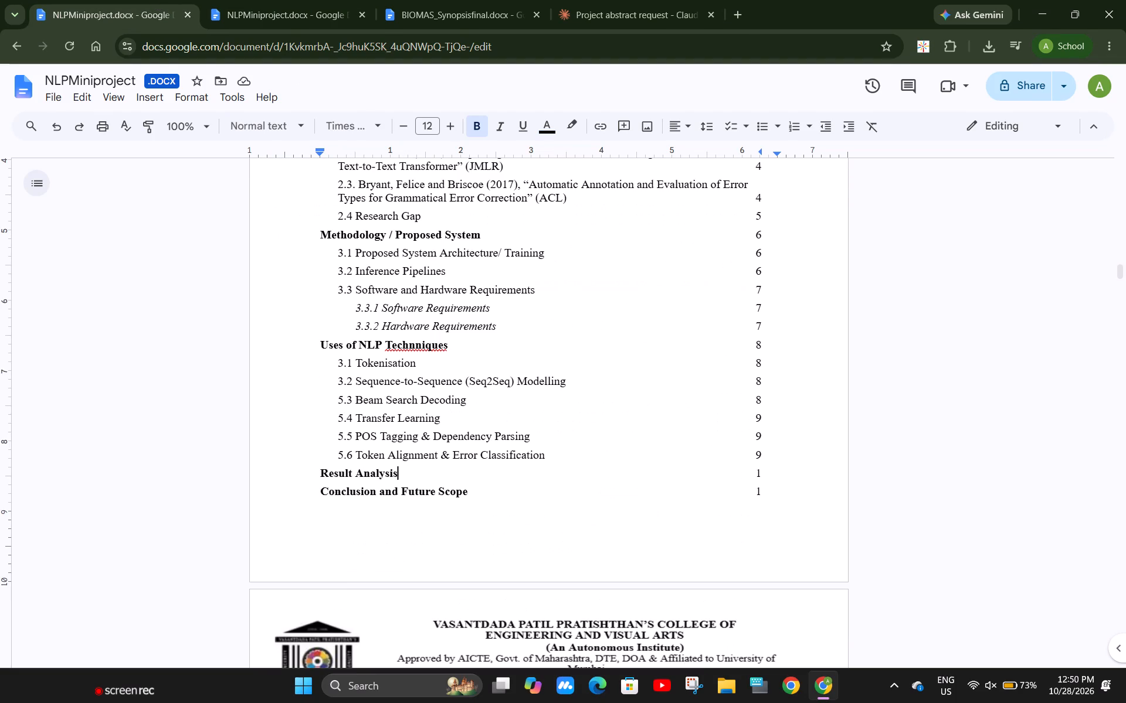
click(322, 475)
key(5)
text(.)
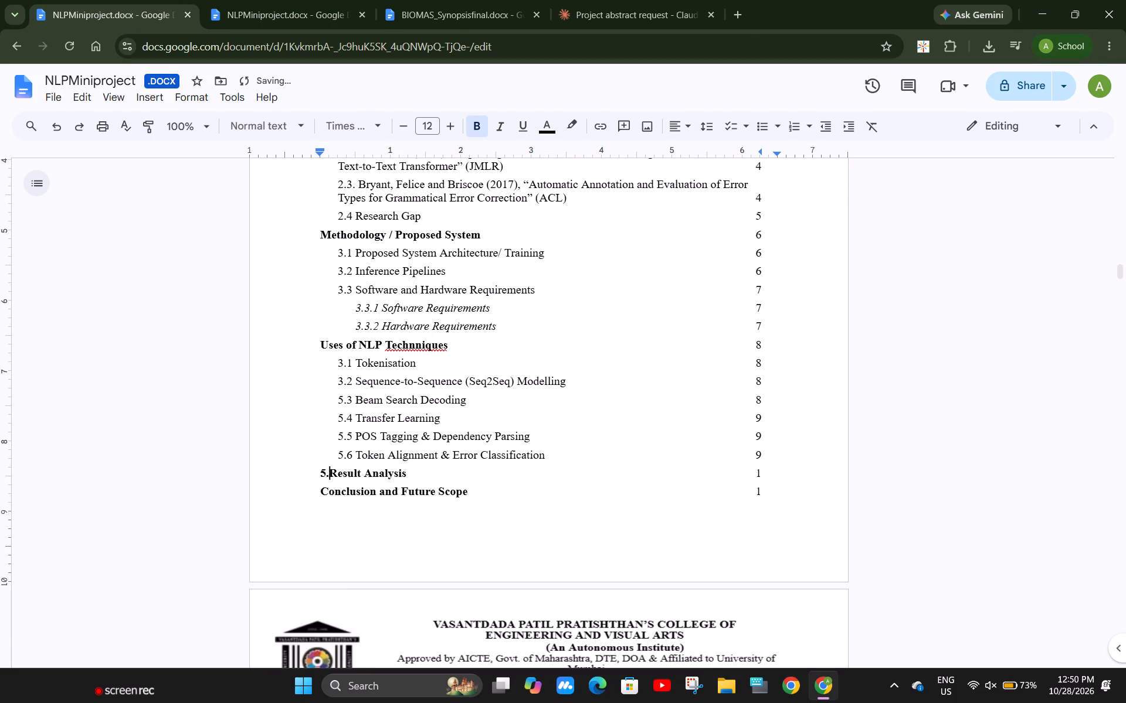
key(space)
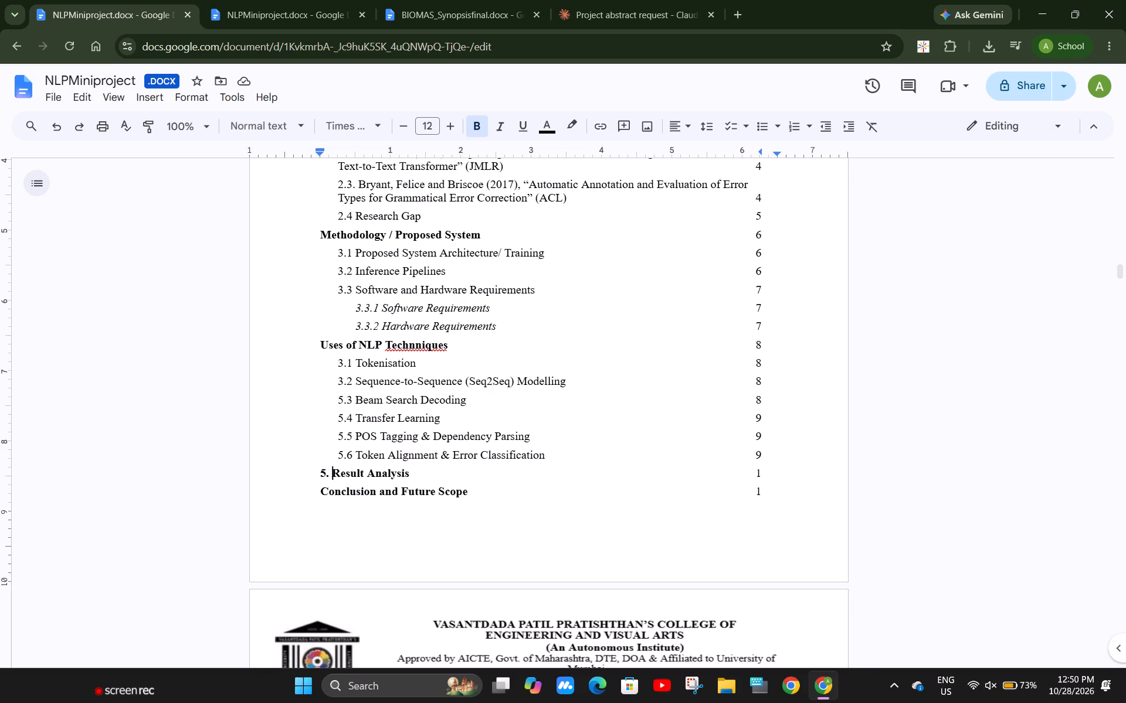
Prefix the contents headings Uses of NLP Technniques, Introduction, Review of Literature and Methodology / Proposed System with 4., 1., 2. and 3. respectively.
click(318, 346)
text(4.)
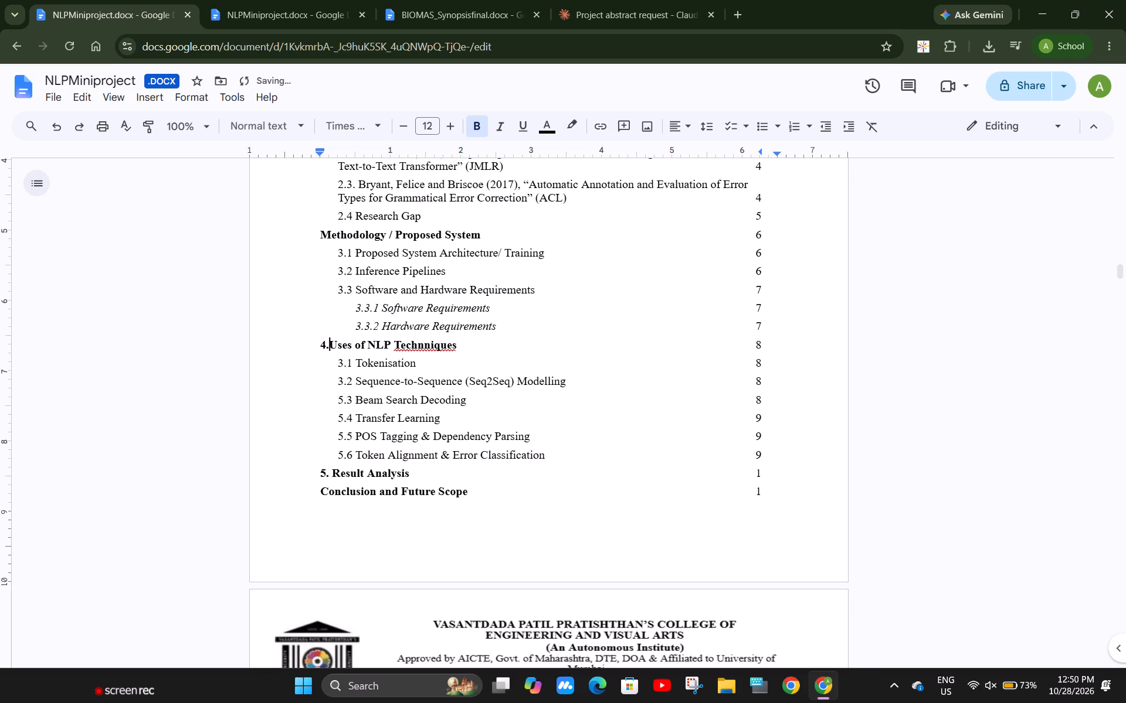
key(space)
scroll(318, 346, up, 3)
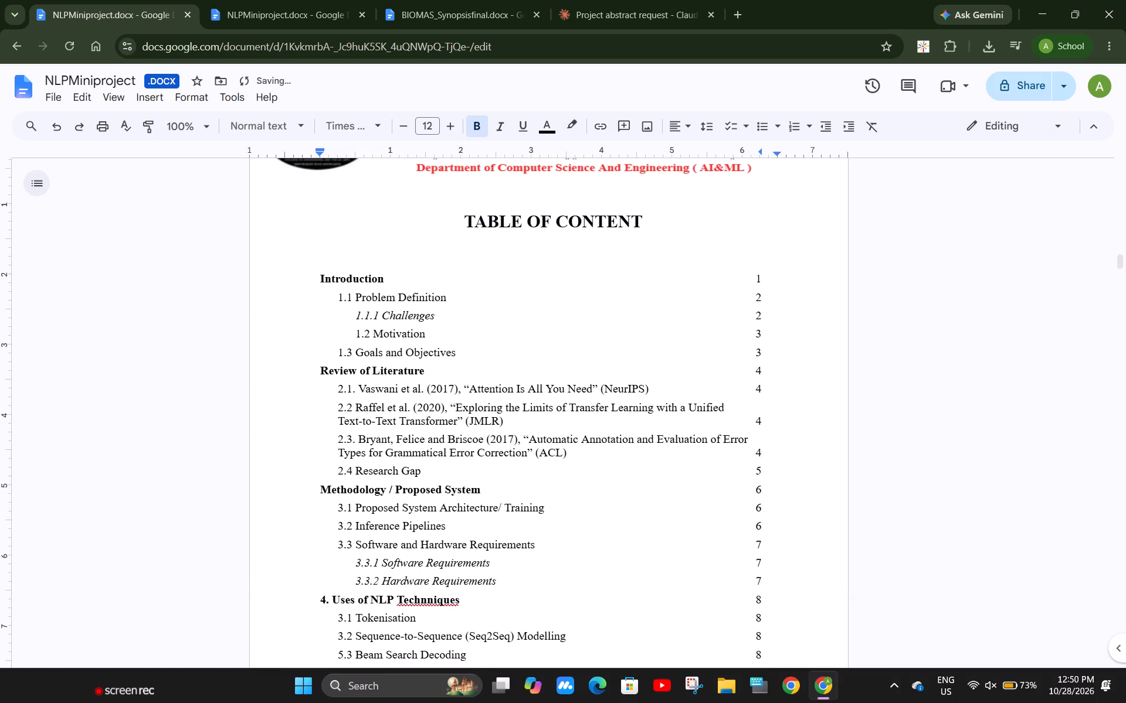
click(318, 277)
text(1.)
key(space)
key(BackSpace)
click(320, 372)
text(2.)
key(space)
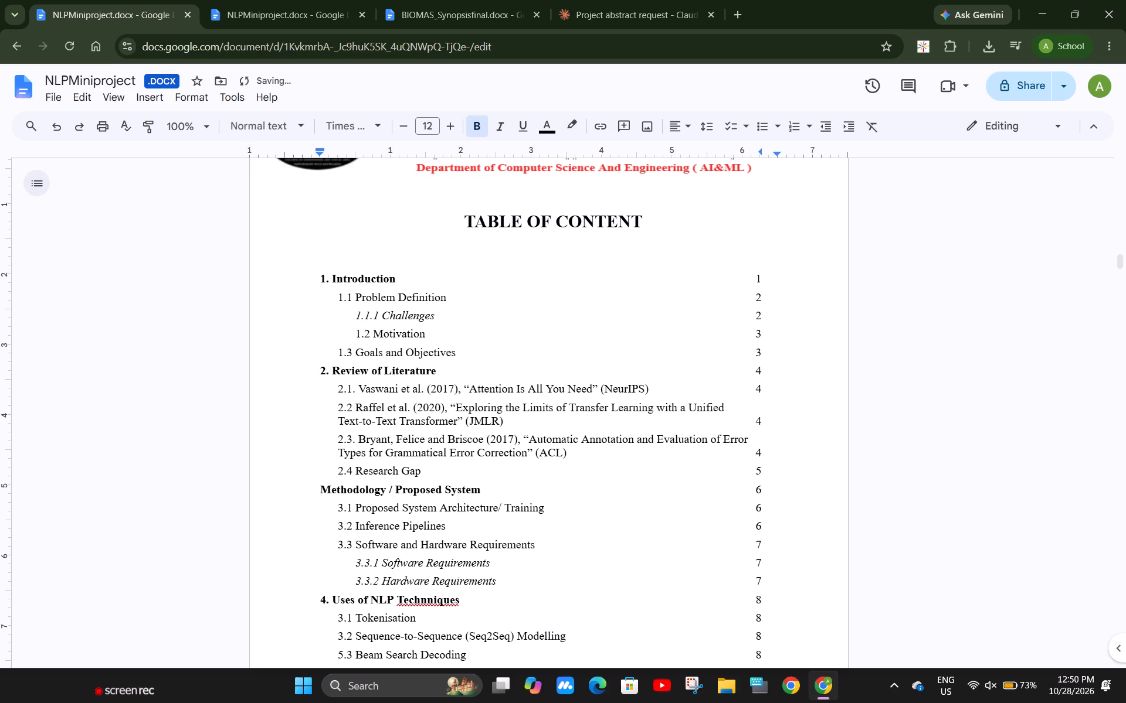
click(324, 494)
text(3.)
key(space)
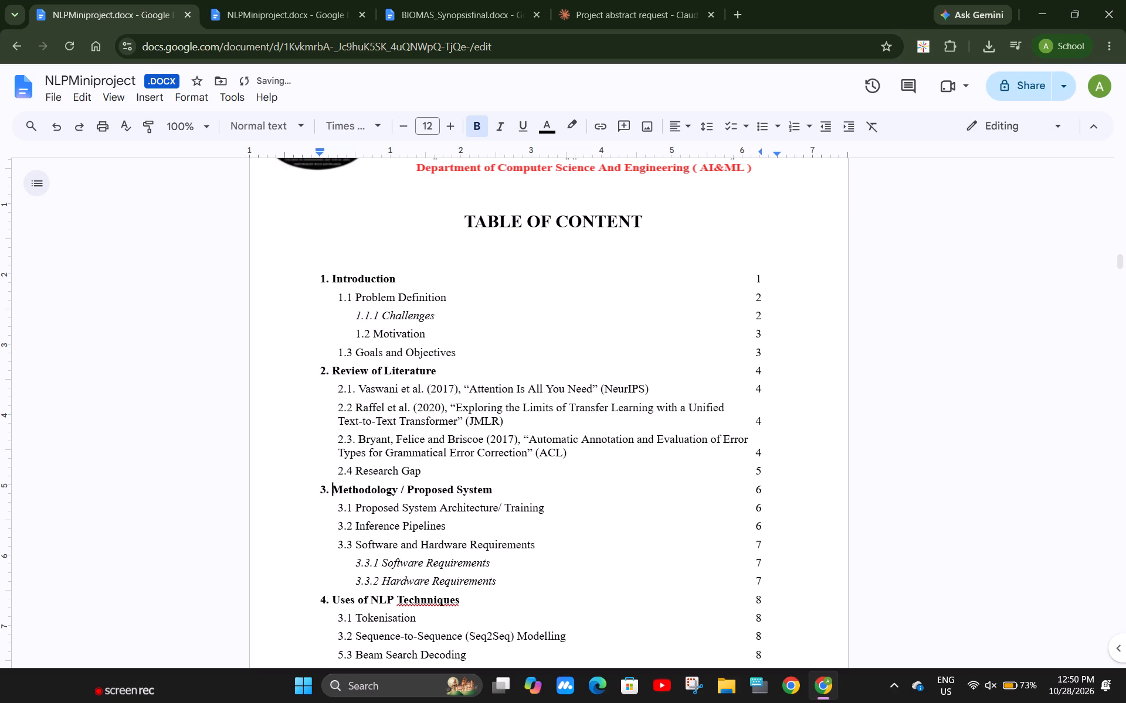
Prefix the Conclusion and Future Scope contents entry with "6.".
scroll(388, 507, down, 3)
scroll(388, 507, up, 1)
scroll(388, 507, down, 1)
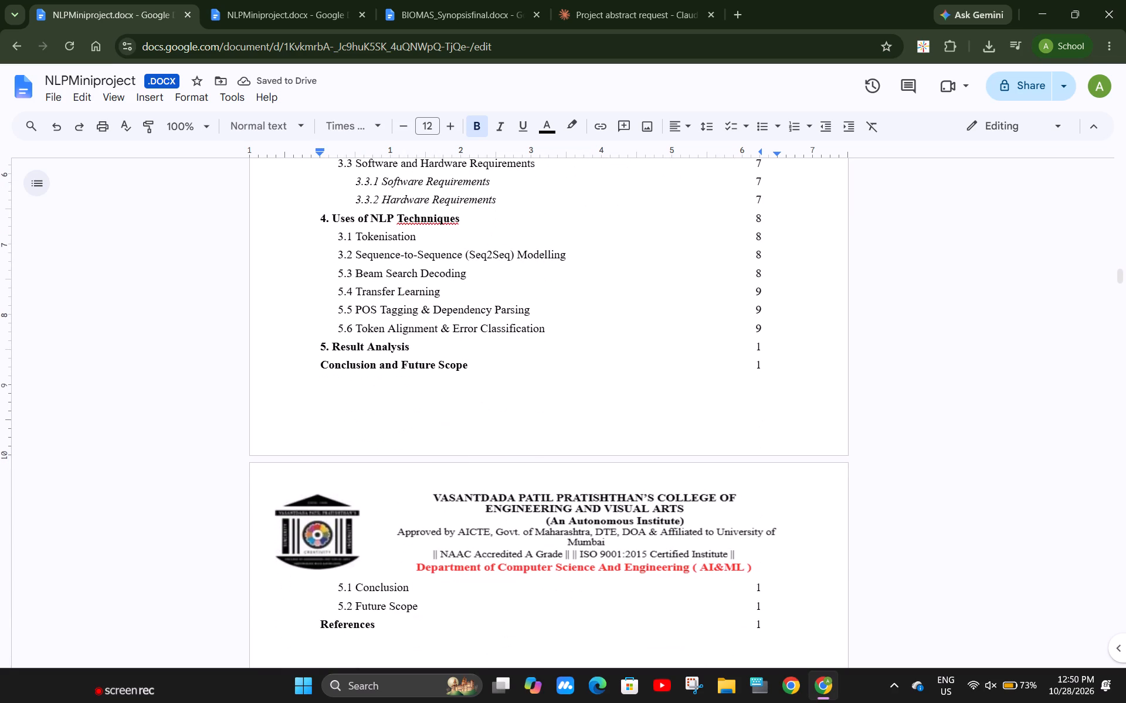
click(323, 368)
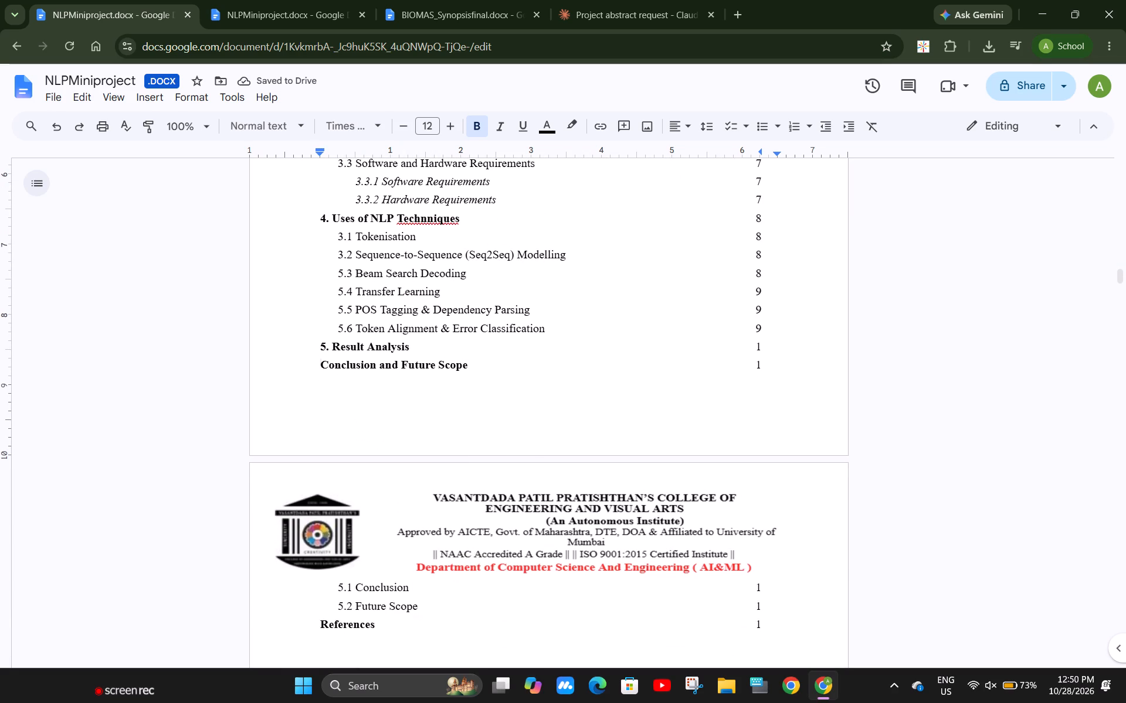
text(6.)
key(space)
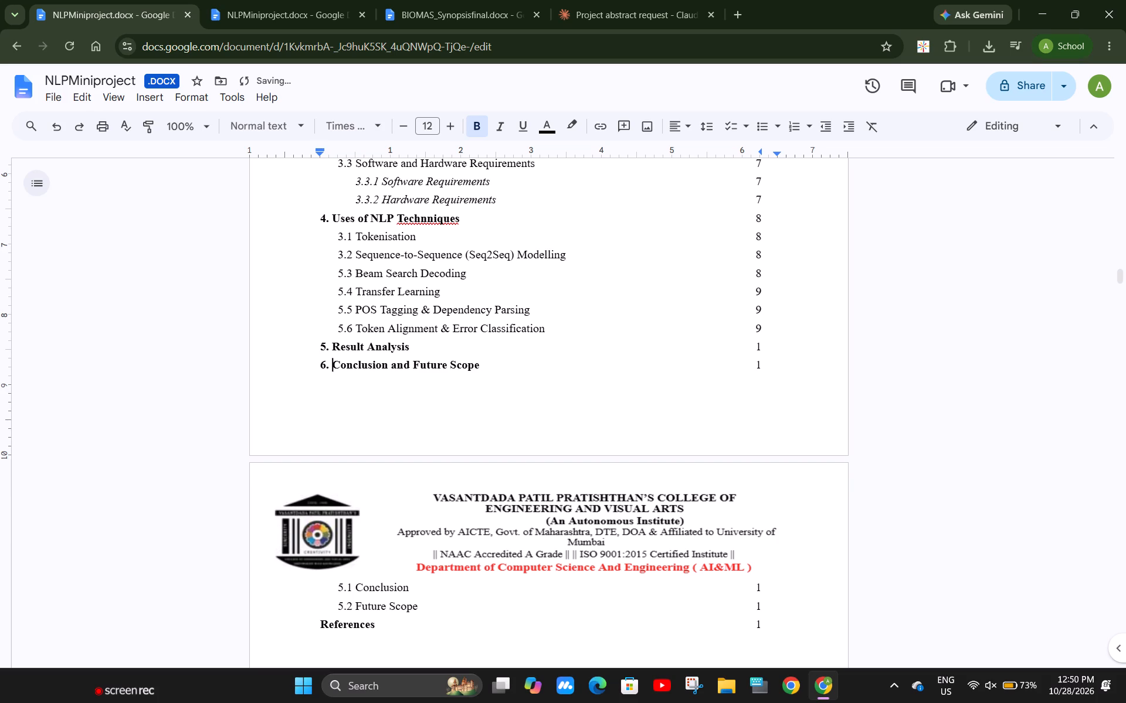
Check the report's closing chapters in the second document view and delete the 5.1 Conclusion and 5.2 Future Scope contents entries with their page numbers.
click(266, 0)
scroll(410, 346, down, 6)
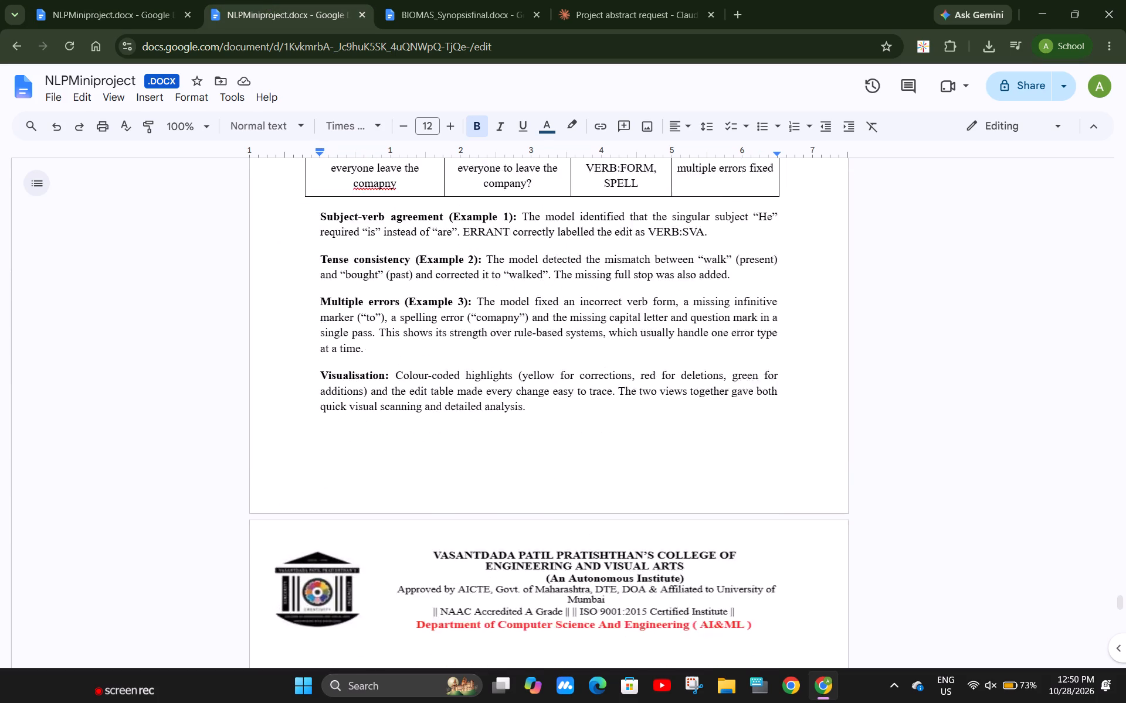
scroll(410, 346, down, 16)
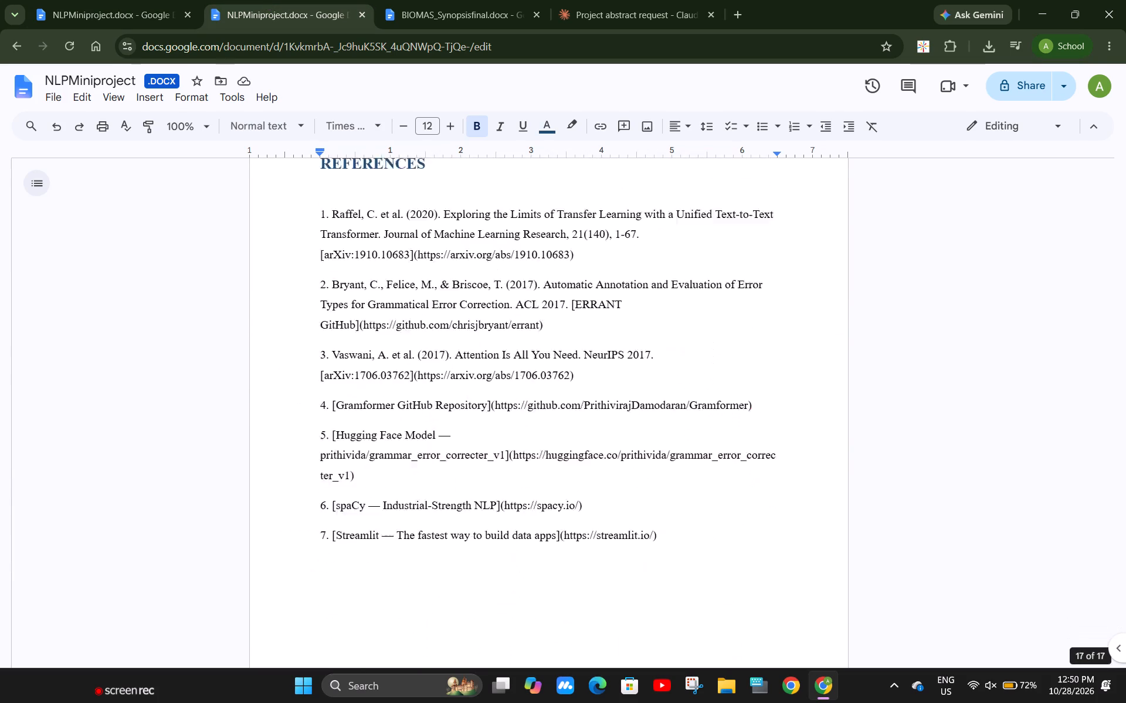
click(131, 0)
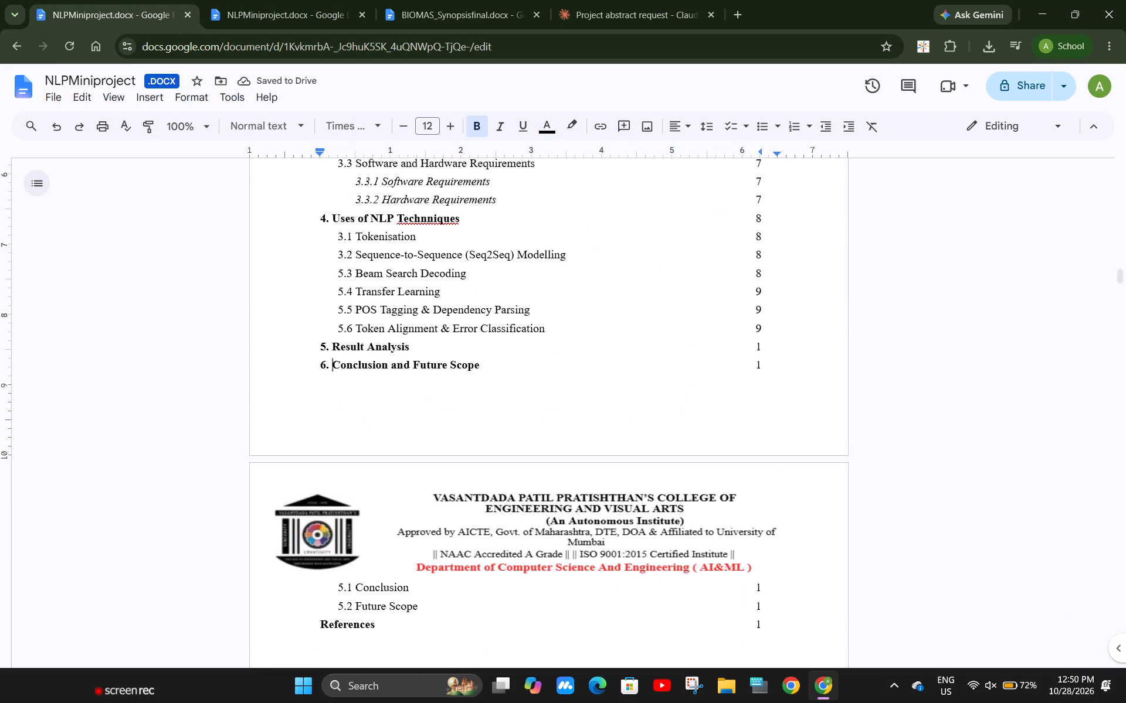
drag(433, 609, 336, 580)
key(BackSpace)
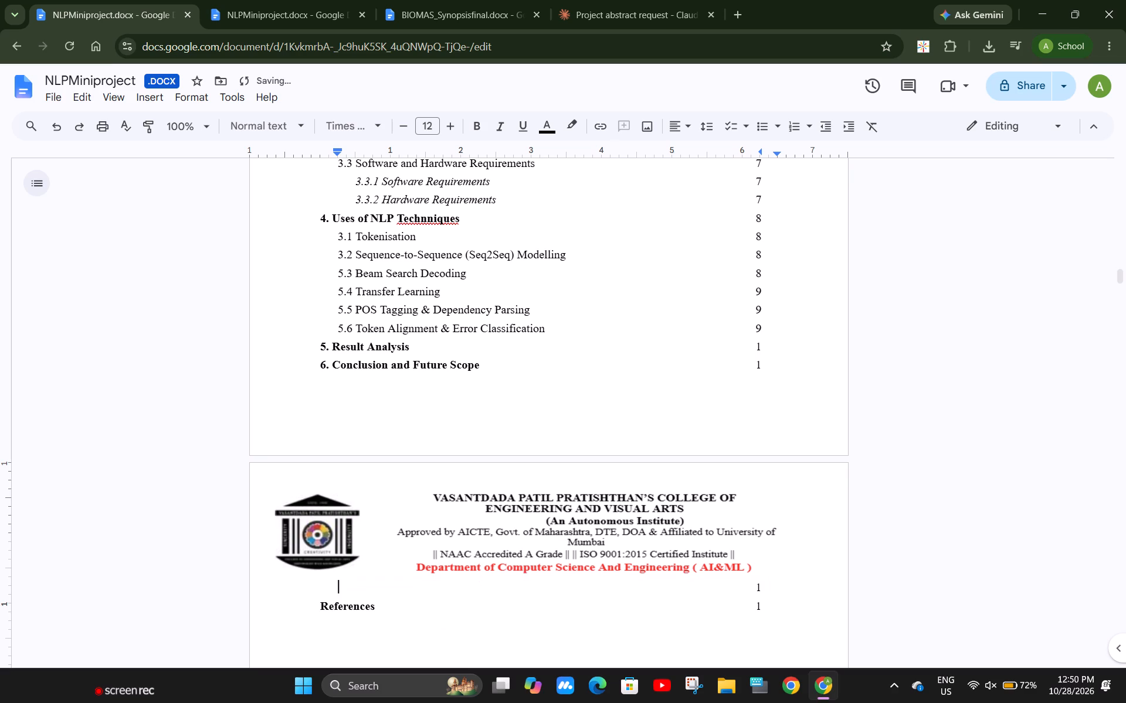
key(BackSpace)
key(BackSpace)
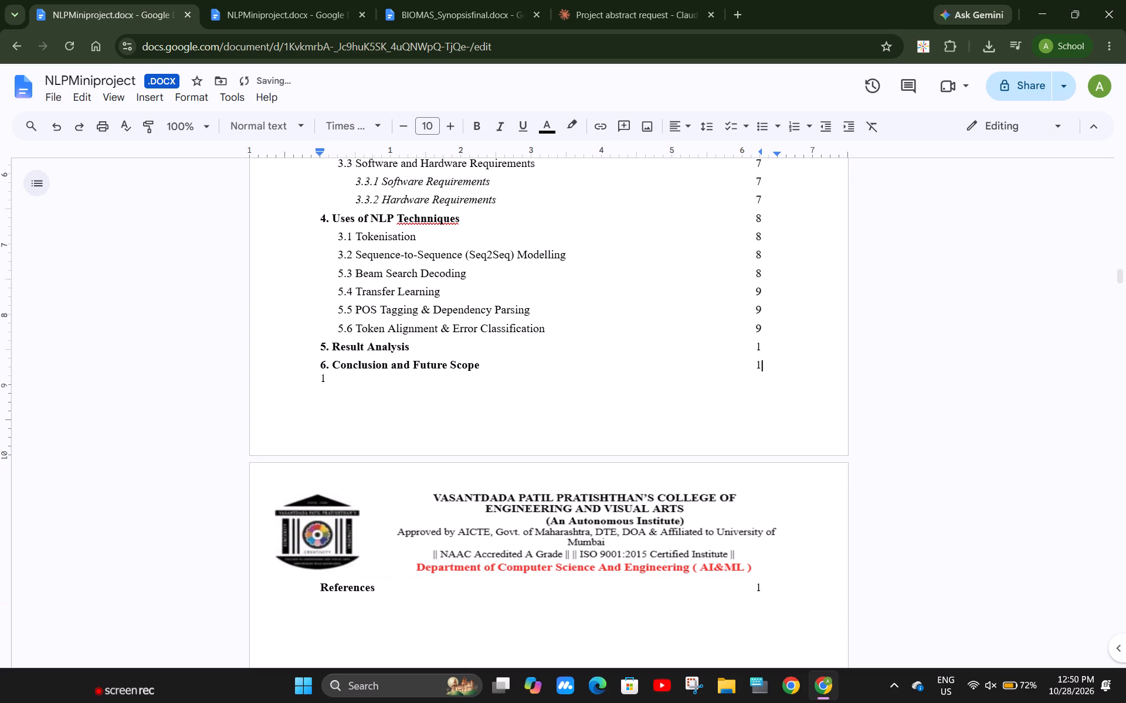
key(Down)
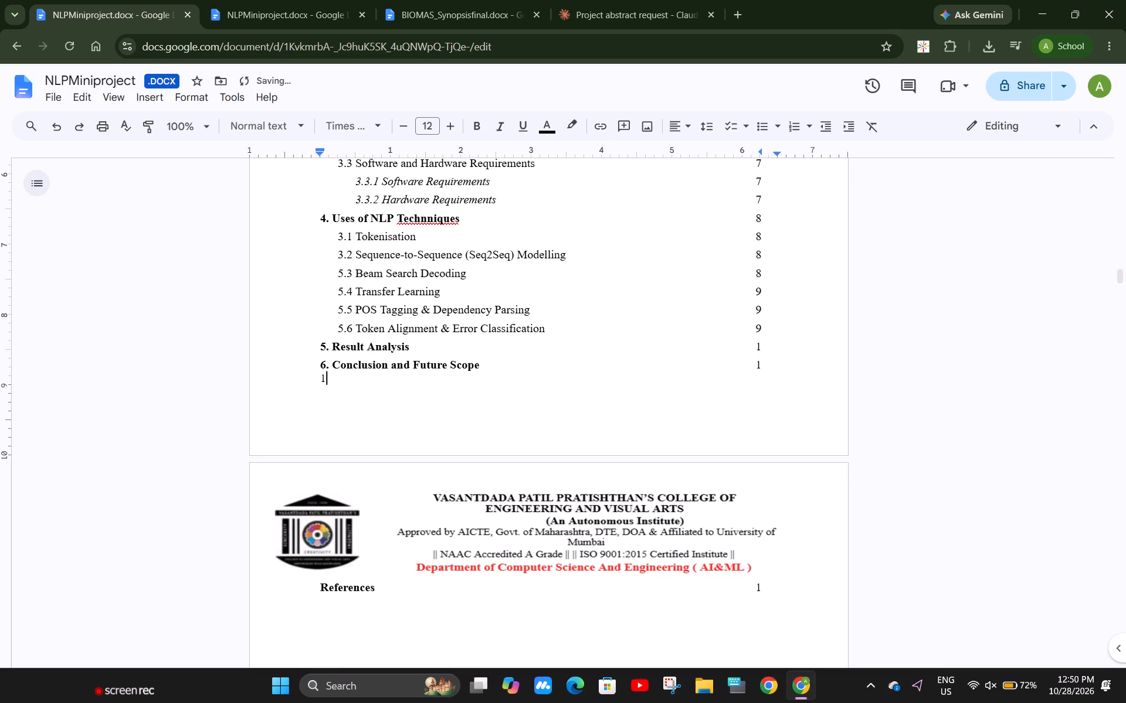
key(BackSpace)
key(Down)
Delete the 2.4 Research Gap entry and its page number from the table of contents.
scroll(286, 449, up, 5)
scroll(286, 449, down, 1)
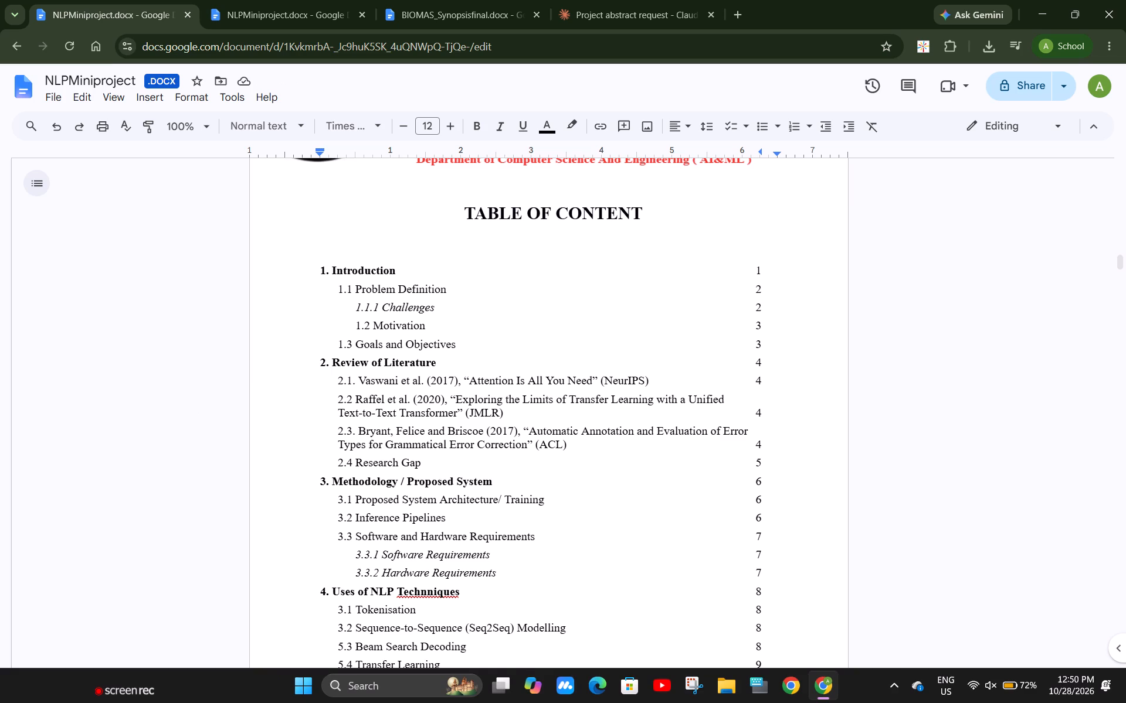
scroll(514, 466, down, 1)
scroll(465, 411, down, 1)
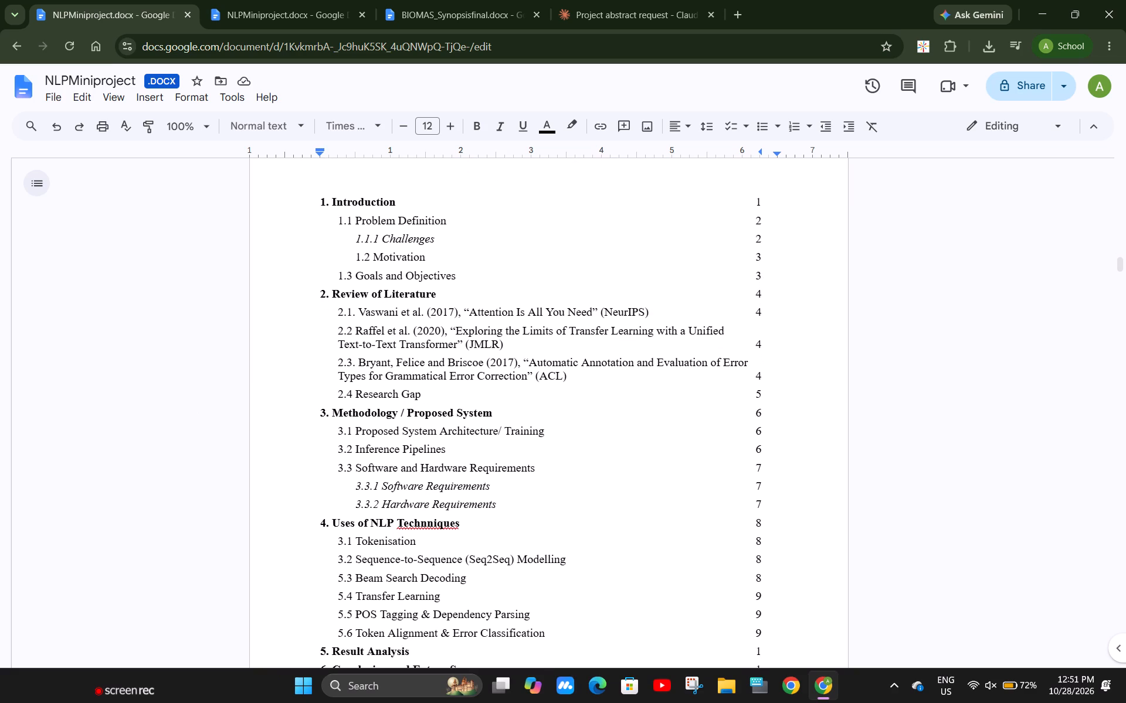
drag(333, 390, 766, 395)
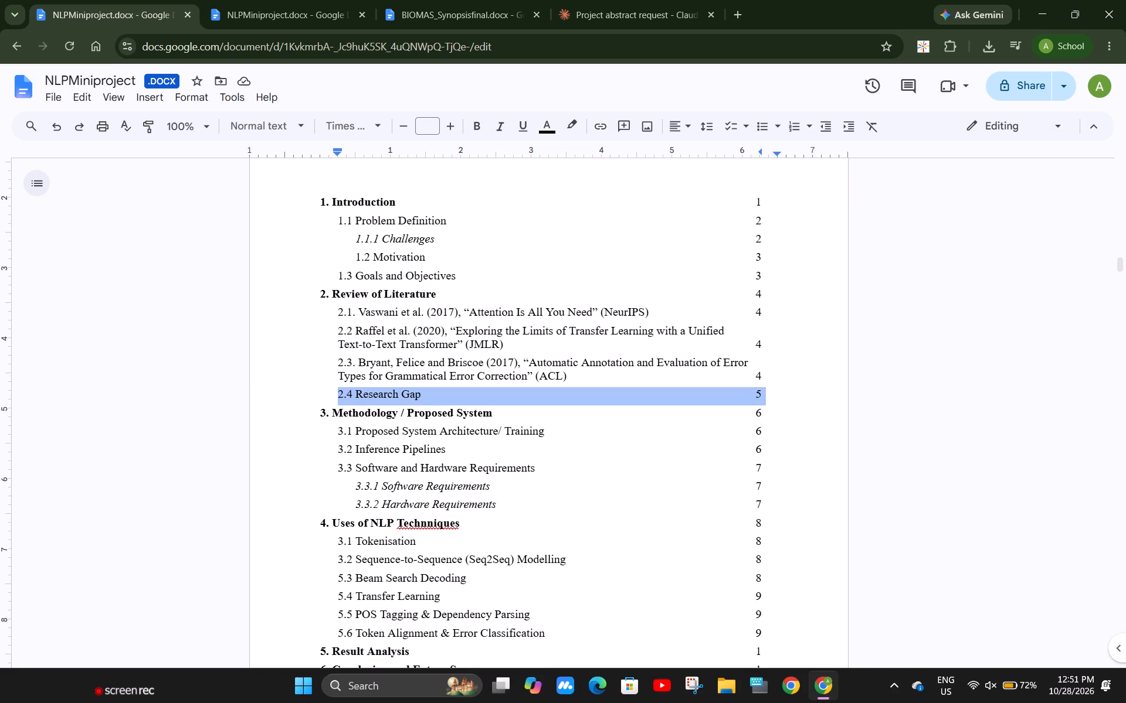
key(BackSpace)
Prefix the References entry at the end of the table of contents with "7.".
scroll(984, 368, down, 3)
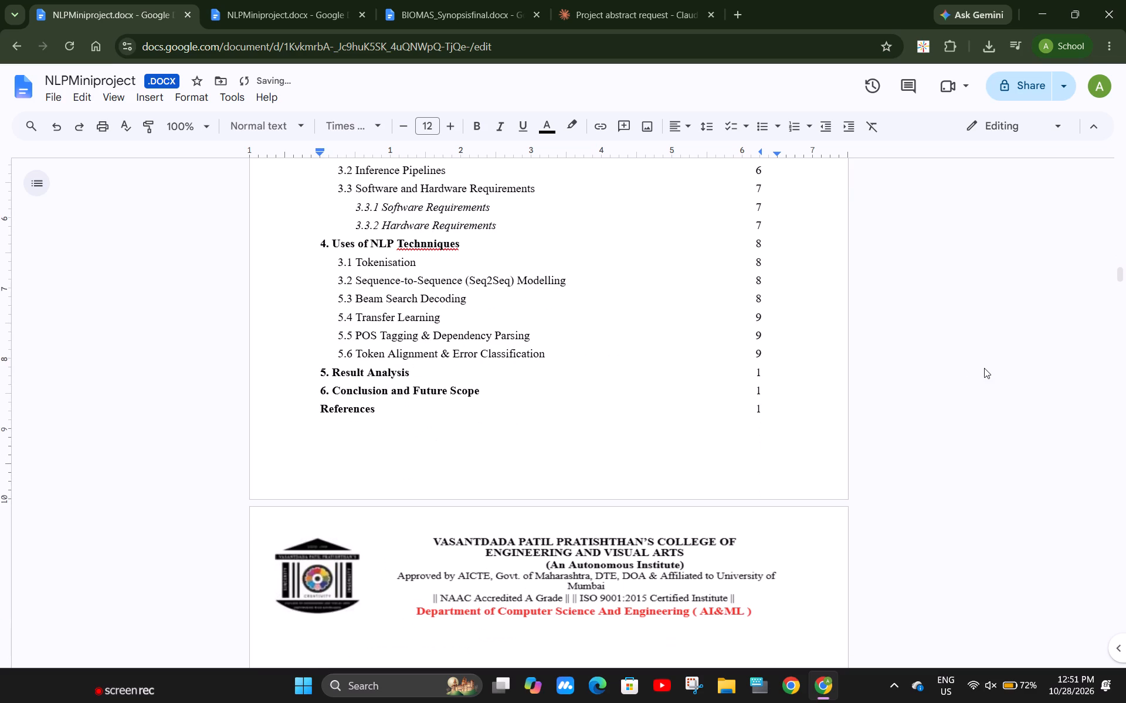
click(317, 405)
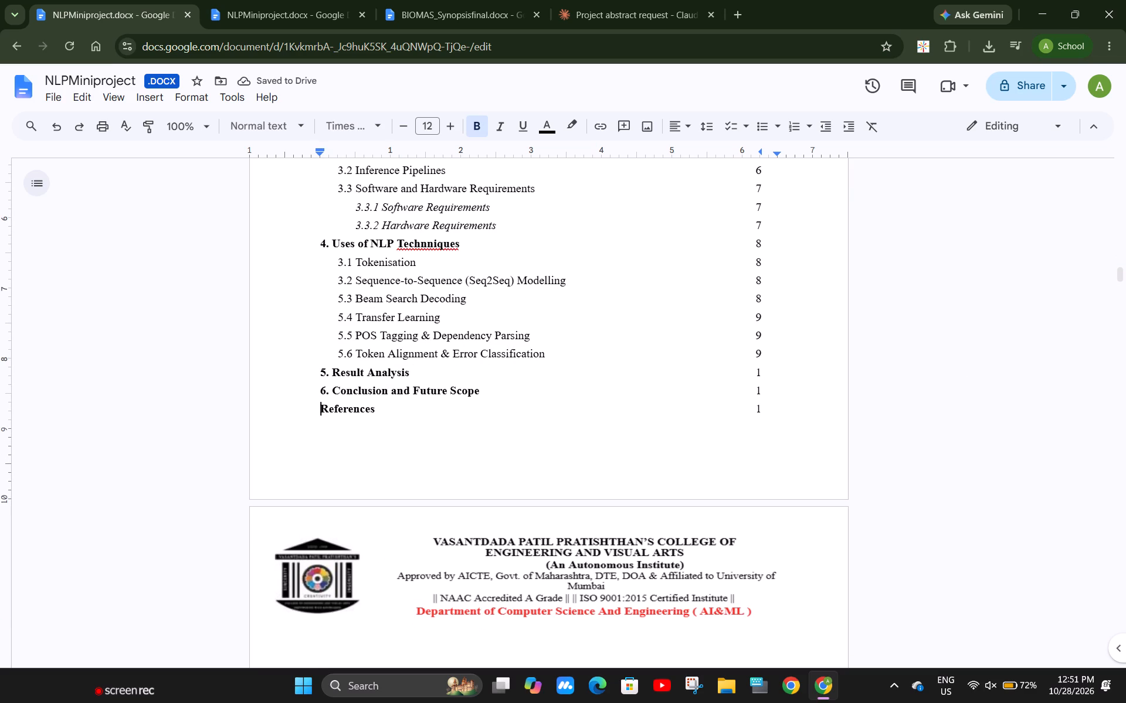
text(7.)
key(space)
Set the contents page numbers to 10 for Result Analysis, 11 for Conclusion and Future Scope, and 12 for References.
click(762, 375)
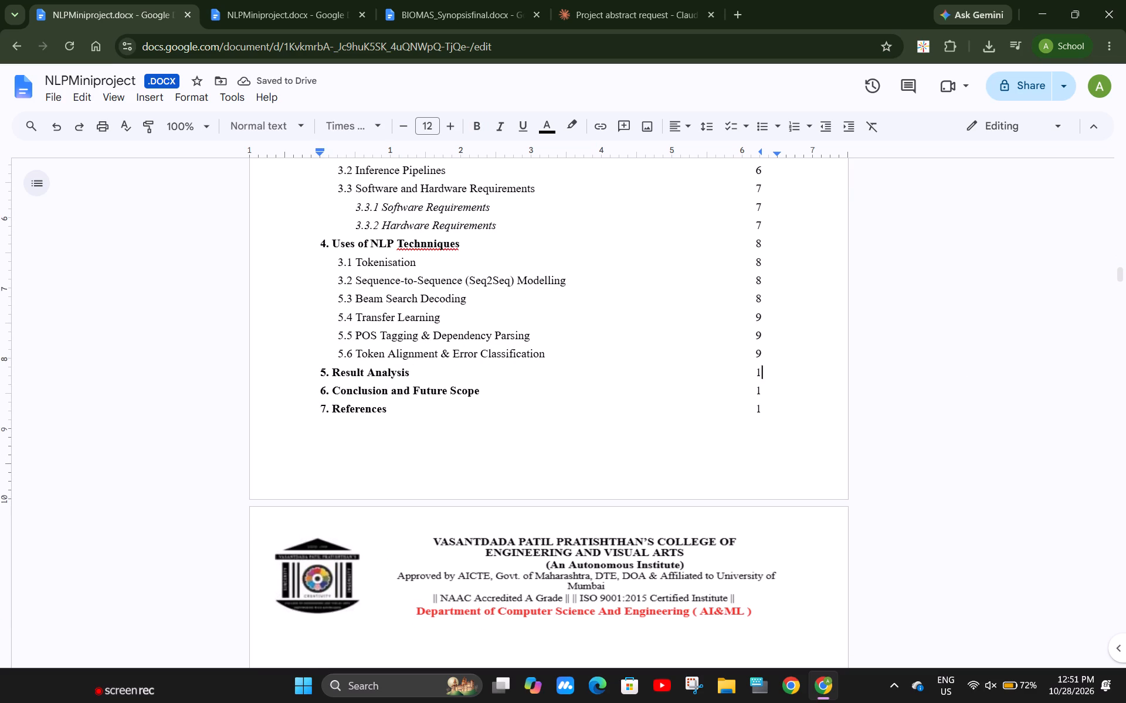
key(Left)
key(Right)
key(0)
key(Down)
key(1)
key(Down)
key(1)
key(BackSpace)
key(2)
Download the NLPMiniproject report as a PDF document.
scroll(487, 254, up, 20)
scroll(487, 254, up, 8)
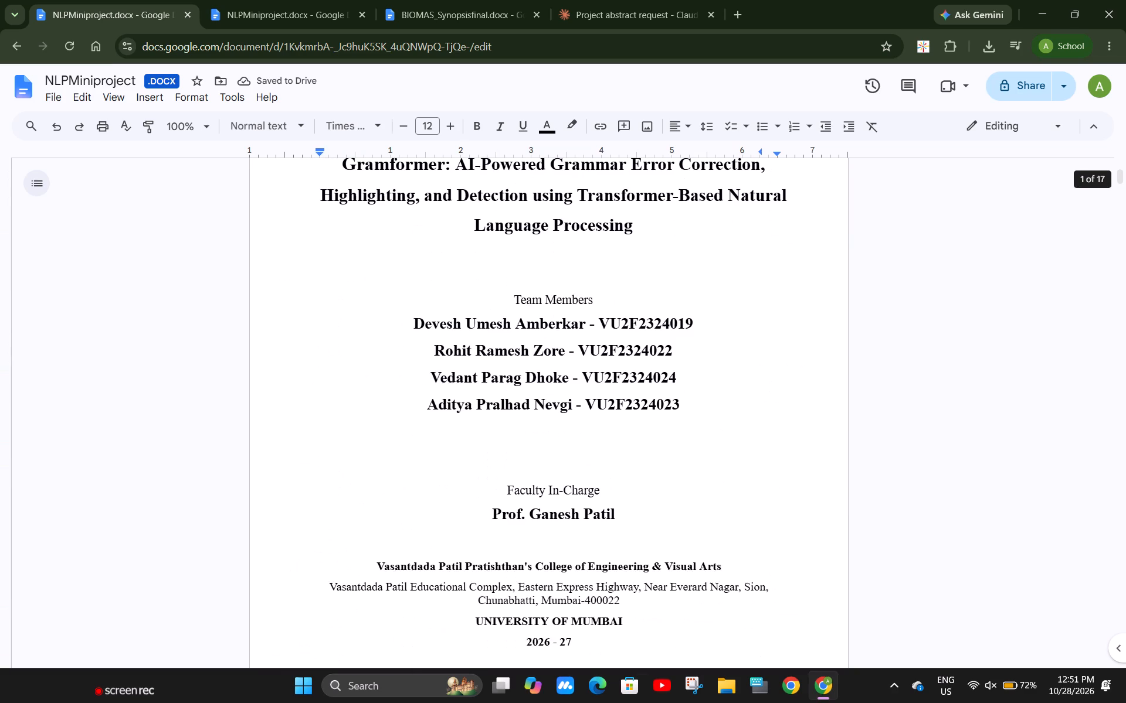
scroll(546, 432, down, 2)
scroll(229, 295, up, 6)
click(52, 97)
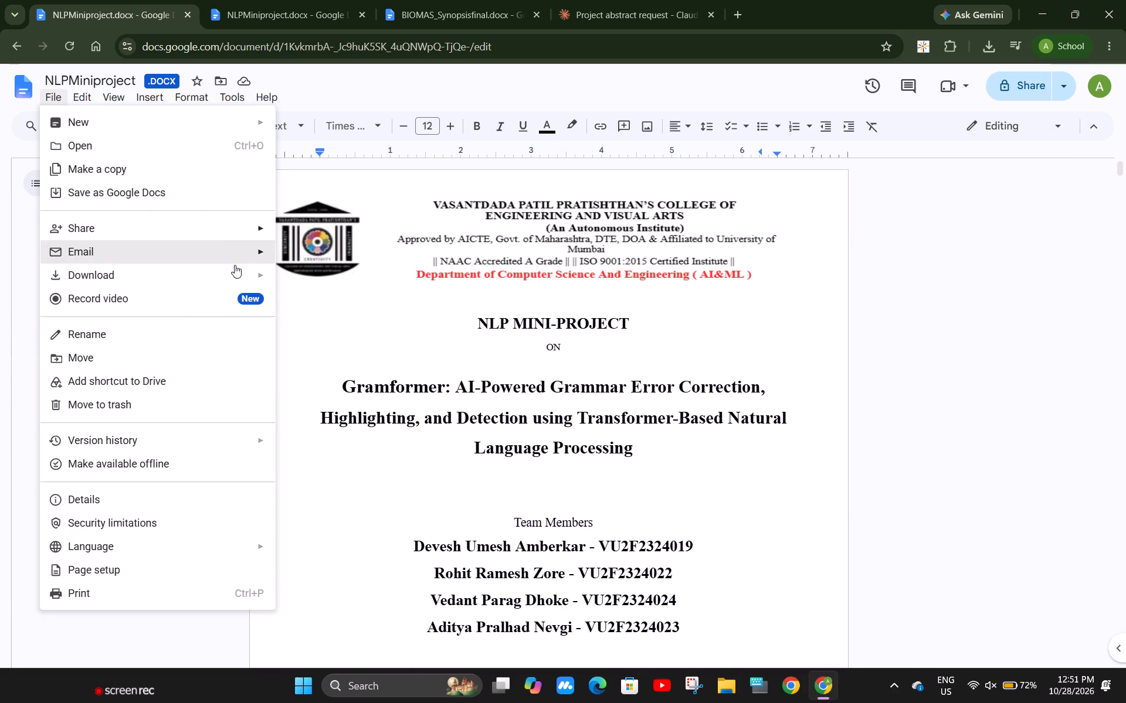
click(140, 274)
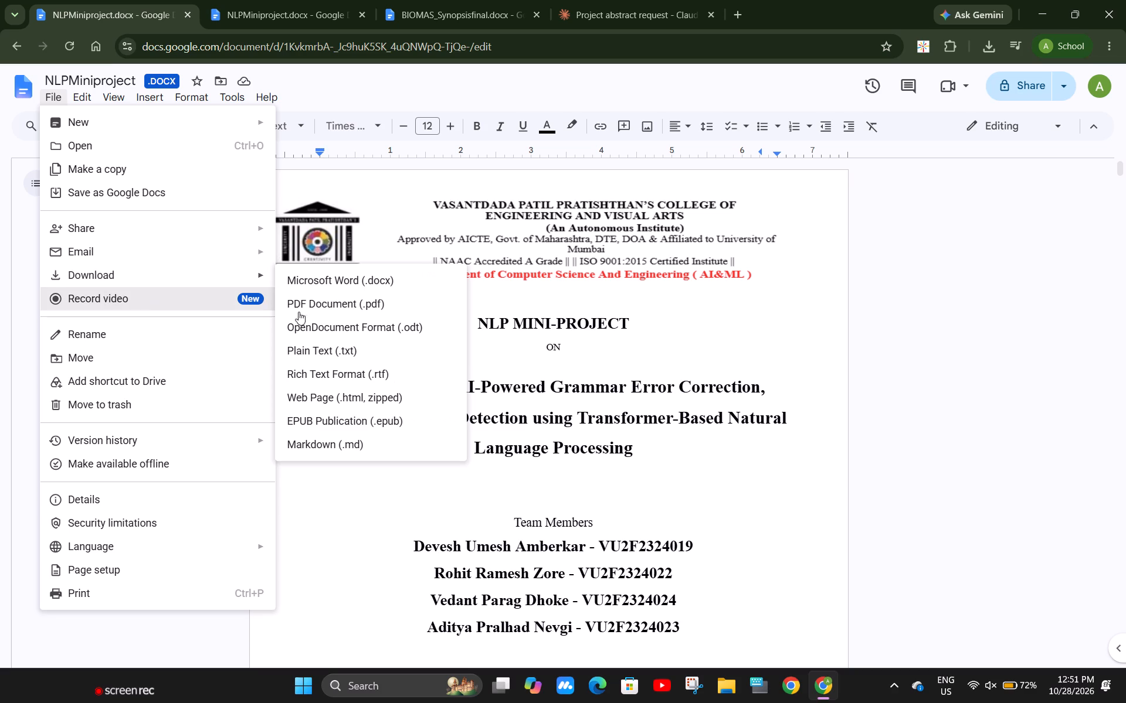
click(314, 313)
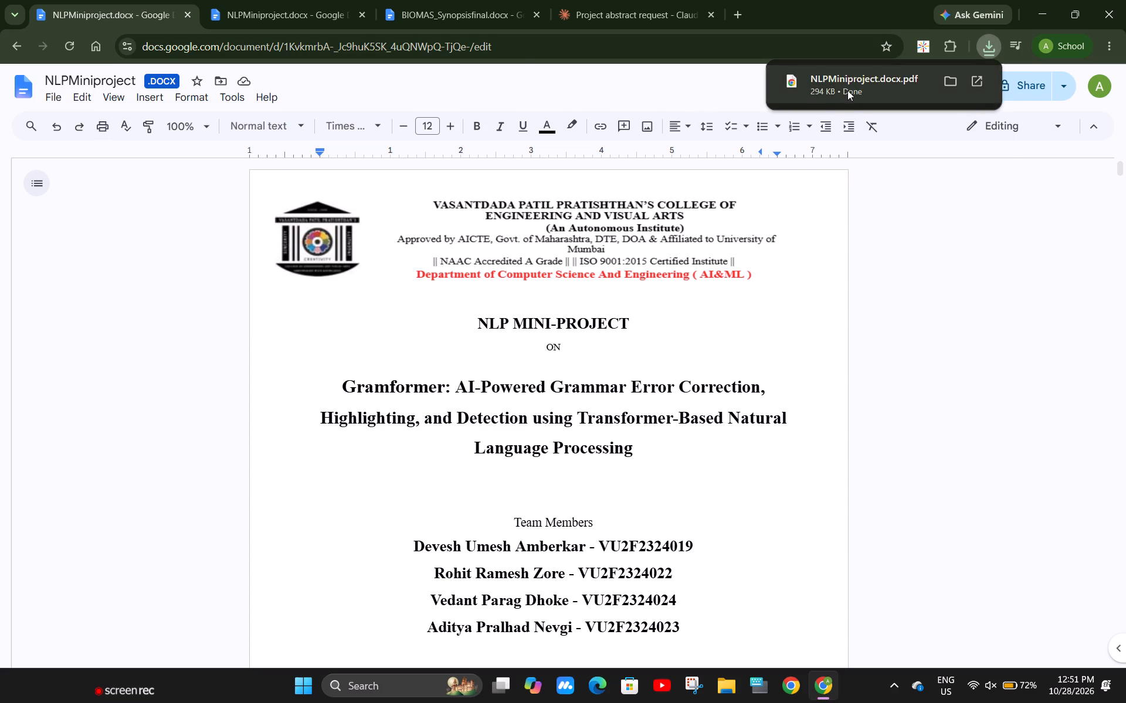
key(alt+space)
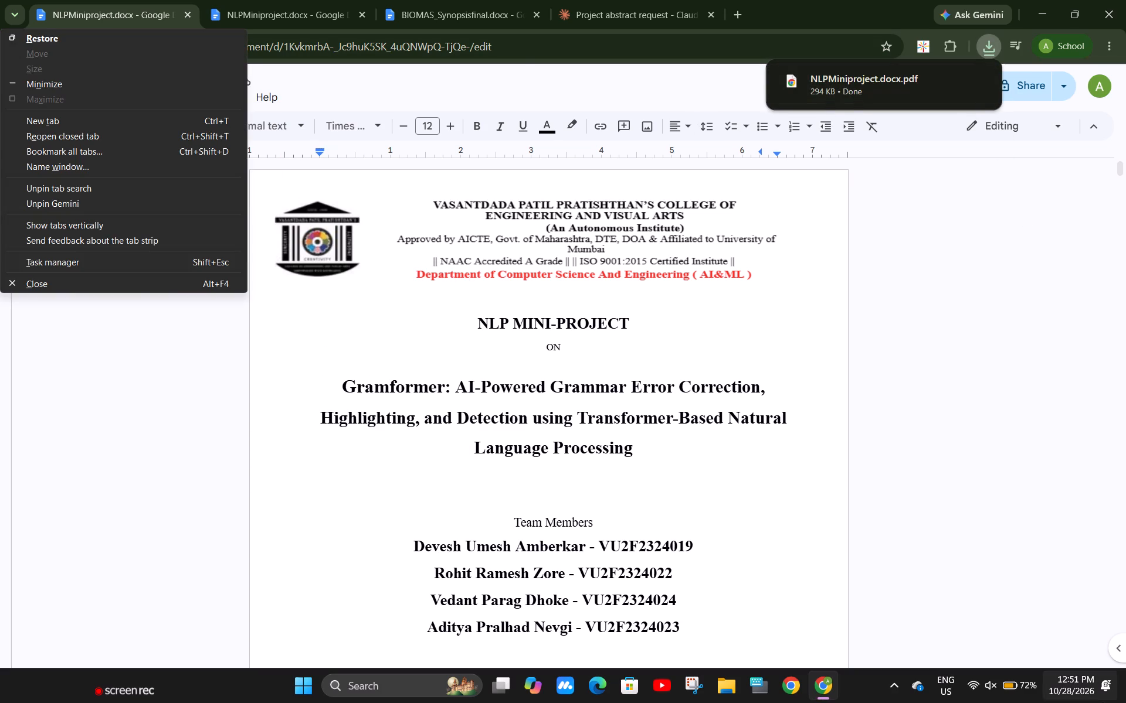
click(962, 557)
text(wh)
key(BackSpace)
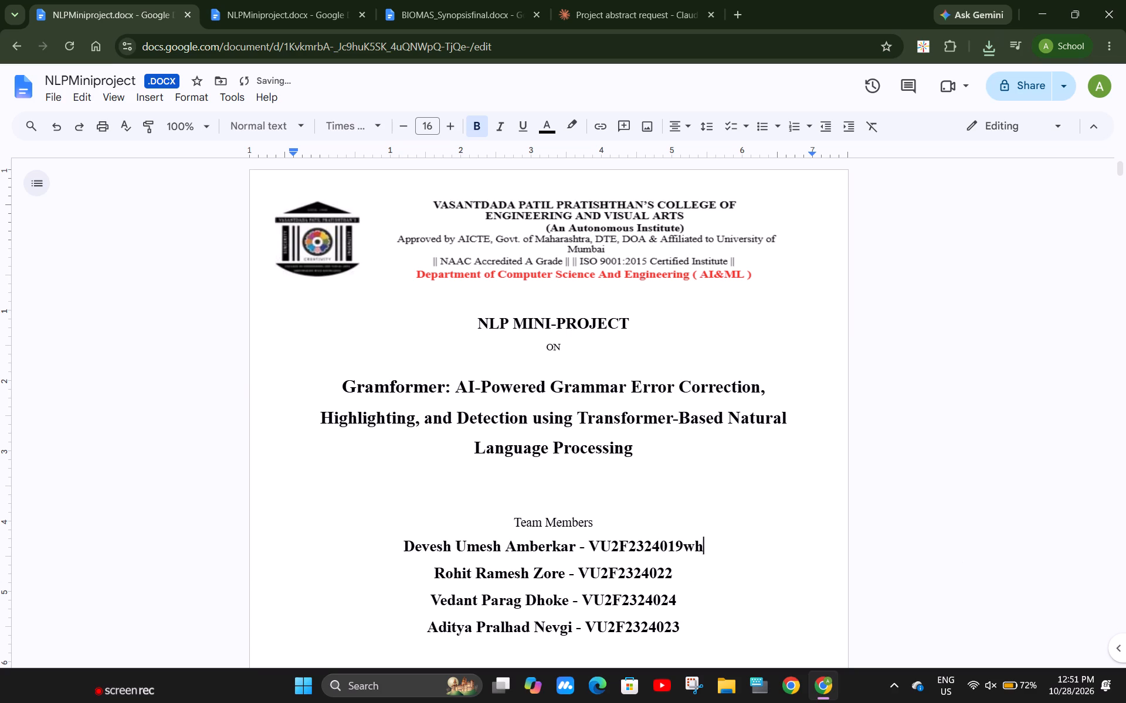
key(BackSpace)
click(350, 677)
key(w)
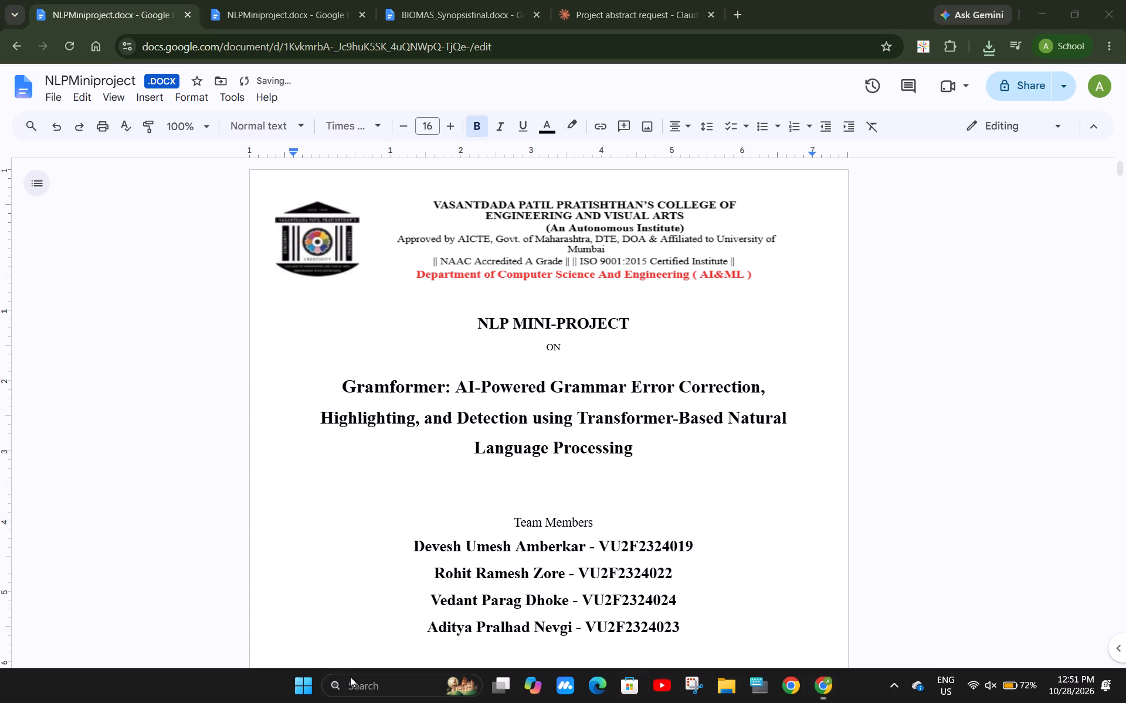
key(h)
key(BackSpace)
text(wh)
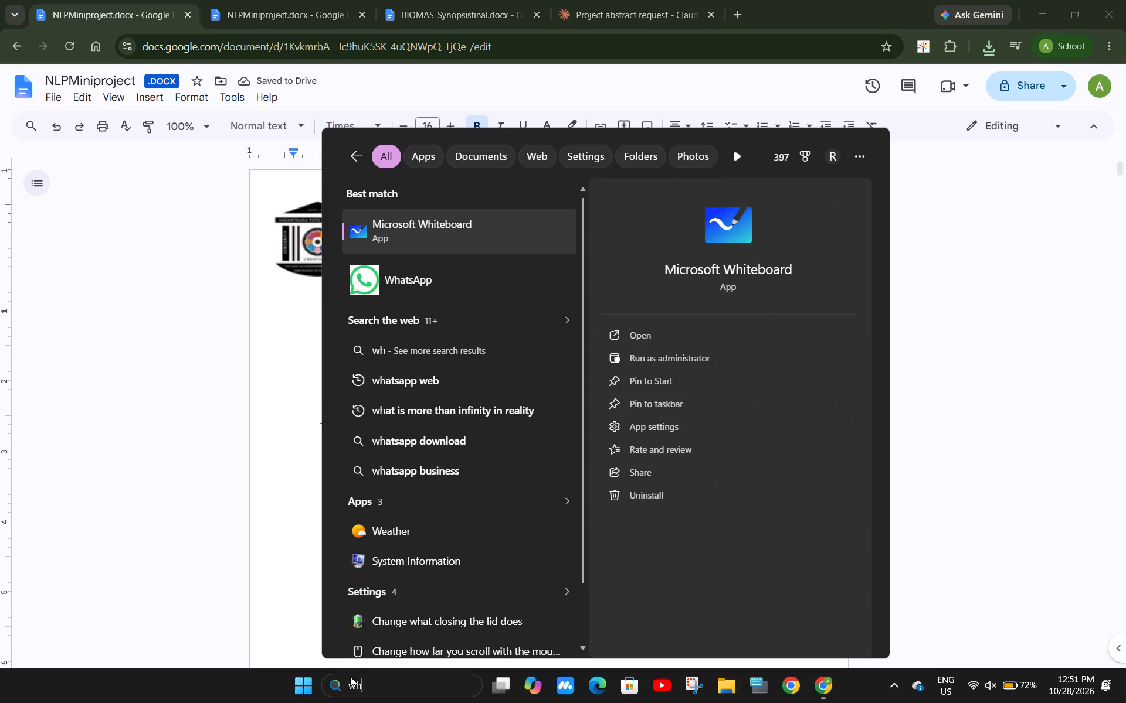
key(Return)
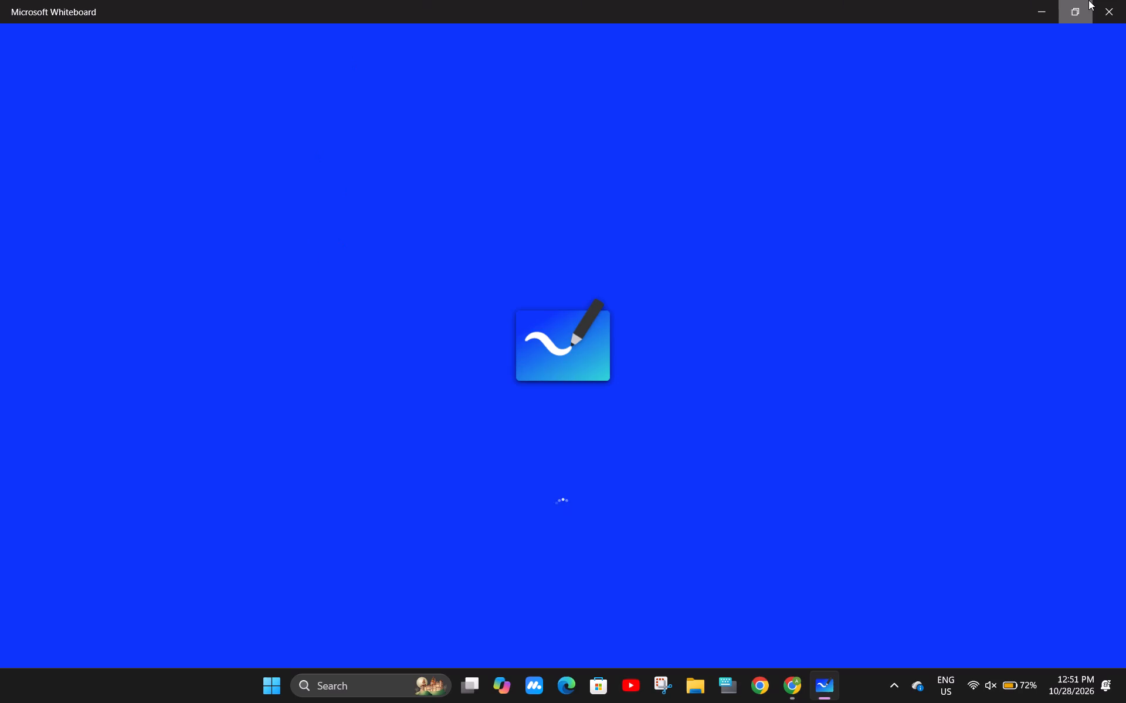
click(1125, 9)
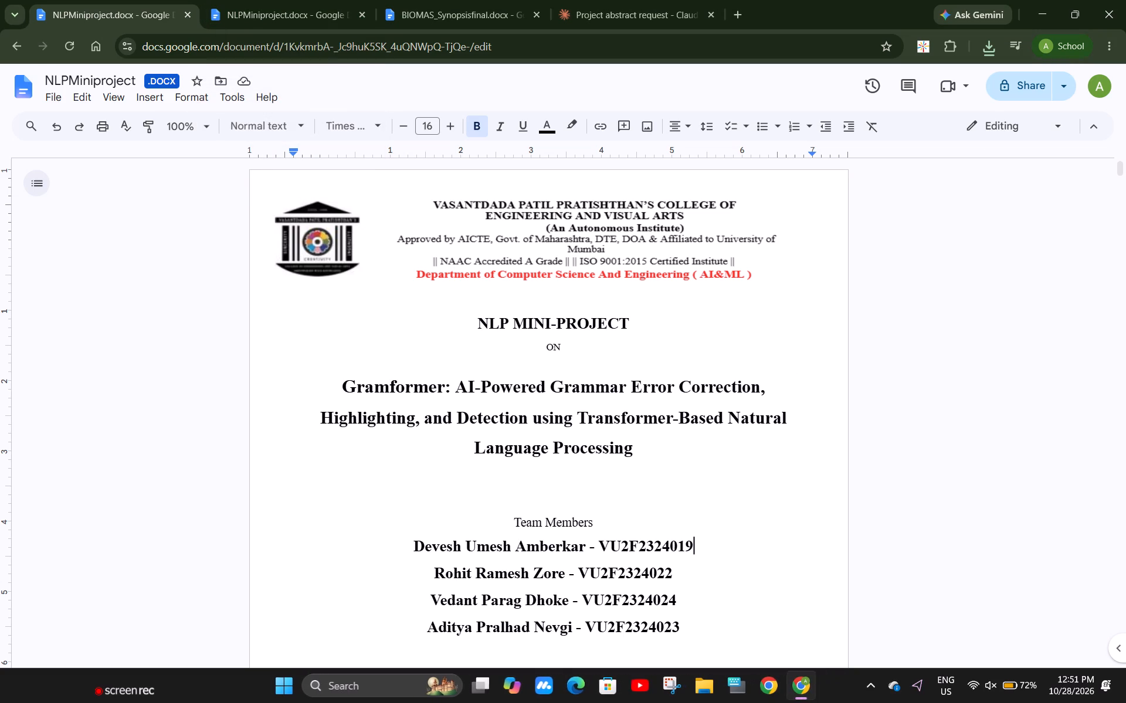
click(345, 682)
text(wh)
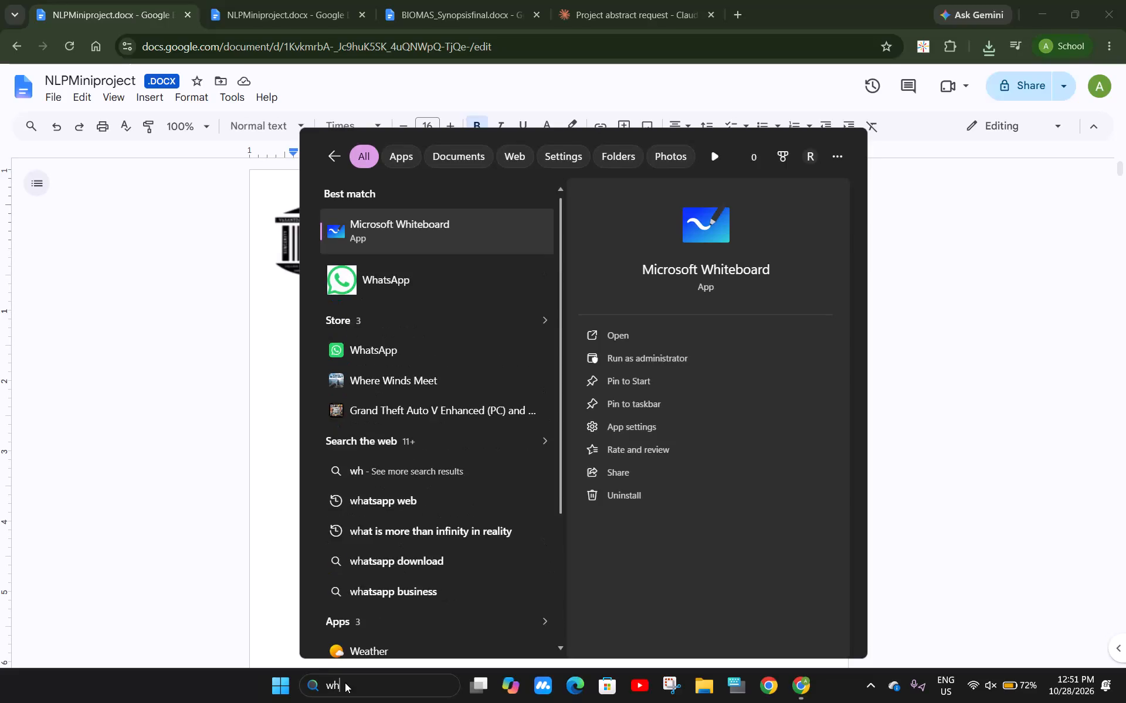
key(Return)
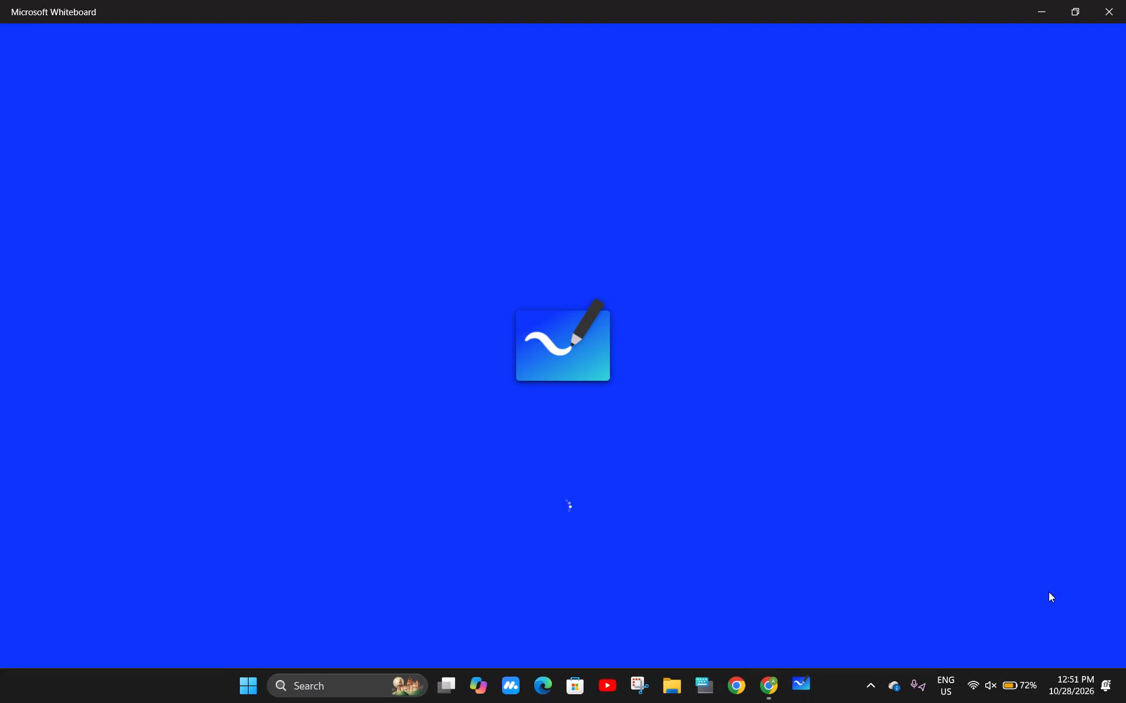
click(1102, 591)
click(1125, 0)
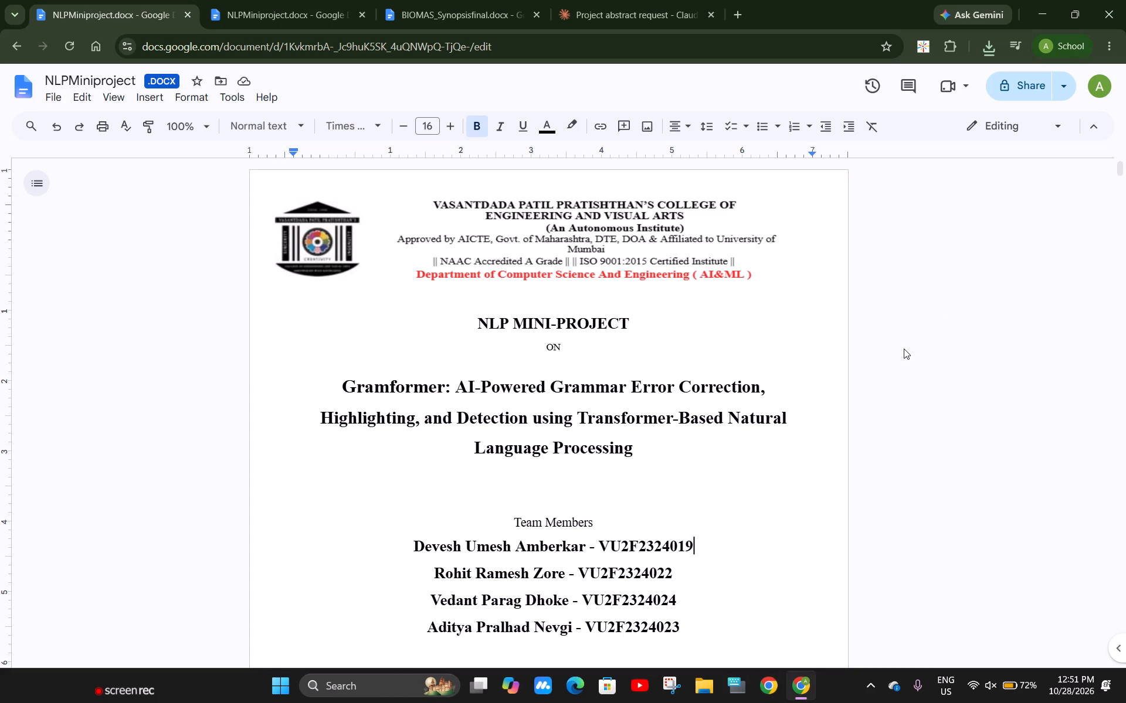
Close the Project abstract request browser tab.
click(708, 18)
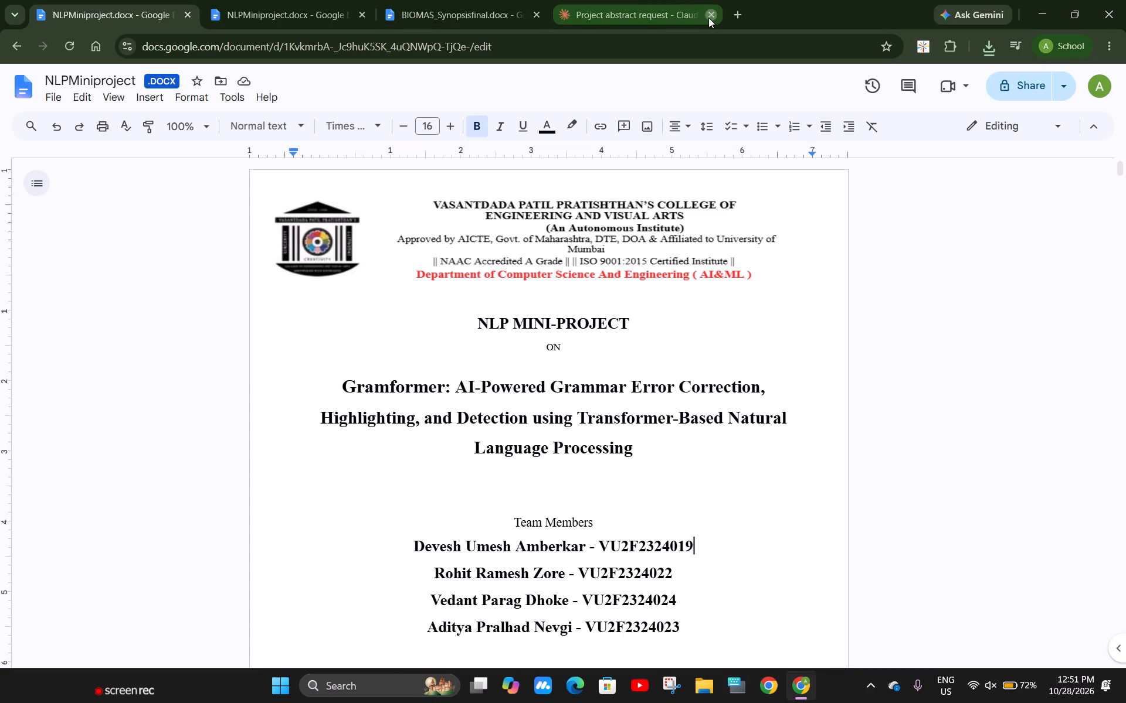
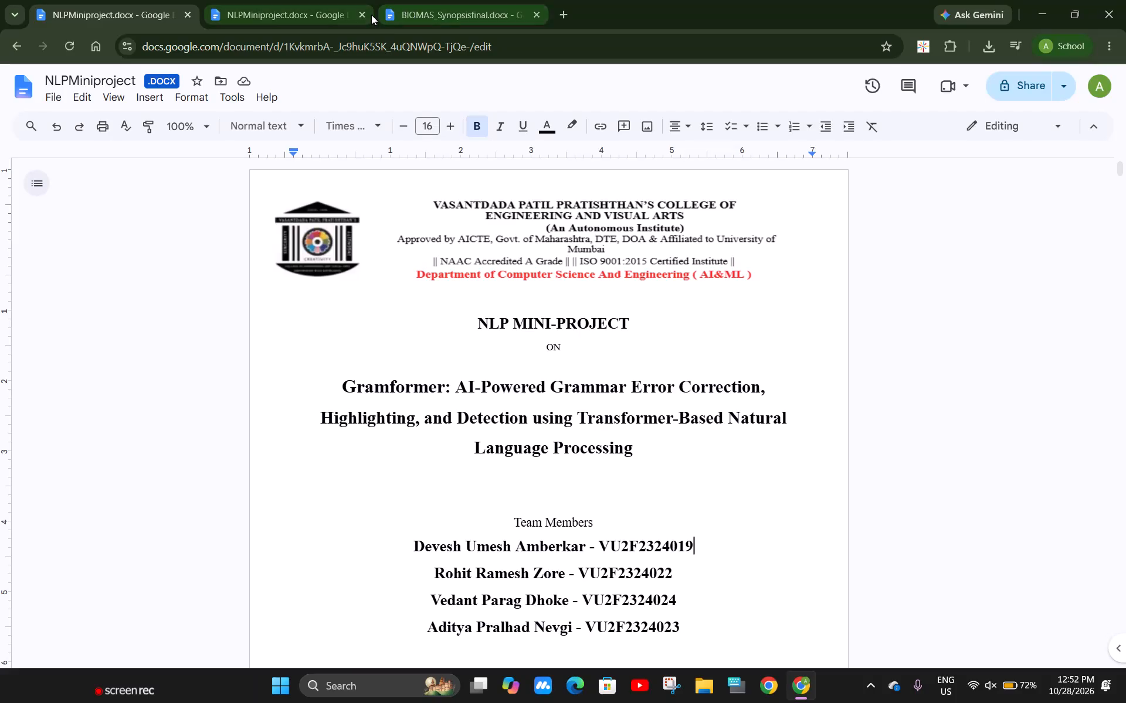
Close the duplicate NLPMiniproject.docx tab and the BIOMAS_Synopsisfinal.docx tab, keeping only the first NLPMiniproject.docx tab open.
click(359, 15)
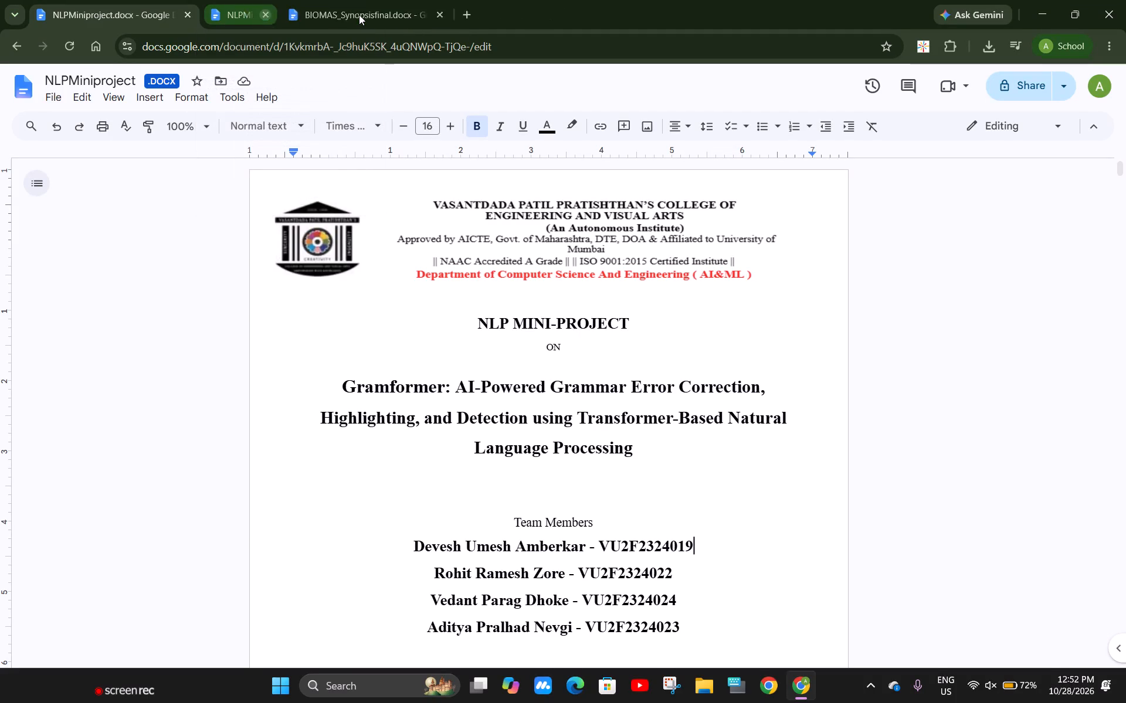
click(359, 15)
Search Google for "whatsapp web" in a new browser tab.
click(218, 21)
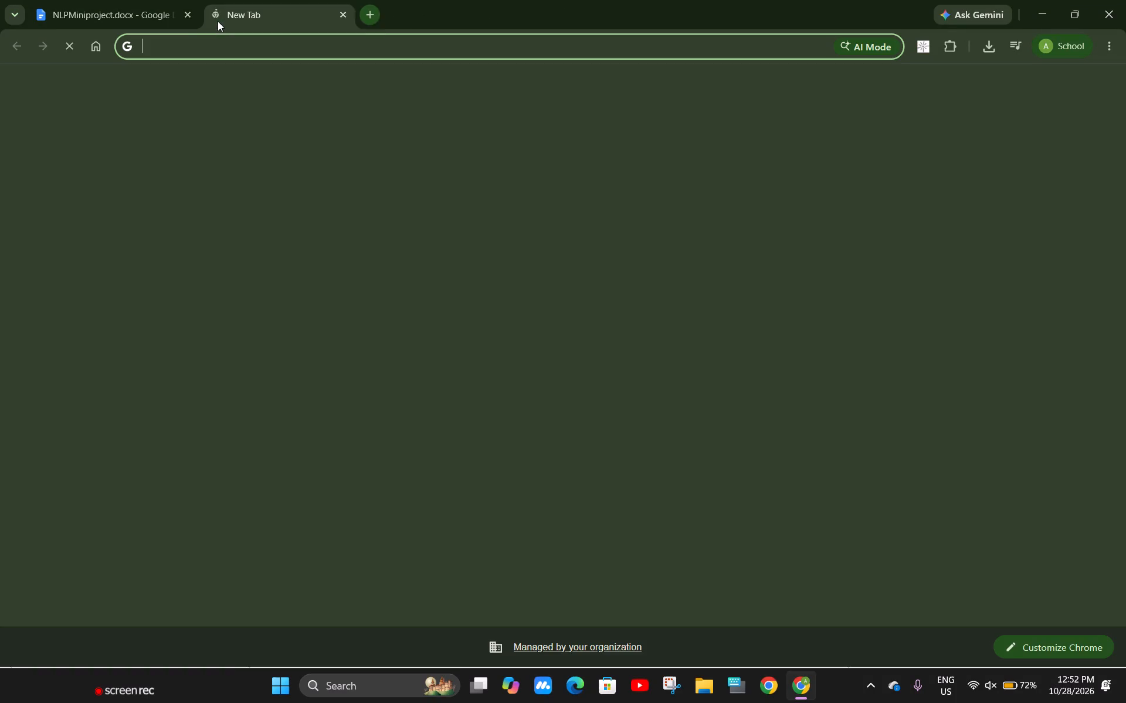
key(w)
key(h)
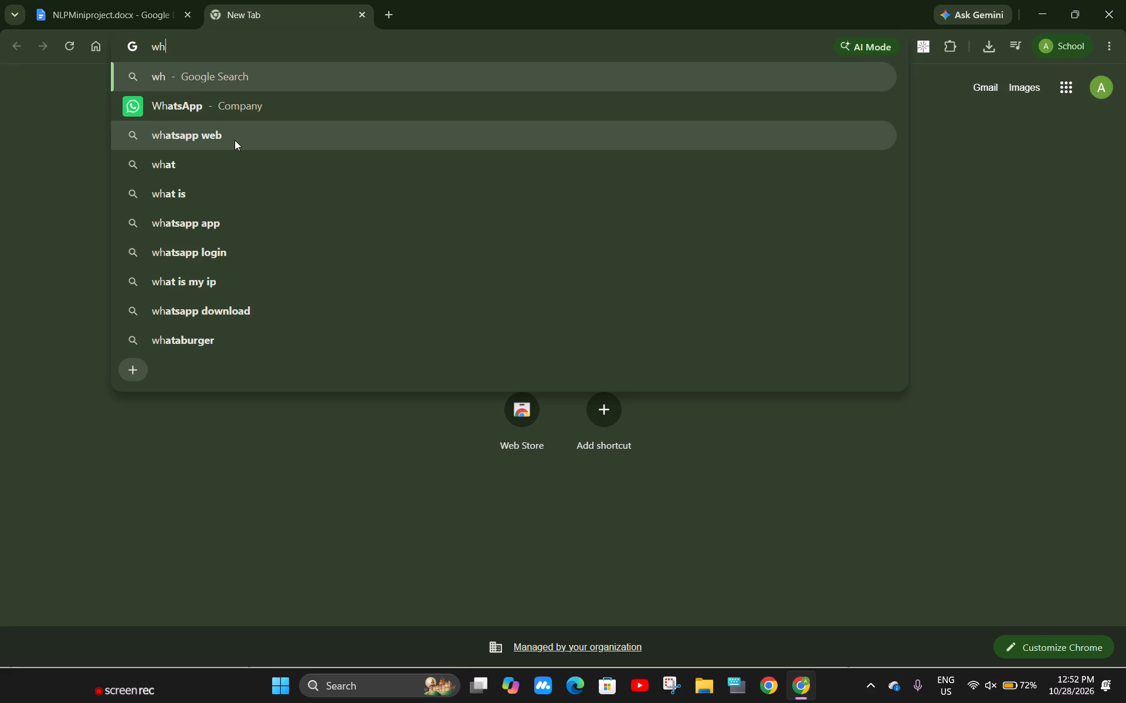
click(235, 140)
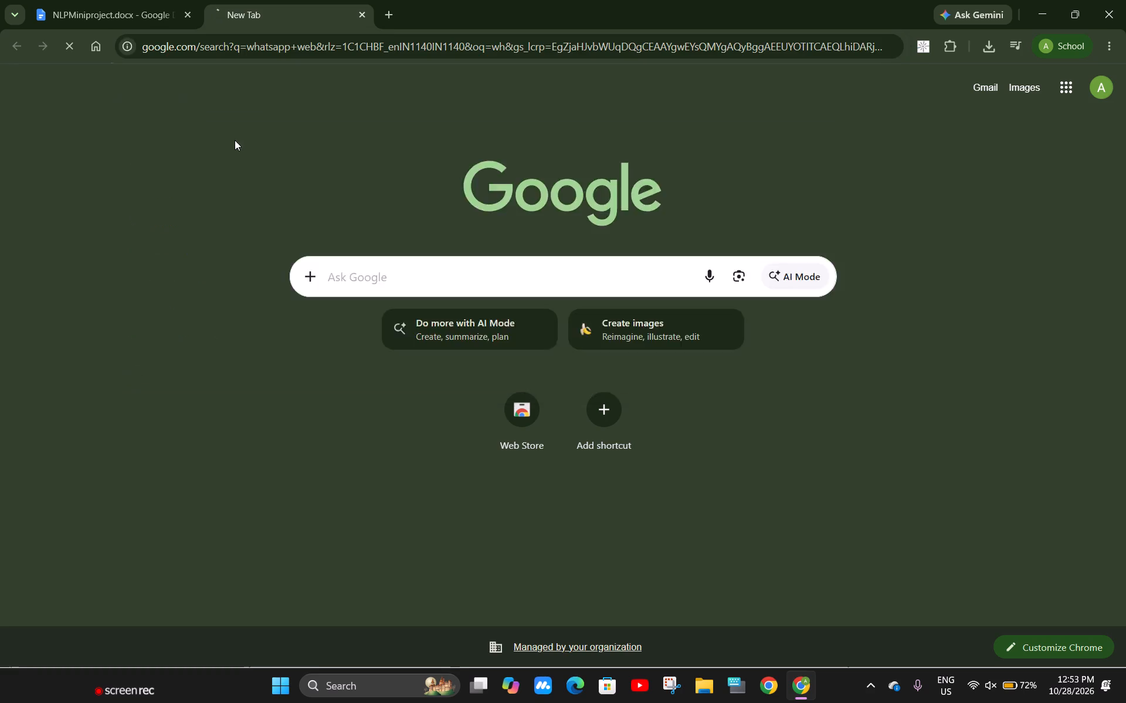